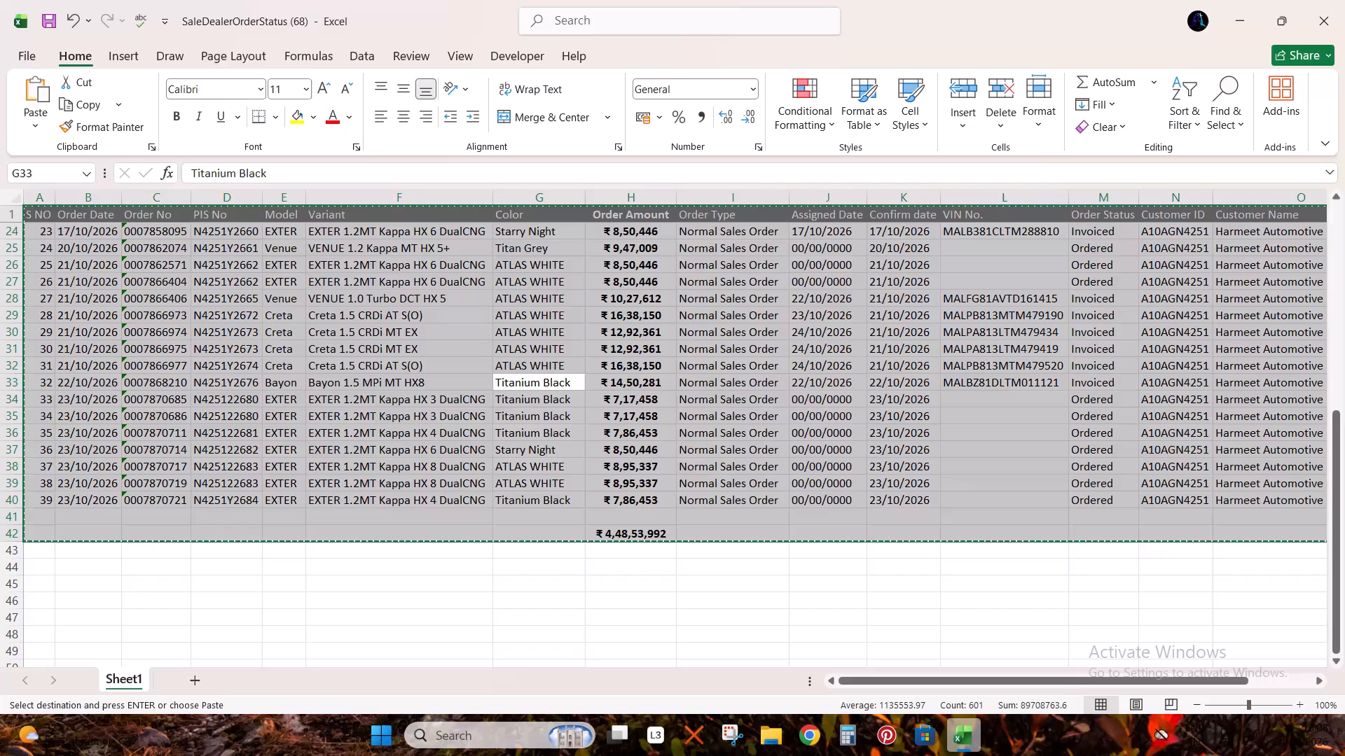
# Close the SaleDealerOrderStatus (68) workbook without saving its changes.
pyautogui.click(1344, 0)
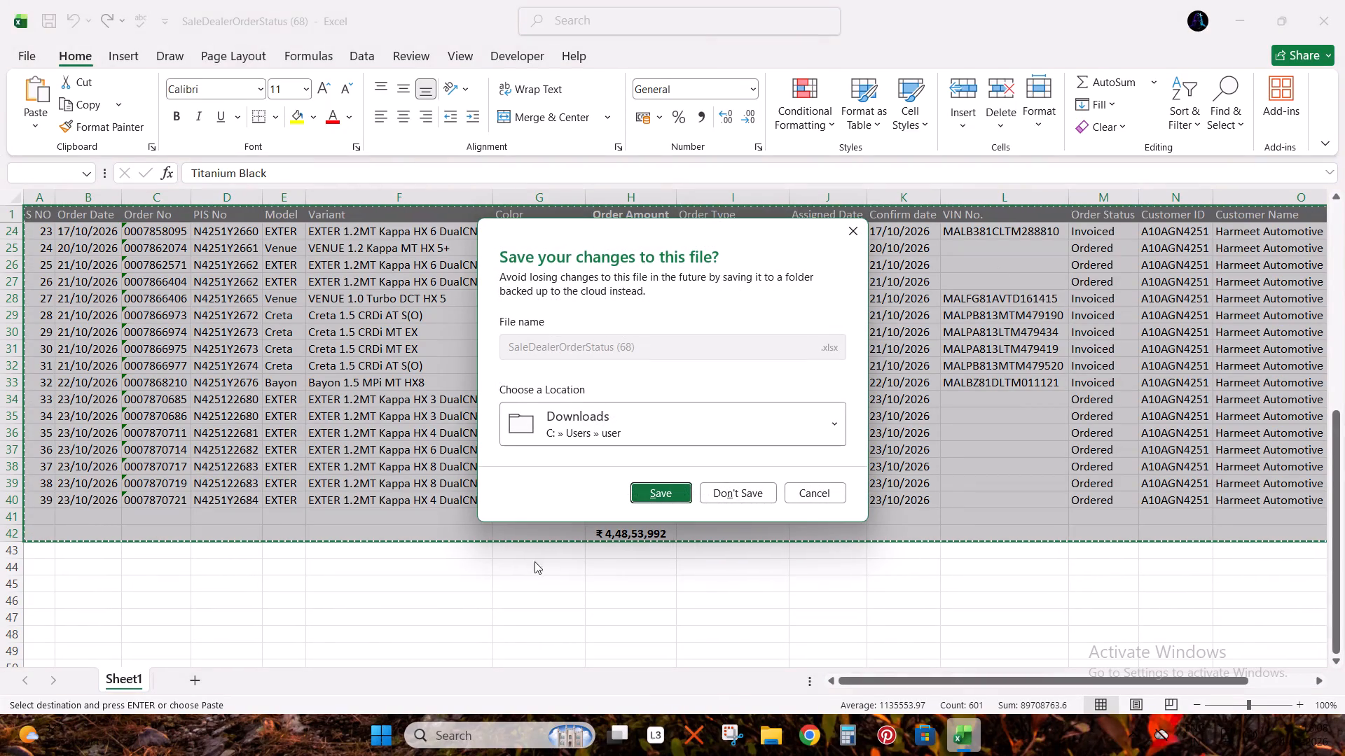
pyautogui.click(721, 486)
pyautogui.click(725, 443)
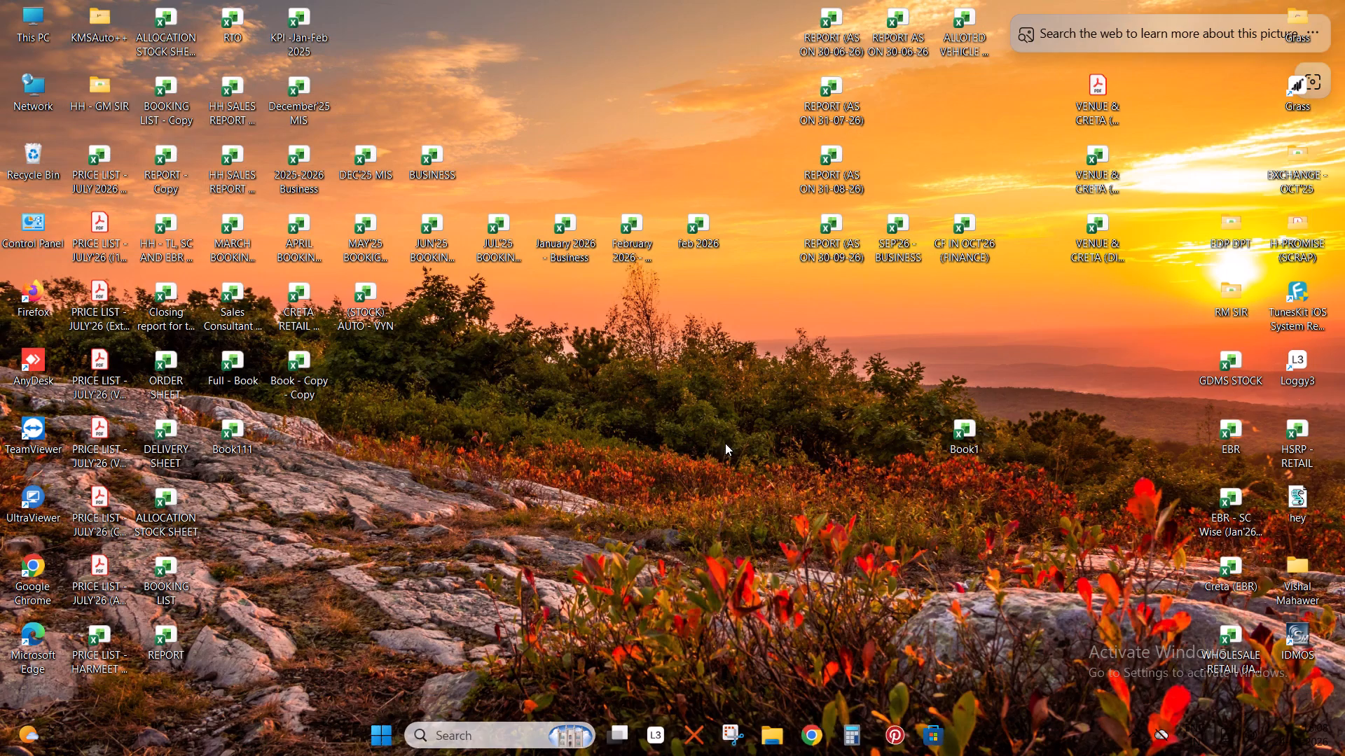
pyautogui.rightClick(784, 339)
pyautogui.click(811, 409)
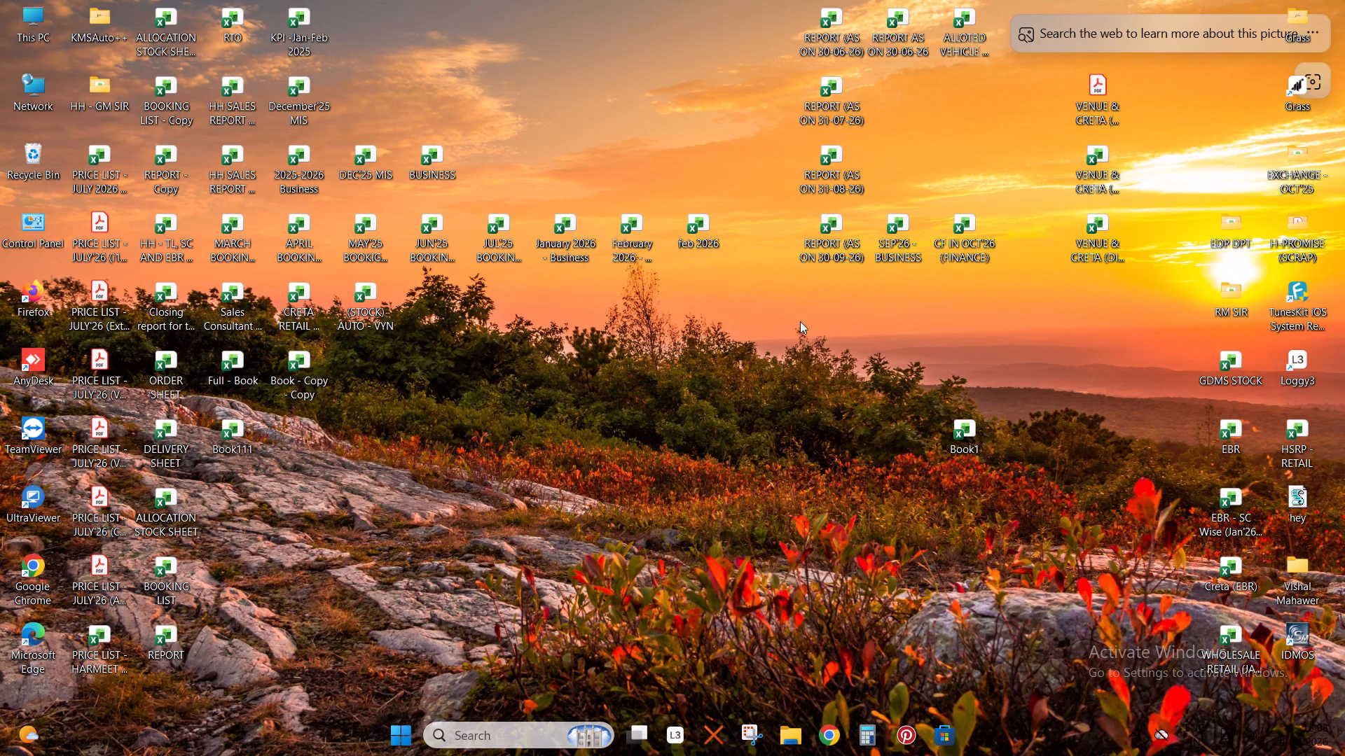
# Open the REPORT (AS ON 30-09-26) workbook from the desktop.
pyautogui.doubleClick(847, 241)
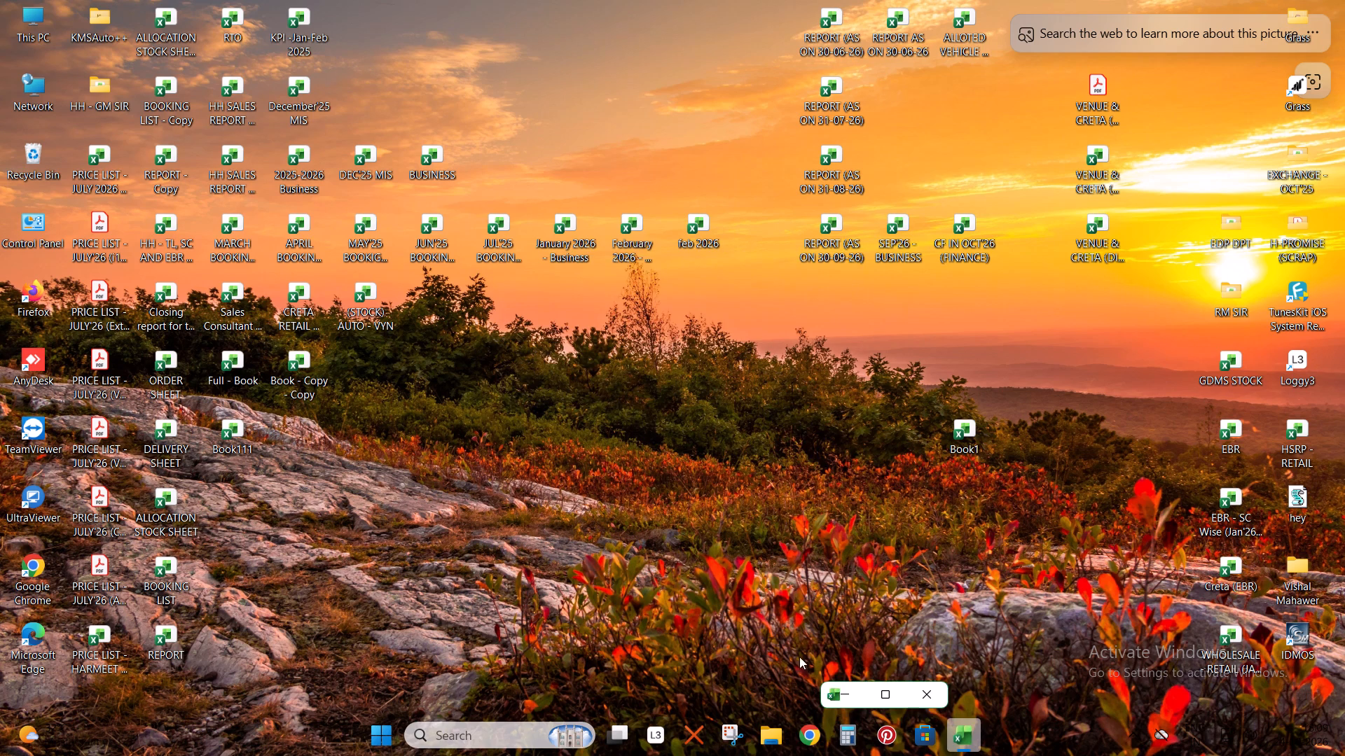
pyautogui.click(883, 687)
# Add filters to the header row of the ALLOTED (HH) sheet and filter the BBND column by "sep".
pyautogui.scroll(-1, 541, 597)
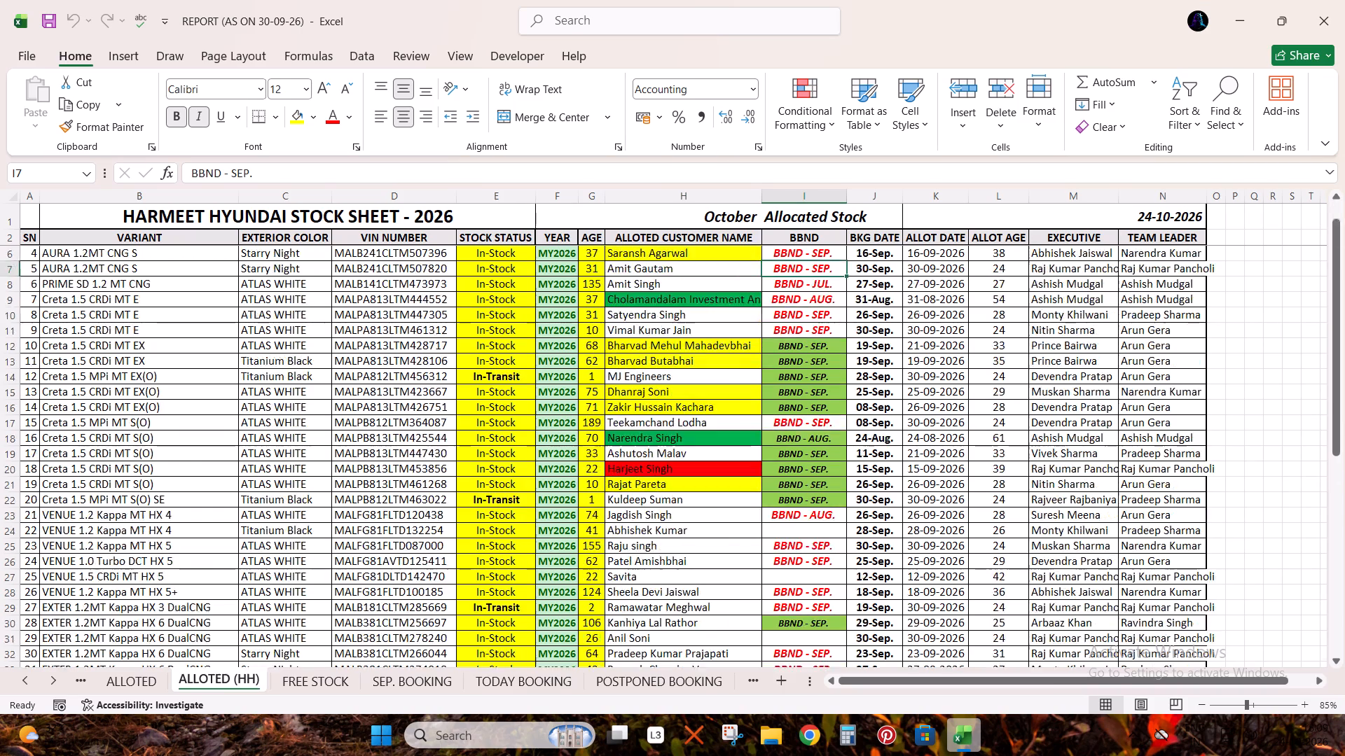
pyautogui.scroll(-2, 541, 597)
pyautogui.scroll(6, 546, 595)
pyautogui.scroll(-1, 551, 592)
pyautogui.scroll(2, 551, 592)
pyautogui.scroll(3, 644, 532)
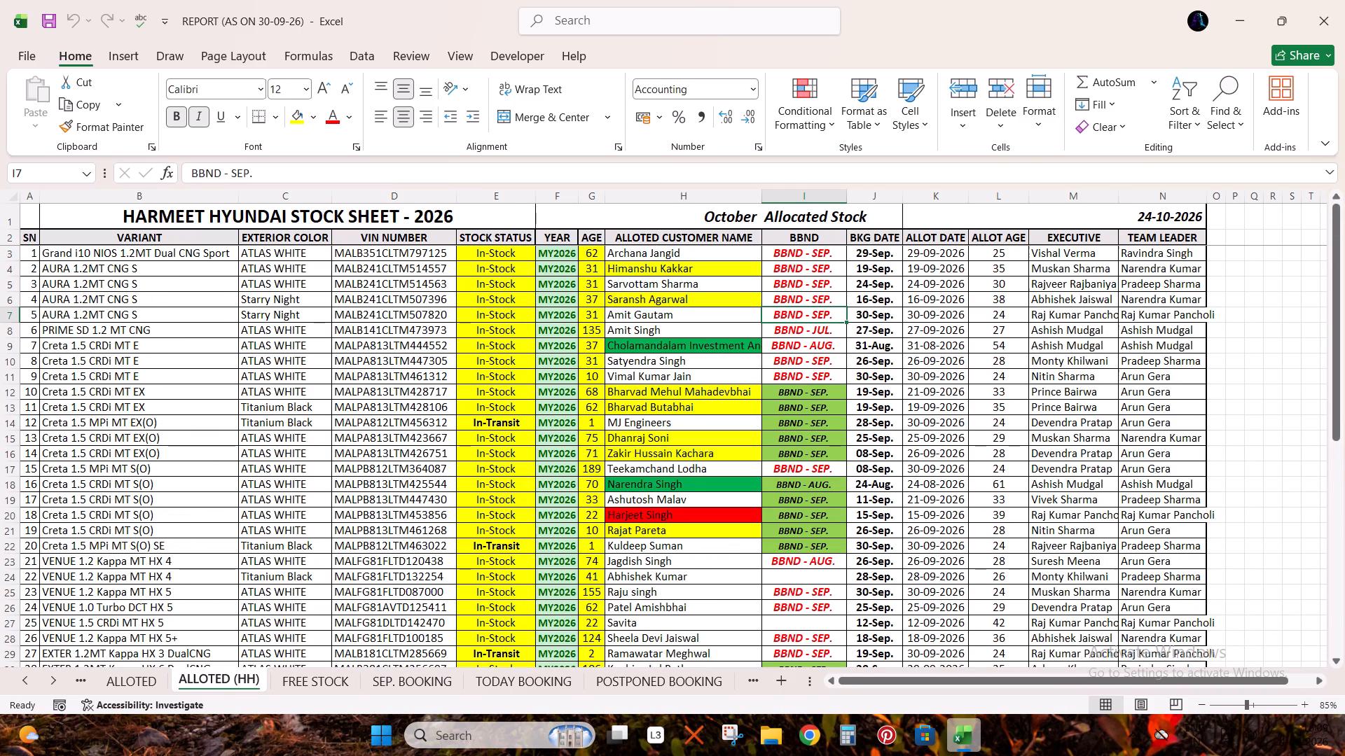
pyautogui.click(762, 237)
pyautogui.hotkey('ctrl', 'shift', 'l')
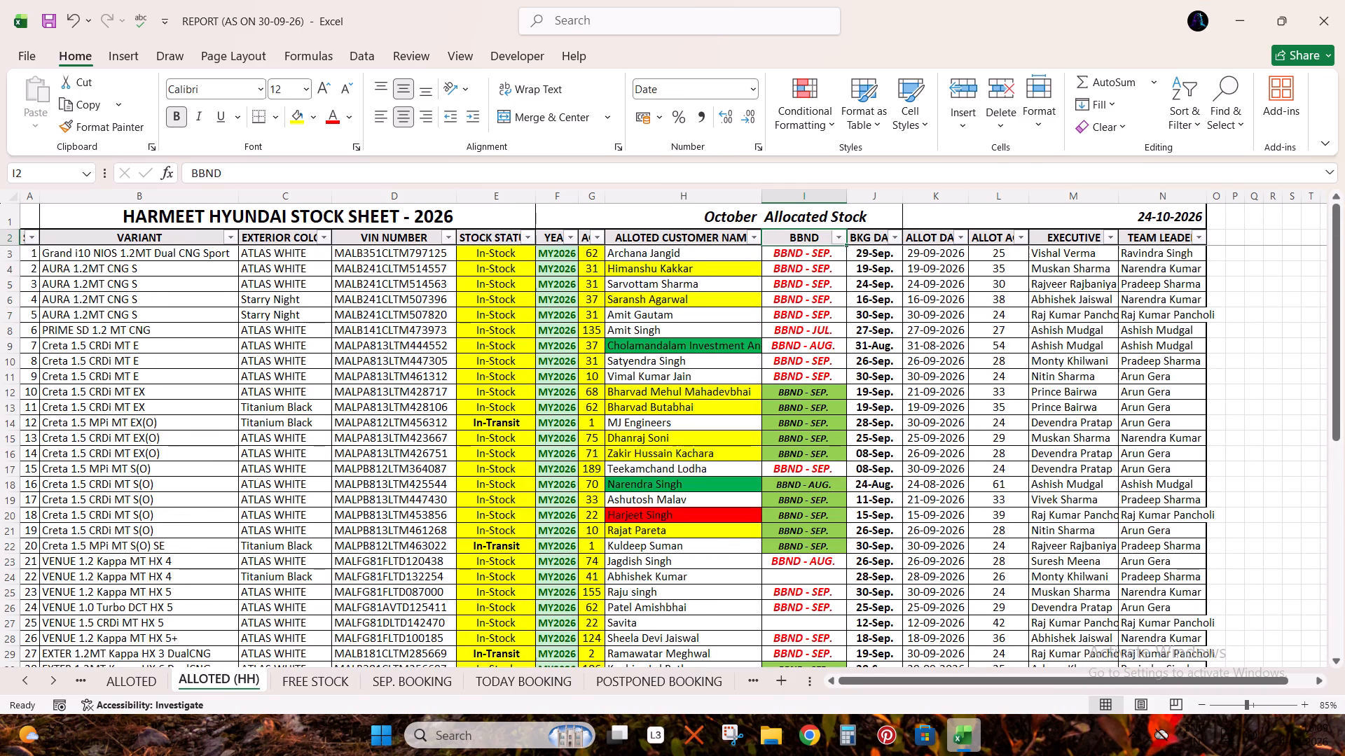
pyautogui.hotkey('alt', 'Down')
pyautogui.press('Down')
pyautogui.press('Down')
pyautogui.press('Down')
pyautogui.press('Down')
pyautogui.press('Down')
pyautogui.press('Down')
pyautogui.press('Down')
pyautogui.press('Down')
pyautogui.write('sep')
pyautogui.press('Return')
# Select all filtered entries in the BBND column to count them.
pyautogui.press('Down')
pyautogui.hotkey('ctrl', 'shift', 'Down')
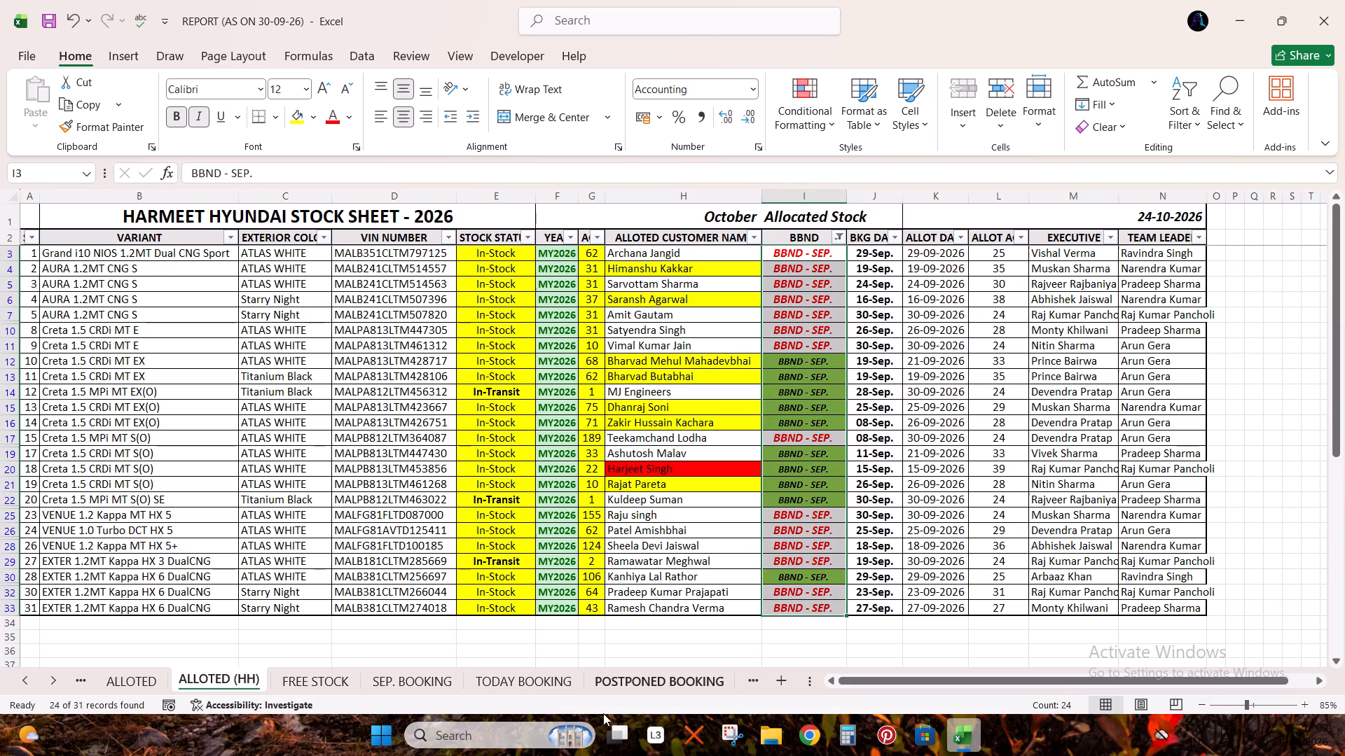
# Open the DELIVERY SHEET workbook from the desktop.
pyautogui.click(1344, 755)
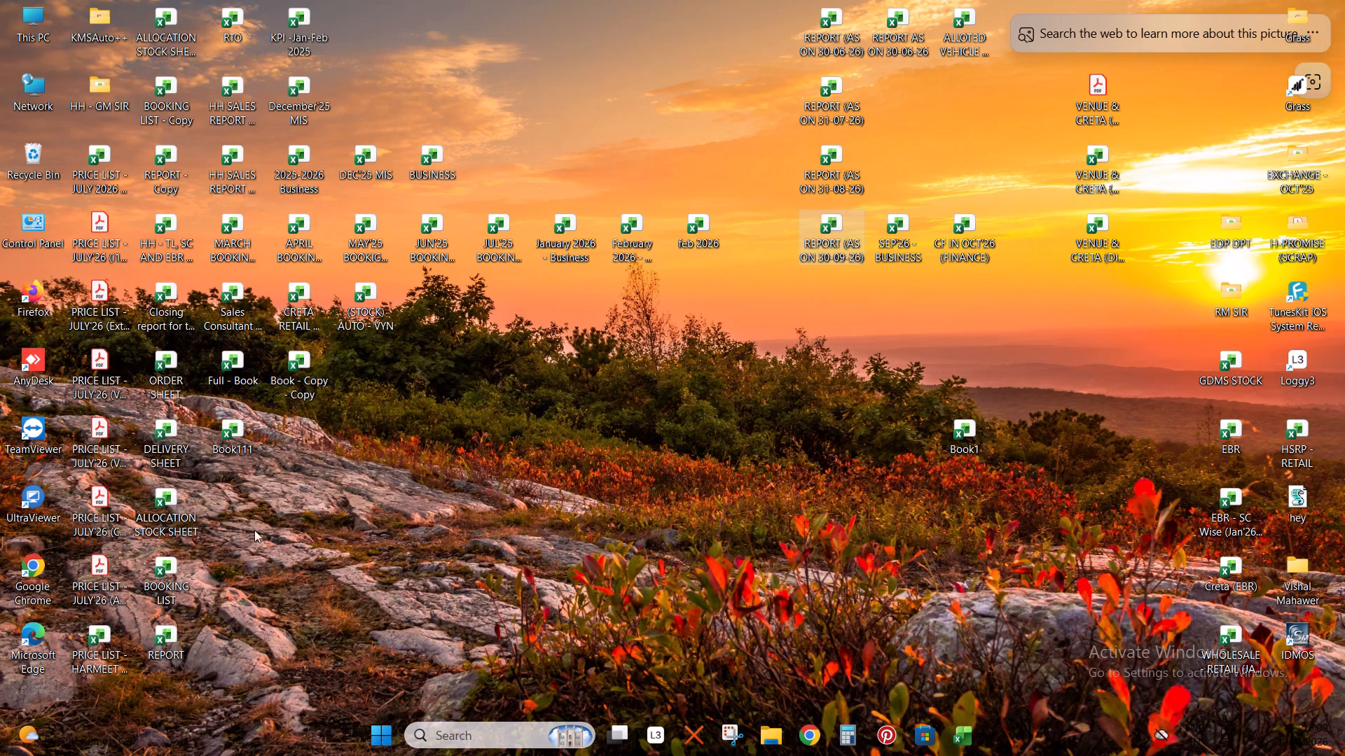
pyautogui.doubleClick(167, 444)
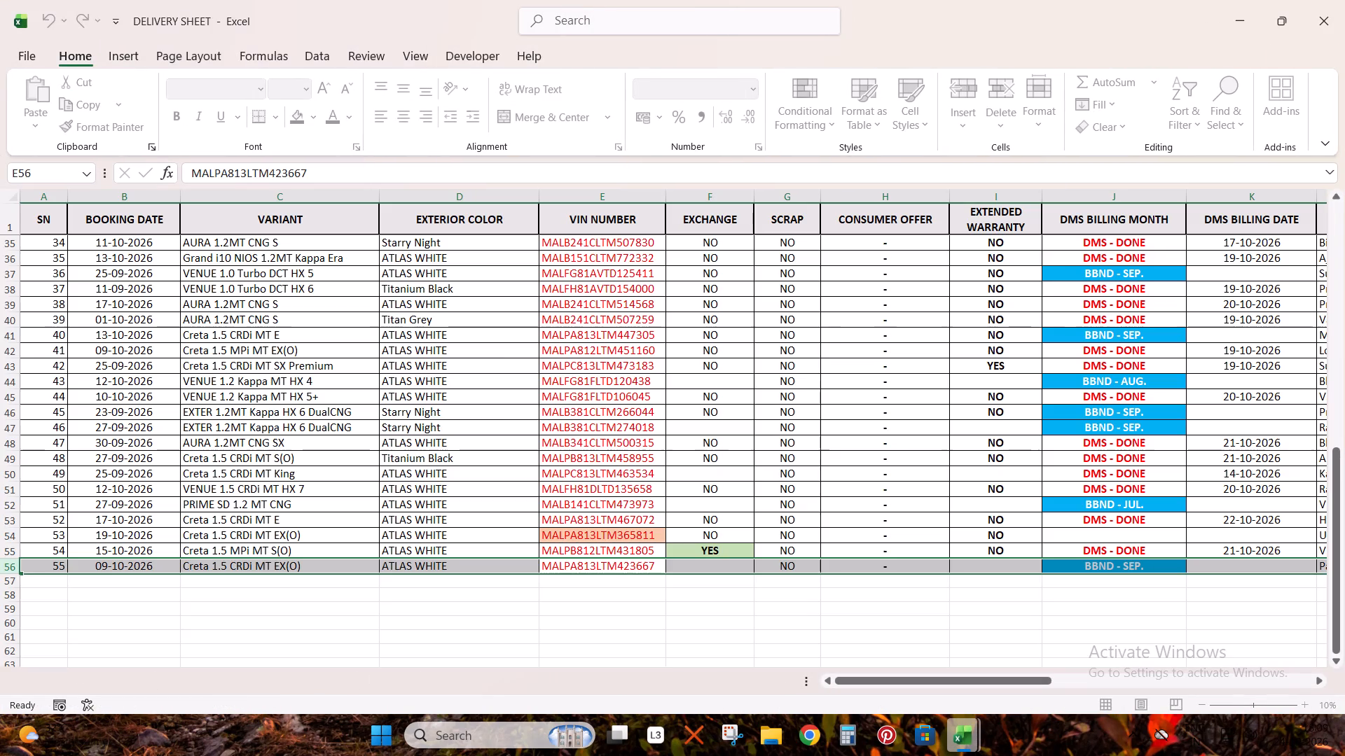
# On the SEP. 26 sheet, add header filters and filter the DMS BILLING MONTH column by "dms".
pyautogui.click(586, 670)
pyautogui.click(1016, 412)
pyautogui.hotkey('ctrl', 'Up')
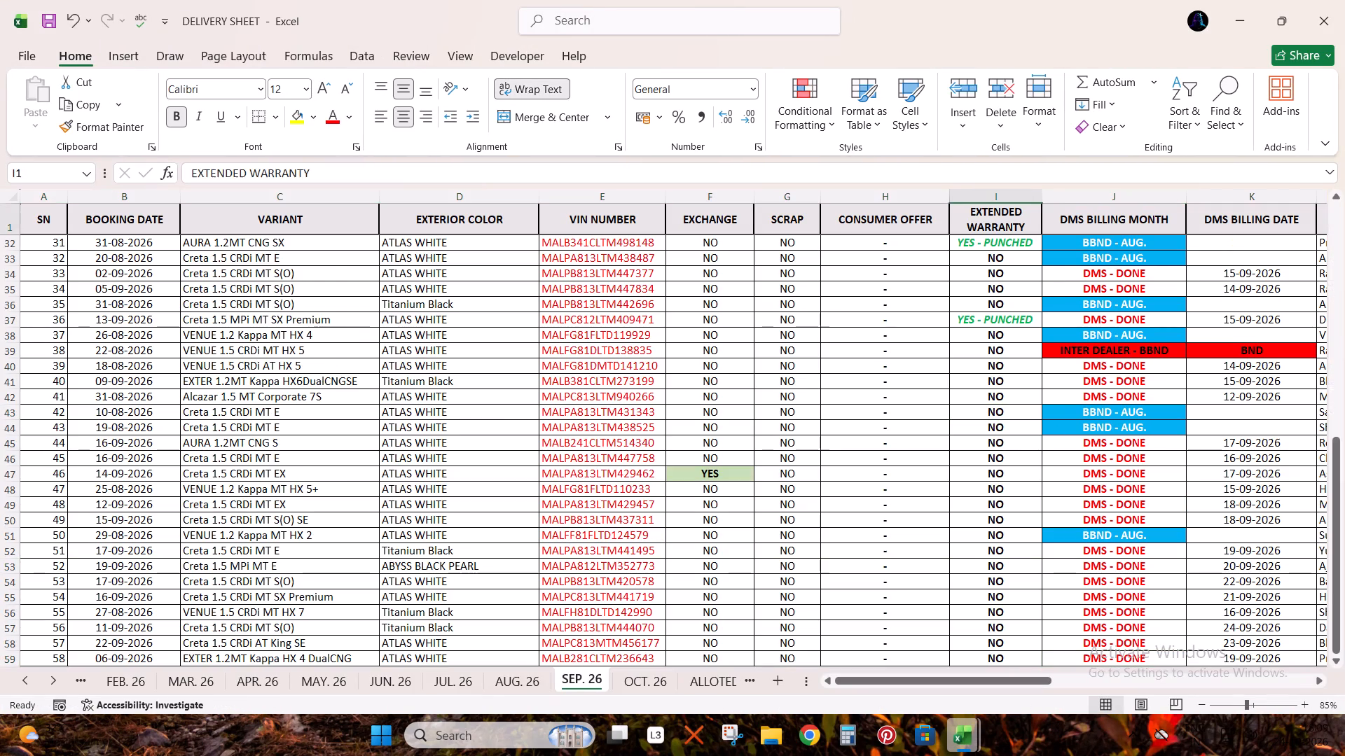
pyautogui.press('Right')
pyautogui.hotkey('ctrl', 'shift', 'l')
pyautogui.hotkey('alt', 'Down')
pyautogui.press('Down')
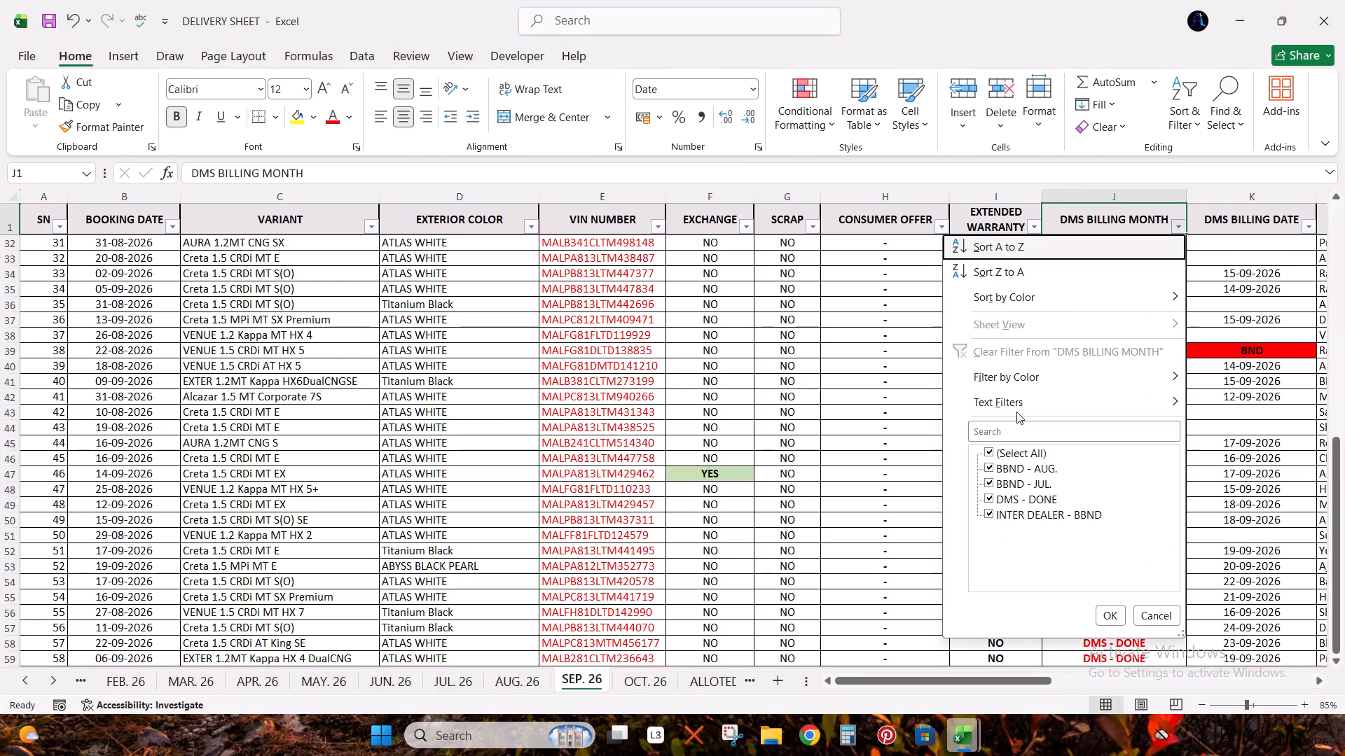
pyautogui.press('Down')
pyautogui.press('Down')
pyautogui.press('Down')
pyautogui.press('Down')
pyautogui.press('Down')
pyautogui.press('Down')
pyautogui.press('Down')
pyautogui.write('dms')
pyautogui.press('Return')
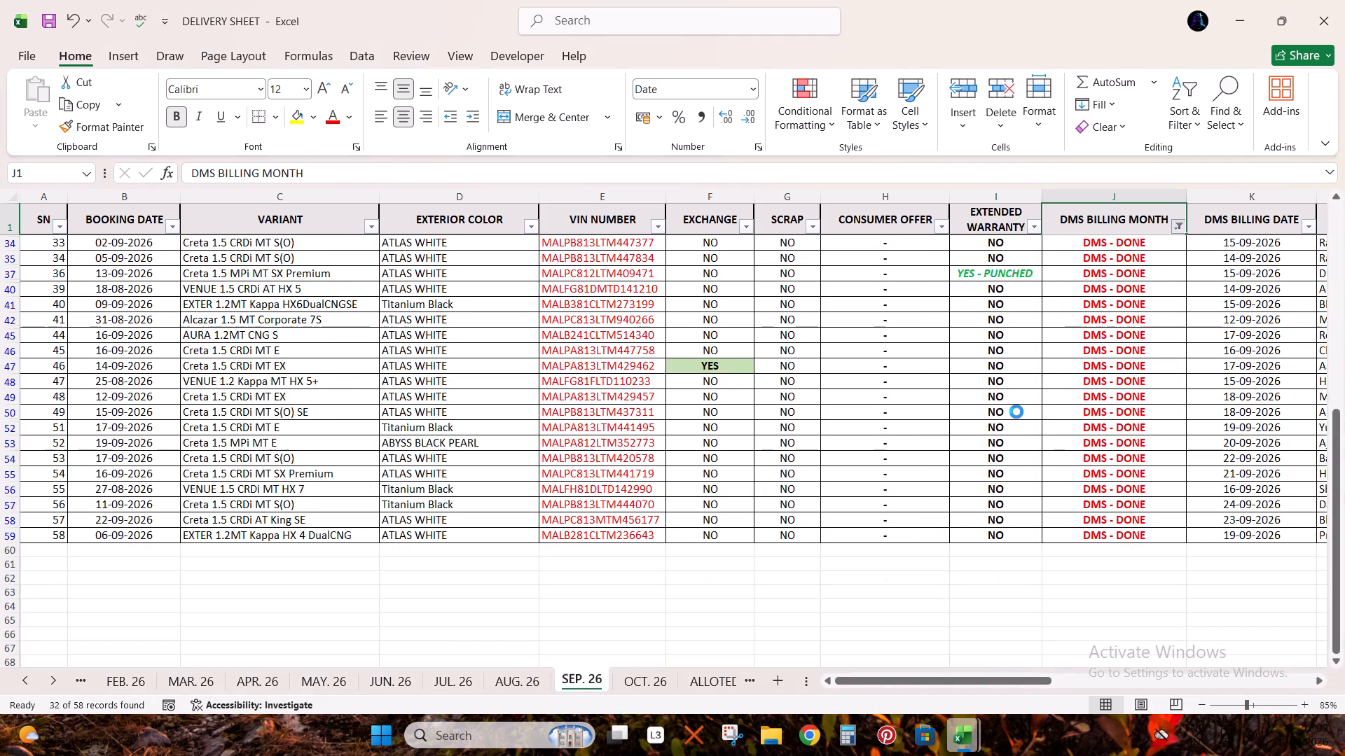
# Select all filtered entries in the DMS BILLING MONTH column to count them.
pyautogui.press('Down')
pyautogui.hotkey('ctrl', 'shift', 'Down')
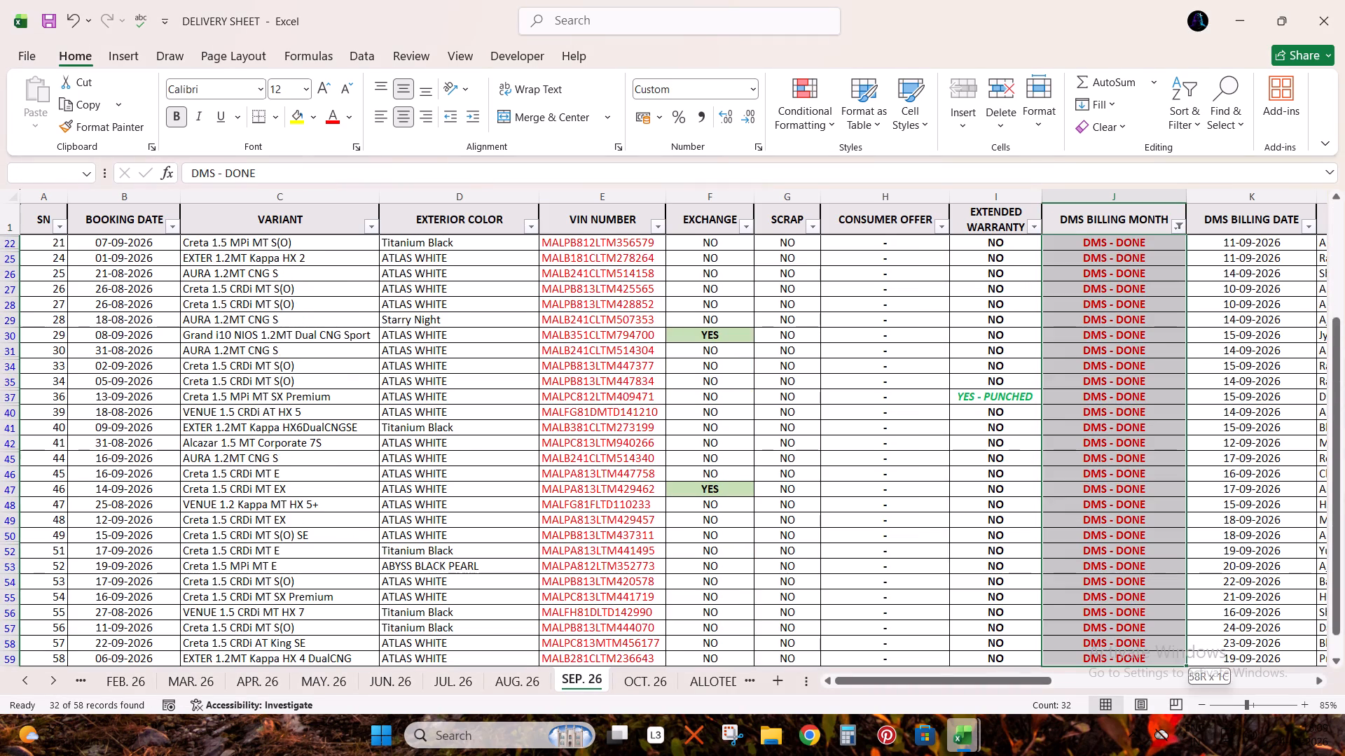
# Return to the report workbook, then switch to Calculator and enter the addition 32+2.
pyautogui.hotkey('alt', 'Tab')
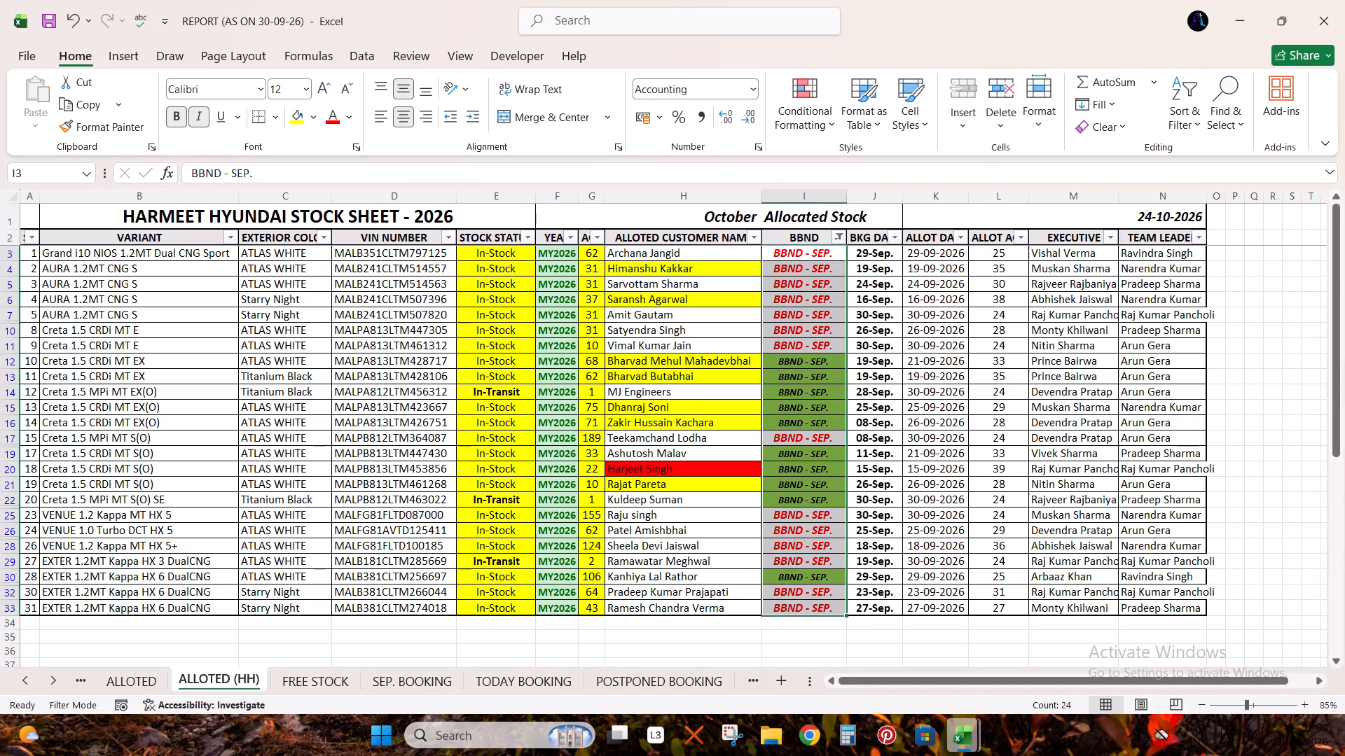
pyautogui.click(849, 729)
pyautogui.write('32+2')
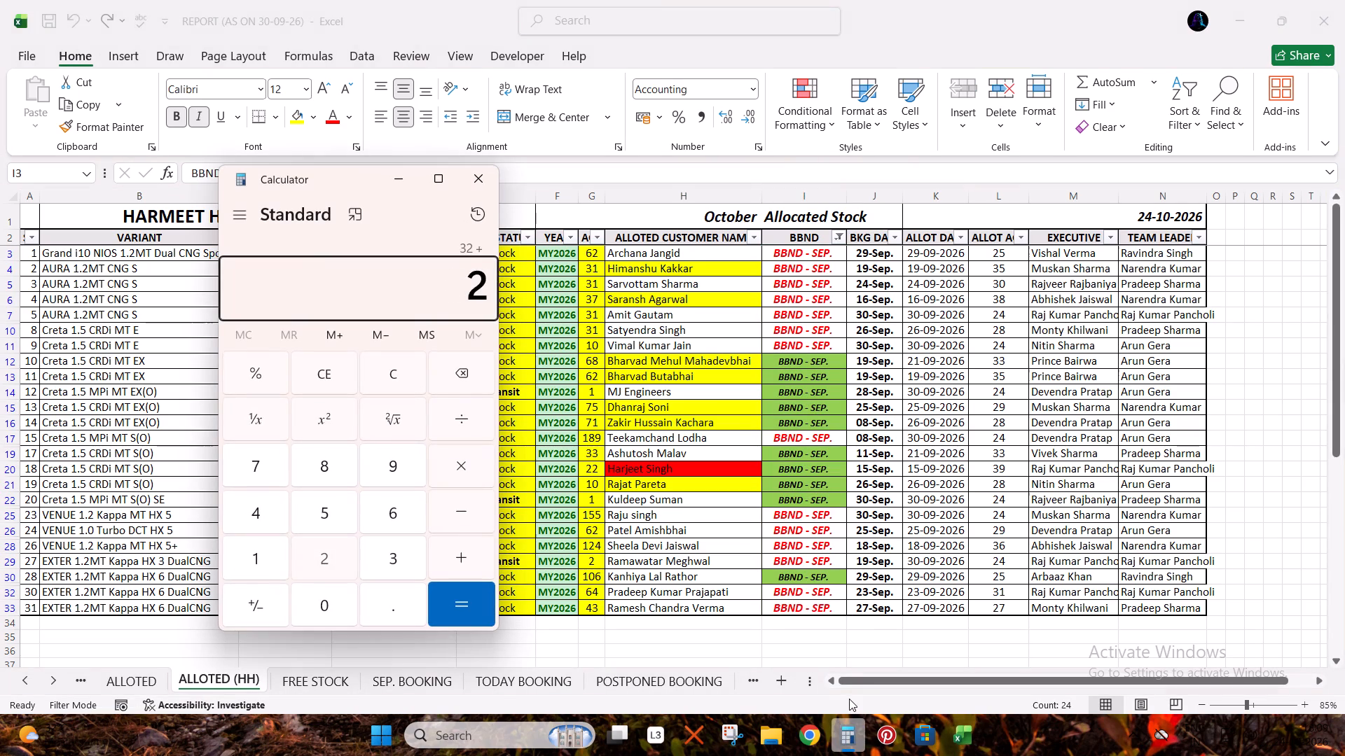
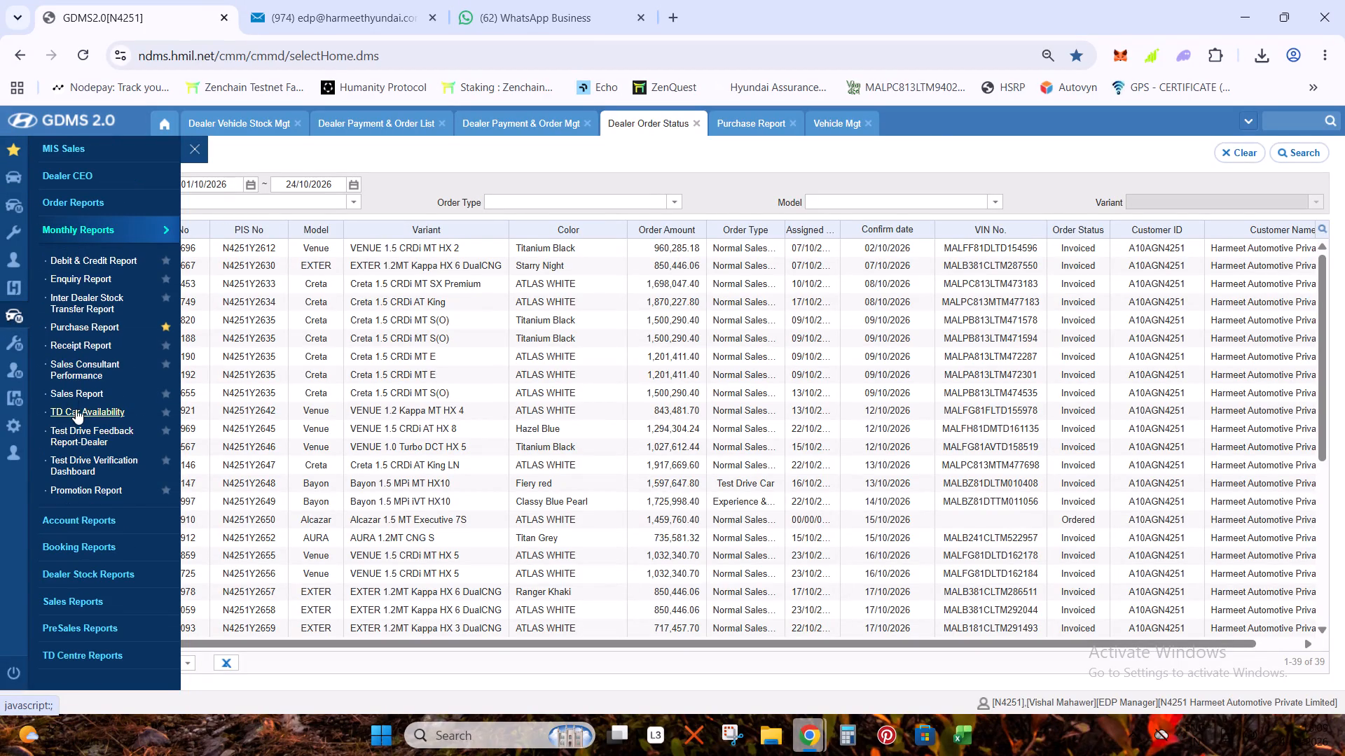
# Open the monthly Sales Report and list records by Confirm Date from 01/09/2026 to 30/09/2026, 1000 rows per page.
pyautogui.click(76, 395)
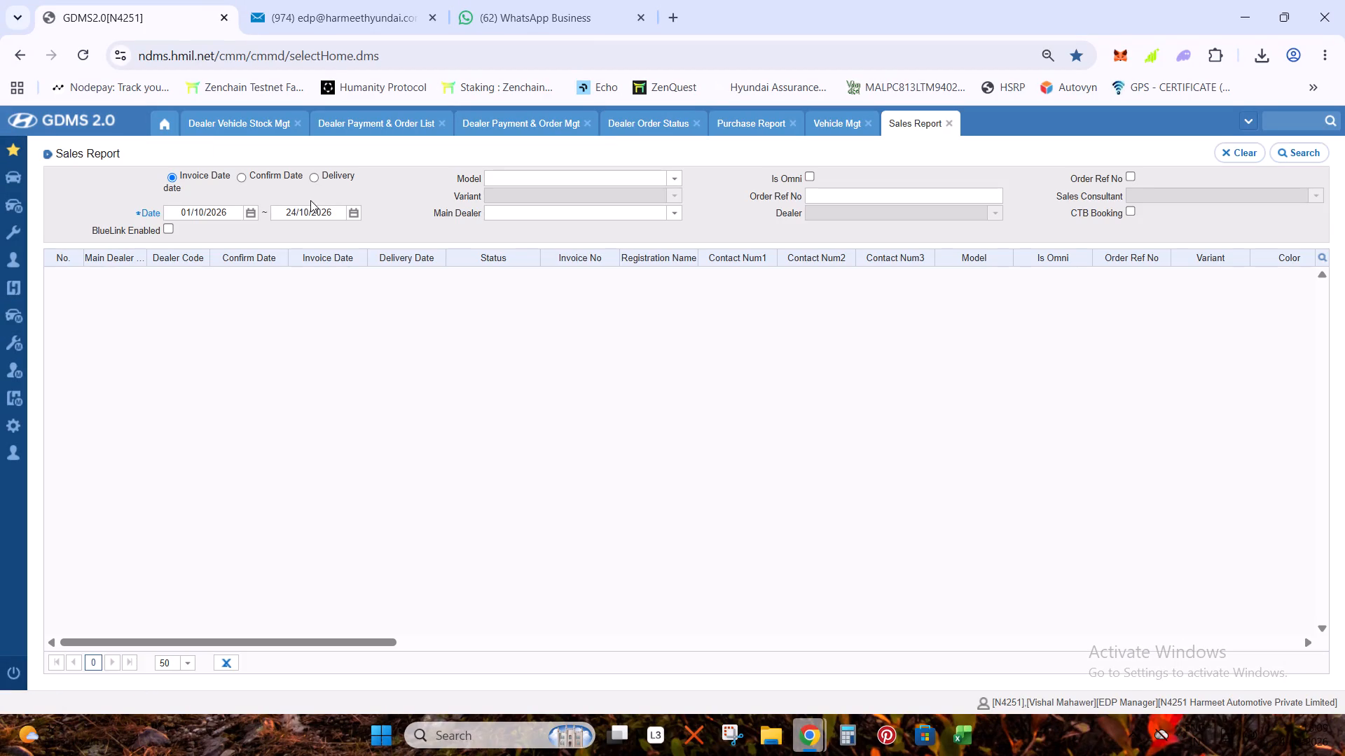
pyautogui.click(239, 181)
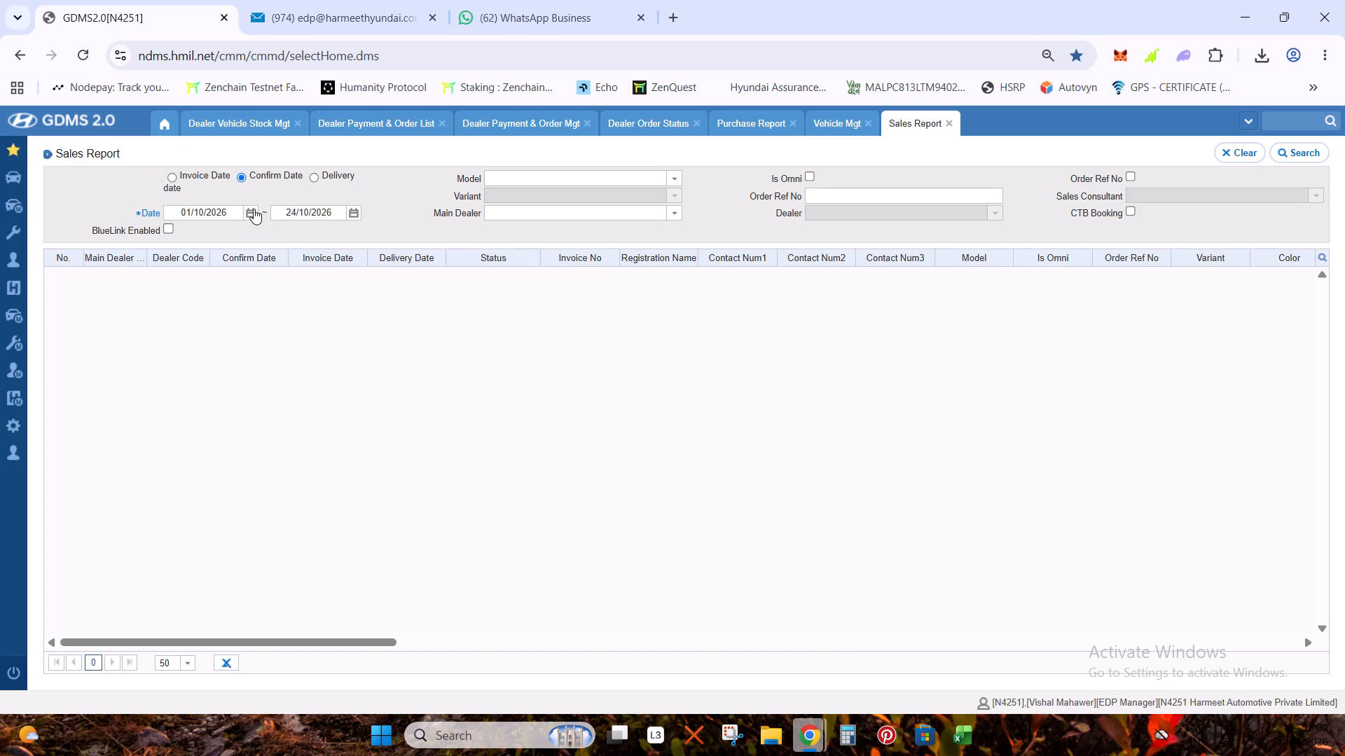
pyautogui.click(249, 214)
pyautogui.click(174, 233)
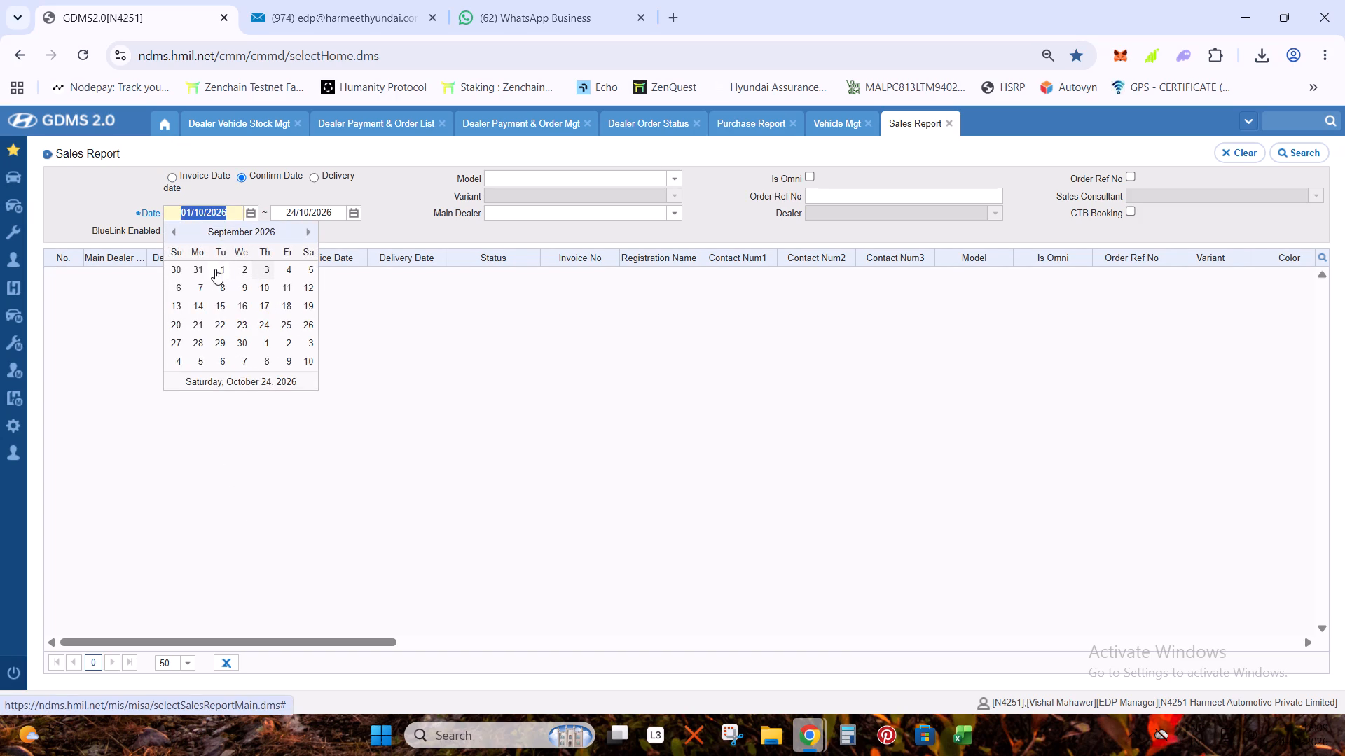
pyautogui.click(215, 269)
pyautogui.click(359, 210)
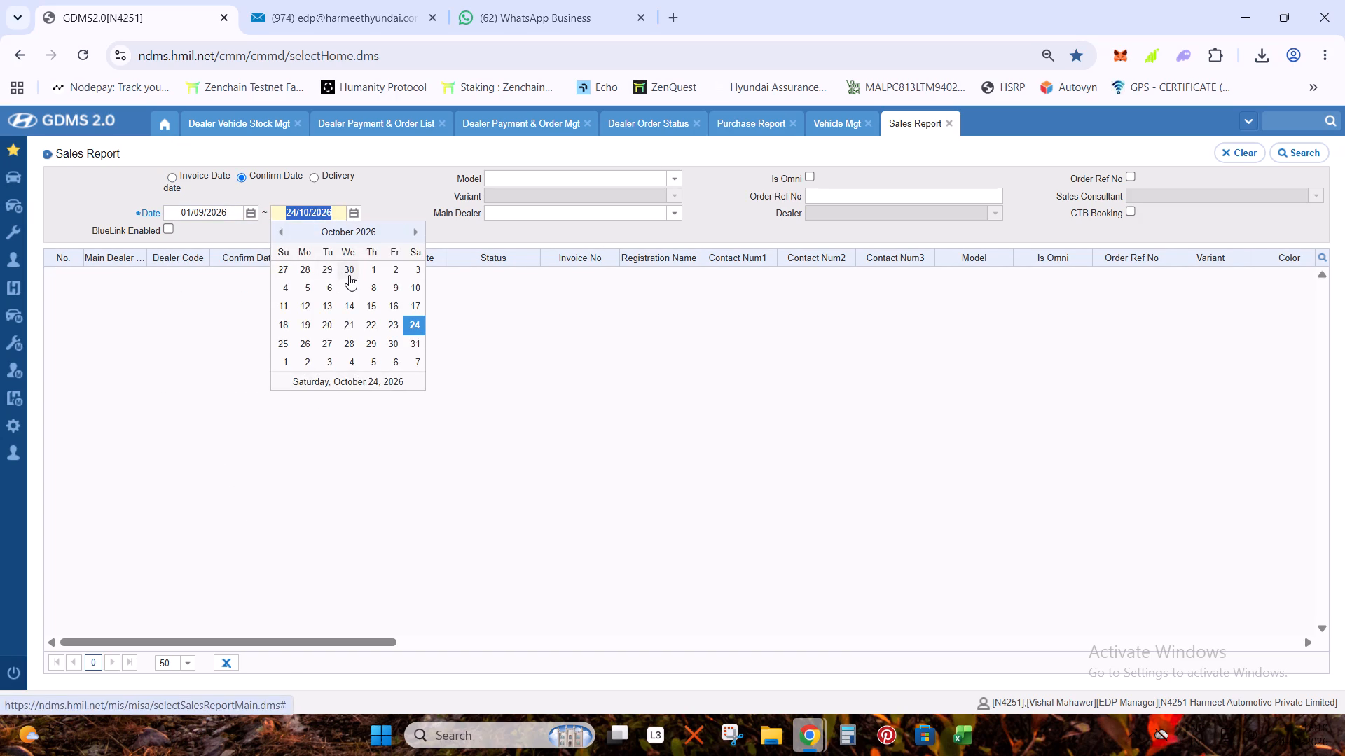
pyautogui.click(349, 275)
pyautogui.click(175, 663)
pyautogui.click(173, 644)
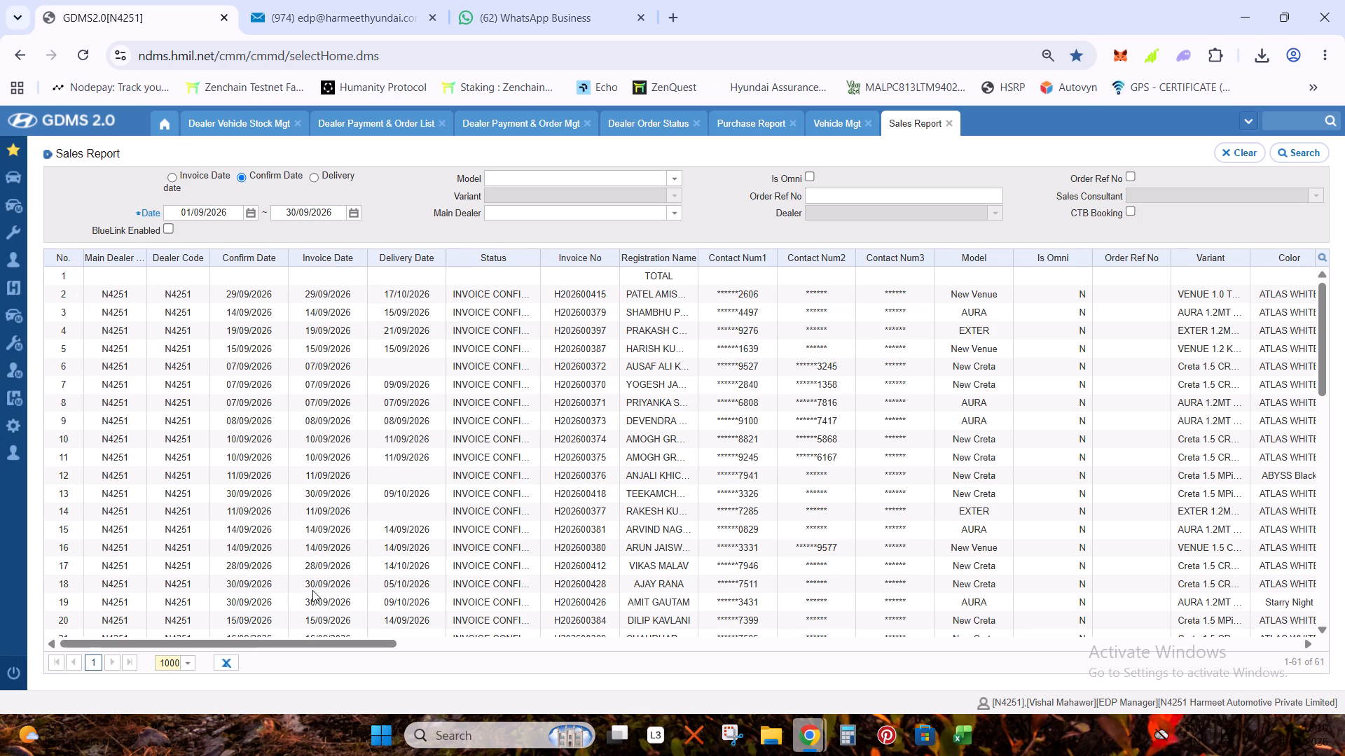
# Review the listed September sales and export the report to Excel.
pyautogui.scroll(-8, 322, 573)
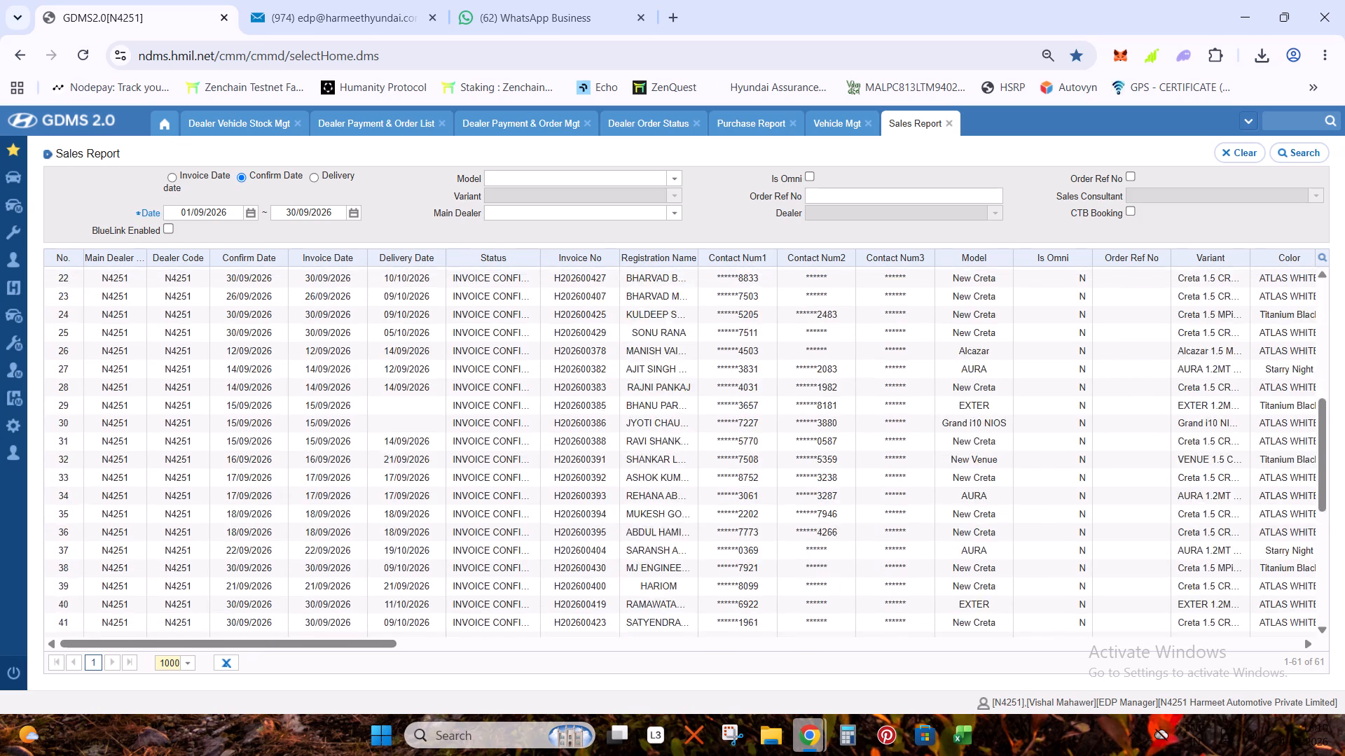
pyautogui.scroll(-7, 322, 573)
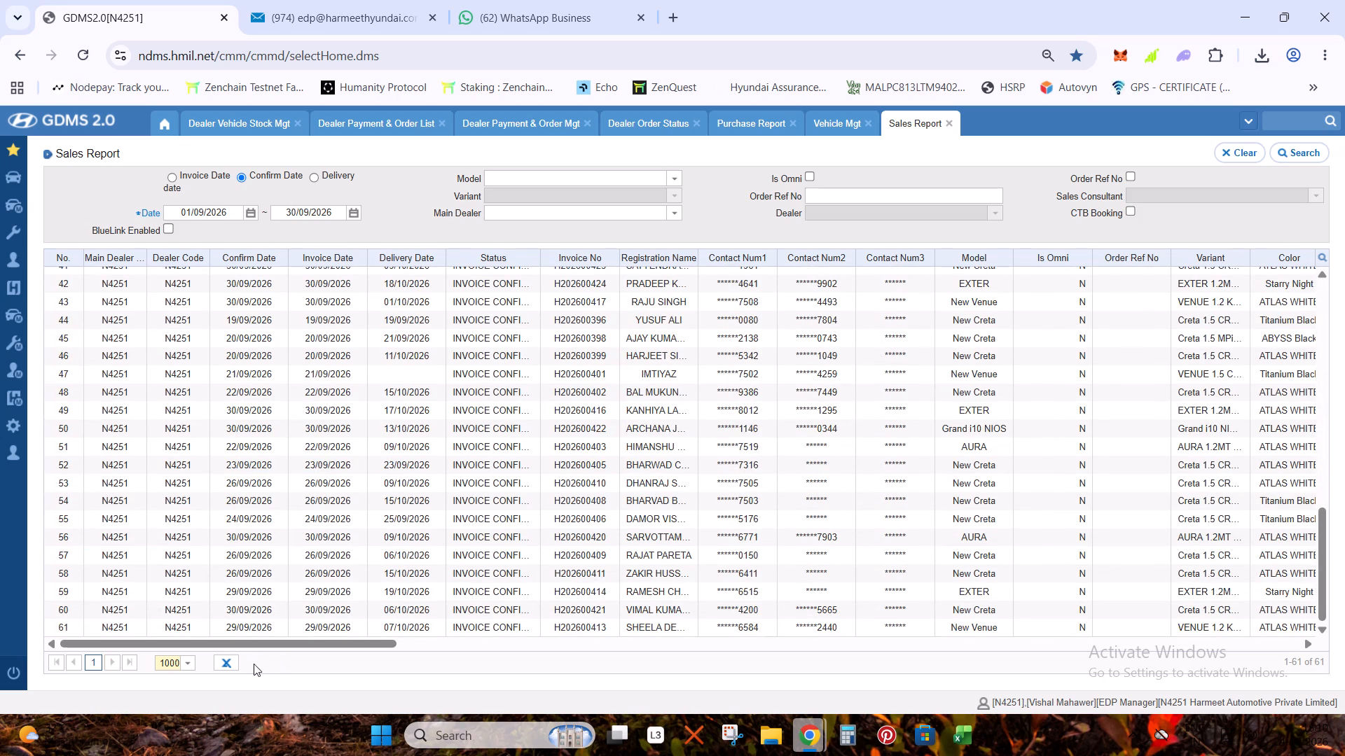
pyautogui.click(233, 665)
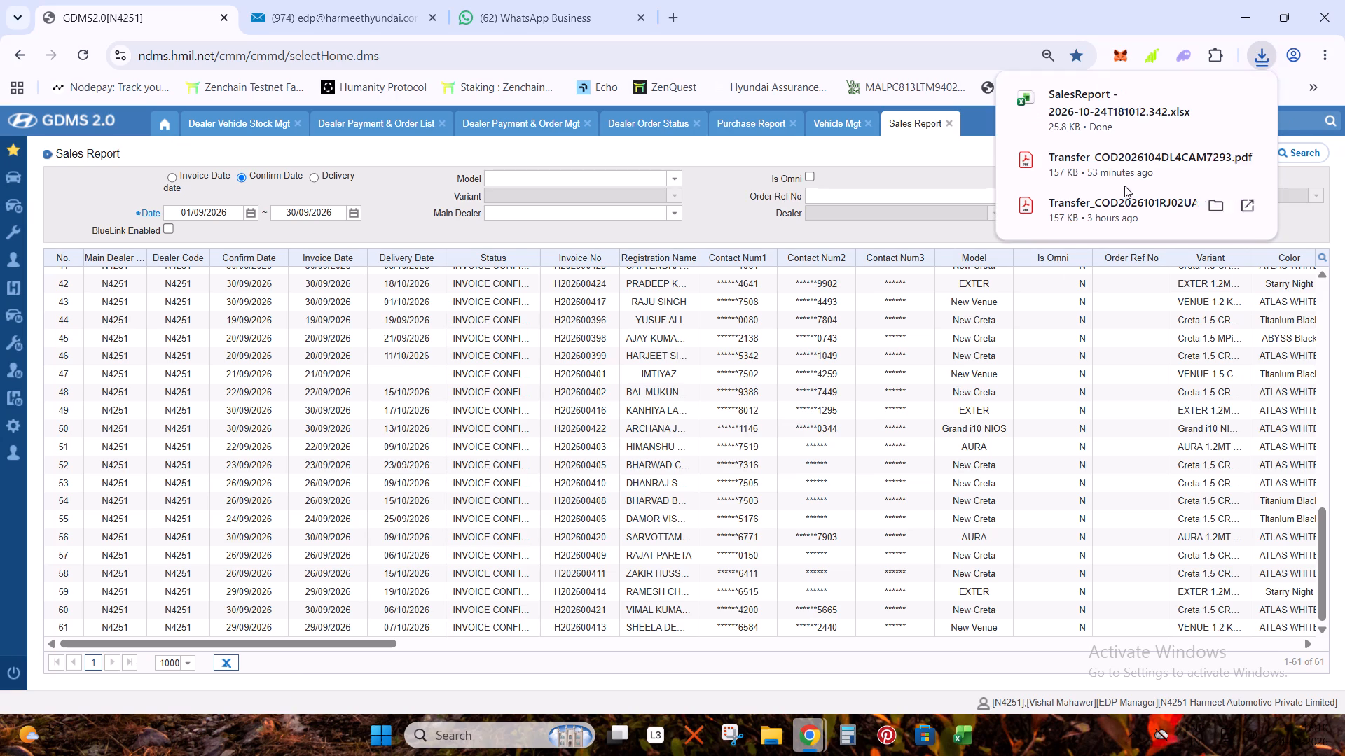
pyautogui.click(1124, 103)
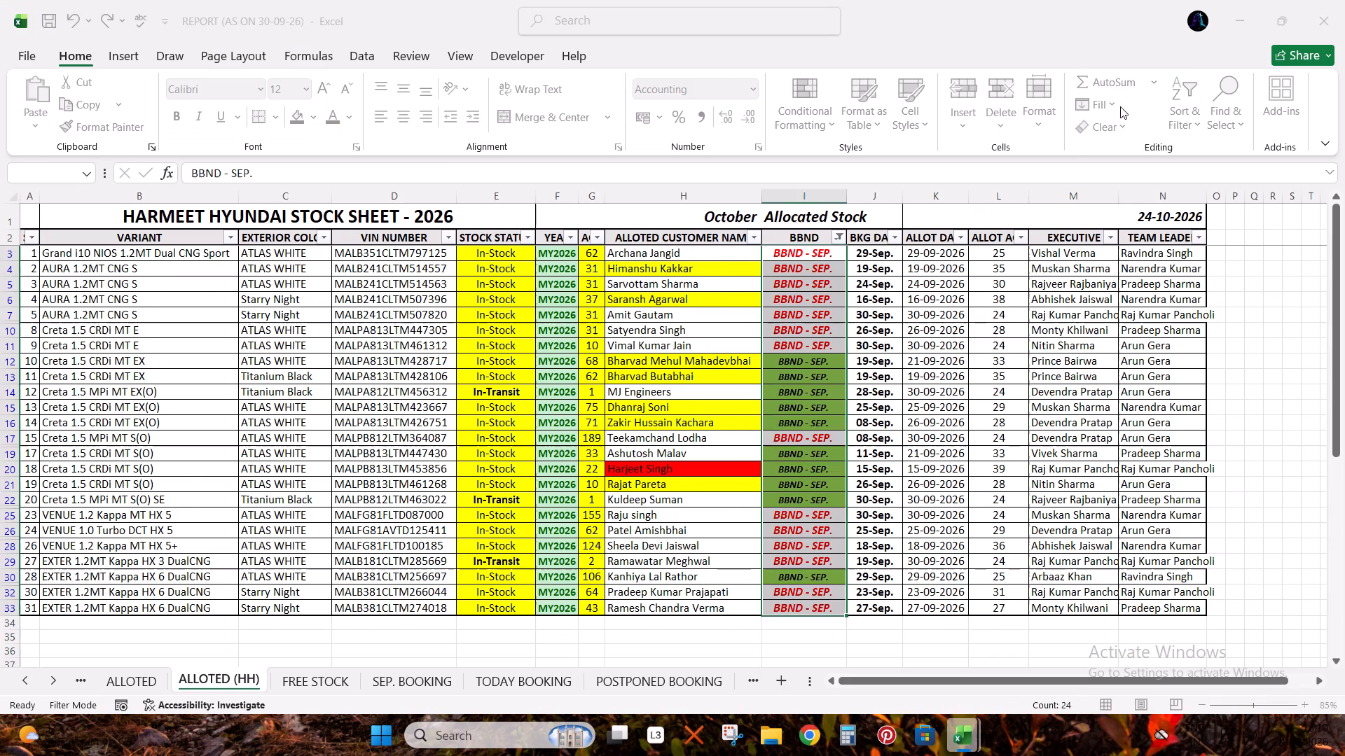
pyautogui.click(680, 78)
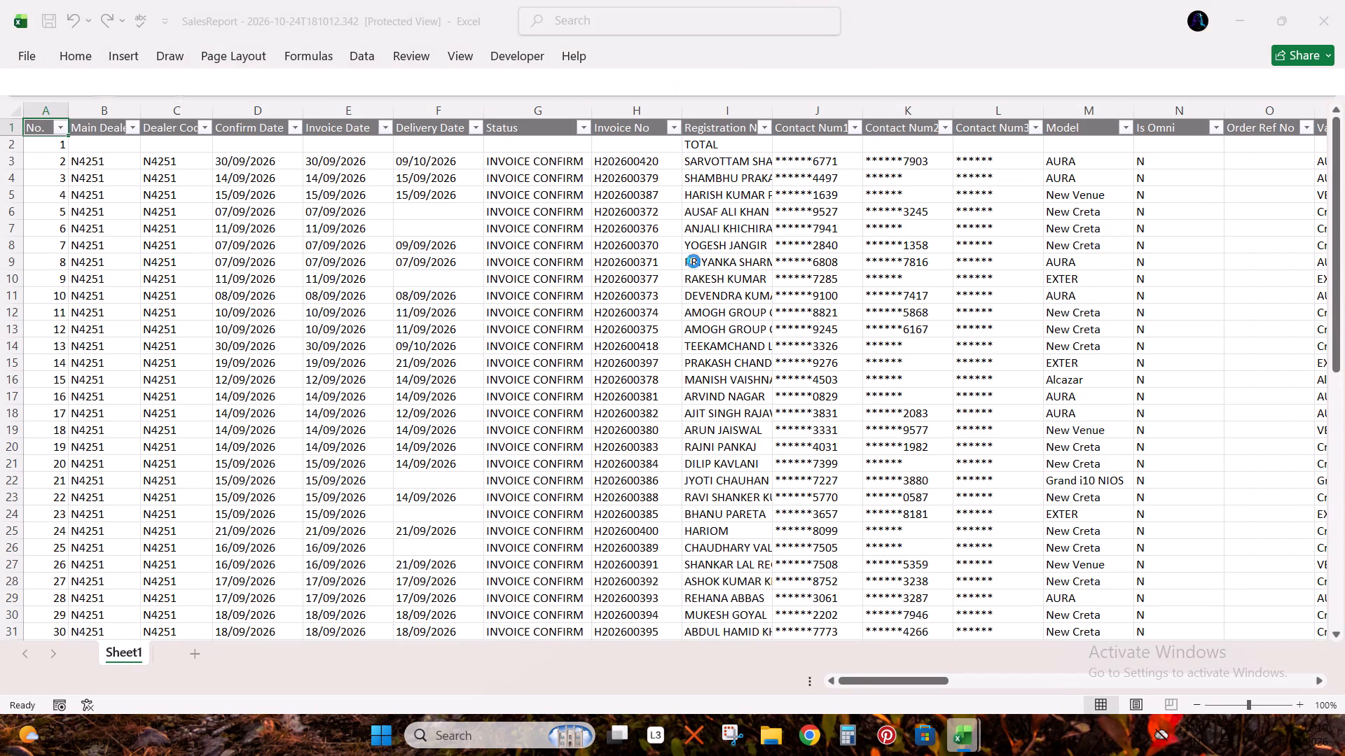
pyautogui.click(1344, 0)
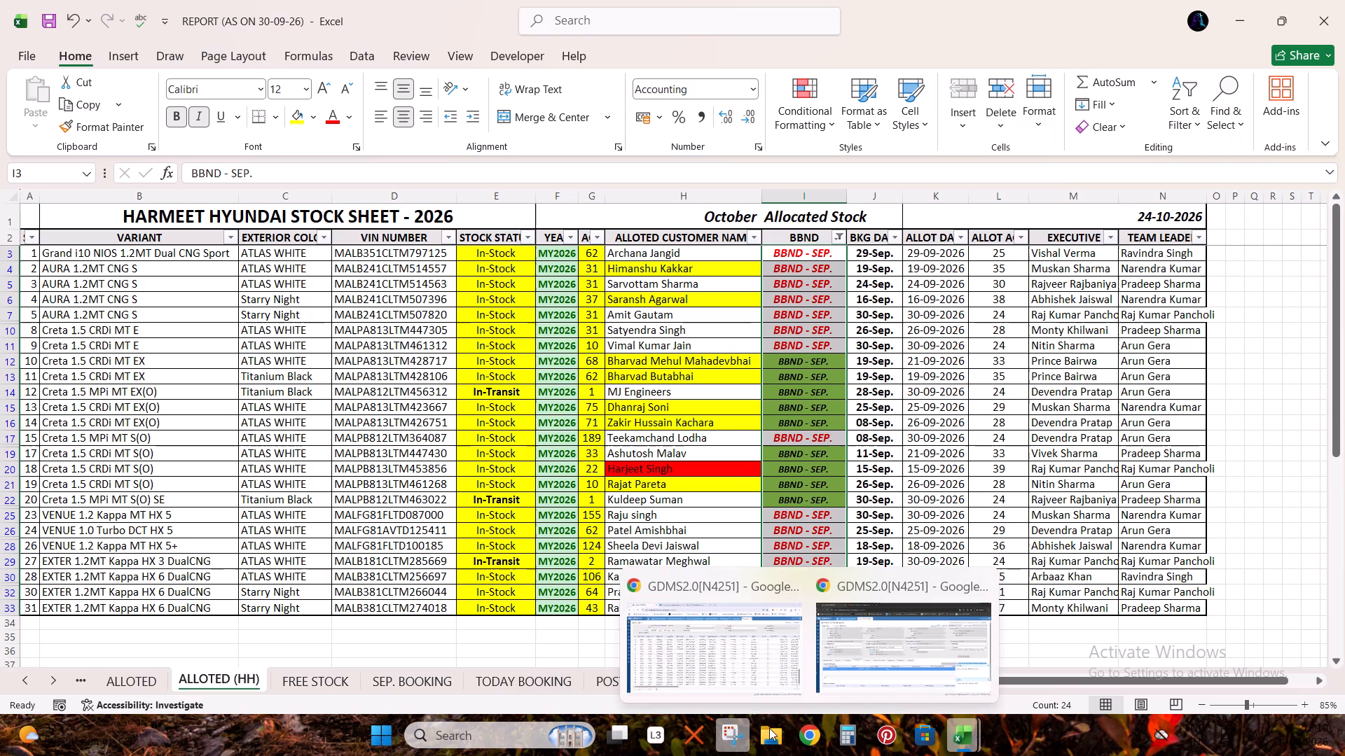
# Open the downloaded SalesReport workbook from the Downloads folder.
pyautogui.click(770, 749)
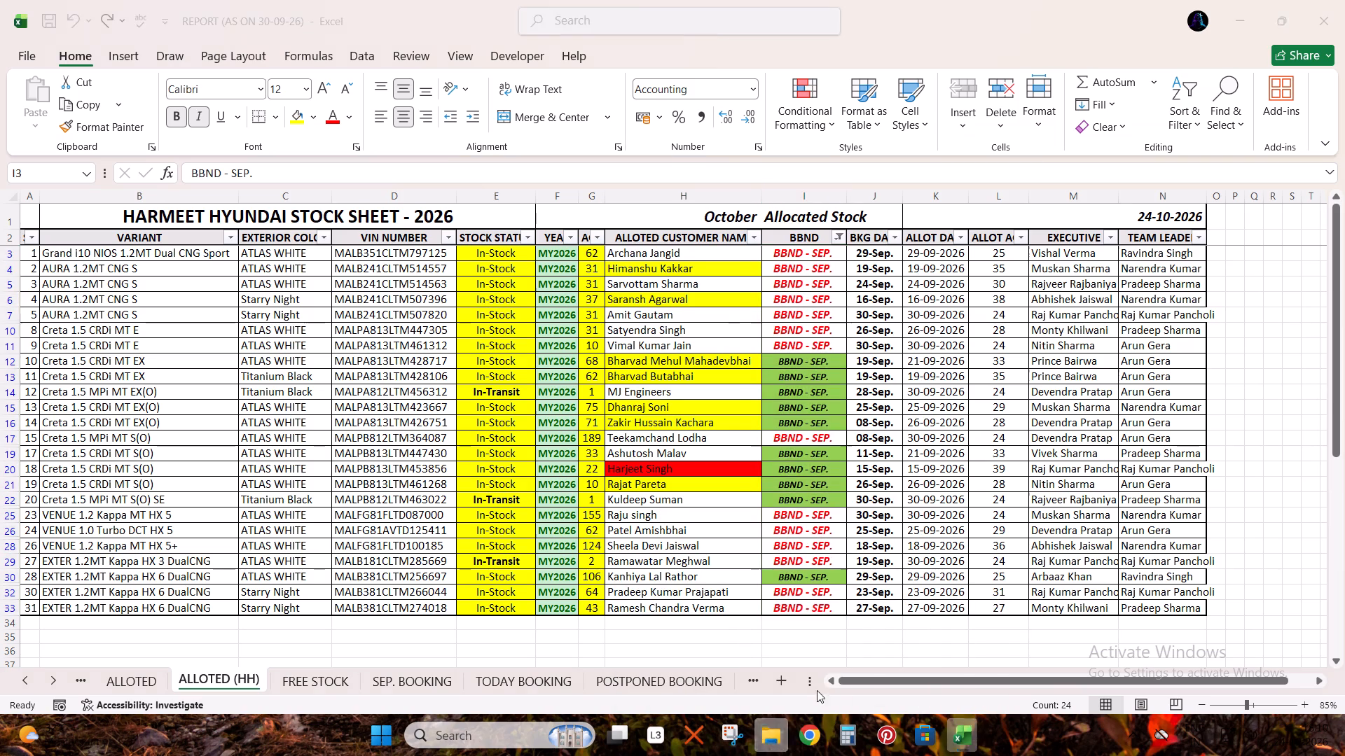
pyautogui.click(53, 266)
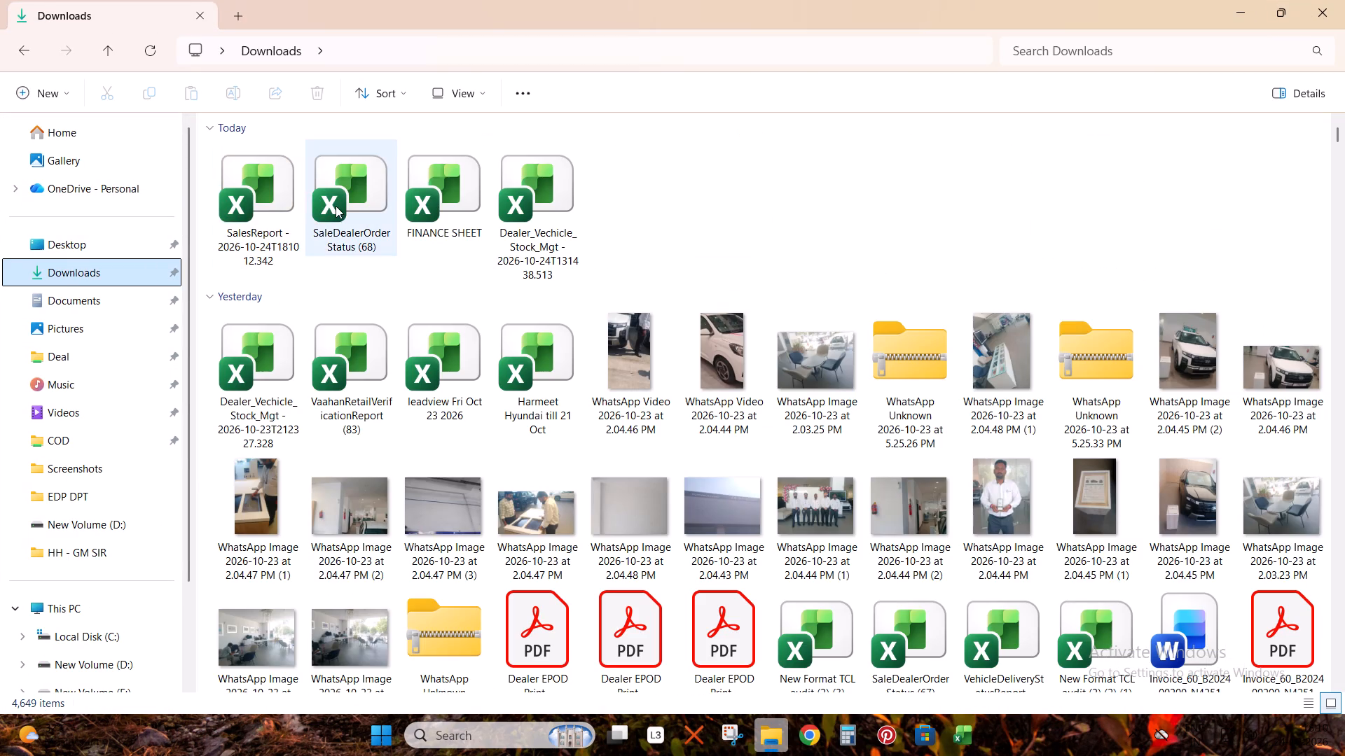
pyautogui.doubleClick(267, 204)
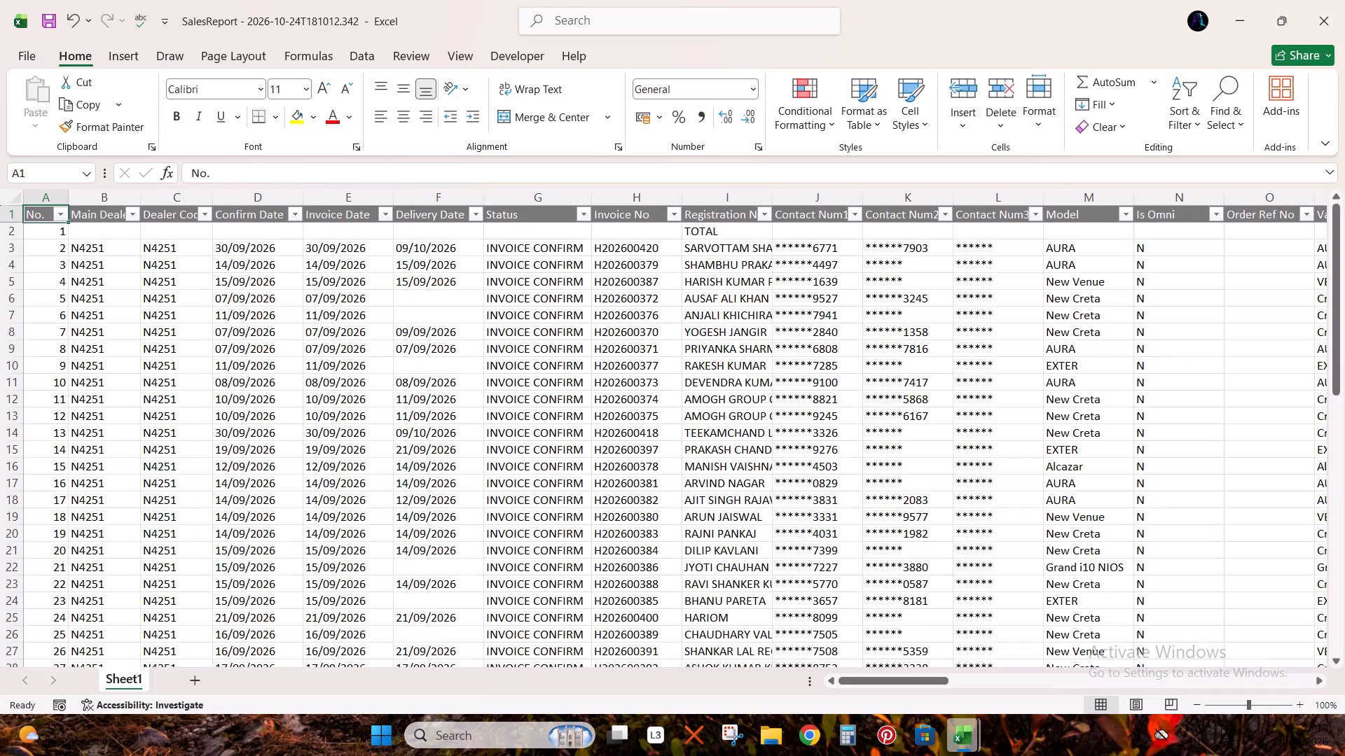
# Remove the header filters from the sales report sheet.
pyautogui.click(787, 206)
pyautogui.hotkey('ctrl', 'shift', 'l')
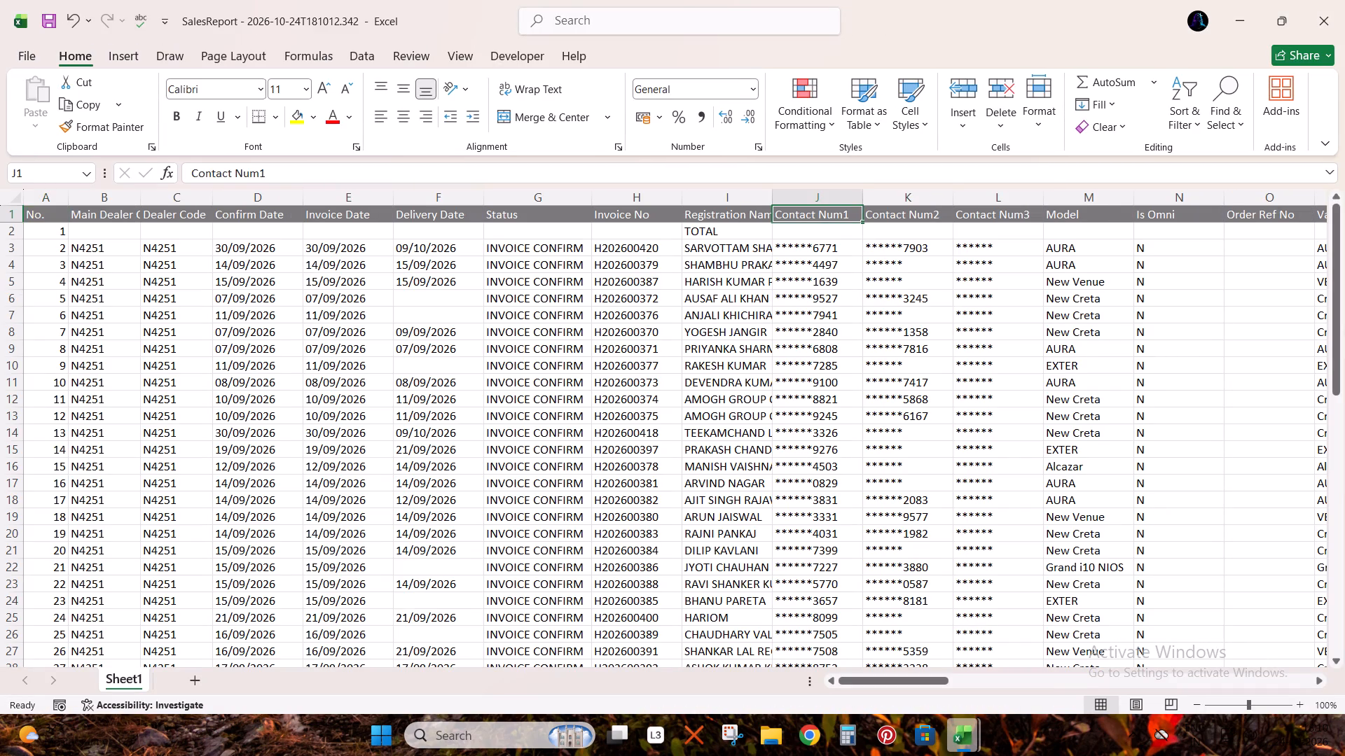
# Insert a blank column between Vin Number and Mode of Purchase in the sales report.
pyautogui.press('Right')
pyautogui.press('Down')
pyautogui.press('Down')
pyautogui.press('Right')
pyautogui.press('Right')
pyautogui.press('Right')
pyautogui.press('Right')
pyautogui.press('Right')
pyautogui.press('Right')
pyautogui.press('Right')
pyautogui.press('Right')
pyautogui.press('Right')
pyautogui.press('Right')
pyautogui.press('Right')
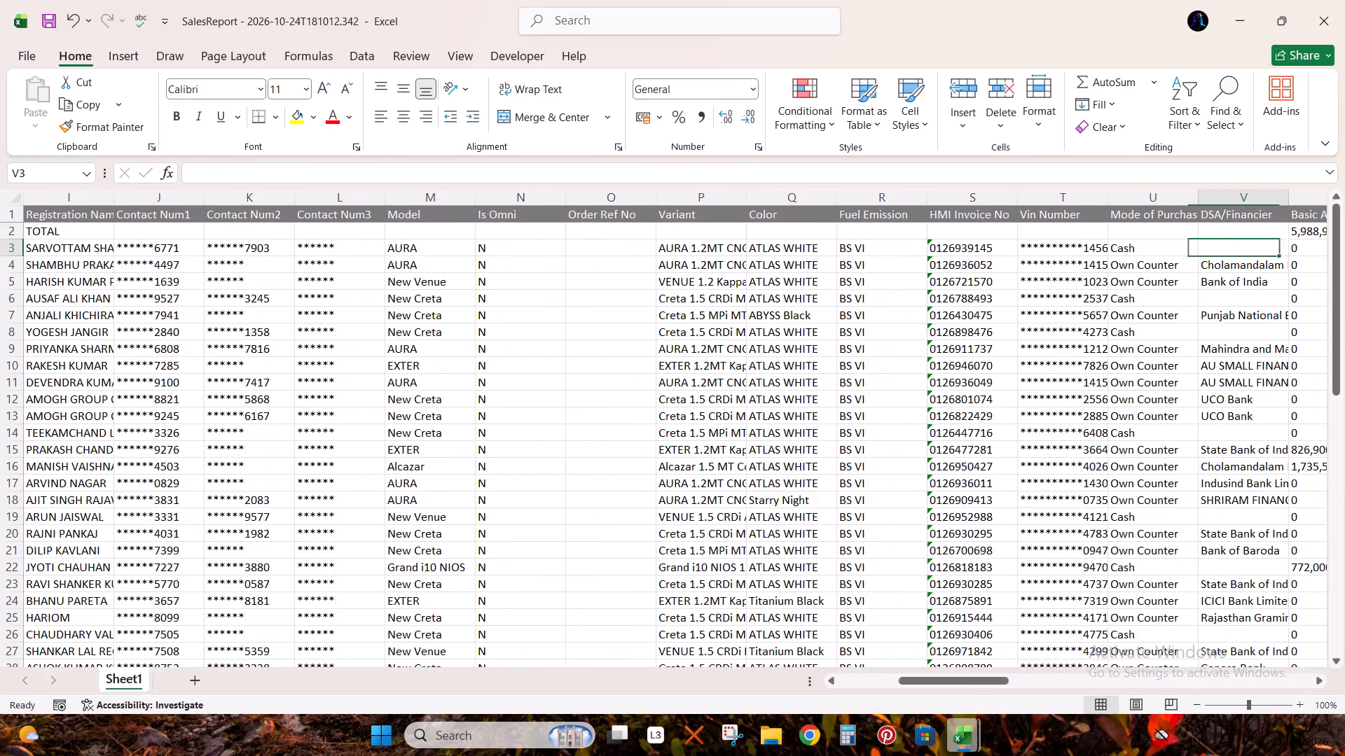
pyautogui.press('Right')
pyautogui.press('Left')
pyautogui.press('Left')
pyautogui.press('Left')
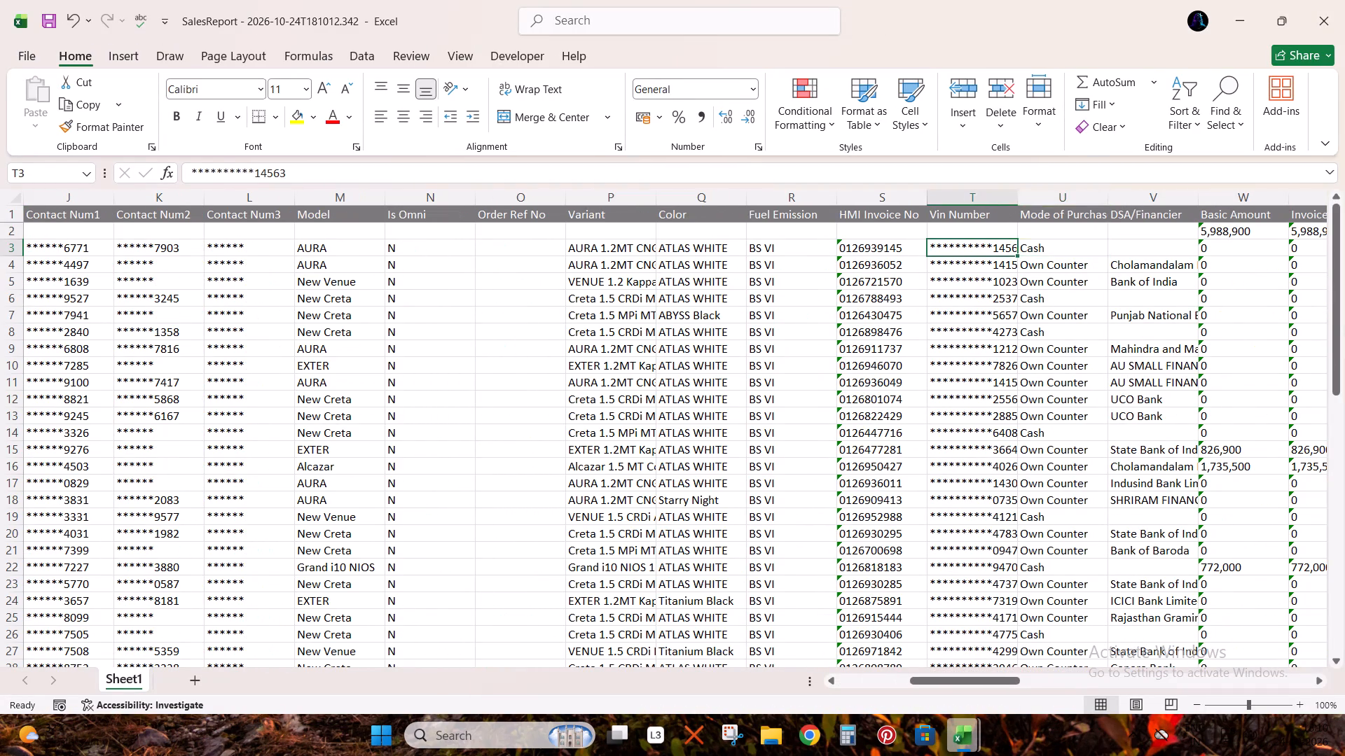
pyautogui.press('Right')
pyautogui.hotkey('ctrl', 'space')
pyautogui.hotkey('ctrl', '+')
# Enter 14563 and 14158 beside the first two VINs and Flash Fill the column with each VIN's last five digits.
pyautogui.press('Up')
pyautogui.press('Down')
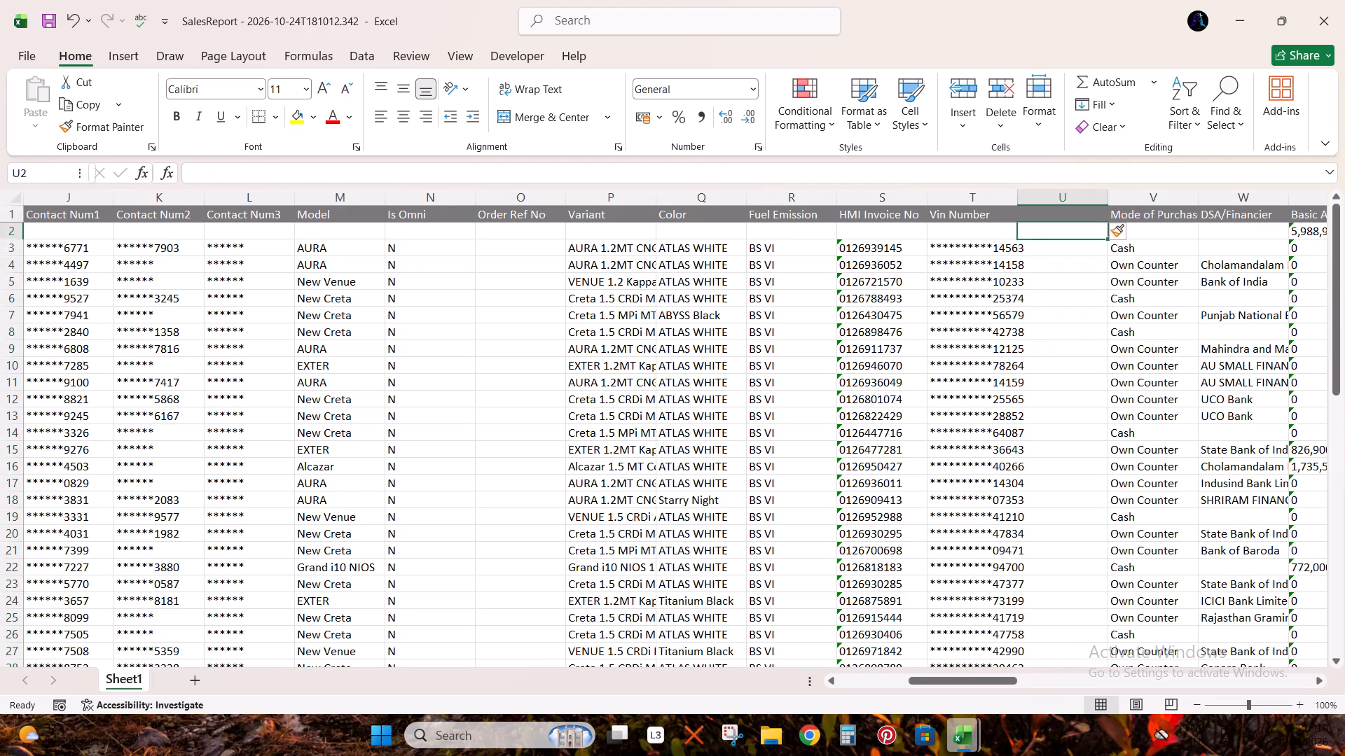
pyautogui.write('14563')
pyautogui.press('Return')
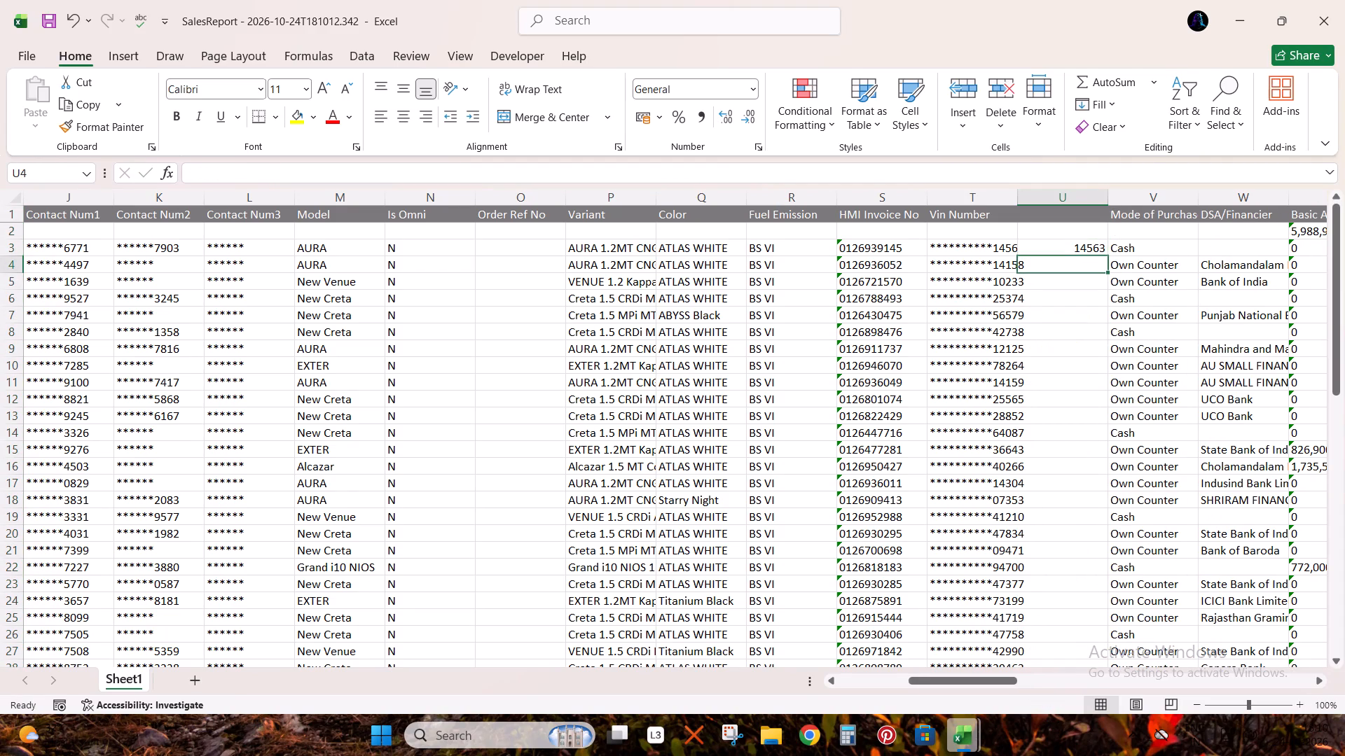
pyautogui.write('14158')
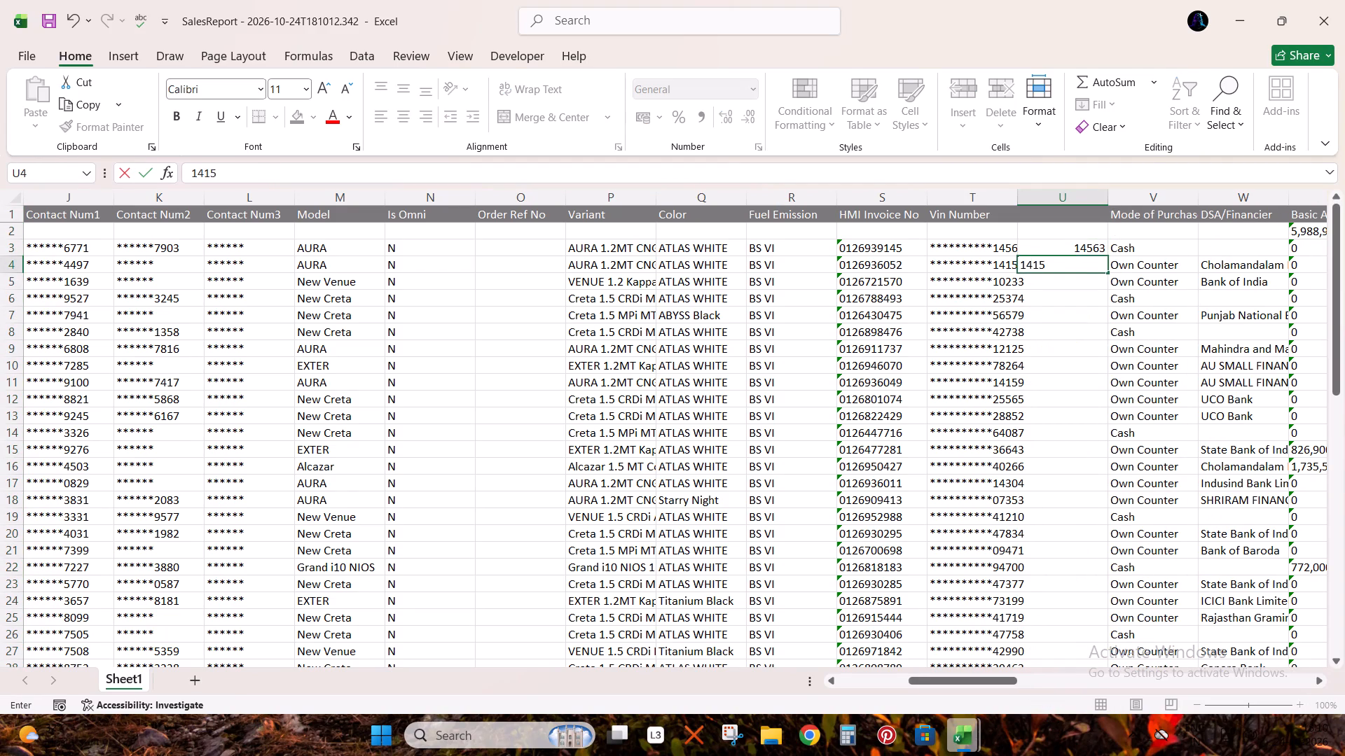
pyautogui.press('Return')
pyautogui.hotkey('ctrl', 'e')
# Copy the extracted VIN number column and highlight its duplicate values with light red fill and dark red text.
pyautogui.hotkey('ctrl', 'space')
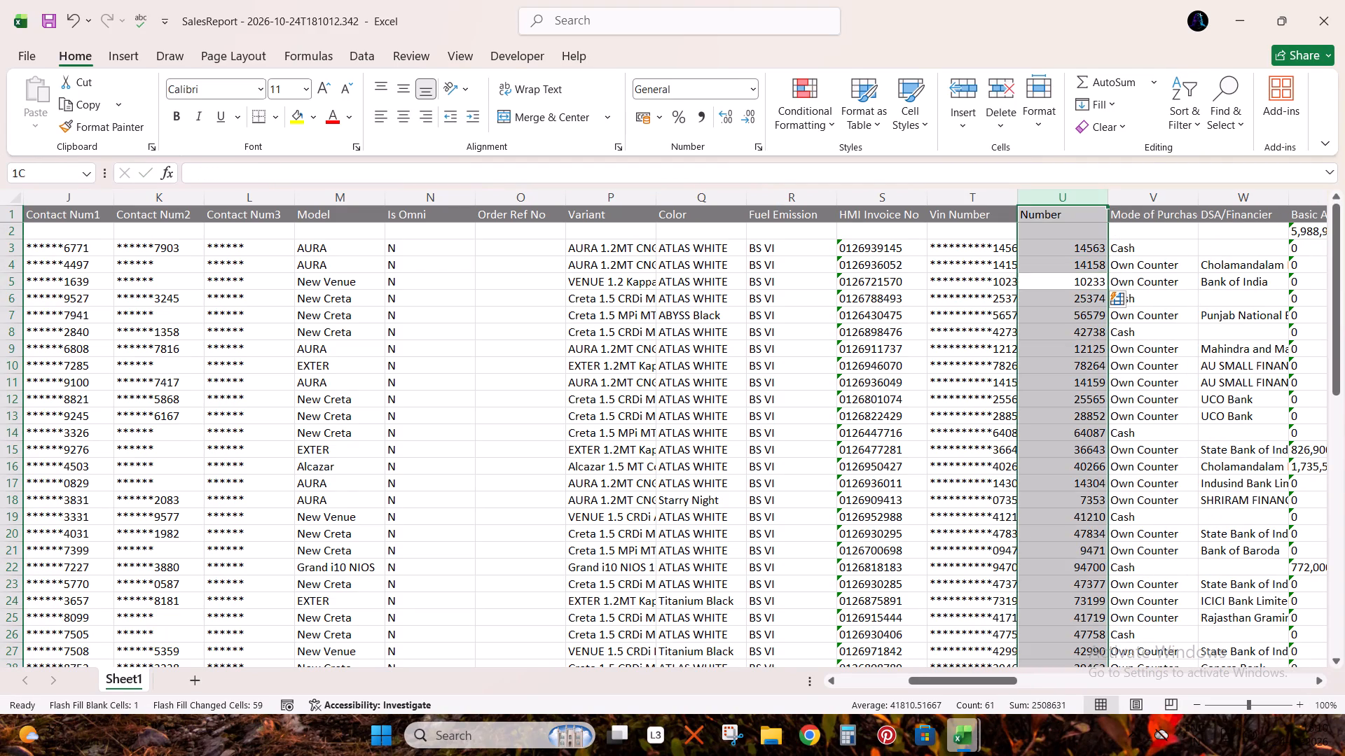
pyautogui.hotkey('ctrl', 'c')
pyautogui.hotkey('ctrl', 'v')
pyautogui.press('Down')
pyautogui.press('Down')
pyautogui.press('Return')
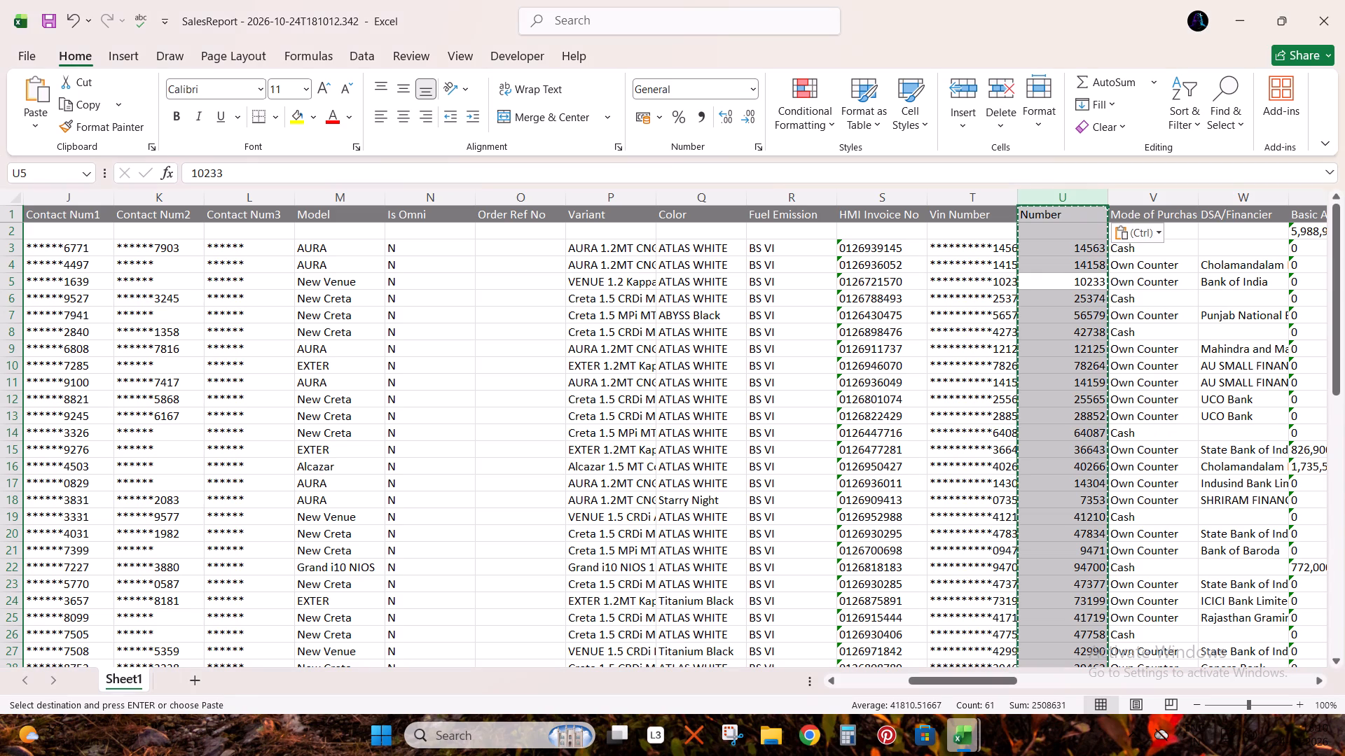
pyautogui.click(796, 113)
pyautogui.click(860, 156)
pyautogui.click(1016, 372)
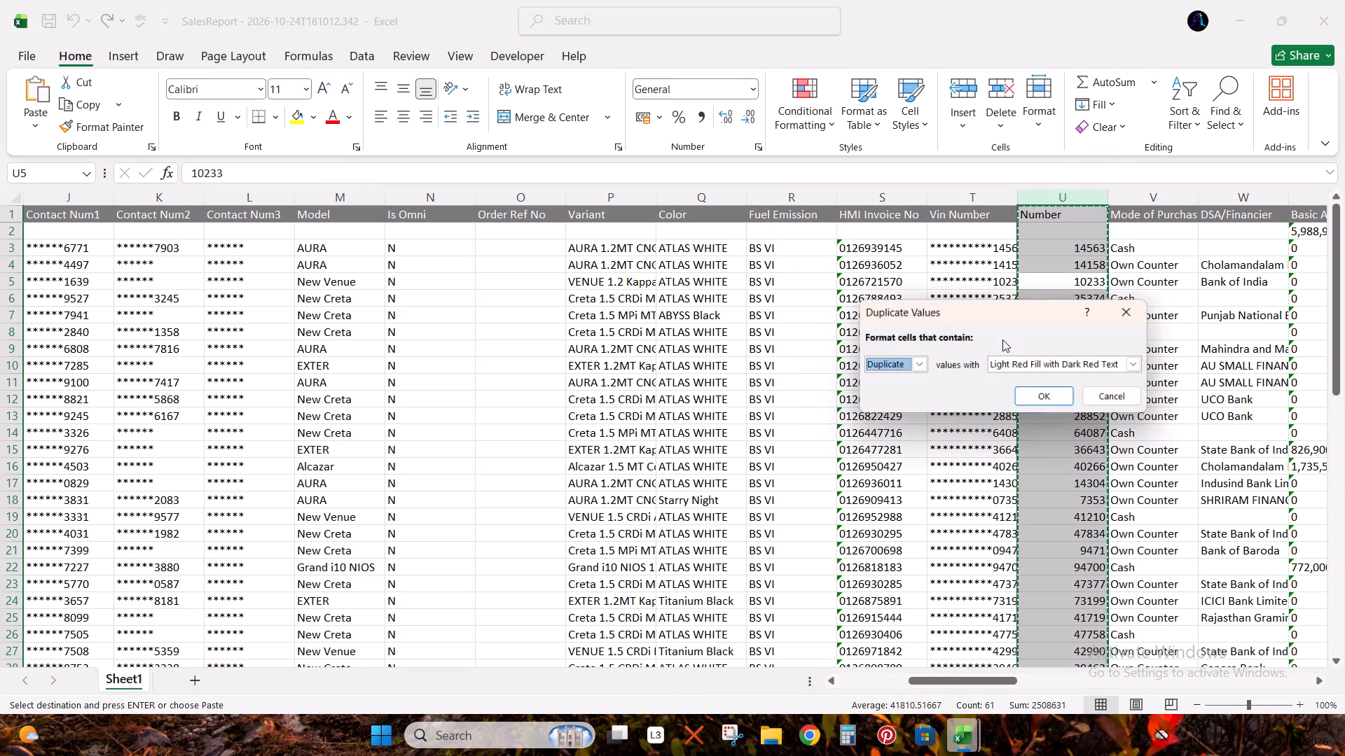
pyautogui.press('Return')
# Examine the extracted VIN number column from top to bottom for duplicate highlights.
pyautogui.scroll(-18, 1001, 367)
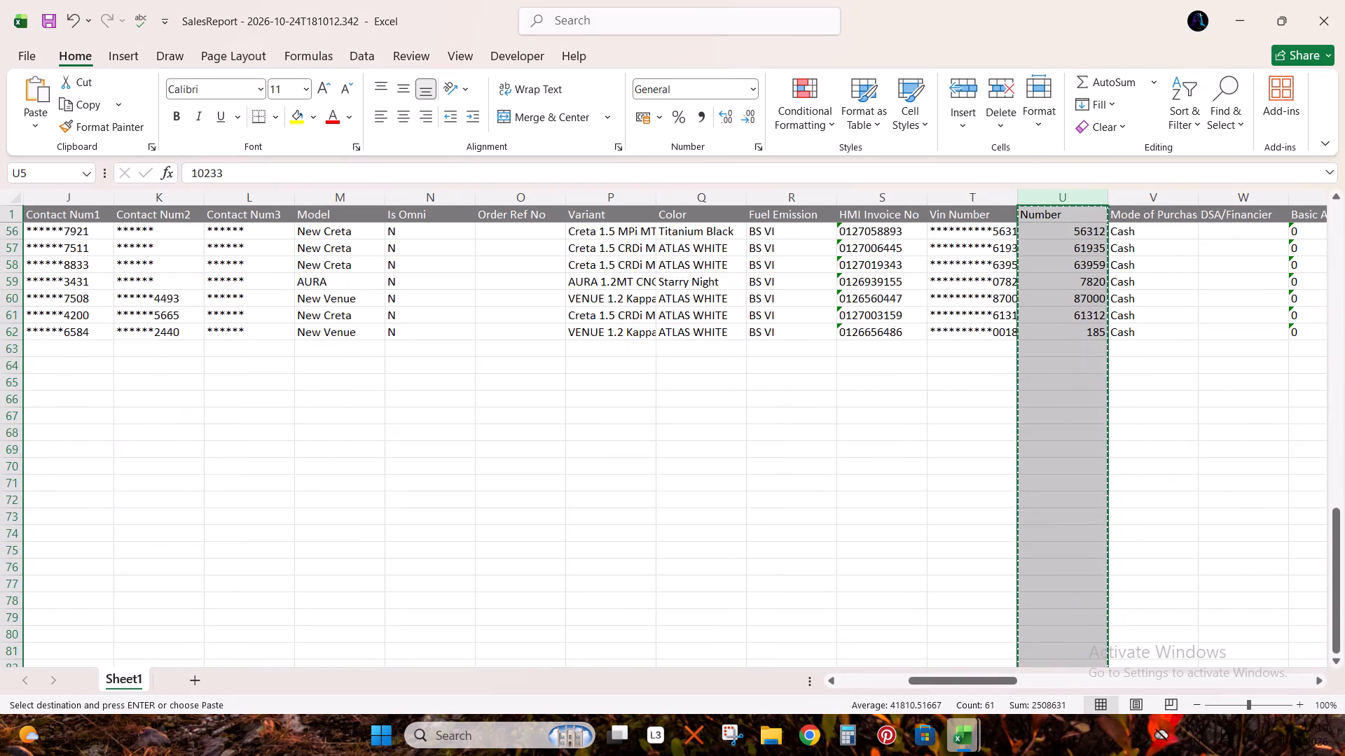
pyautogui.scroll(5, 1006, 350)
pyautogui.scroll(-1, 1009, 347)
pyautogui.scroll(1, 1009, 347)
pyautogui.scroll(-1, 1009, 347)
pyautogui.scroll(6, 1009, 347)
pyautogui.scroll(-1, 1012, 345)
pyautogui.scroll(8, 1012, 345)
# In the REPORT workbook's ALLOTED (HH) sheet, insert a blank column after VIN NUMBER and remove the header filters.
pyautogui.hotkey('alt', 'Tab')
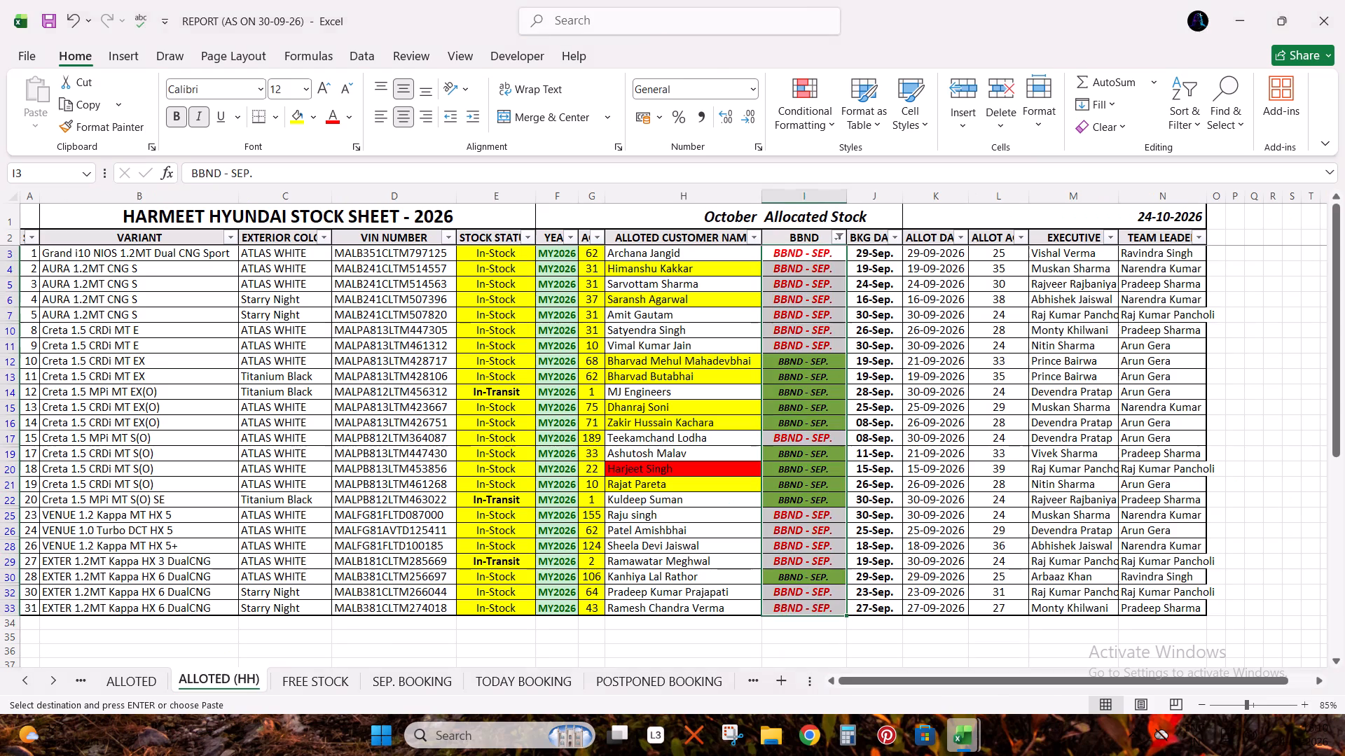
pyautogui.click(501, 192)
pyautogui.hotkey('ctrl', '+')
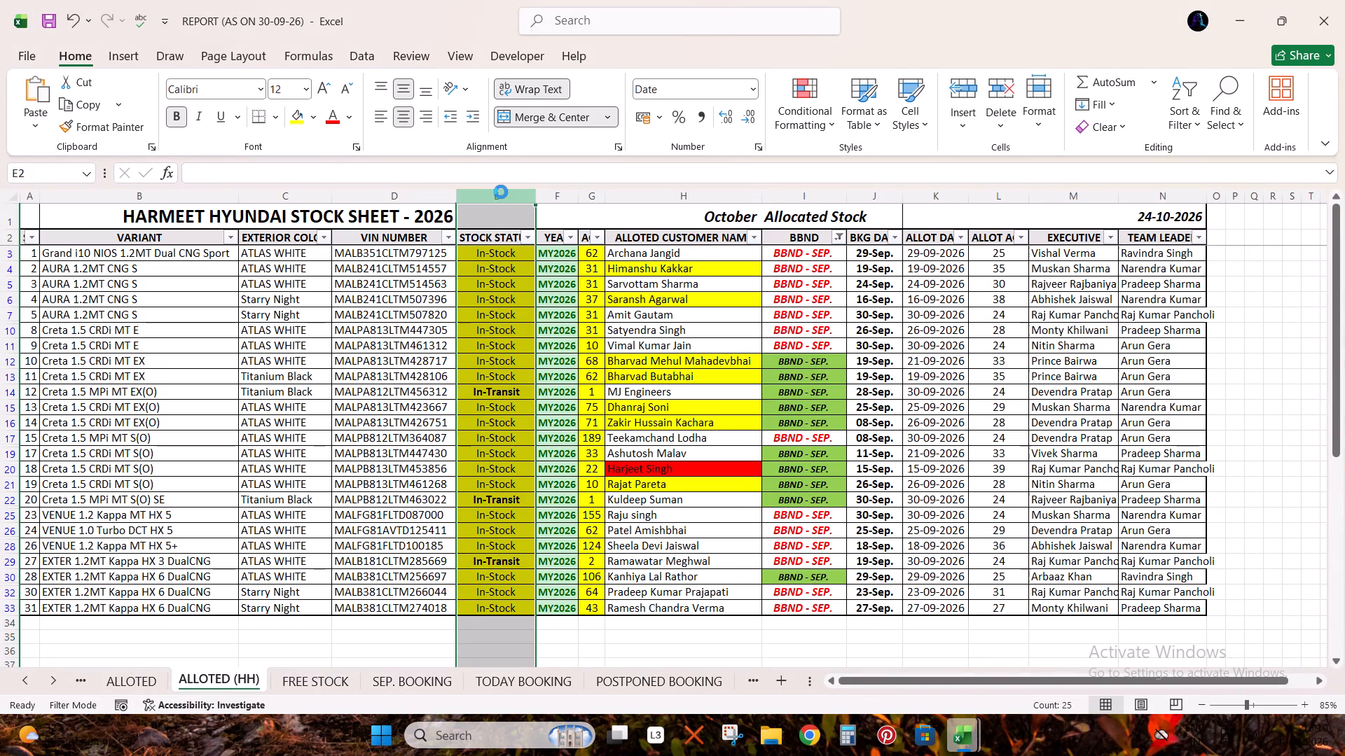
pyautogui.click(499, 237)
pyautogui.hotkey('ctrl', 'shift', 'l')
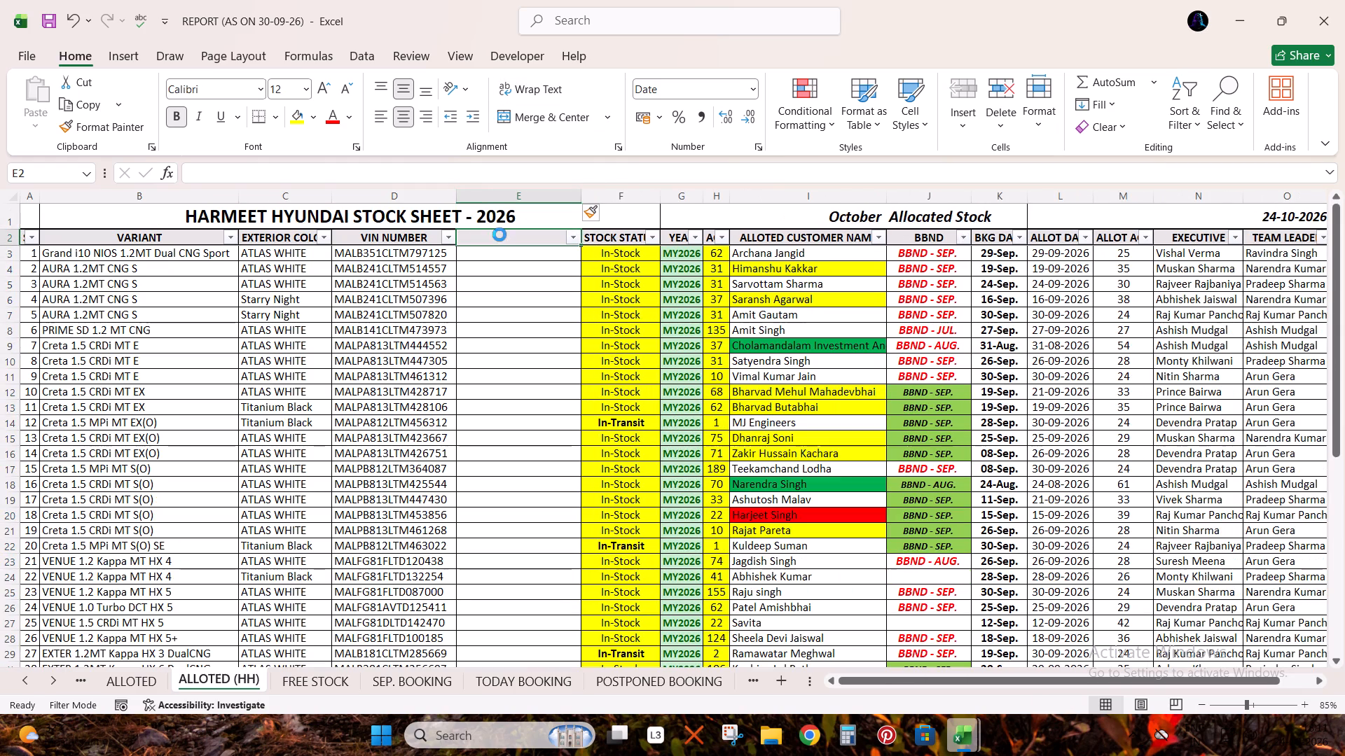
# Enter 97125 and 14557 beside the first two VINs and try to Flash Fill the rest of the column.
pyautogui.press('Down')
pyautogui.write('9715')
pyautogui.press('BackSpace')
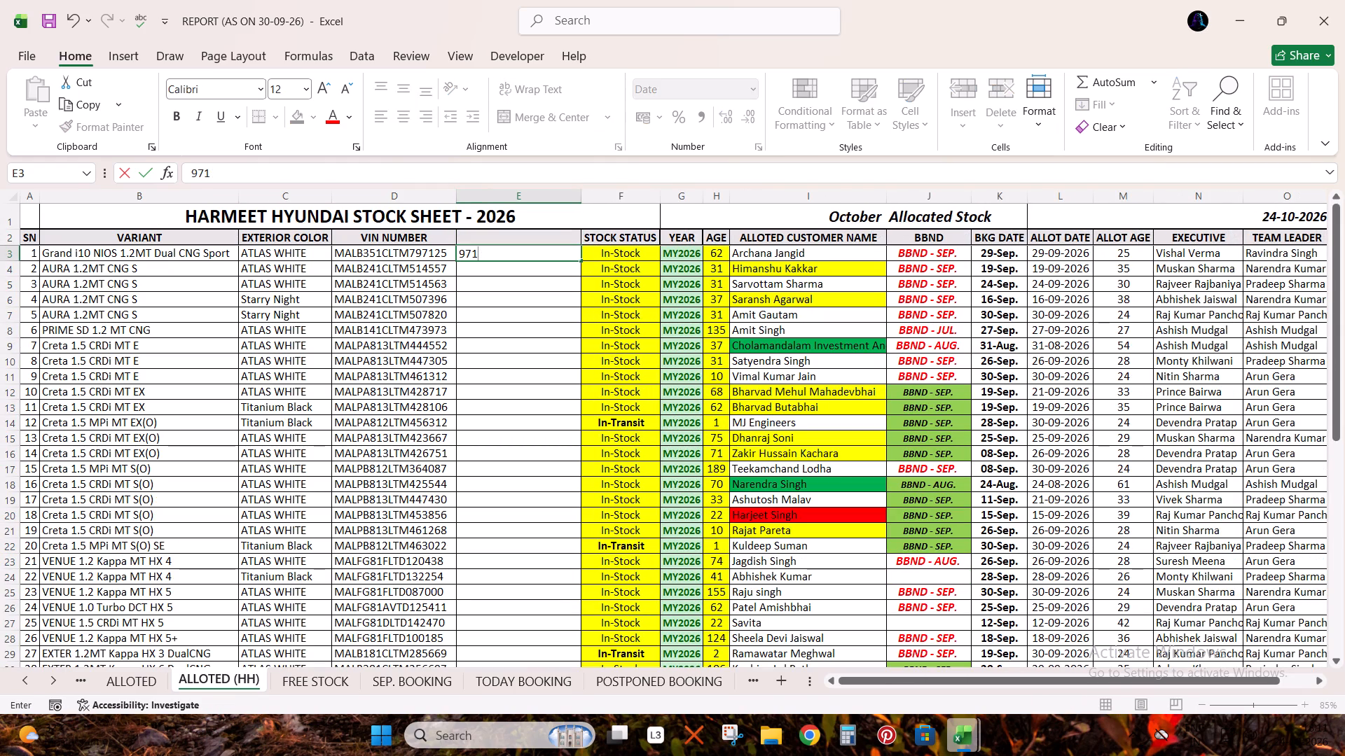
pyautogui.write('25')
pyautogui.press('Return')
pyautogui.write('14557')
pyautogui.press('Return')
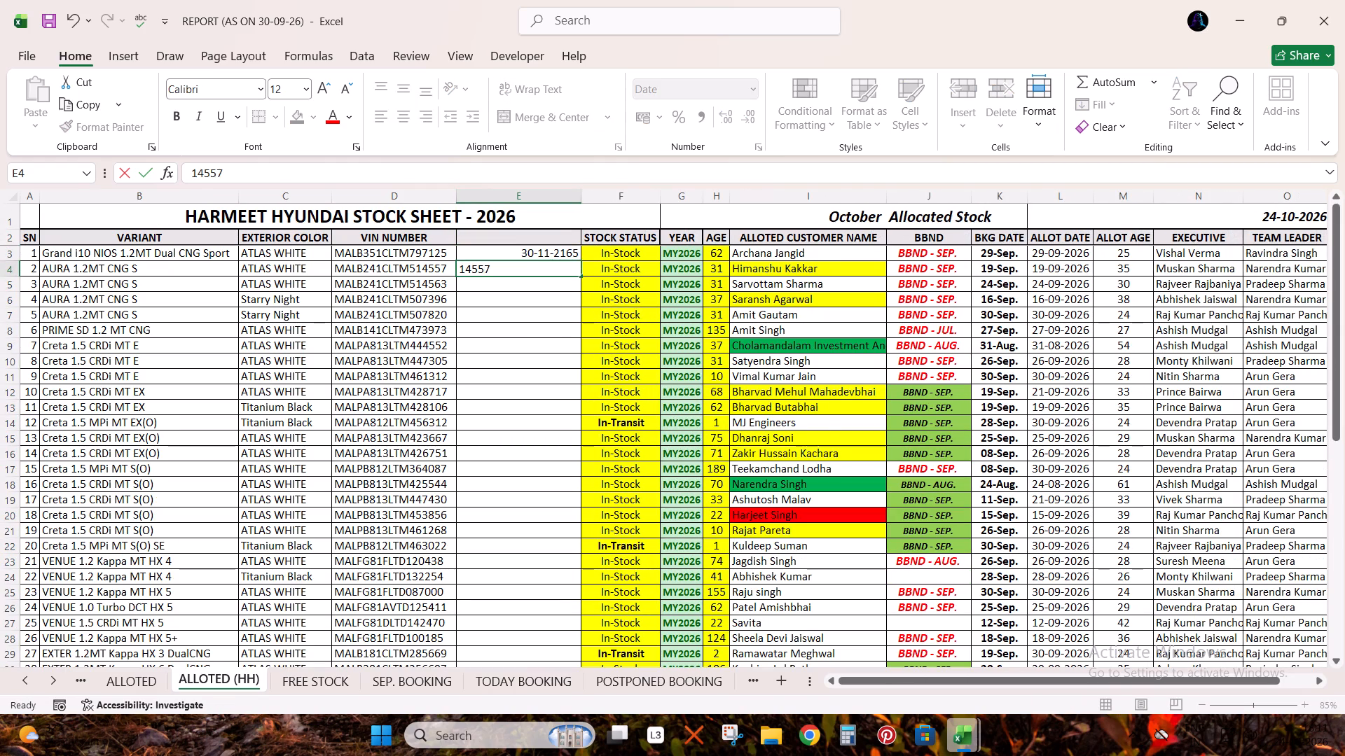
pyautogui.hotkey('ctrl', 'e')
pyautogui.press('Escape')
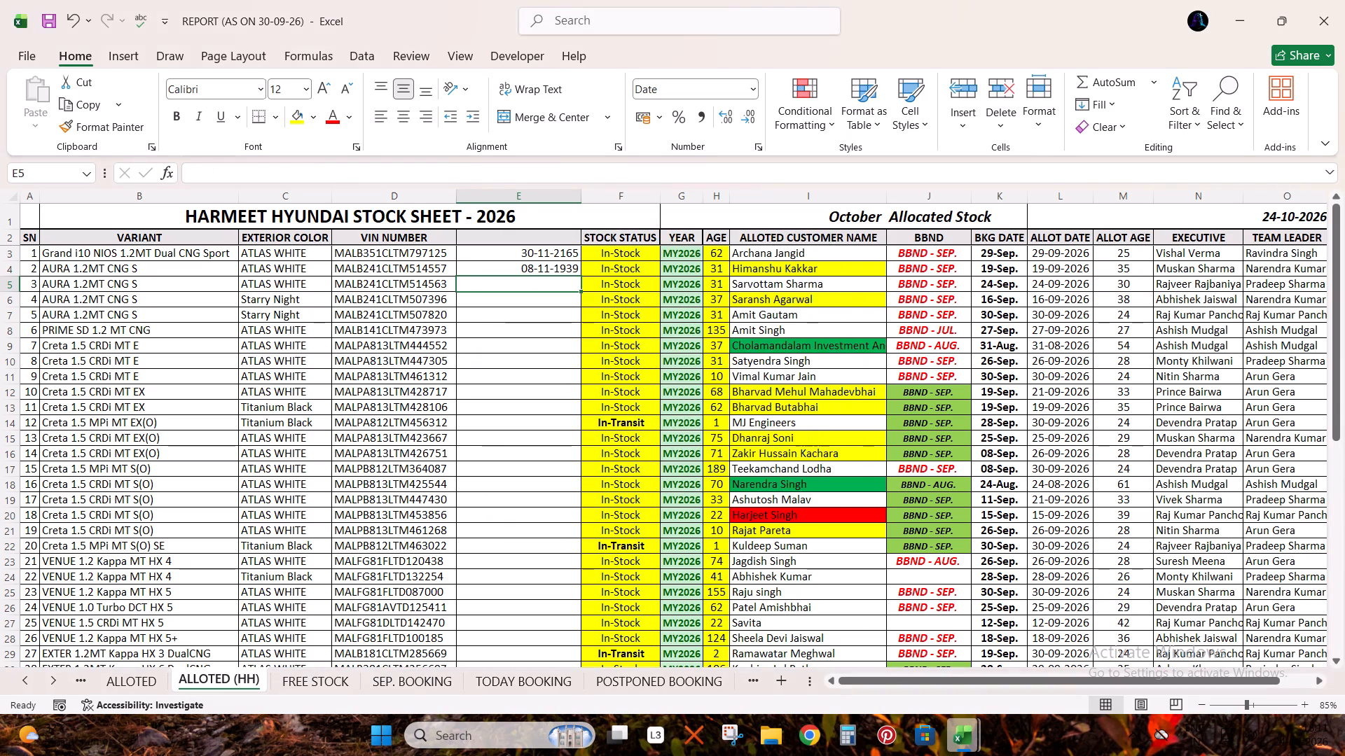
# Set the number format of the inserted column to General.
pyautogui.press('Up')
pyautogui.press('Up')
pyautogui.hotkey('ctrl', 'space')
pyautogui.click(511, 203)
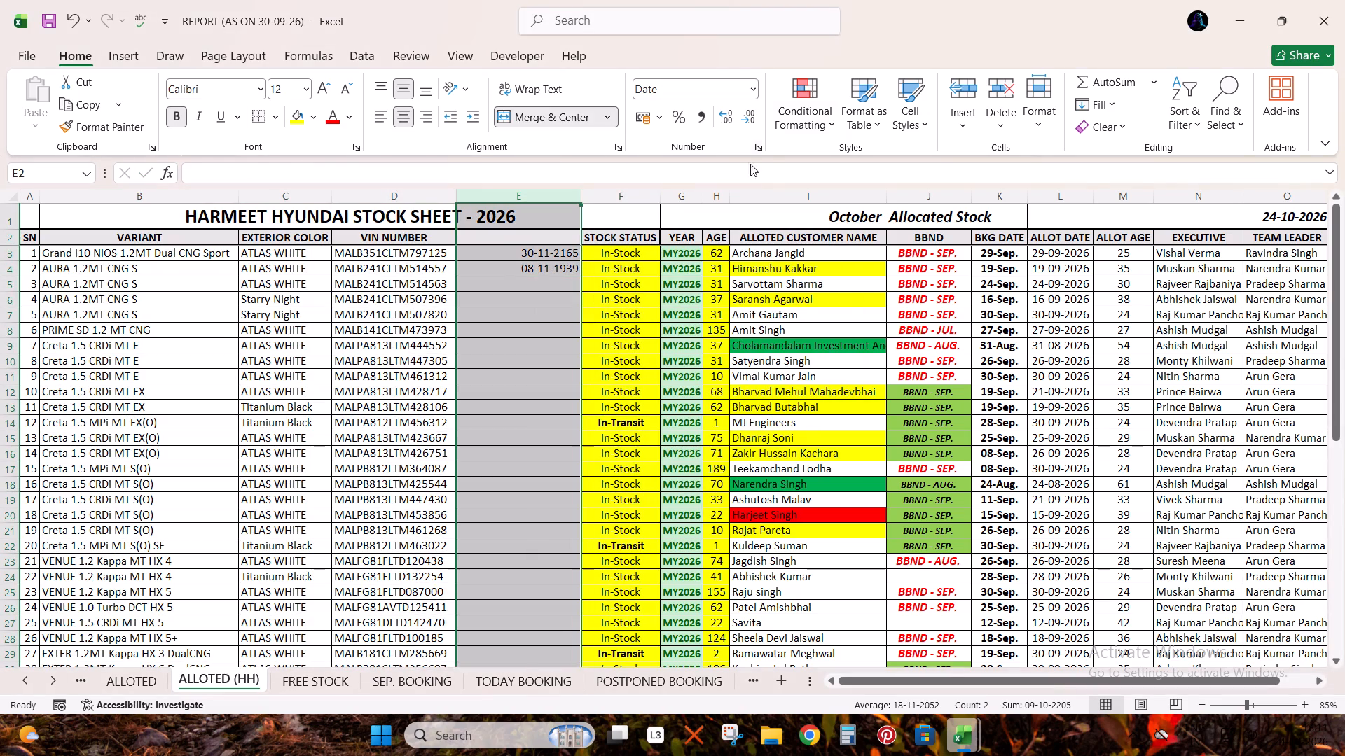
pyautogui.click(752, 85)
pyautogui.click(750, 113)
pyautogui.click(563, 282)
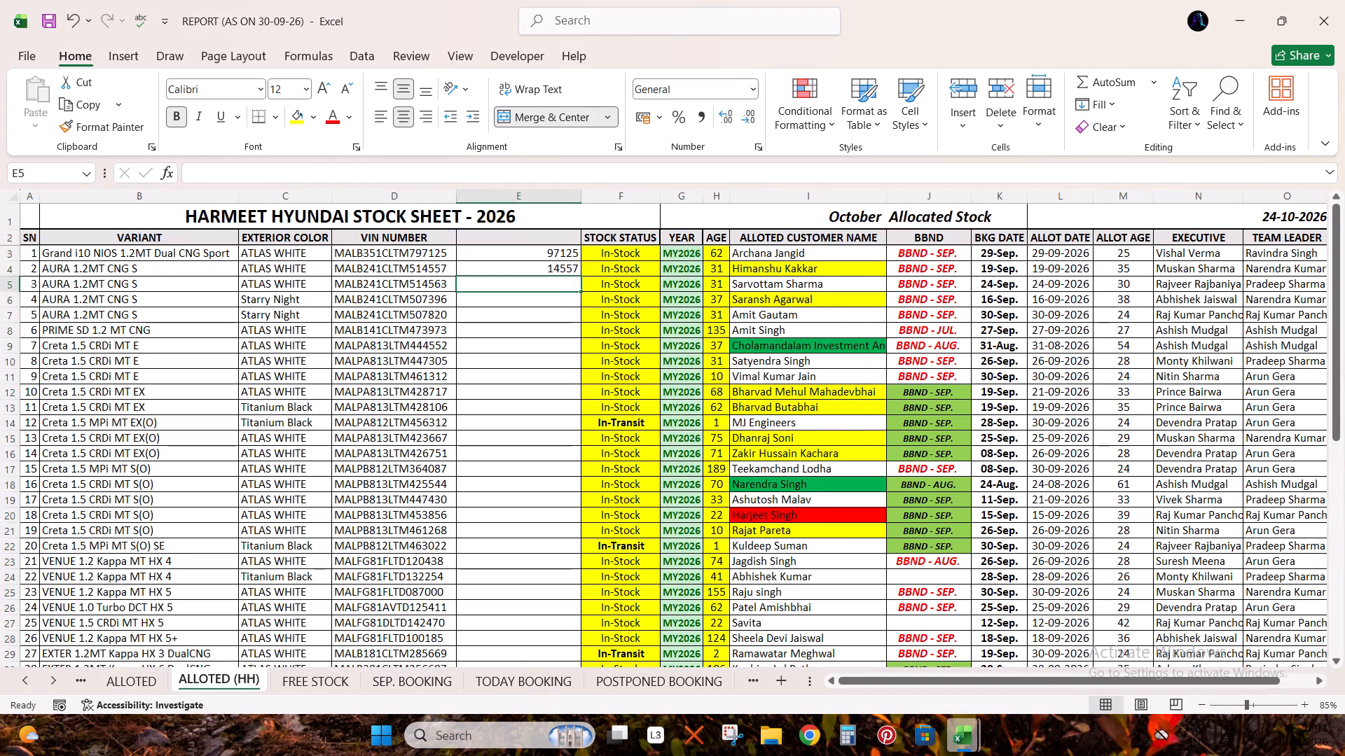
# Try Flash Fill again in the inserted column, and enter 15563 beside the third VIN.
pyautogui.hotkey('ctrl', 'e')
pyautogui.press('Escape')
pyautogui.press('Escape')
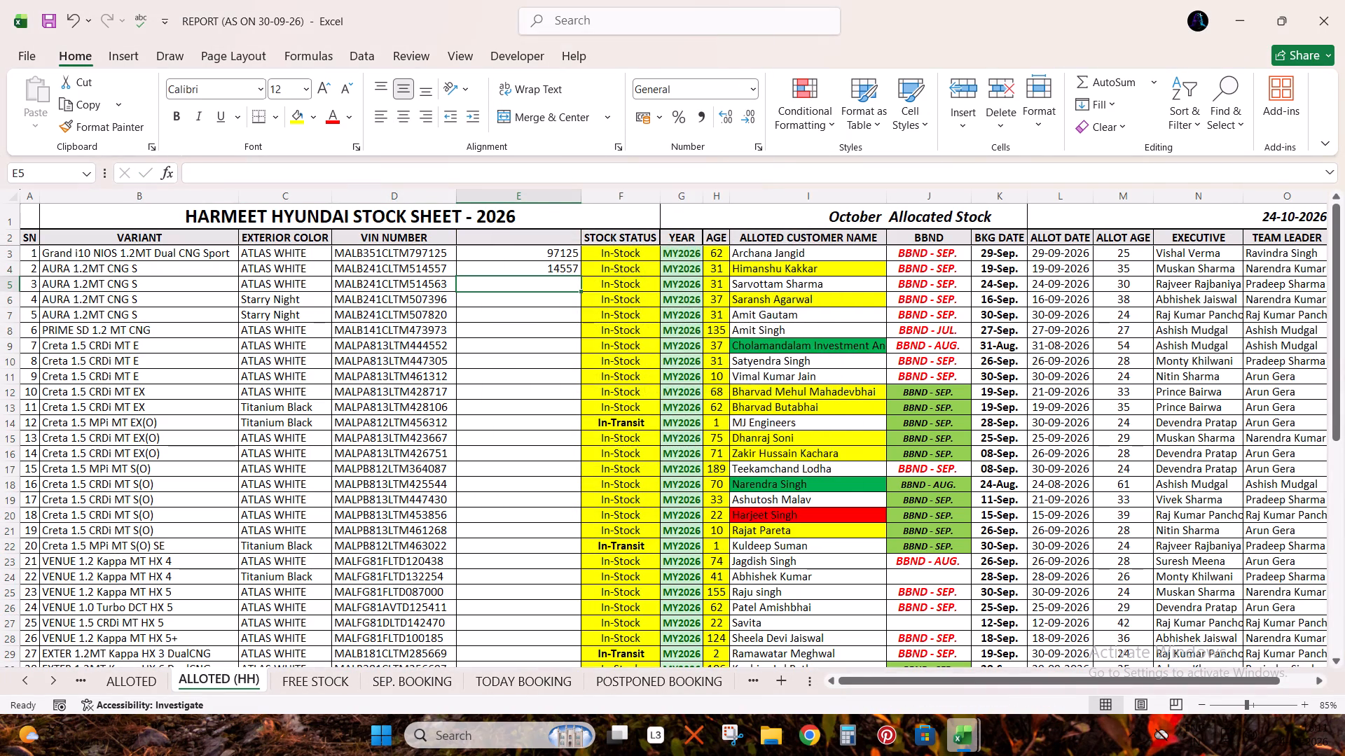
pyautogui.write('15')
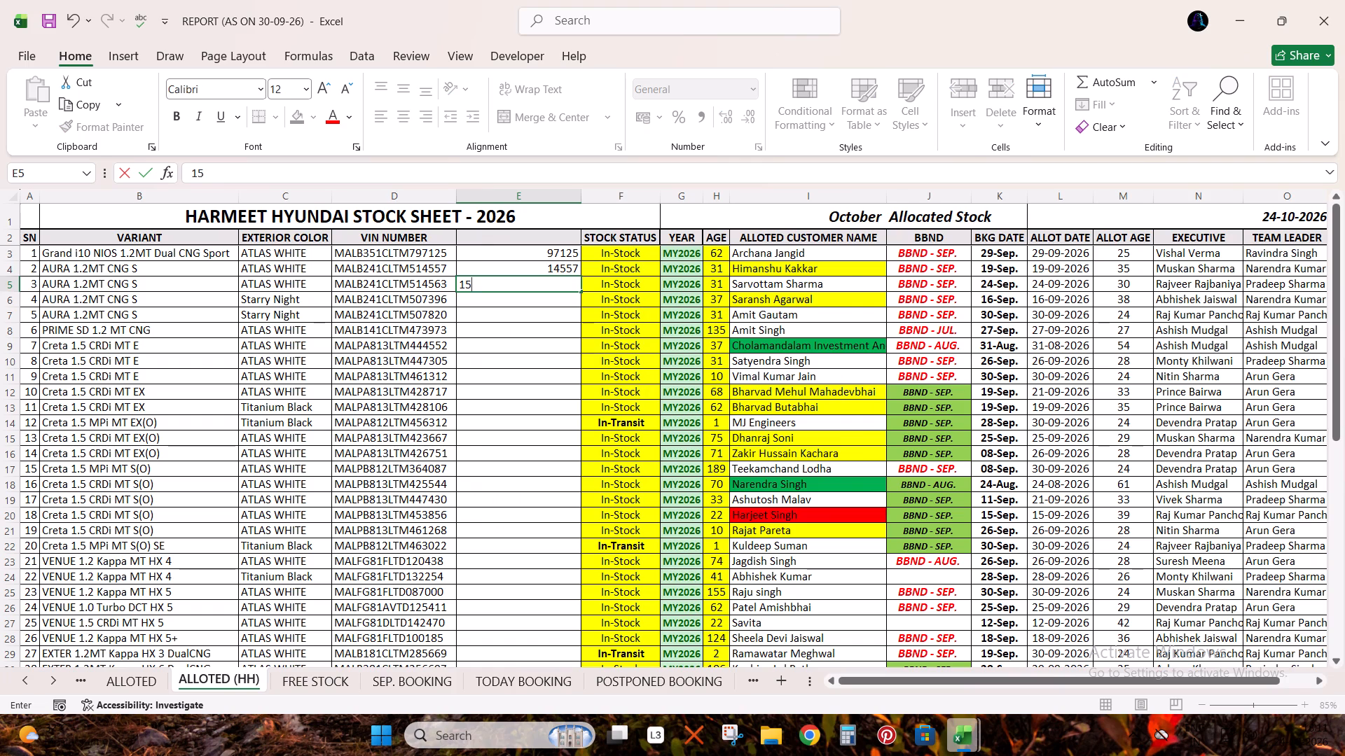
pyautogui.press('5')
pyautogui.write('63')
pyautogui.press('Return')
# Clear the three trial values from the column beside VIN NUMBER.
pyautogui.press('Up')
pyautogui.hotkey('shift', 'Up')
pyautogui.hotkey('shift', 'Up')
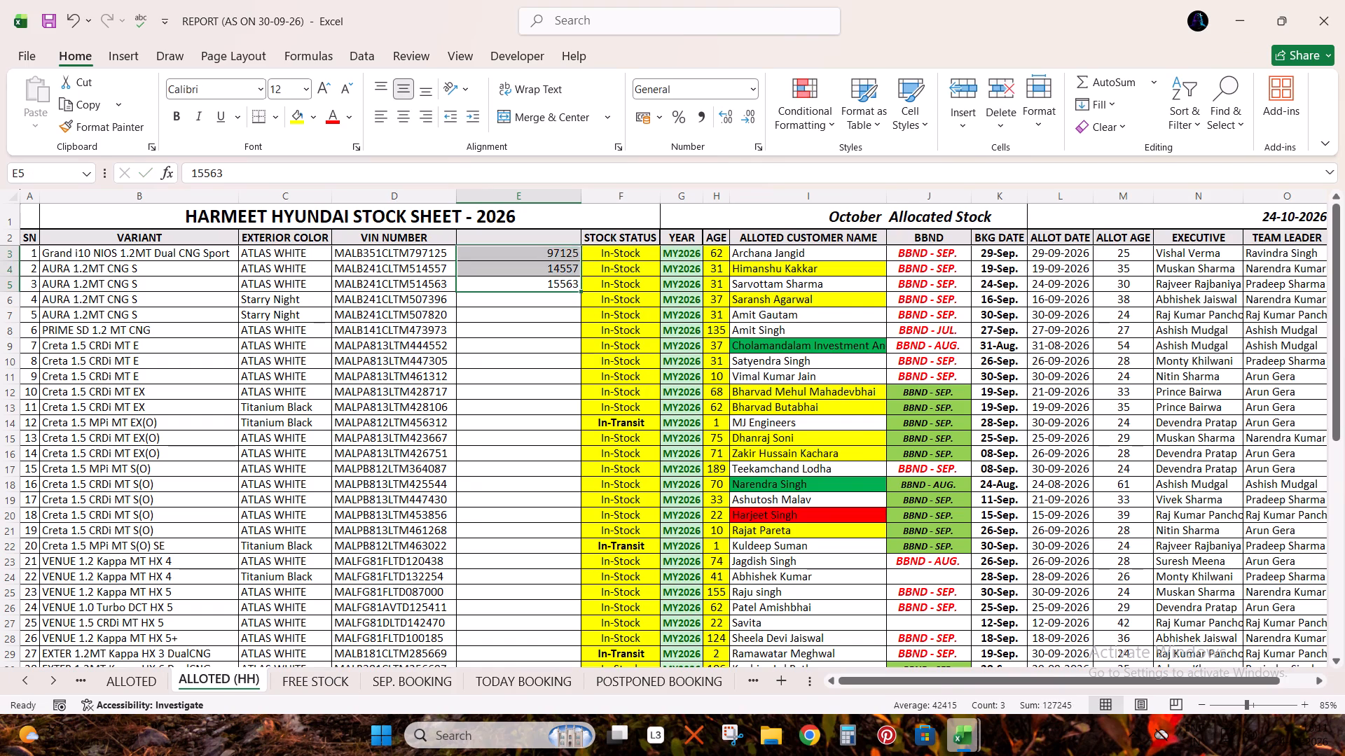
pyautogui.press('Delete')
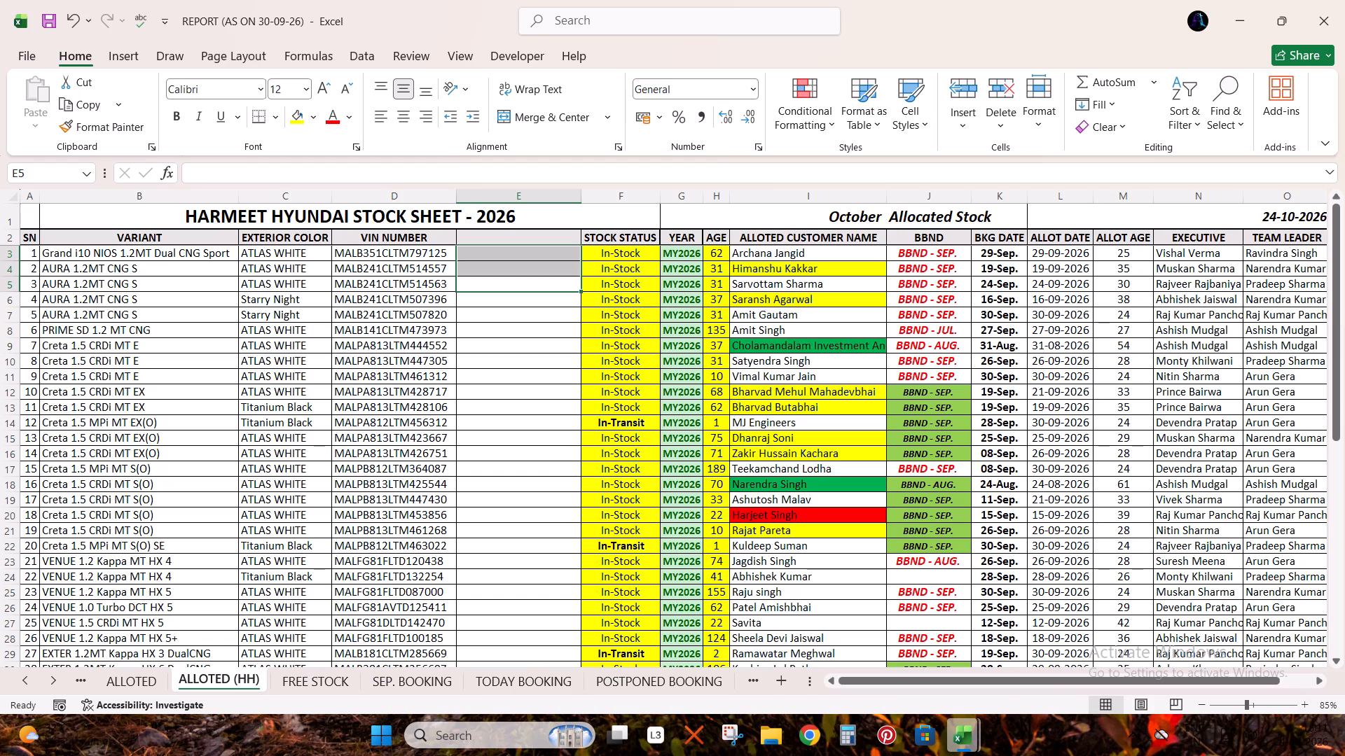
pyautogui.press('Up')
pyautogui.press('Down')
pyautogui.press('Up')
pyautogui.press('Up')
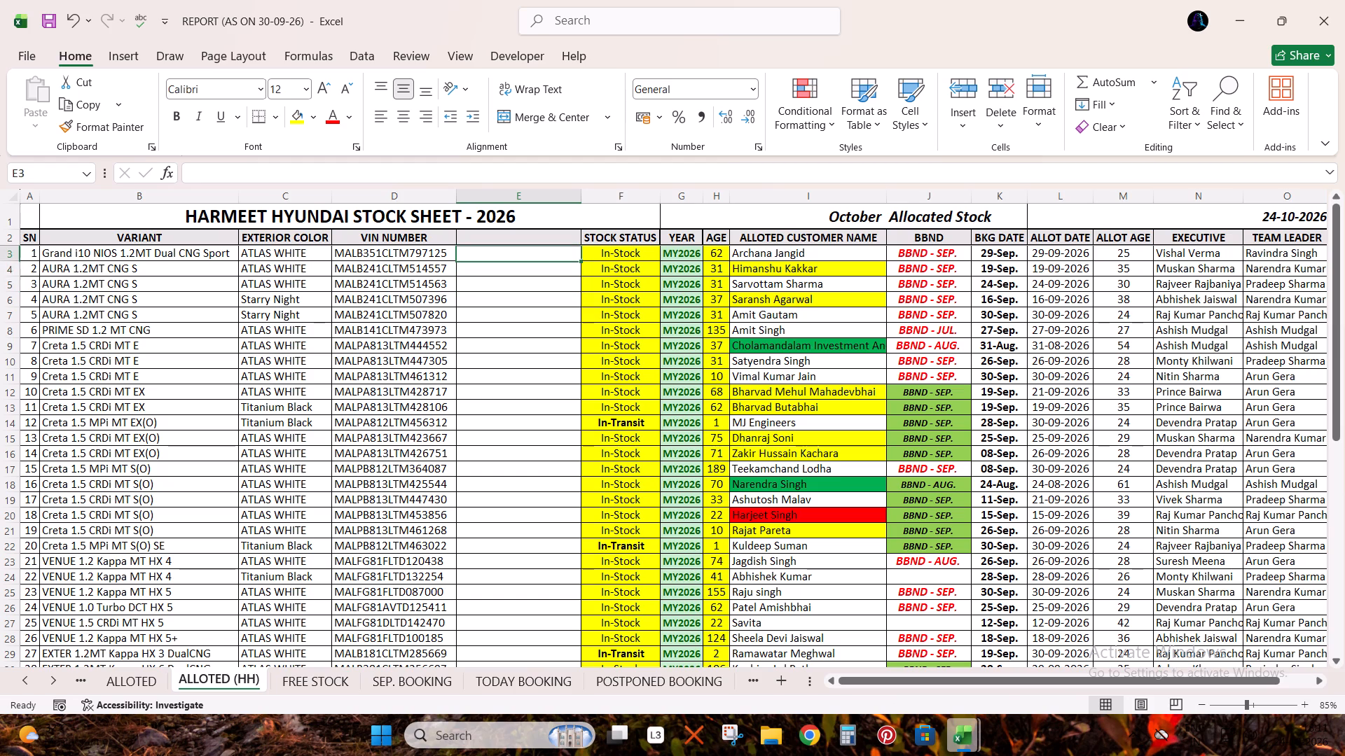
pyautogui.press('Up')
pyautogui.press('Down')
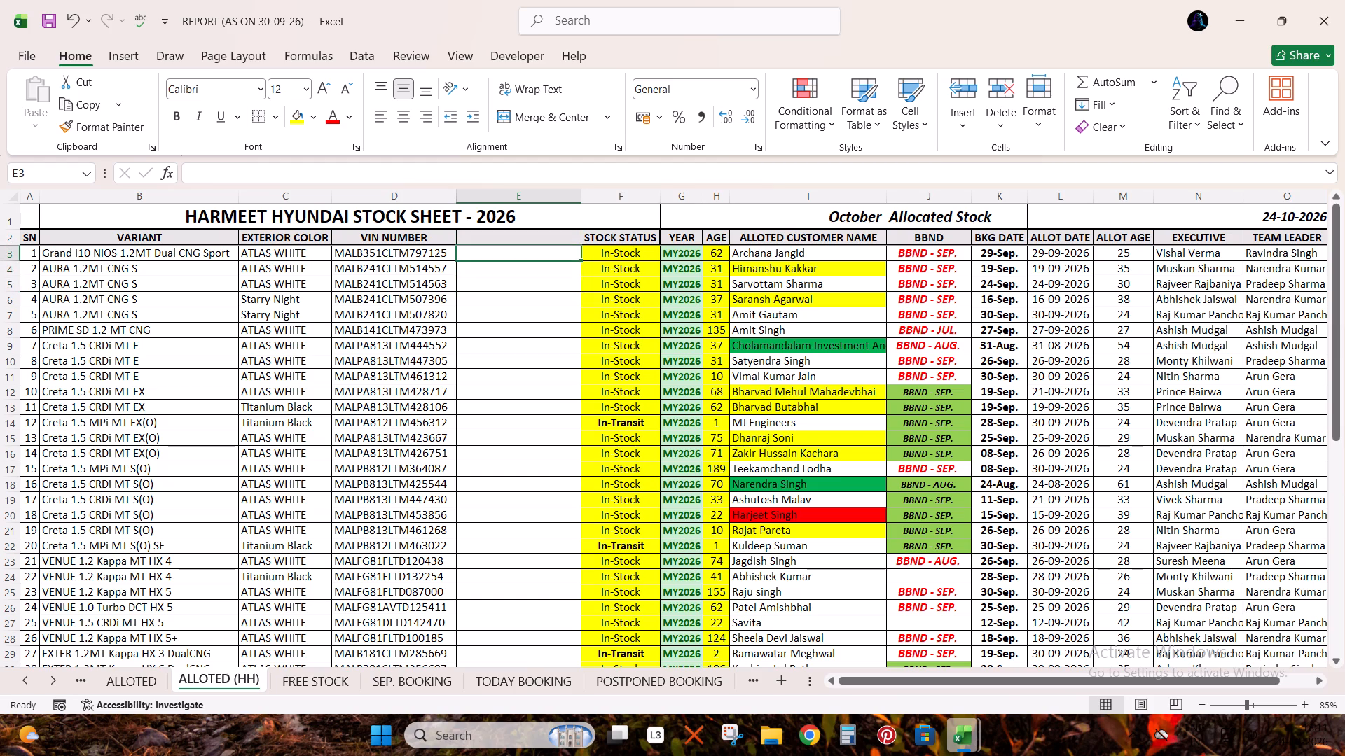
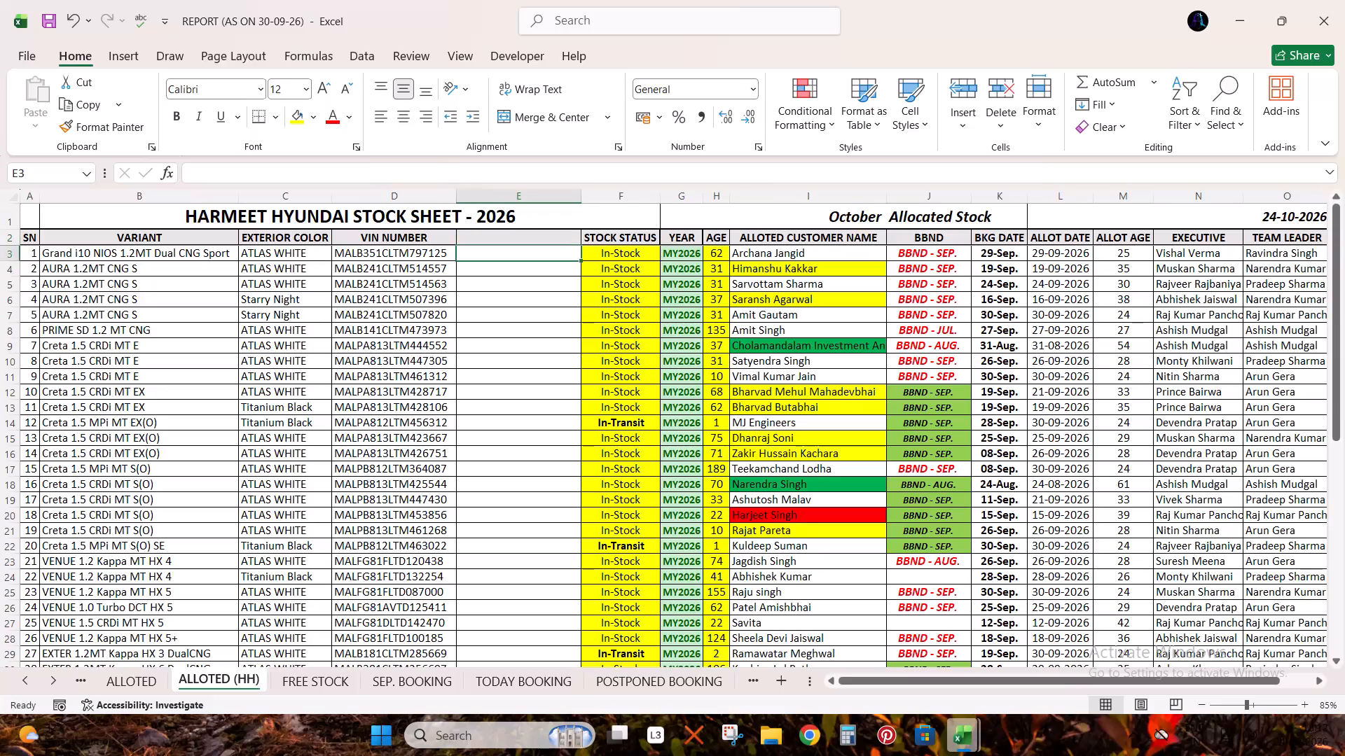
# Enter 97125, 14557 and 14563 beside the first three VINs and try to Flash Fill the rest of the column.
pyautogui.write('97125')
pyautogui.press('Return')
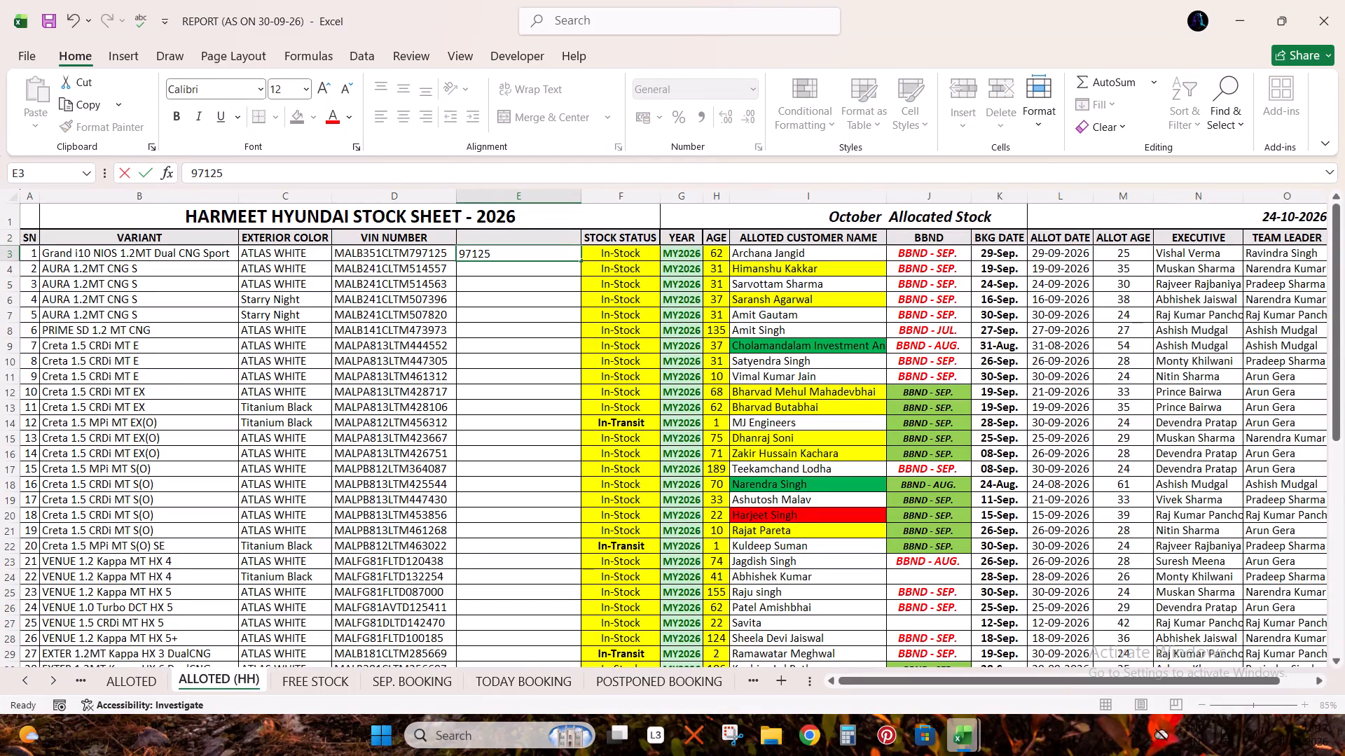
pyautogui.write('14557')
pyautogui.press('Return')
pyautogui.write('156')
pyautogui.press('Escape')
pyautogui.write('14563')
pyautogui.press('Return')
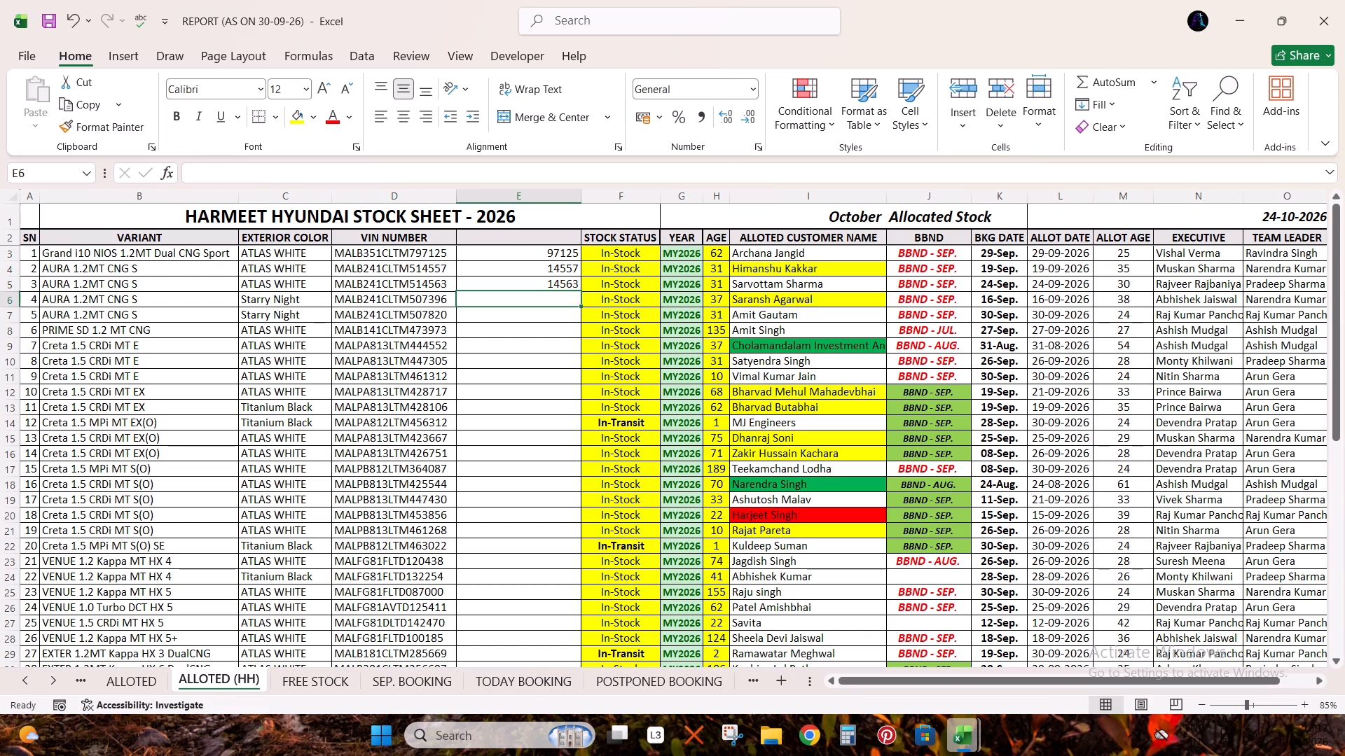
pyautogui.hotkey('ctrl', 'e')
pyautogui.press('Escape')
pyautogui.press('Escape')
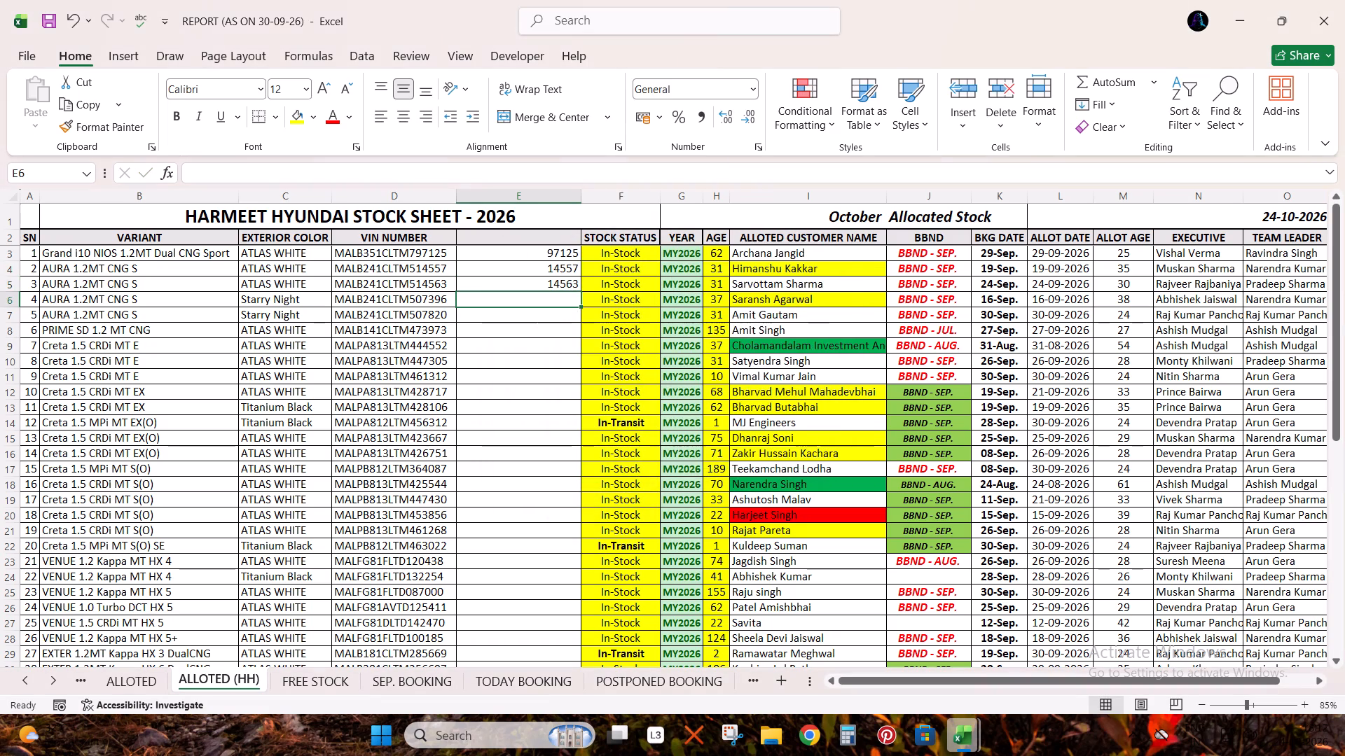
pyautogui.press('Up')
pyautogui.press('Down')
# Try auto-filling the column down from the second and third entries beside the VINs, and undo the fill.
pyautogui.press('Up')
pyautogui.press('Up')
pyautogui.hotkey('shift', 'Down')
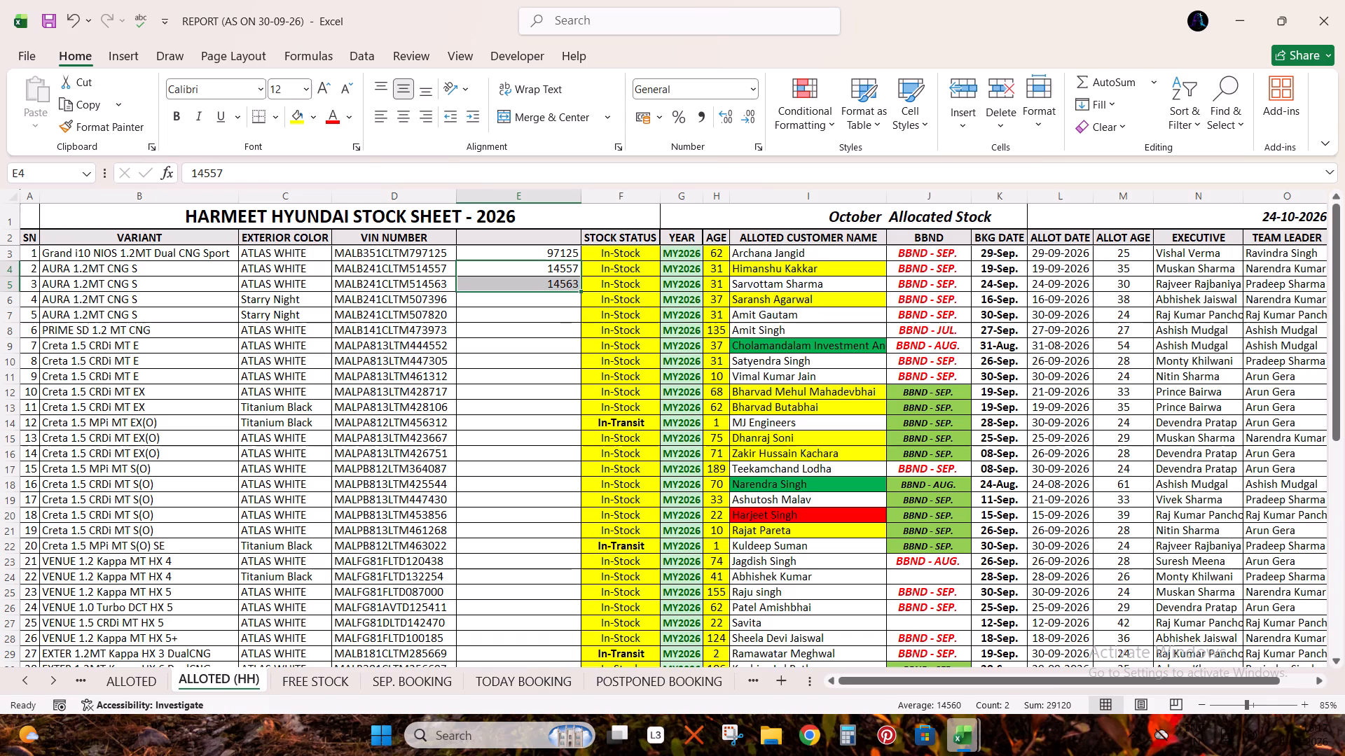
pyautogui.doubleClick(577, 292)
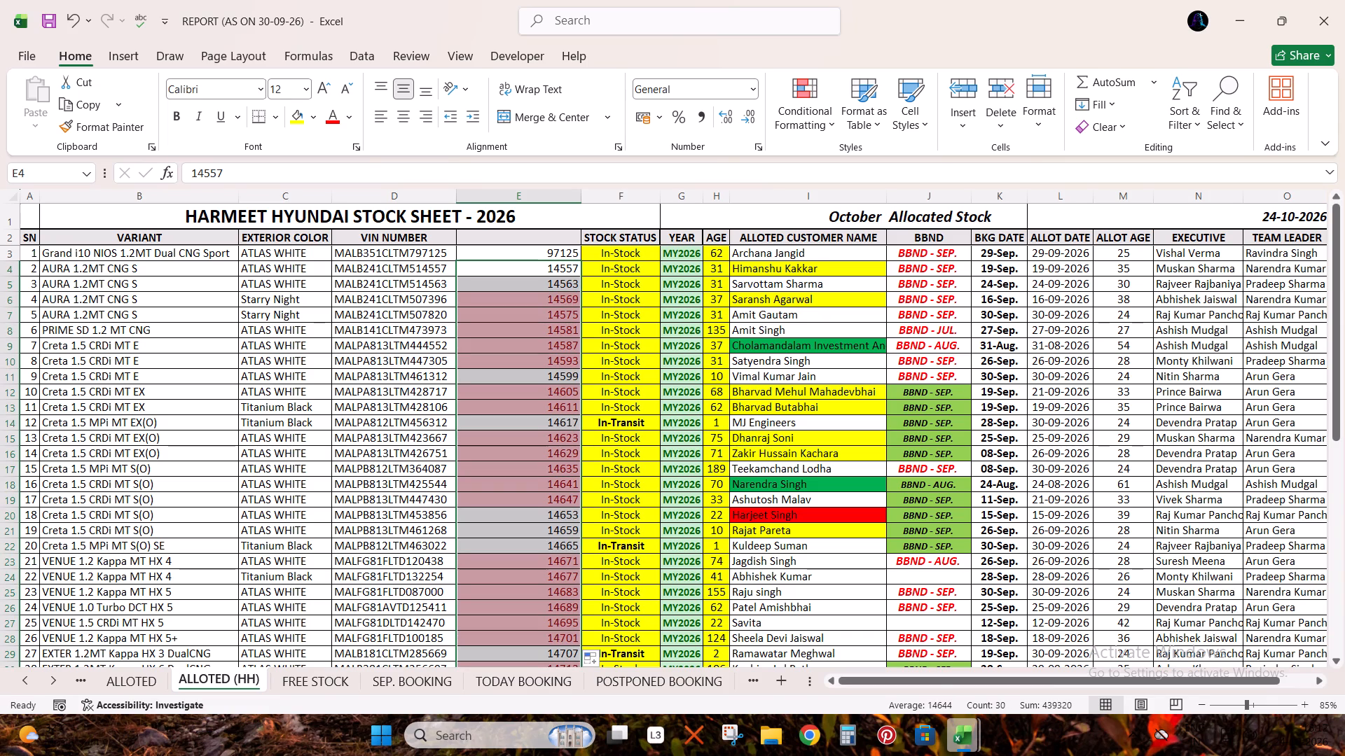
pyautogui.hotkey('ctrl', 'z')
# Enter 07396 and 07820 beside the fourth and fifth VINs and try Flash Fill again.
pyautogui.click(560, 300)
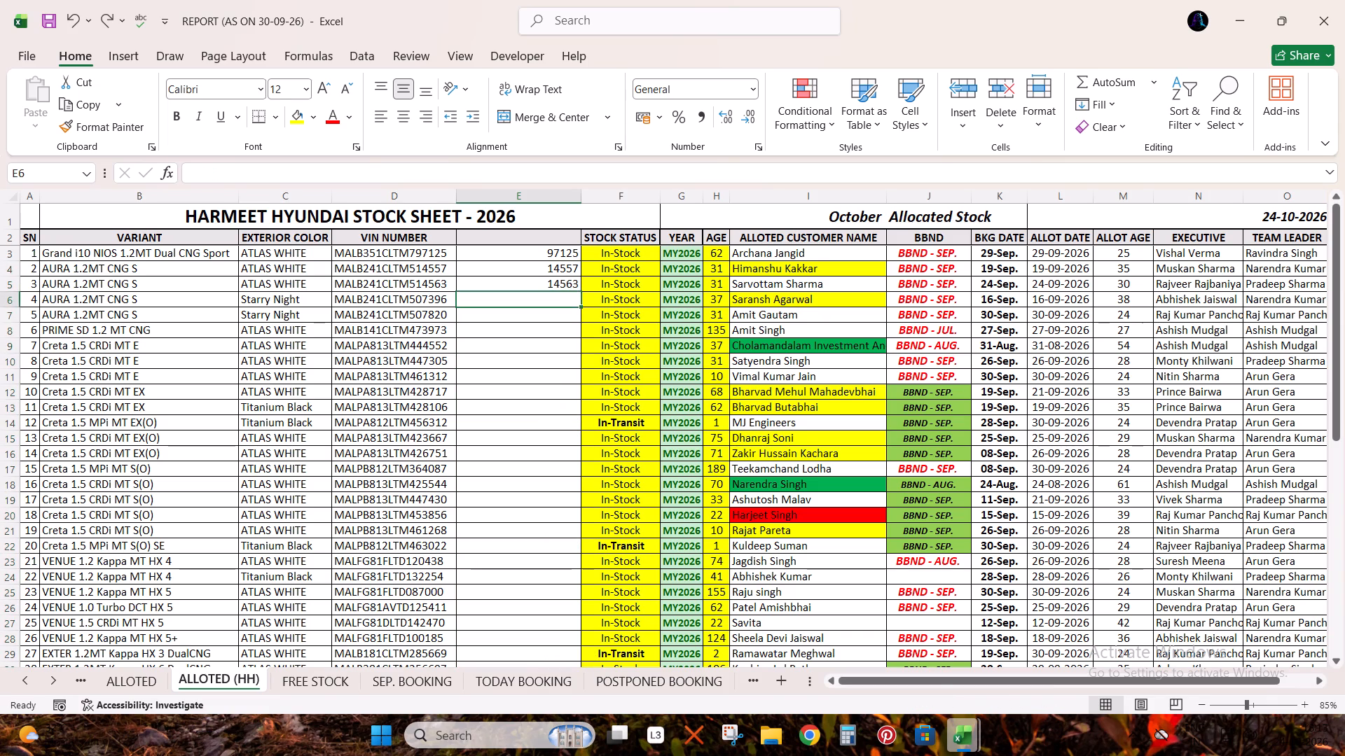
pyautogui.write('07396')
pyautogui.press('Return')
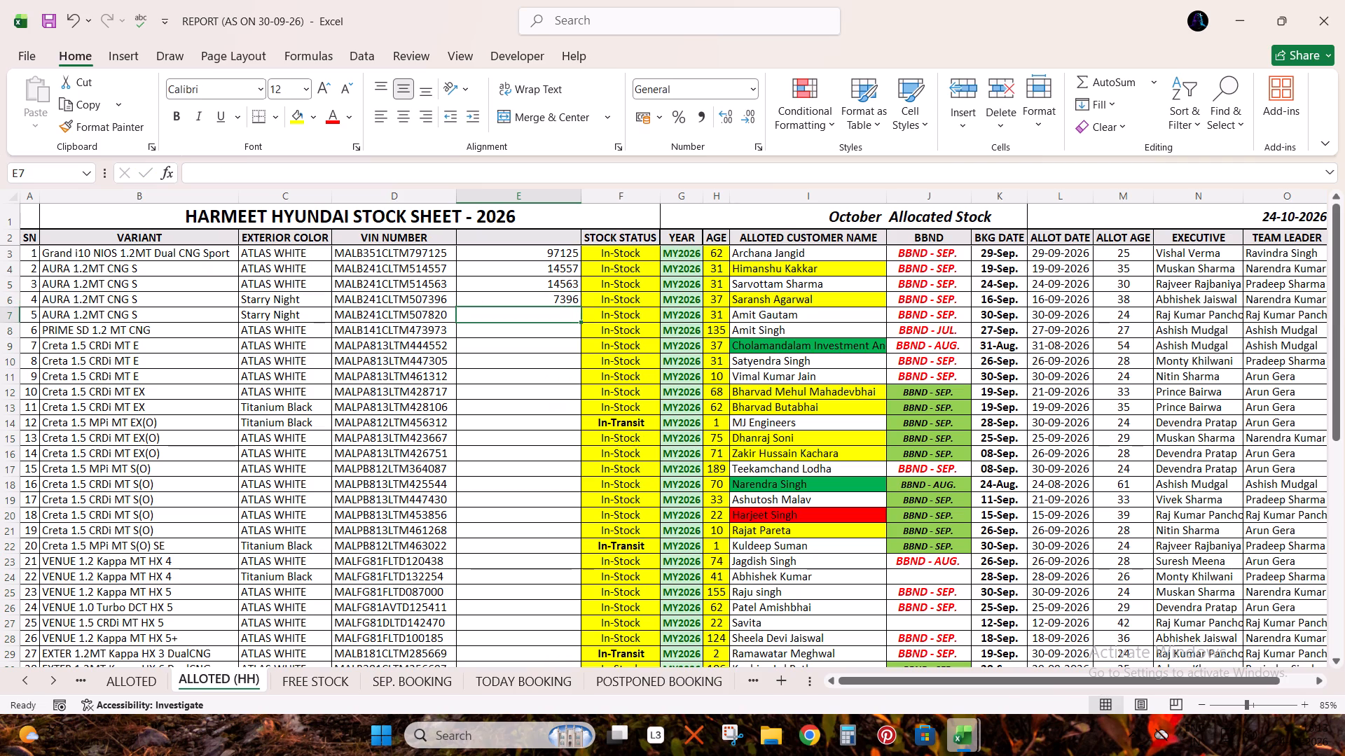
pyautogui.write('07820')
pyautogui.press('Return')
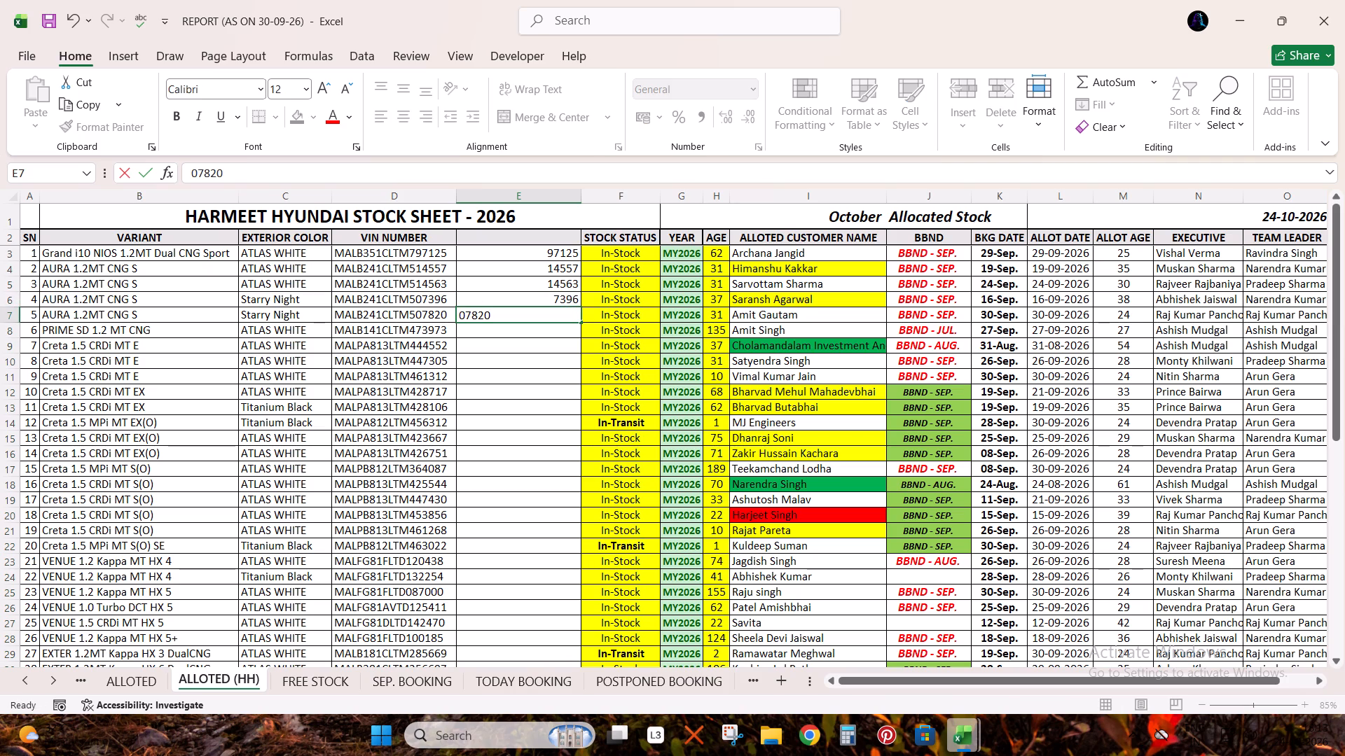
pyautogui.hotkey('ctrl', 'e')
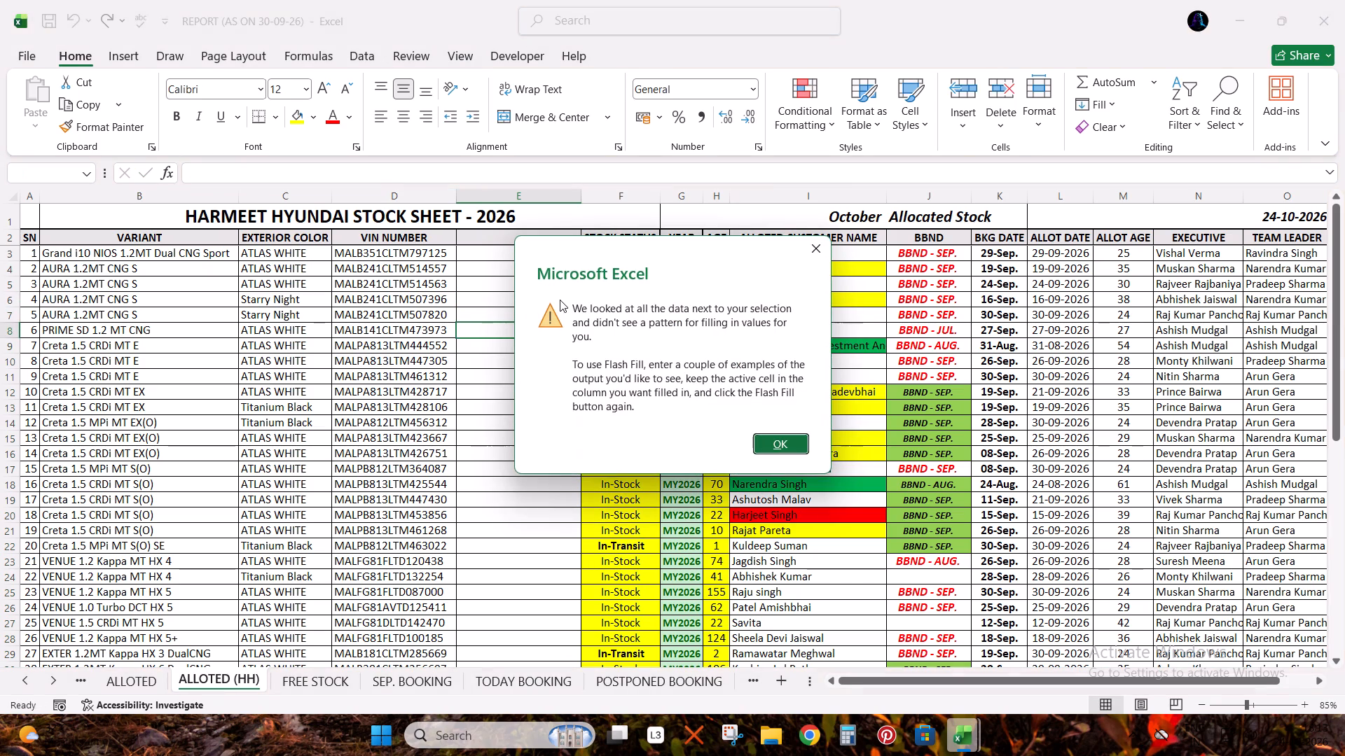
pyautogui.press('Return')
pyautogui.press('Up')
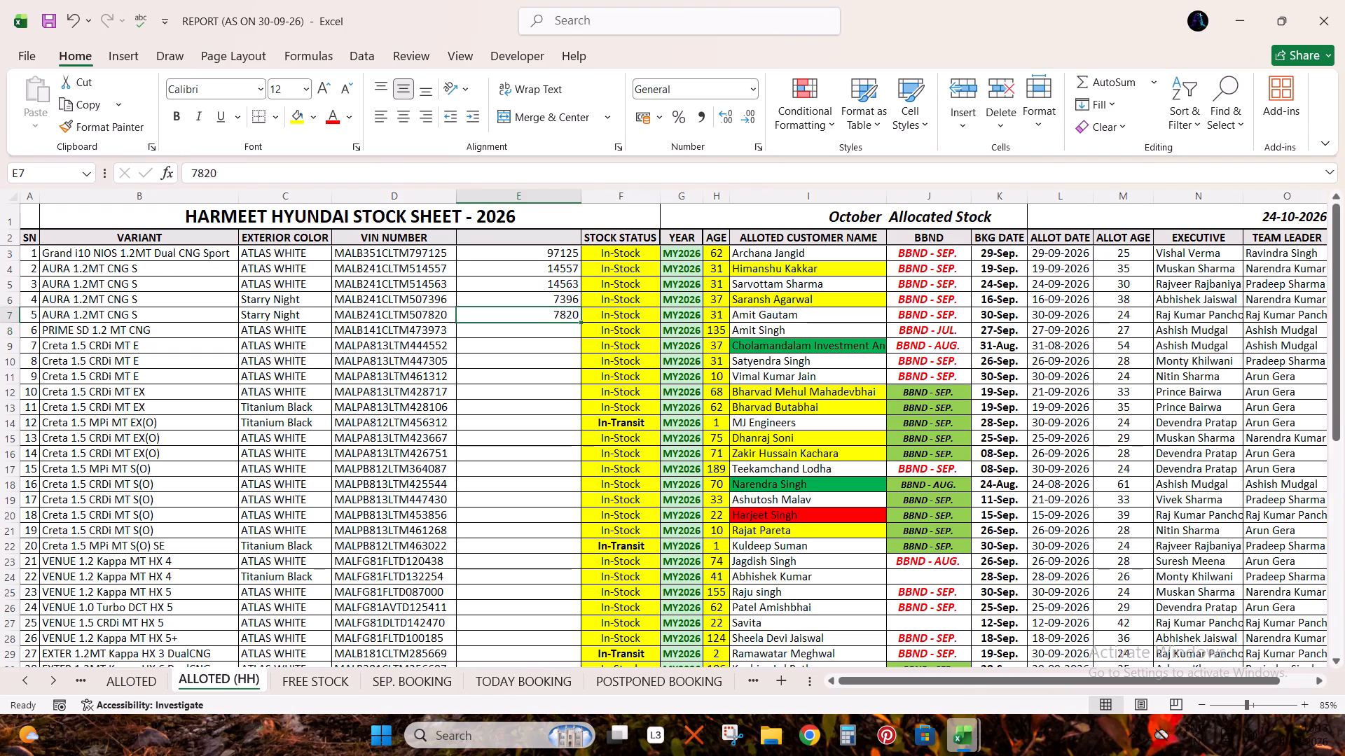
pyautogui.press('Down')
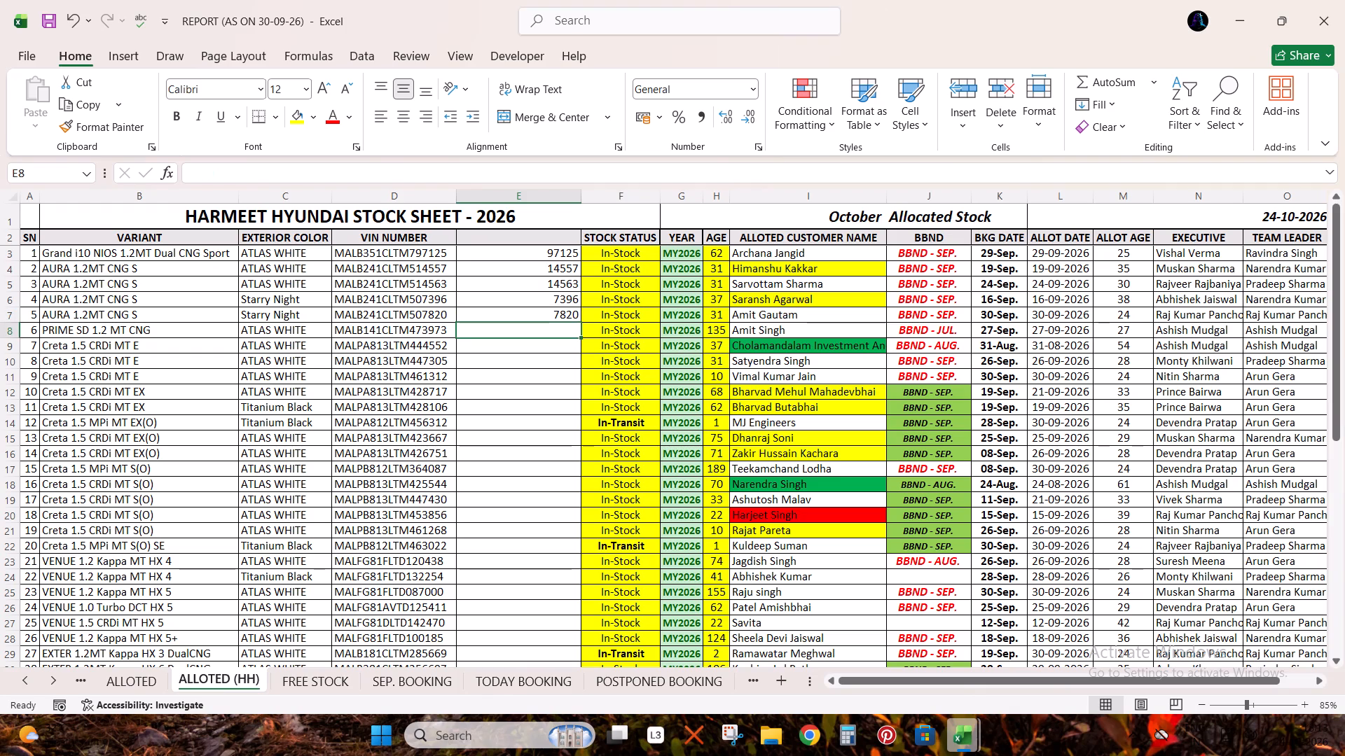
# Close the report workbook without saving and reopen REPORT (AS ON 30-09-26) from the desktop.
pyautogui.click(1344, 0)
pyautogui.click(682, 394)
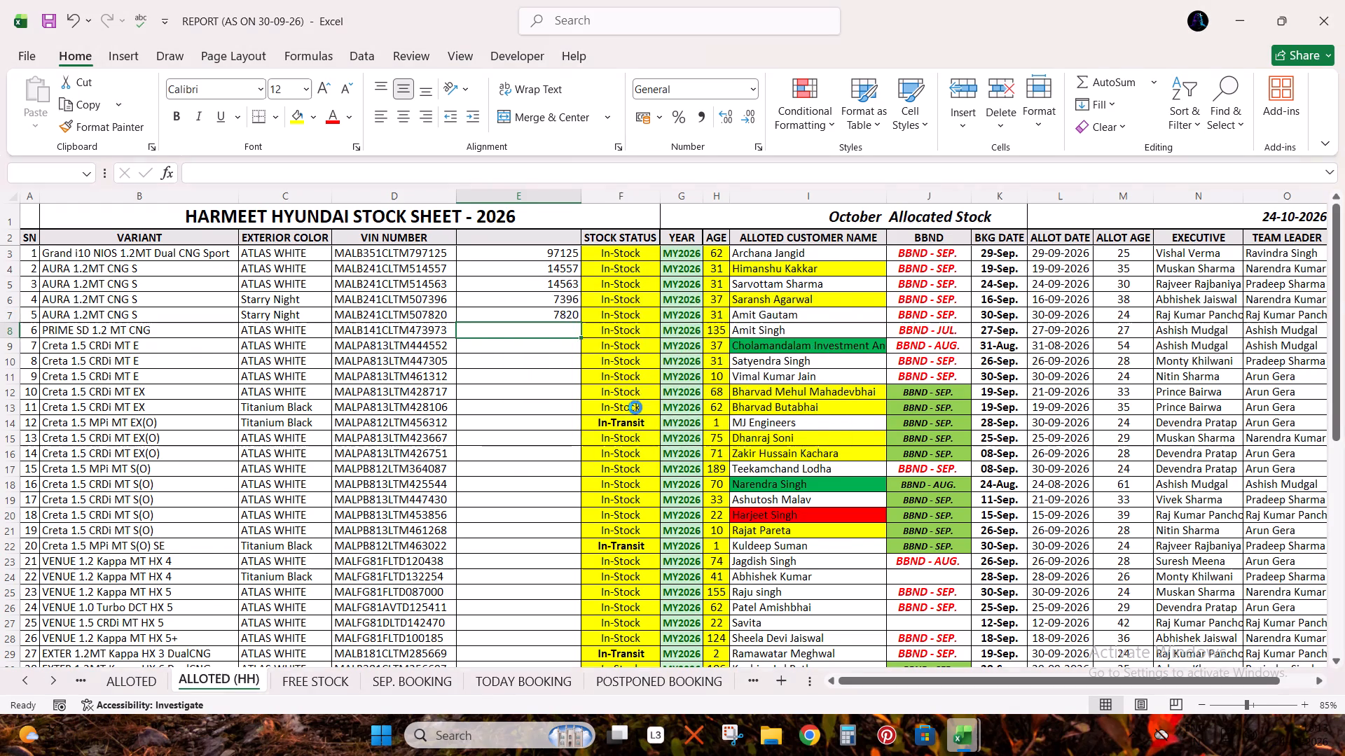
pyautogui.click(1344, 754)
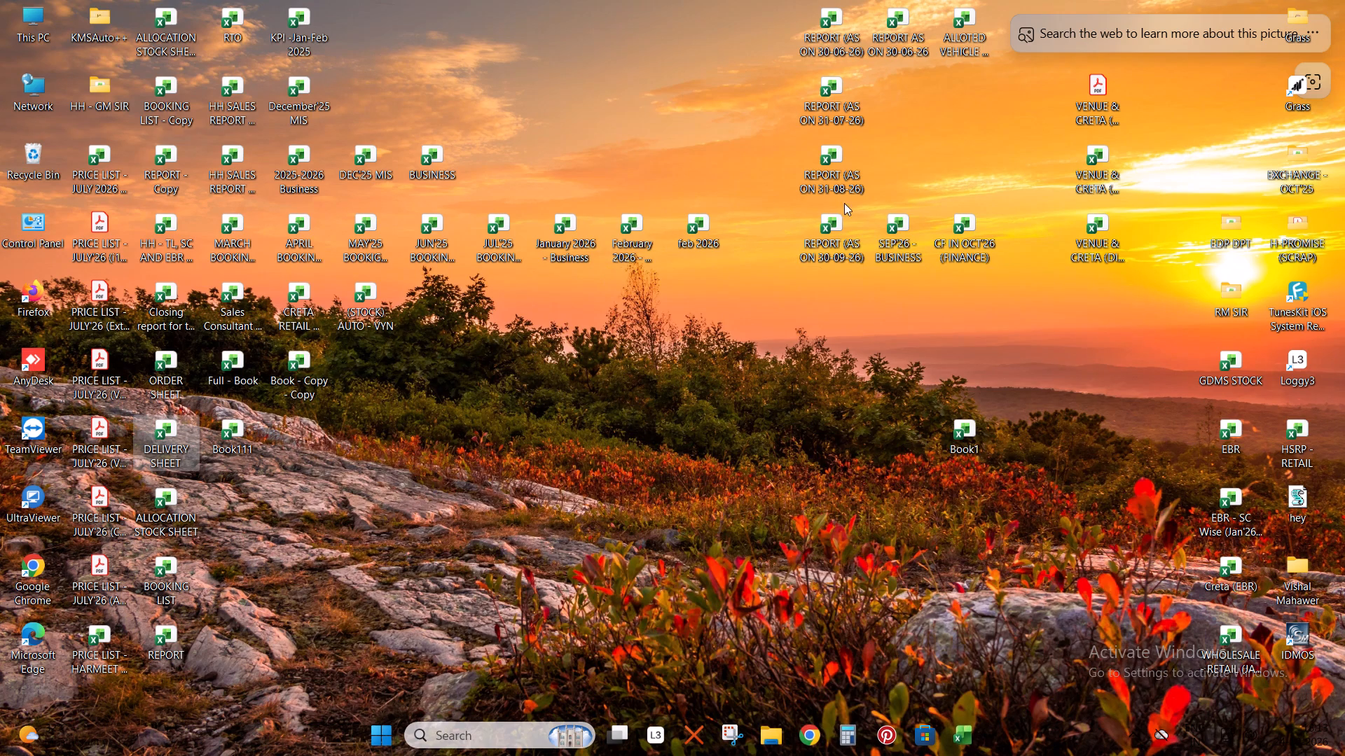
pyautogui.doubleClick(829, 233)
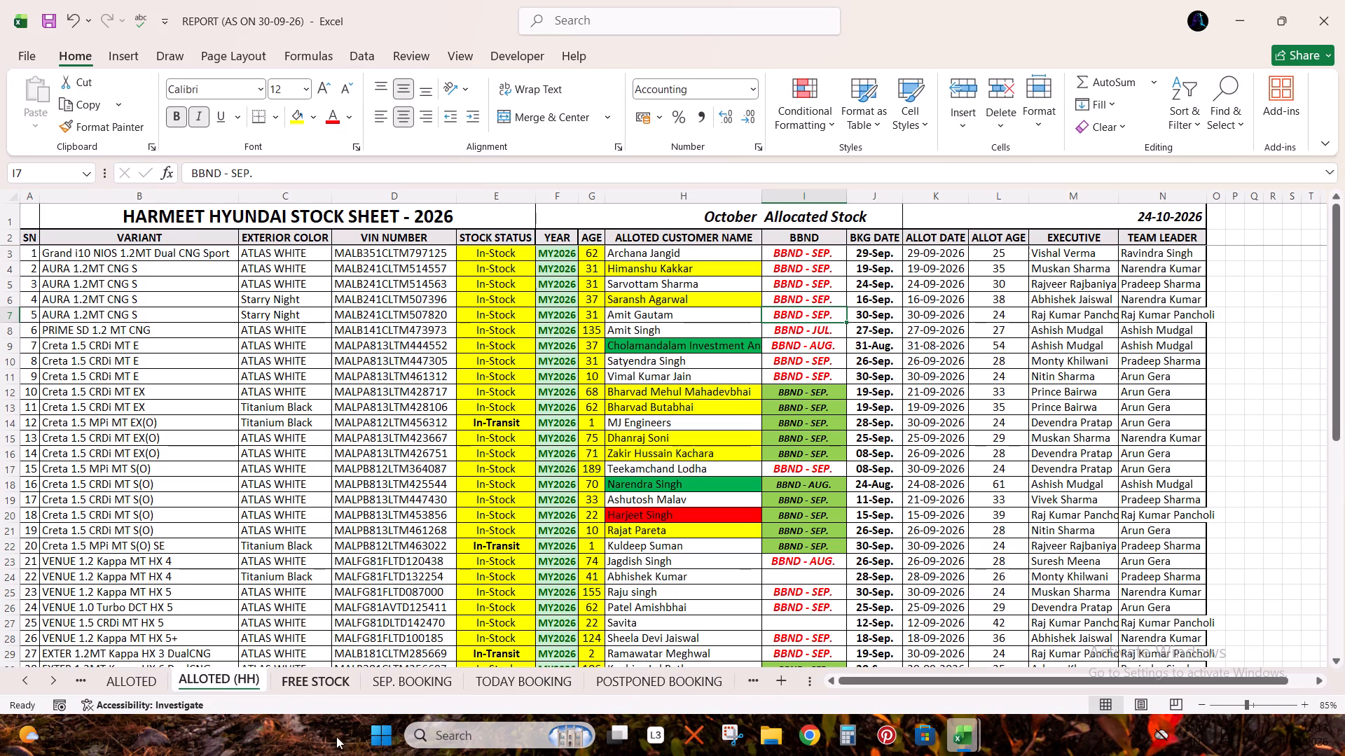
# Create a copy of the ALLOTED (HH) sheet in a new workbook.
pyautogui.rightClick(196, 678)
pyautogui.click(278, 503)
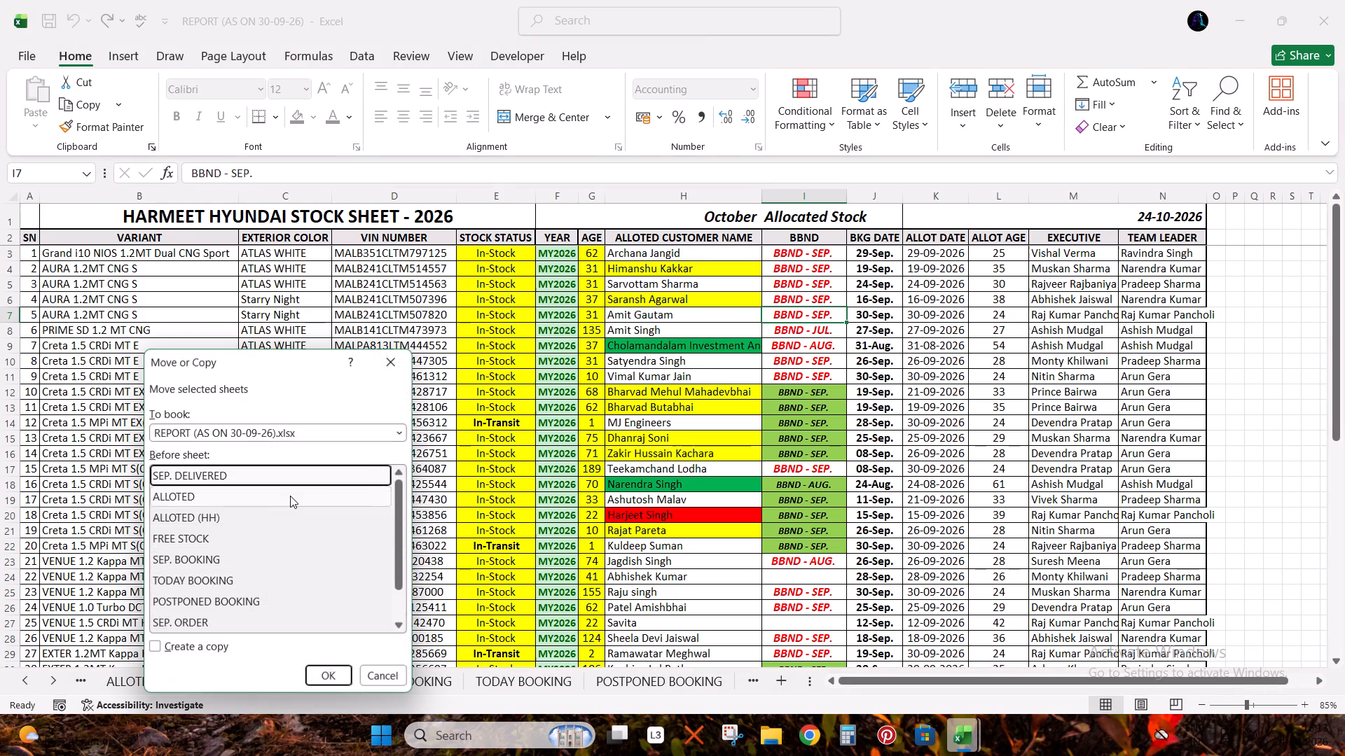
pyautogui.click(225, 643)
pyautogui.click(240, 436)
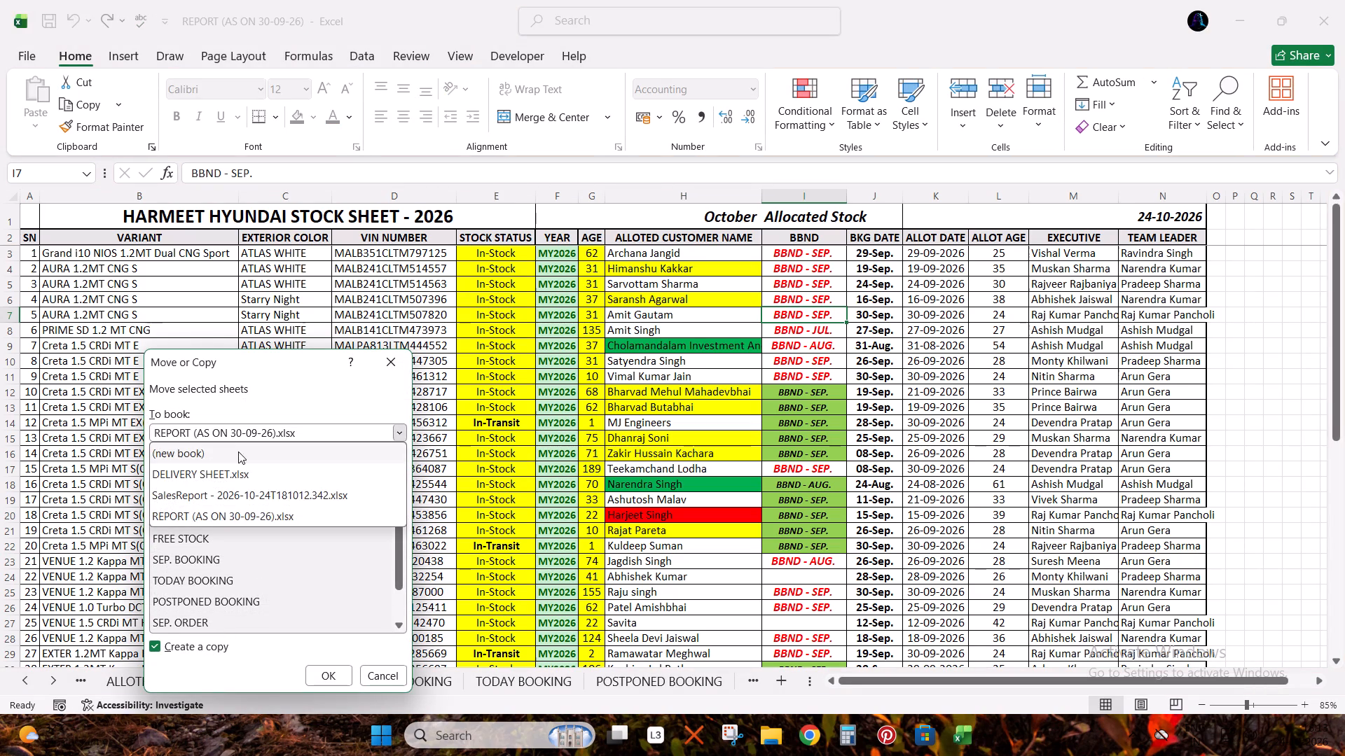
pyautogui.click(239, 457)
pyautogui.press('Return')
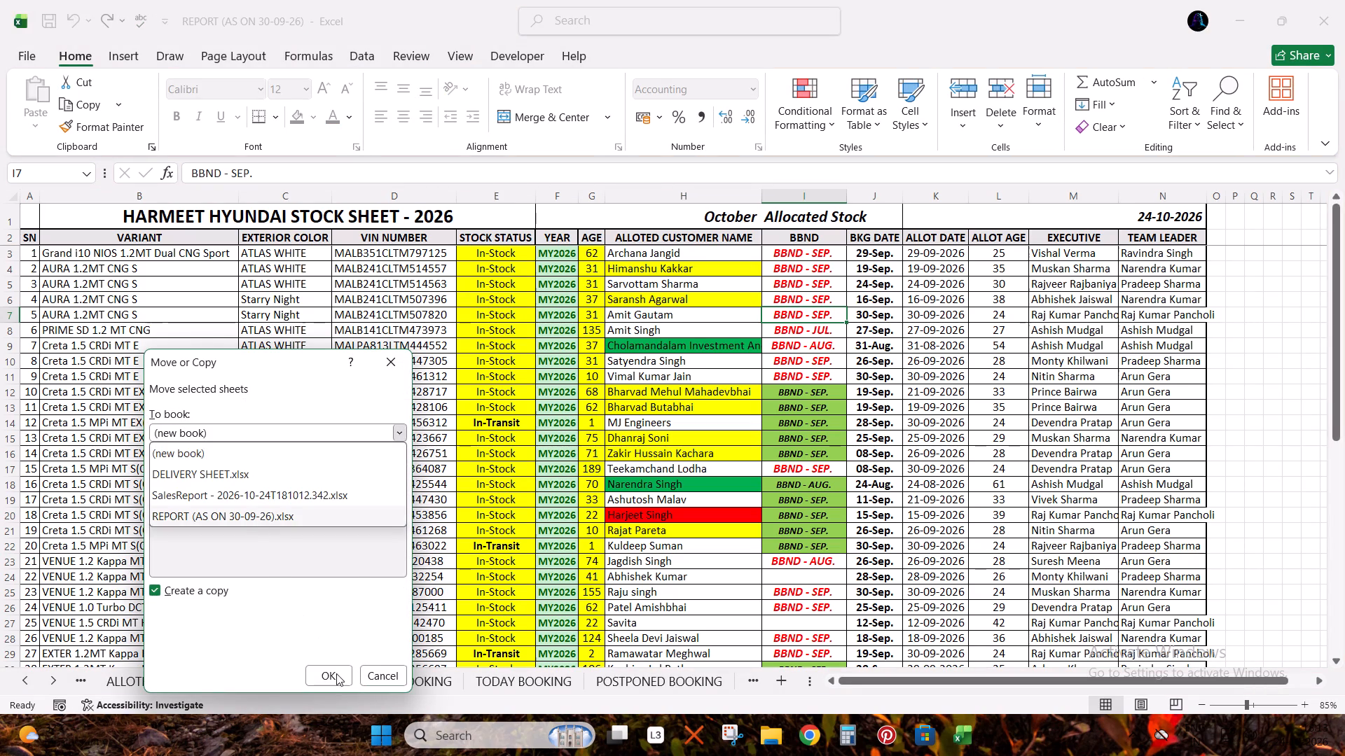
pyautogui.click(337, 674)
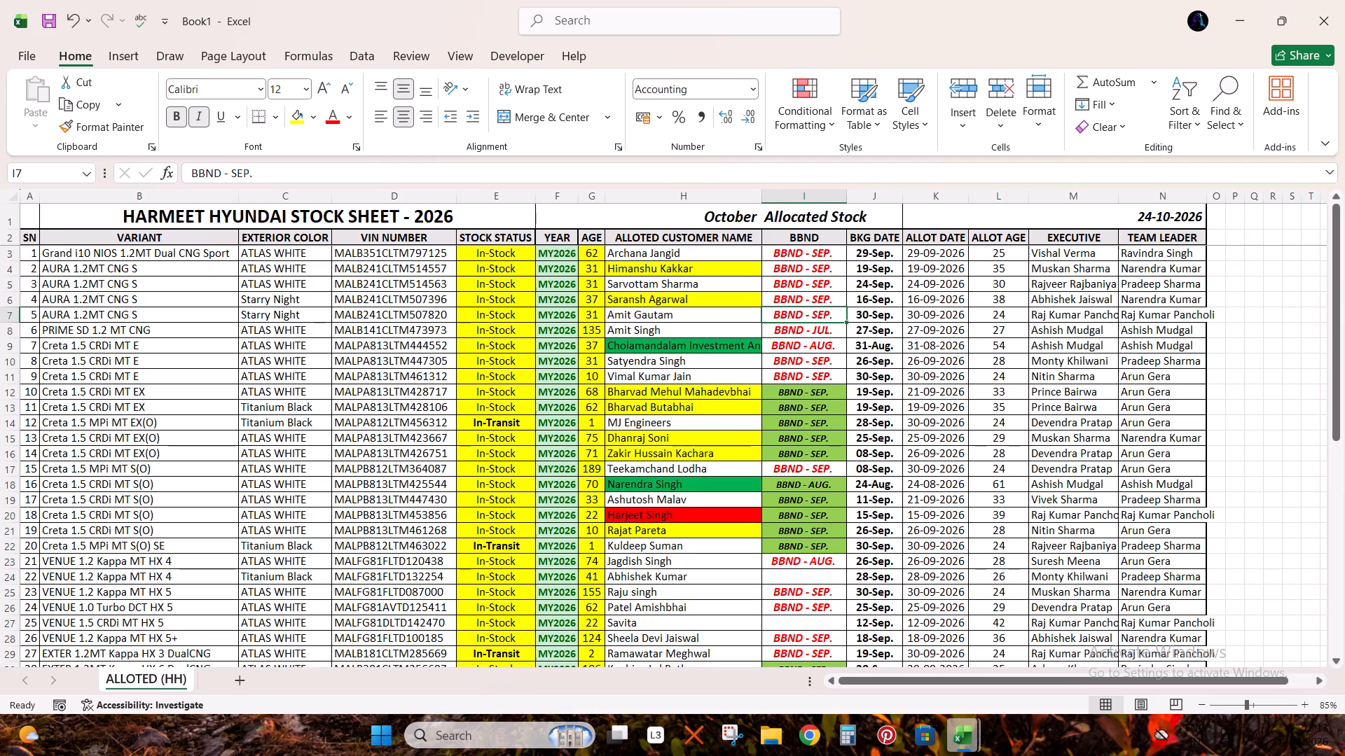
# Copy the whole stock sheet in the new workbook and paste it over itself as values.
pyautogui.click(466, 339)
pyautogui.hotkey('ctrl', 'a')
pyautogui.hotkey('ctrl', 'c')
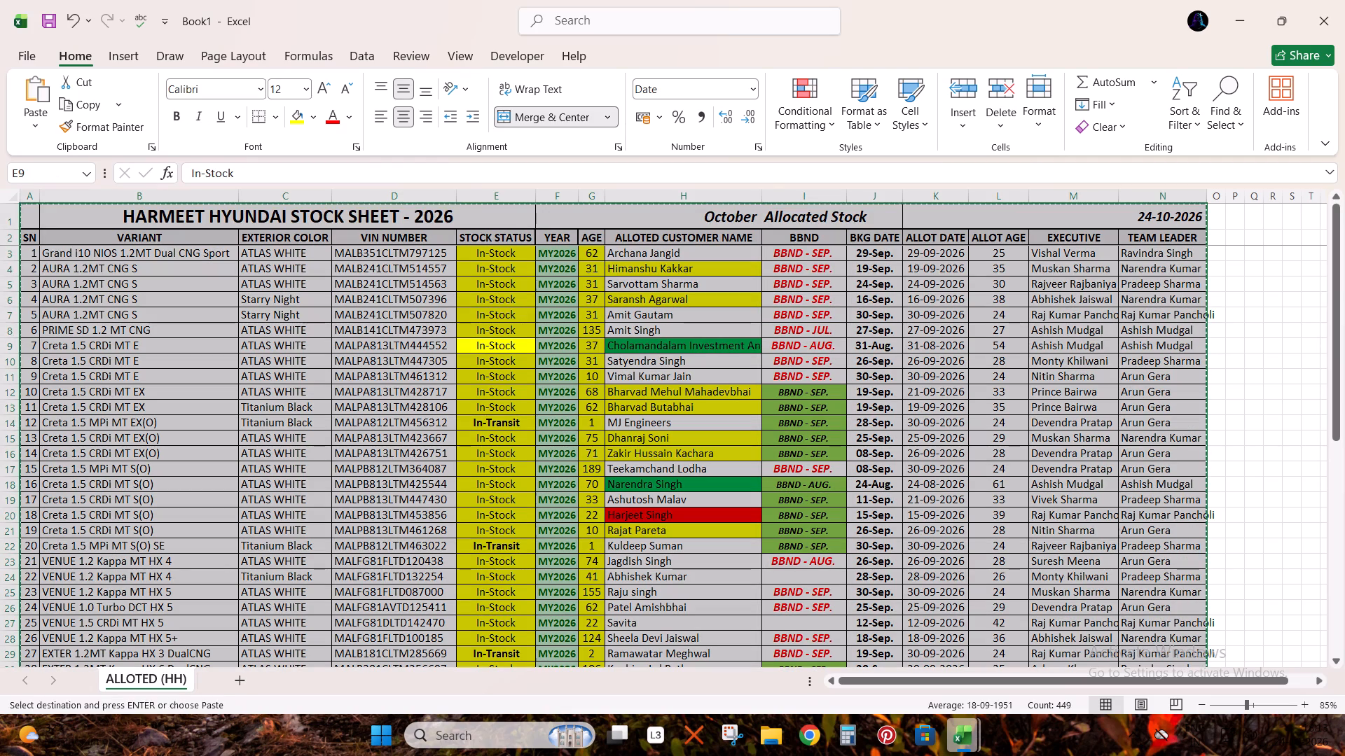
pyautogui.hotkey('ctrl', 'v')
pyautogui.click(1241, 657)
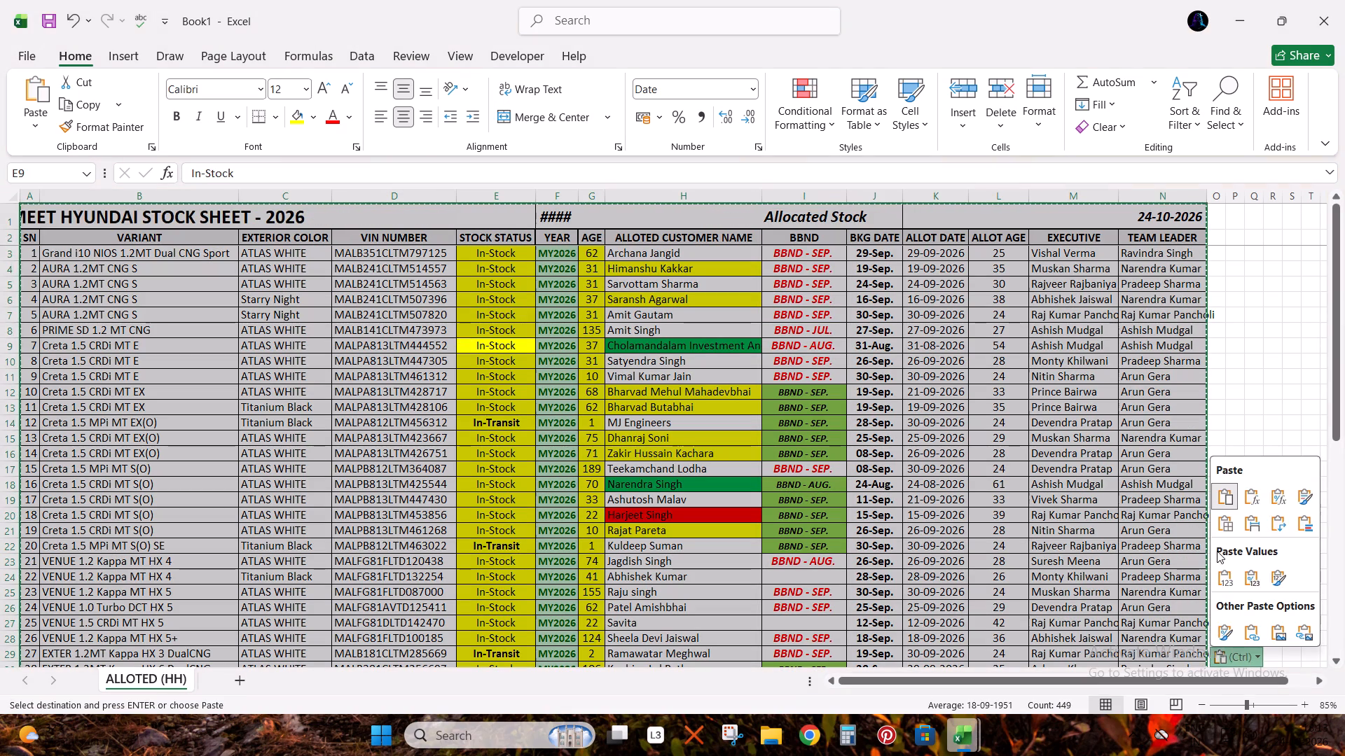
pyautogui.click(1222, 564)
pyautogui.press('Escape')
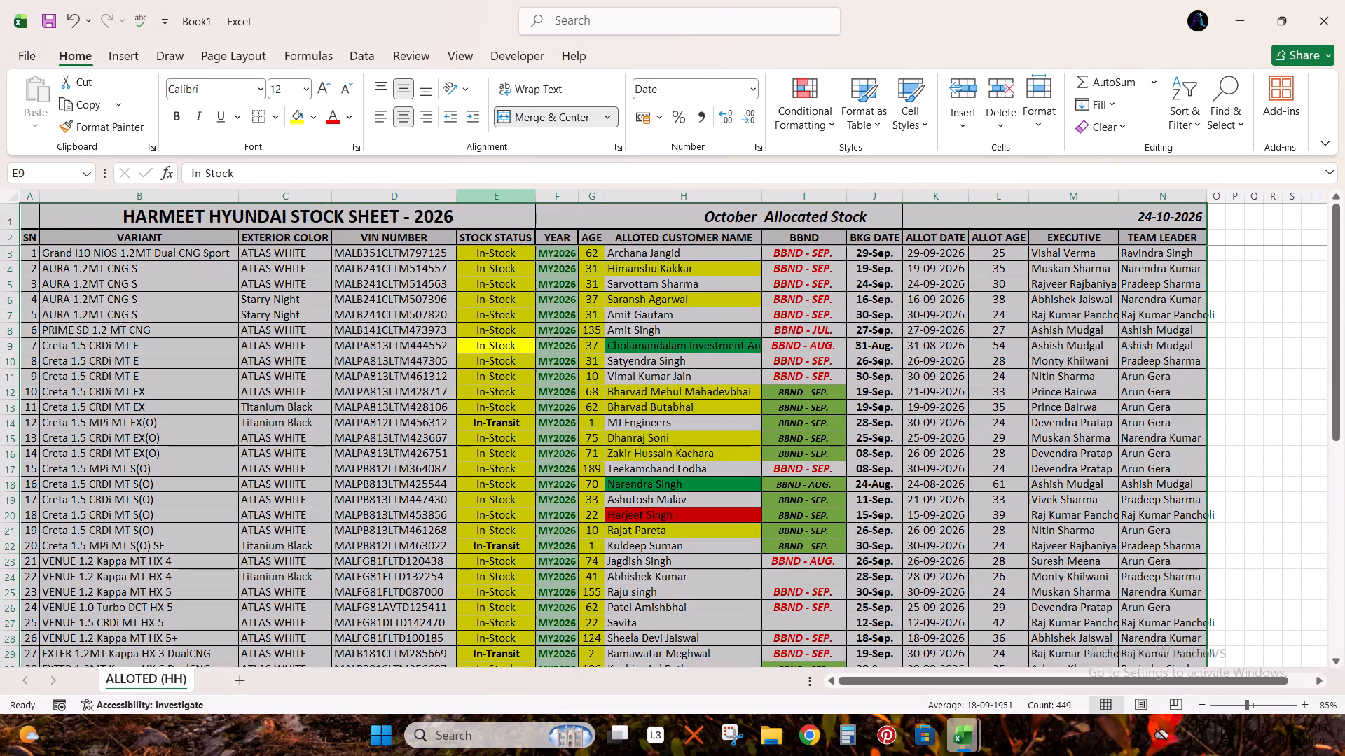
# Insert an empty column between VIN NUMBER and STOCK STATUS.
pyautogui.click(513, 194)
pyautogui.hotkey('ctrl', '+')
# Enter the last five VIN digits 97125, 14557 and 14563 beside the first three VINs in the inserted column.
pyautogui.click(515, 233)
pyautogui.press('Down')
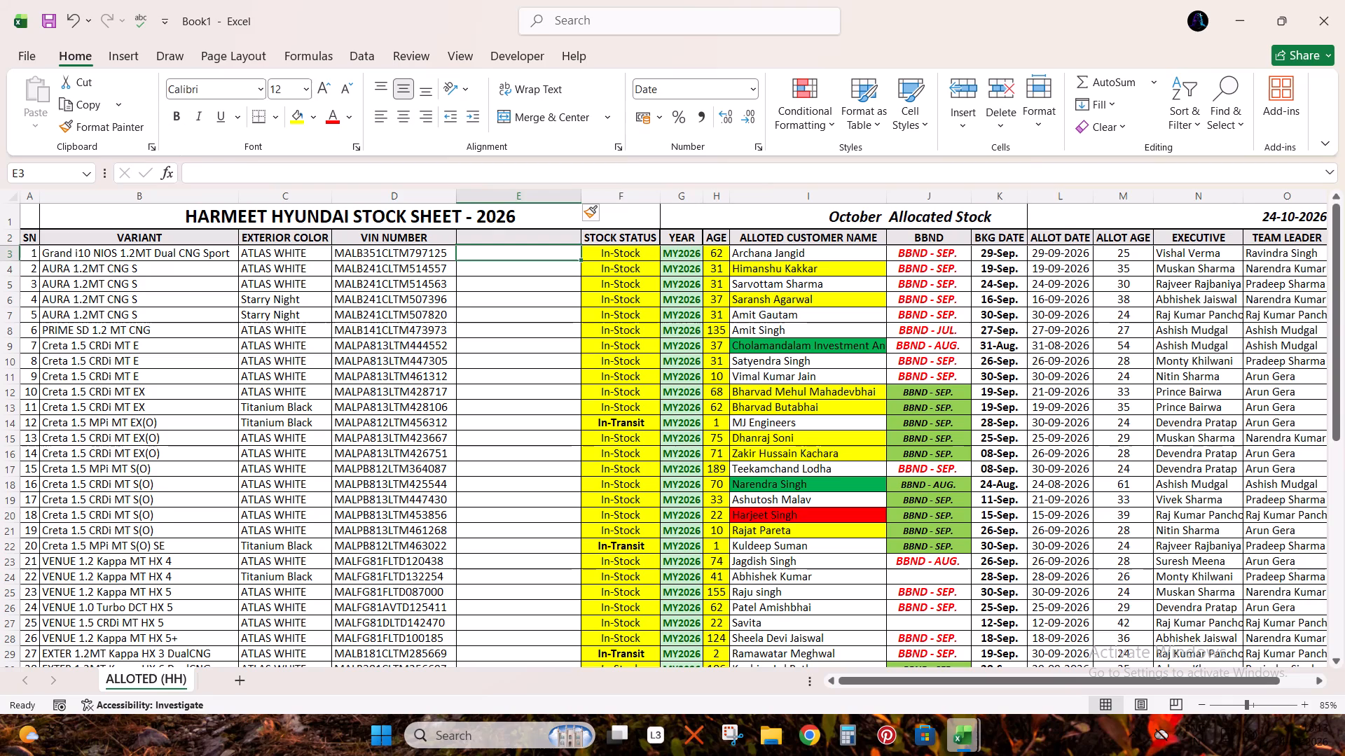
pyautogui.write('97125')
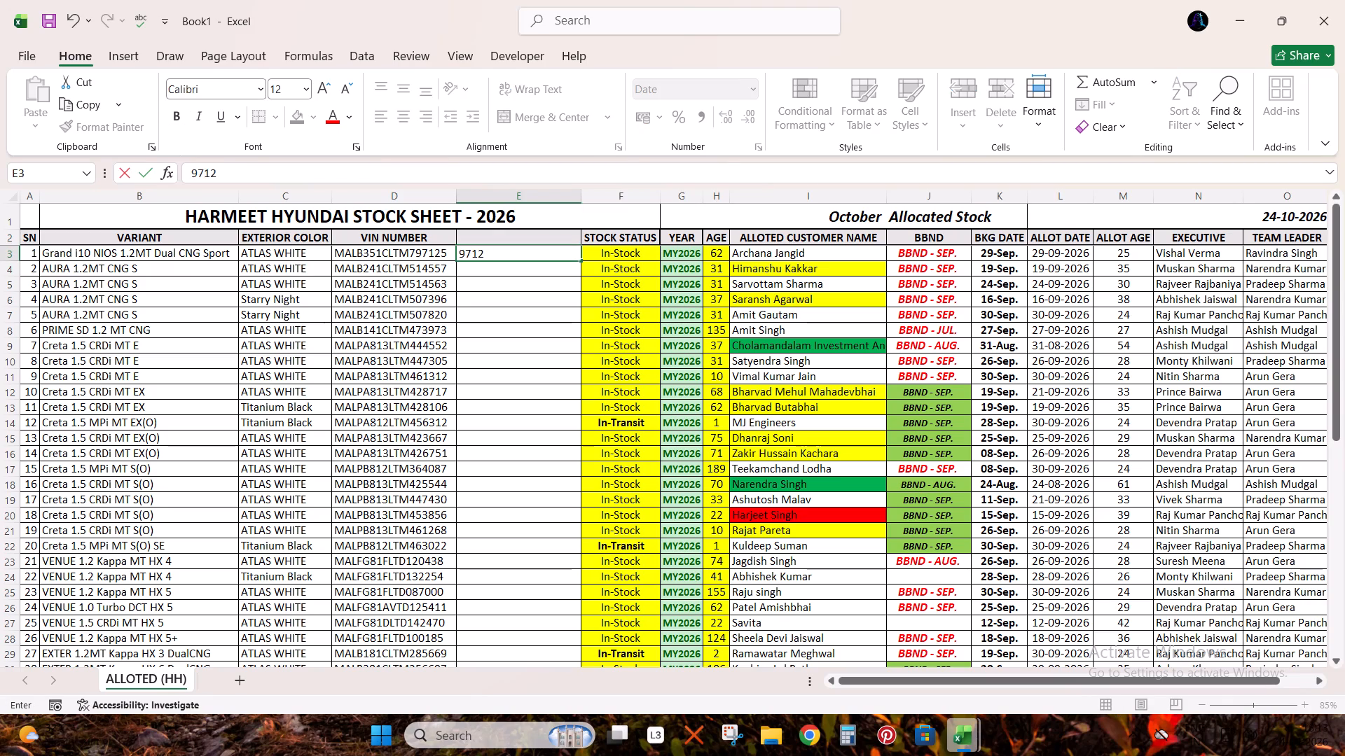
pyautogui.press('Return')
pyautogui.write('14557')
pyautogui.press('Return')
pyautogui.write('14')
pyautogui.write('563')
pyautogui.press('Return')
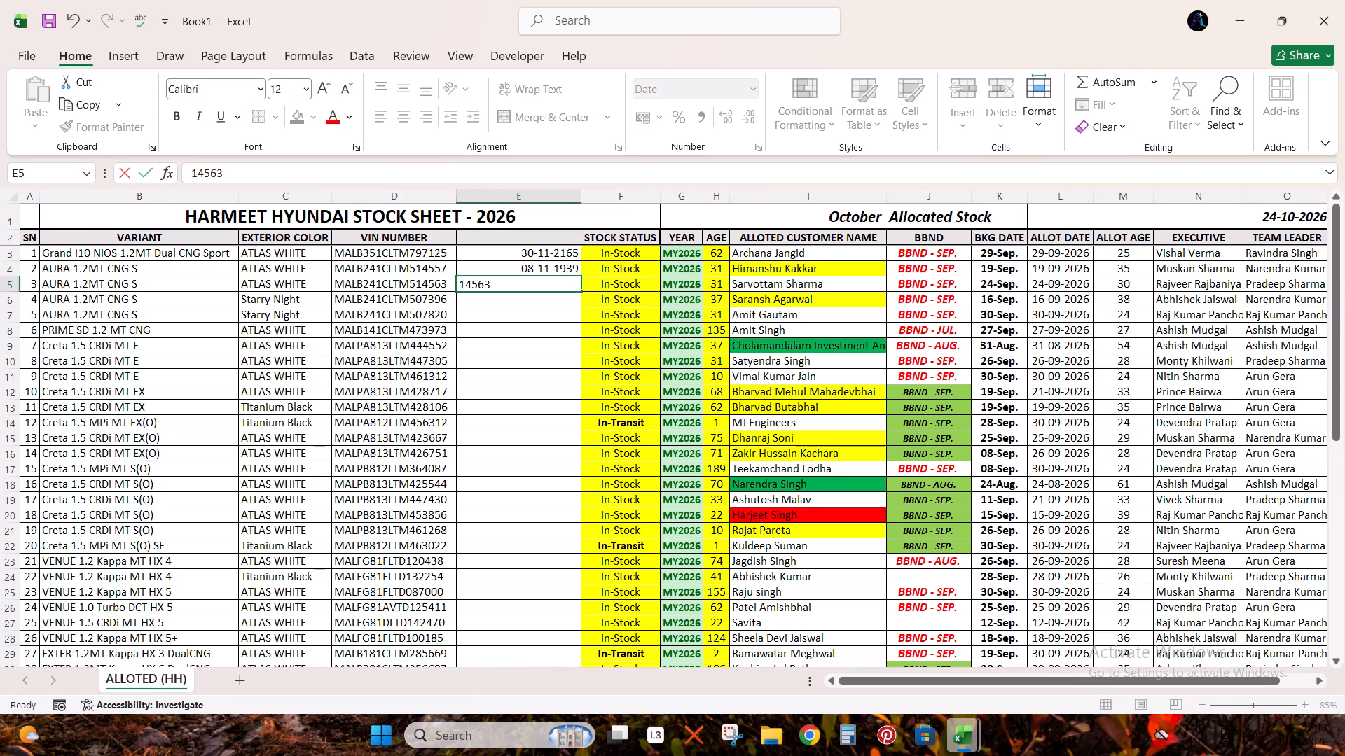
# Set the number format of the inserted column to General.
pyautogui.hotkey('ctrl', 'space')
pyautogui.click(546, 196)
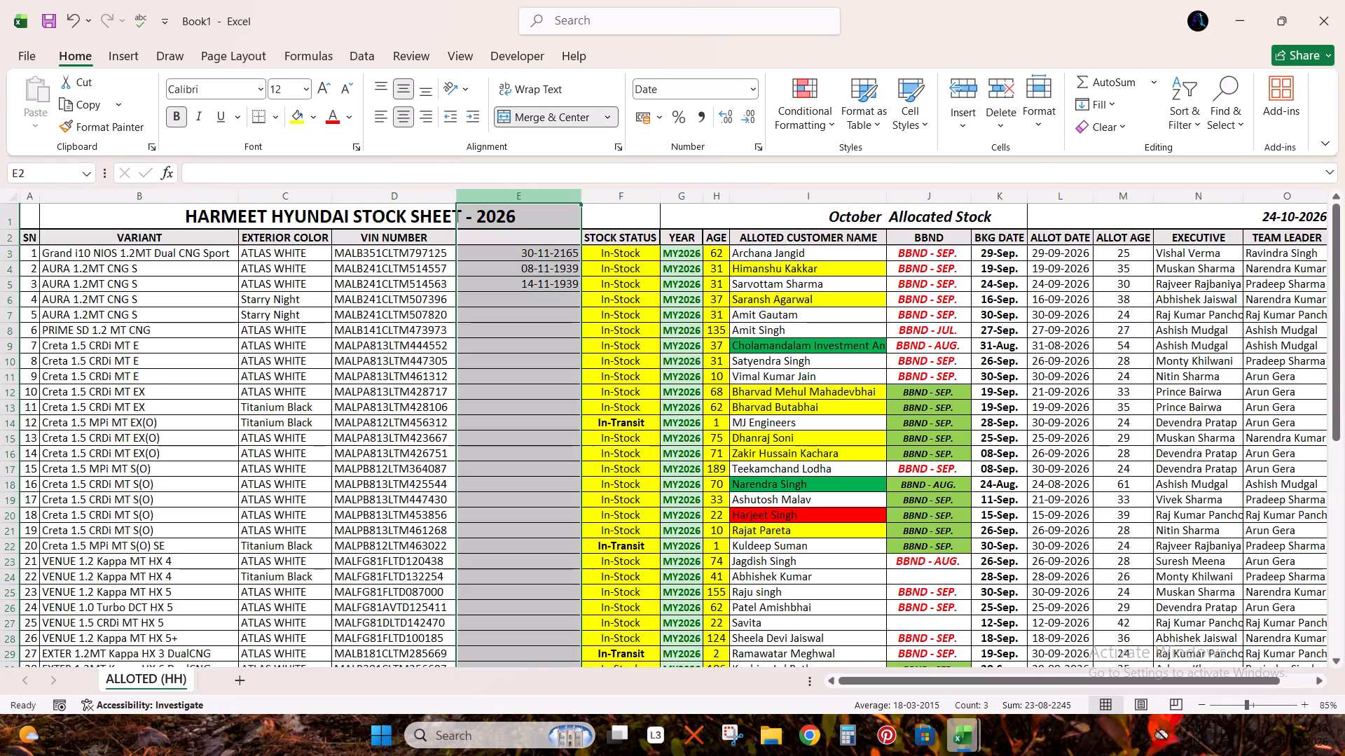
pyautogui.click(743, 91)
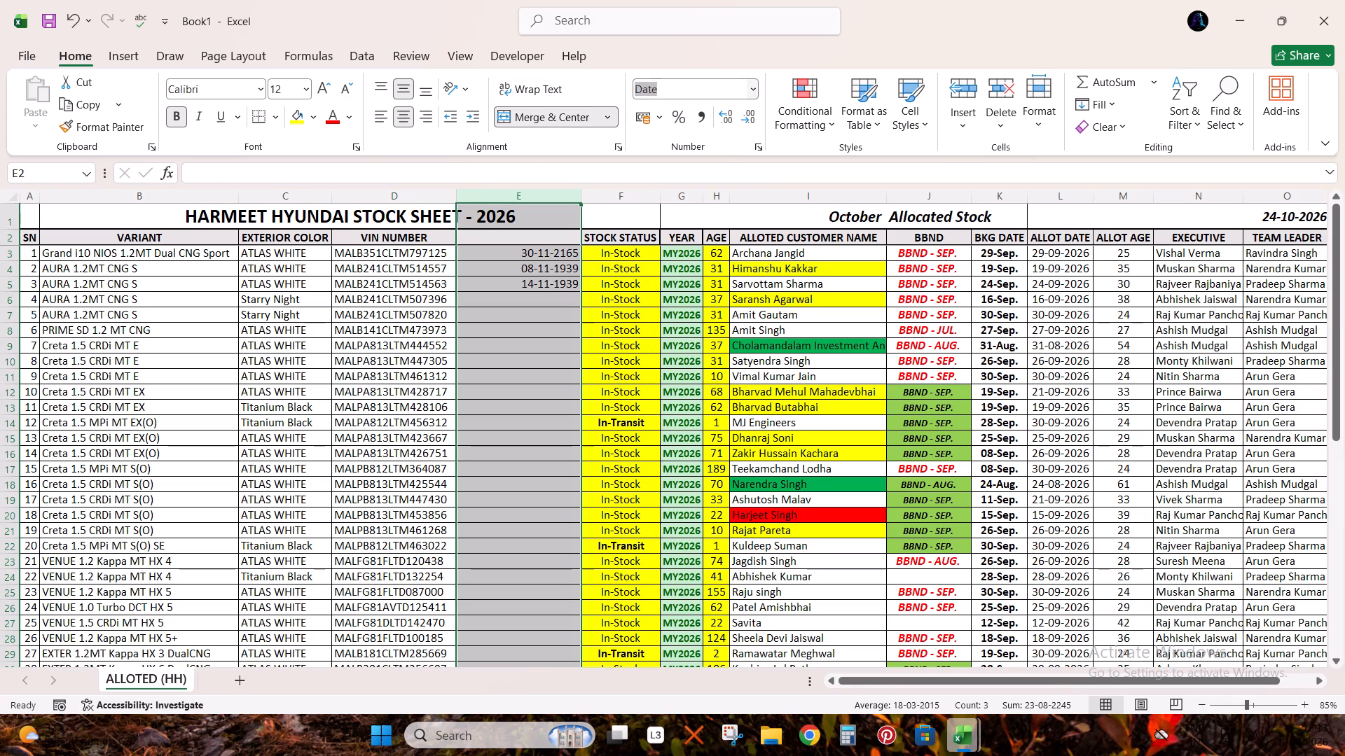
pyautogui.click(756, 91)
pyautogui.click(726, 120)
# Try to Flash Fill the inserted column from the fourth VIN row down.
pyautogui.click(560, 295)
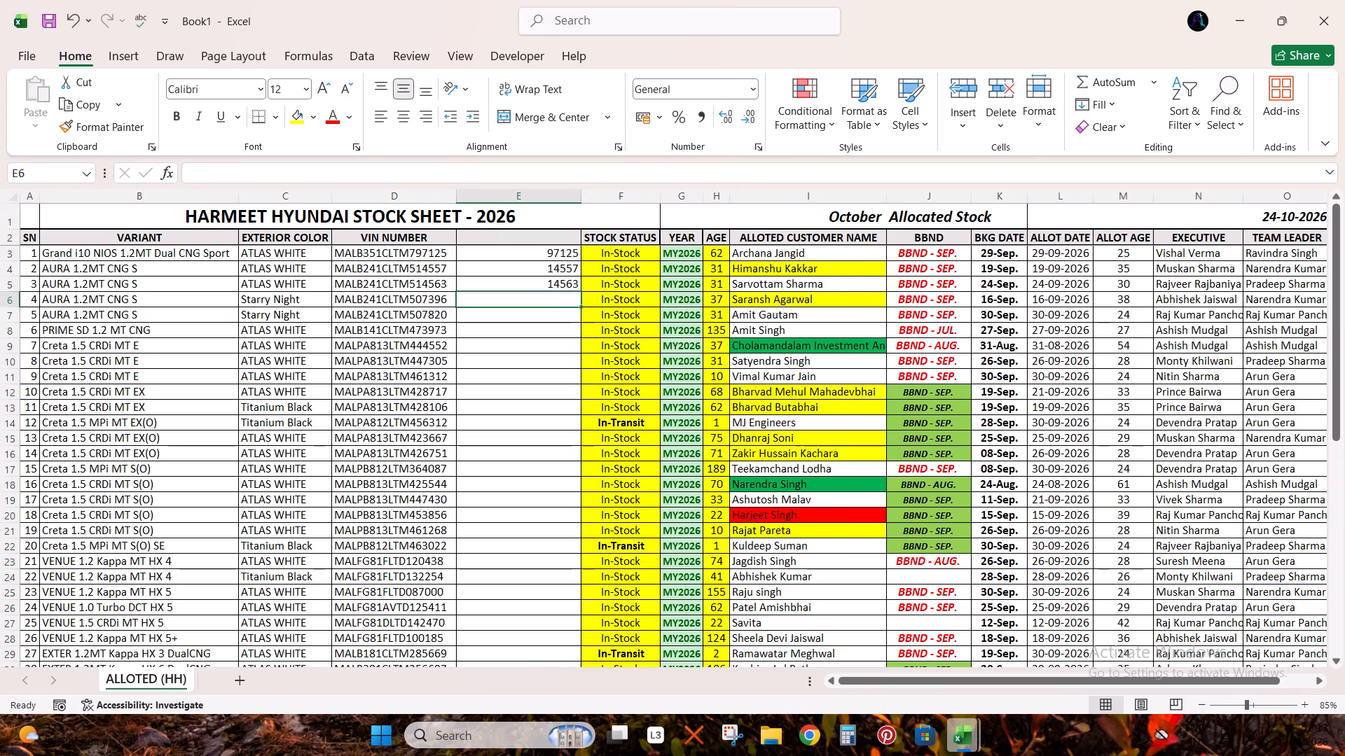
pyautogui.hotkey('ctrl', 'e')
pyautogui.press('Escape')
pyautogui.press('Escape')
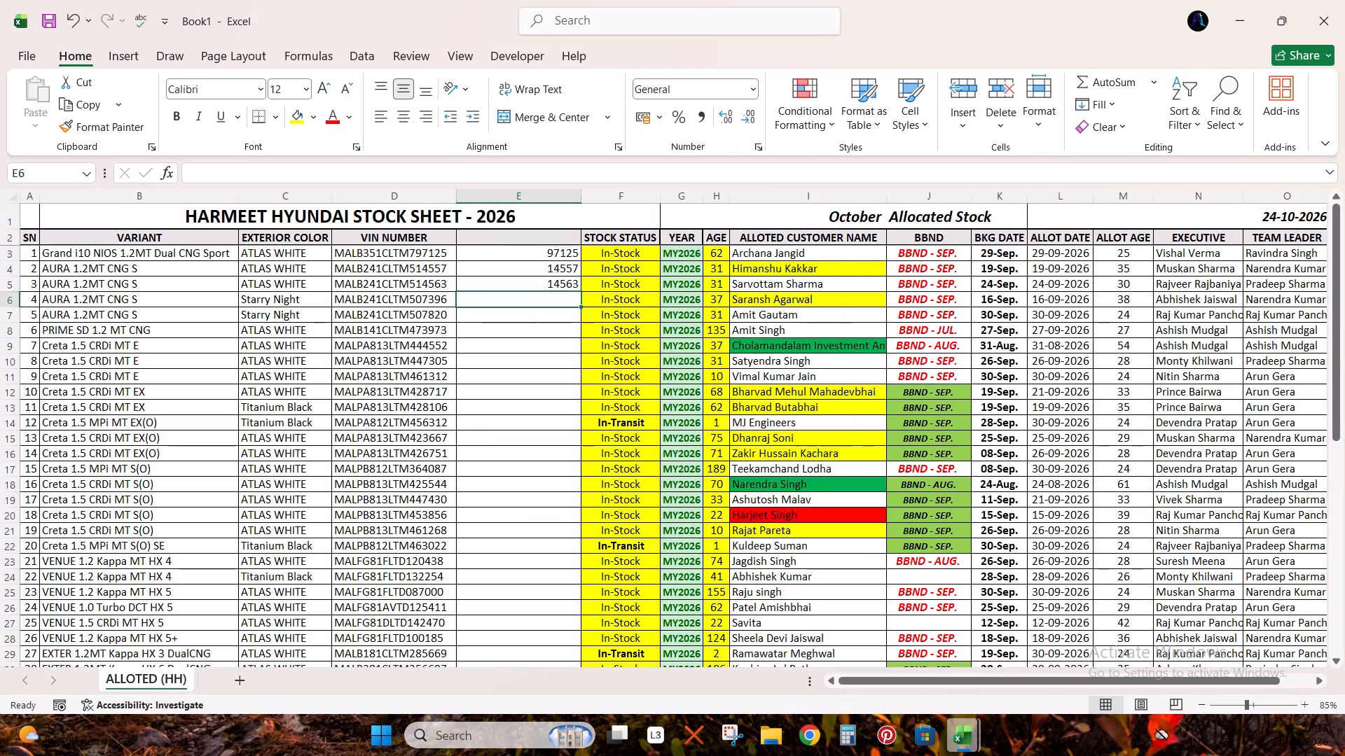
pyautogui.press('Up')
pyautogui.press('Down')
# Enter 07396, 07820, 73973, 44552 and 47305 beside the fourth to eighth VINs.
pyautogui.write('07396')
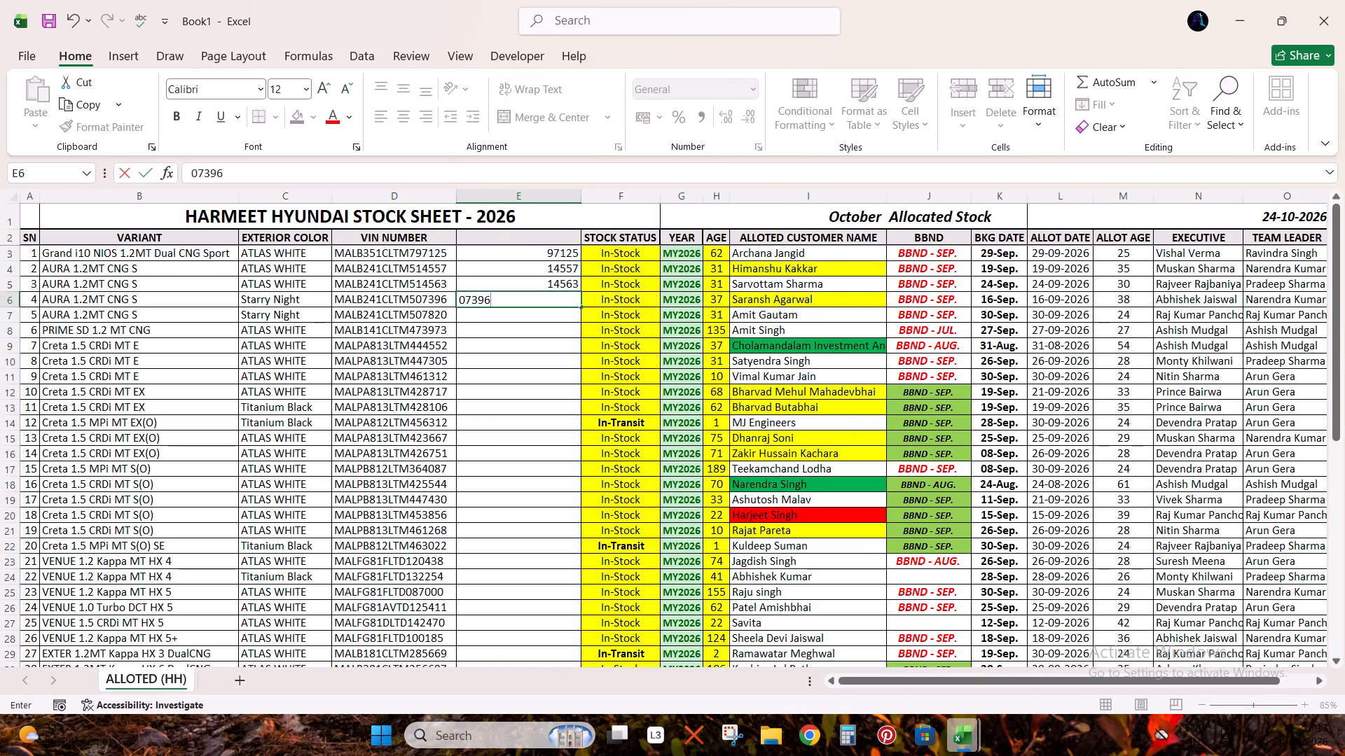
pyautogui.press('Return')
pyautogui.write('07820')
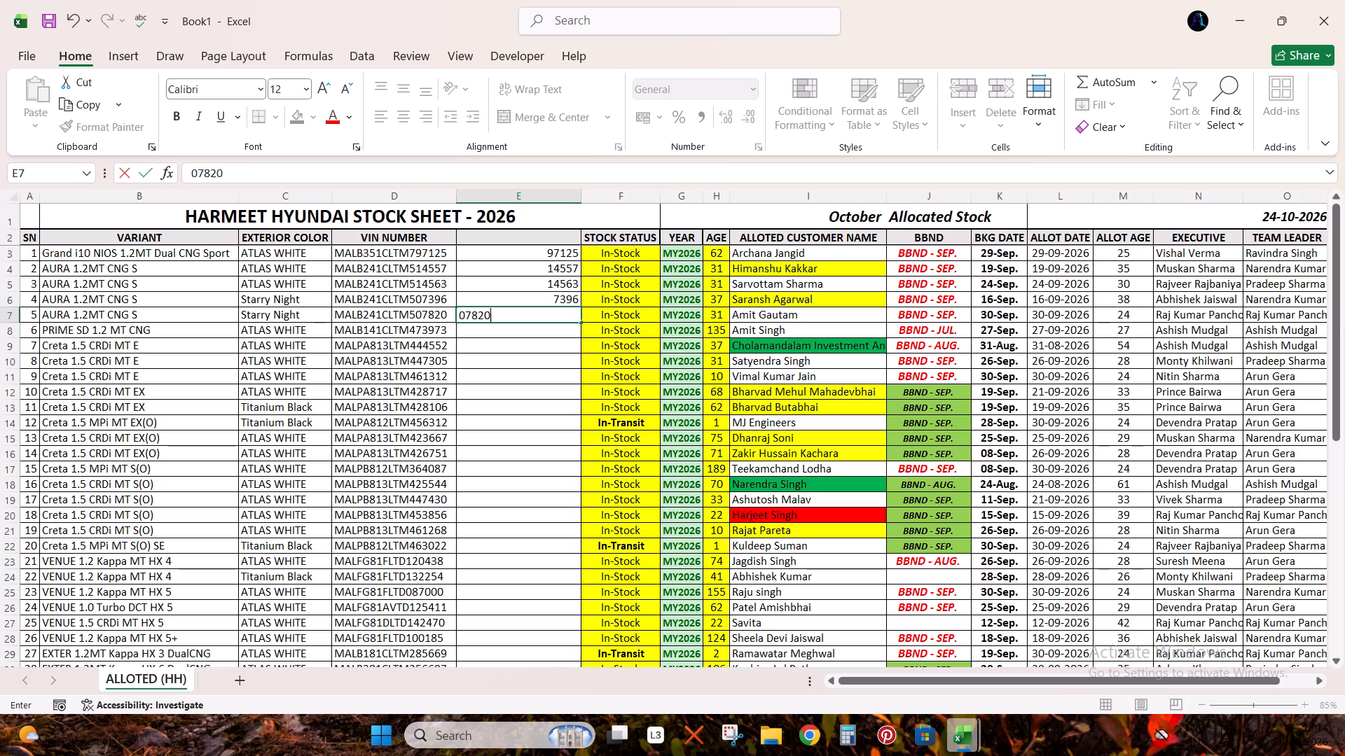
pyautogui.press('Return')
pyautogui.write('73973')
pyautogui.press('Return')
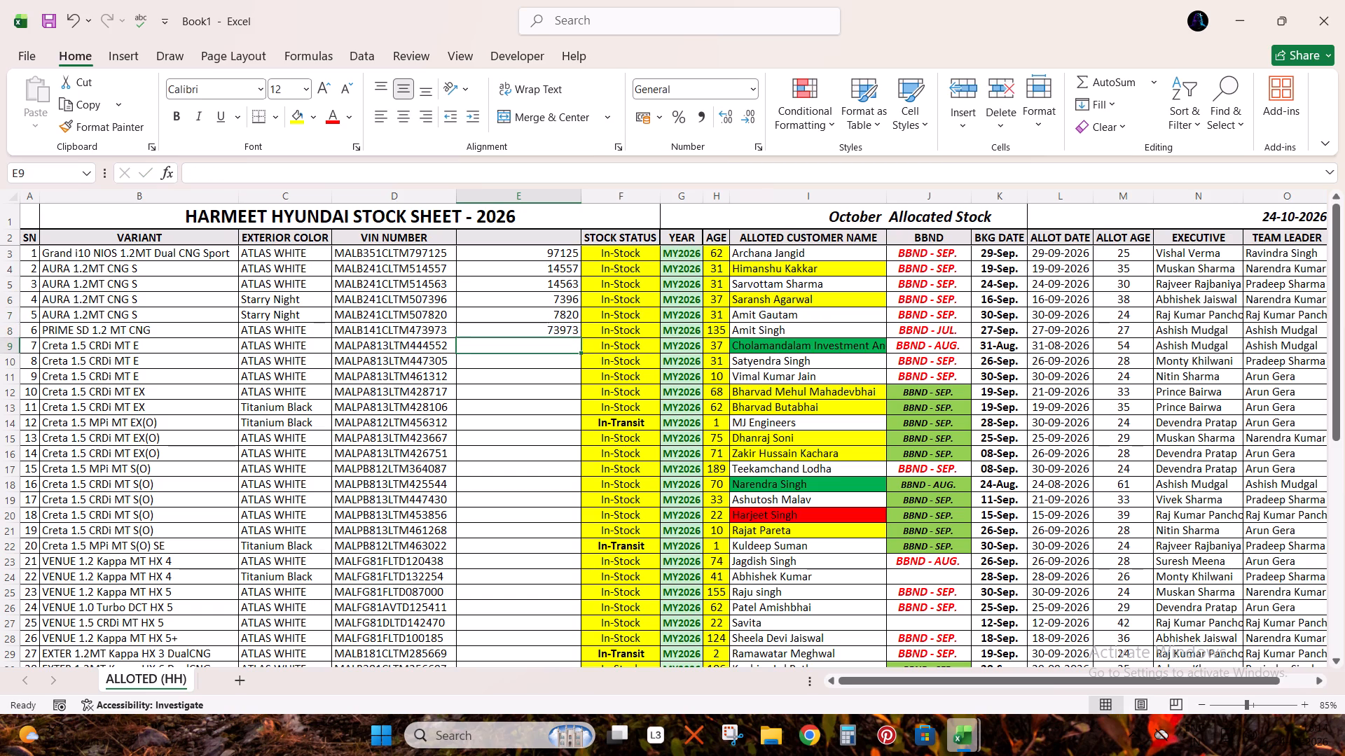
pyautogui.write('444')
pyautogui.press('BackSpace')
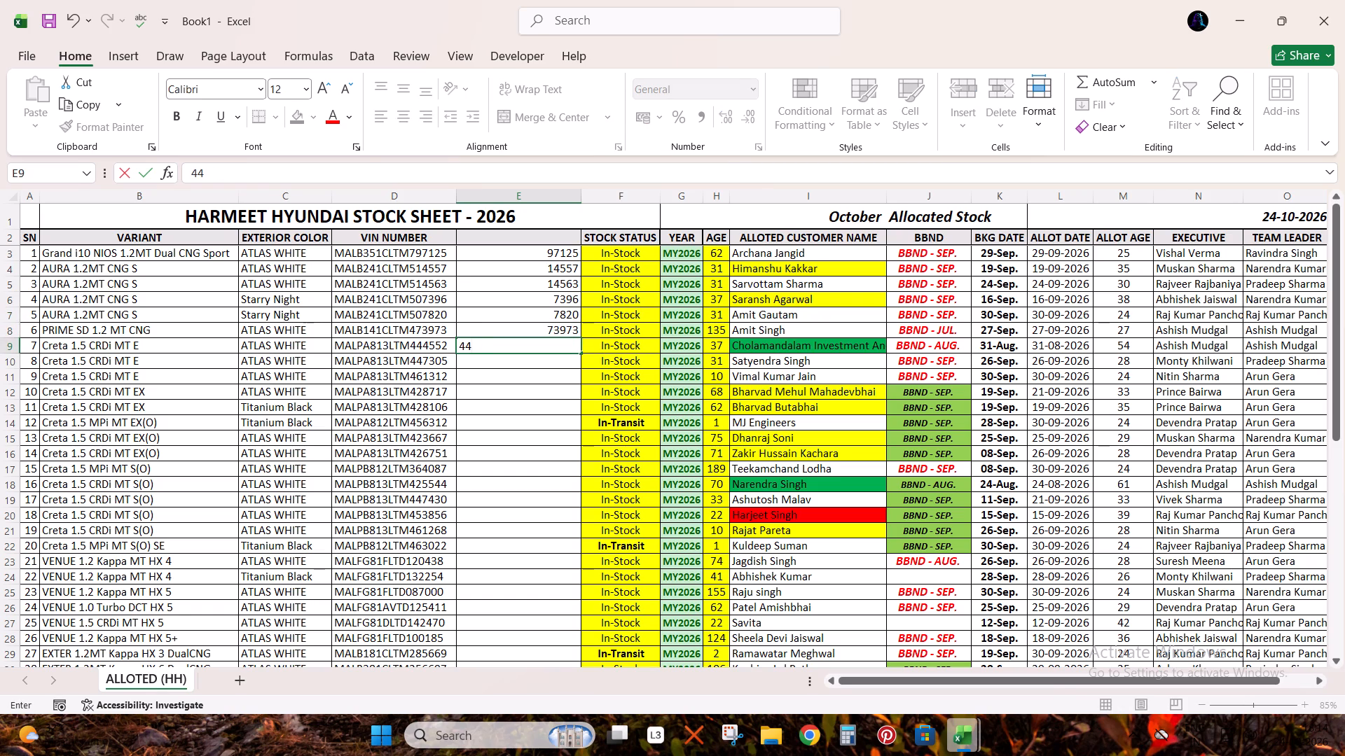
pyautogui.write('552')
pyautogui.press('Return')
pyautogui.write('44')
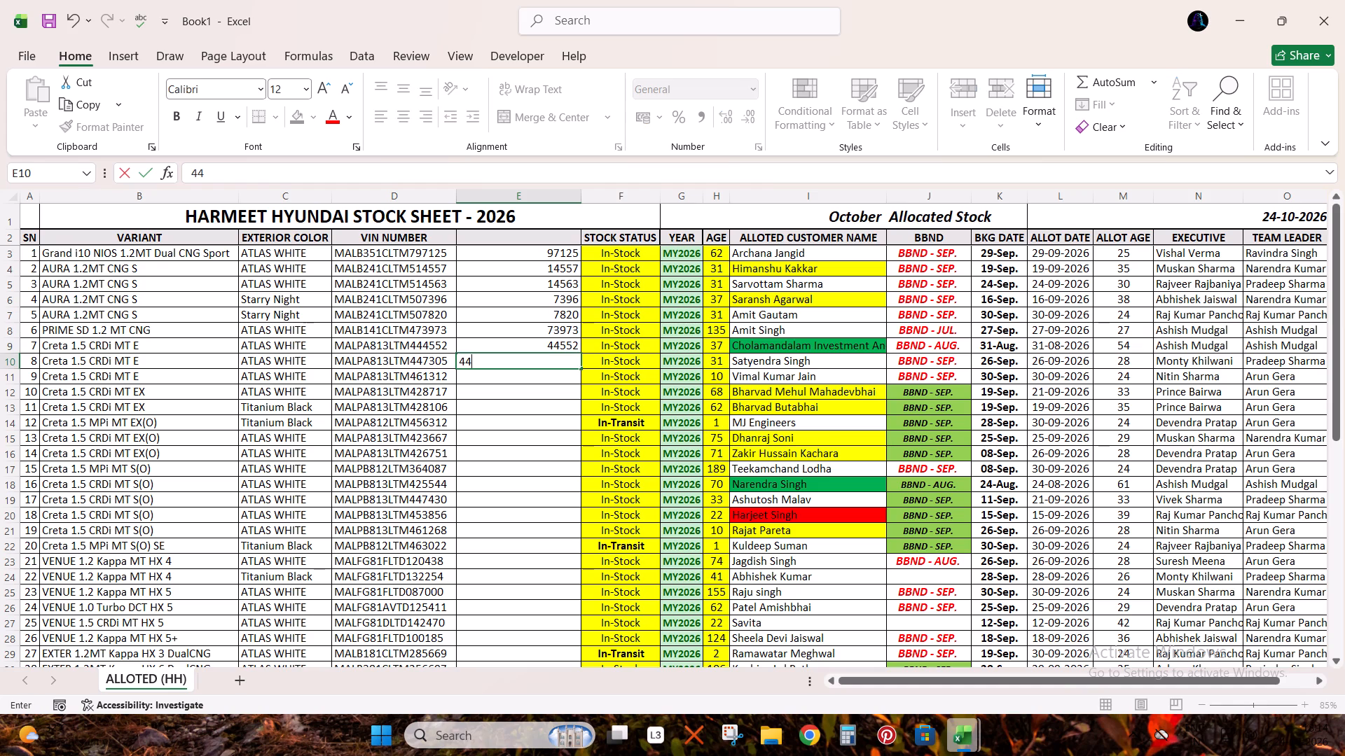
pyautogui.press('Escape')
pyautogui.write('47305')
pyautogui.press('Return')
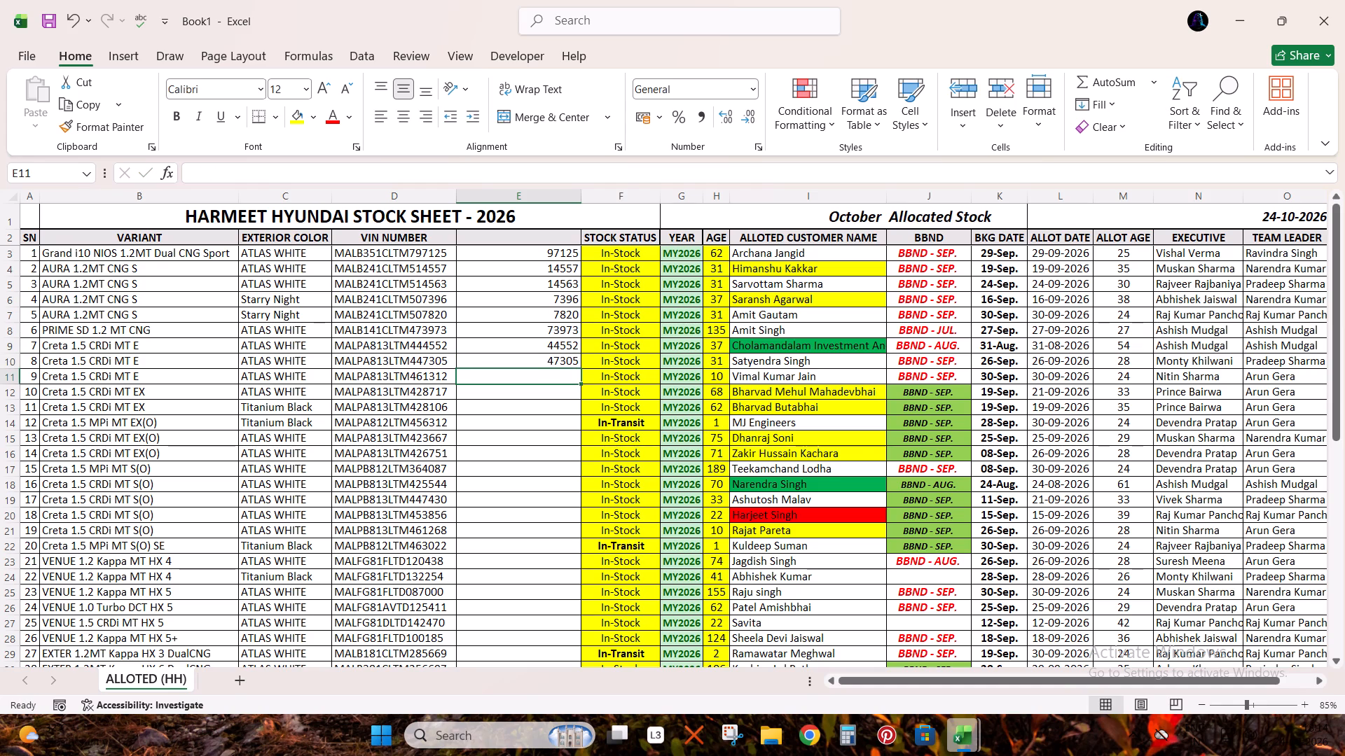
# Enter the last five VIN digits 61312 beside the ninth VIN in the inserted column.
pyautogui.hotkey('ctrl', 'e')
pyautogui.press('Escape')
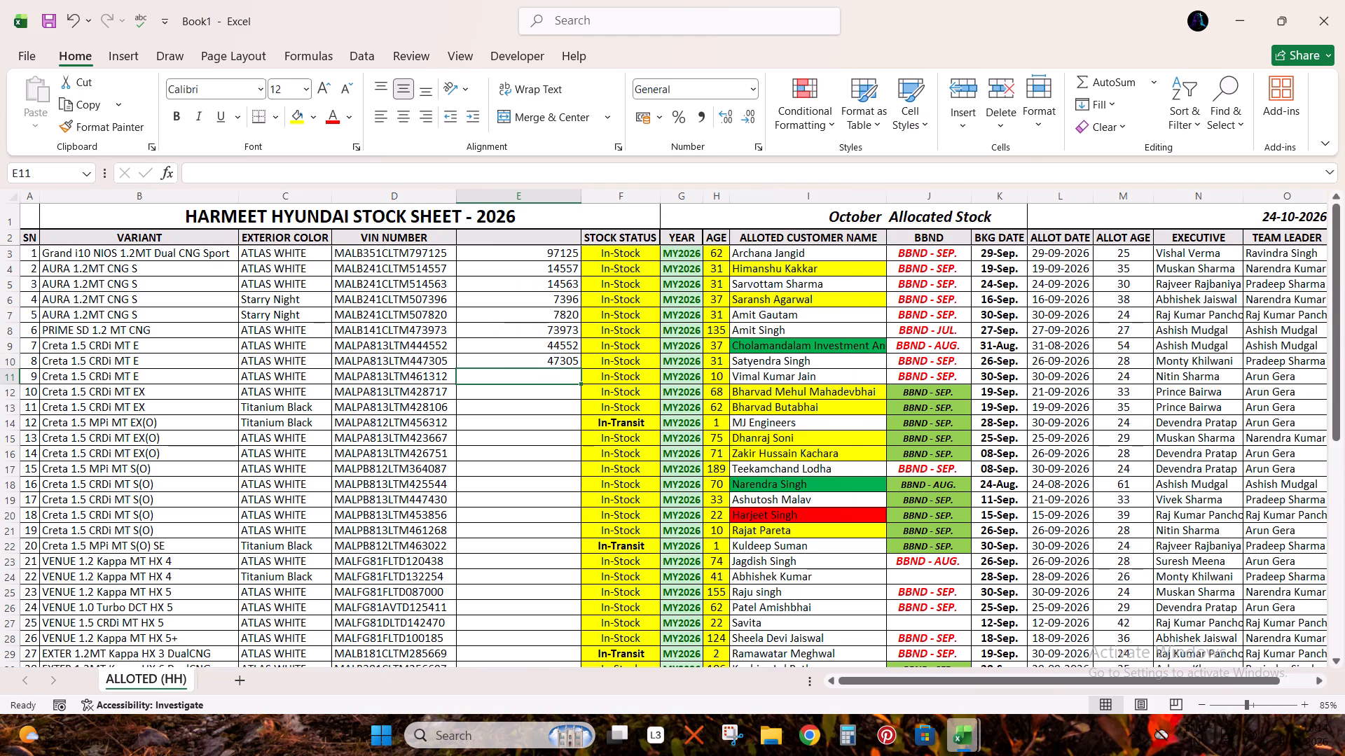
pyautogui.write('46')
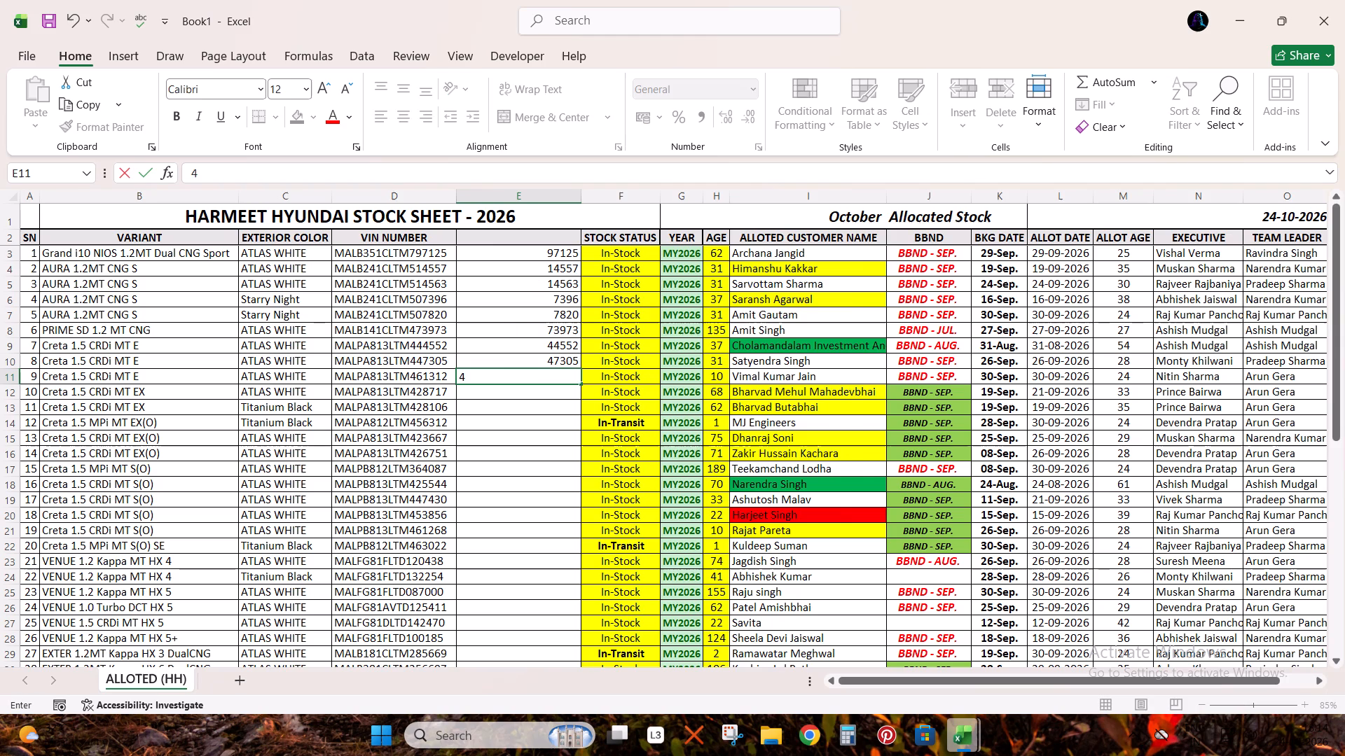
pyautogui.press('Escape')
pyautogui.write('61312')
pyautogui.press('Return')
pyautogui.press('Up')
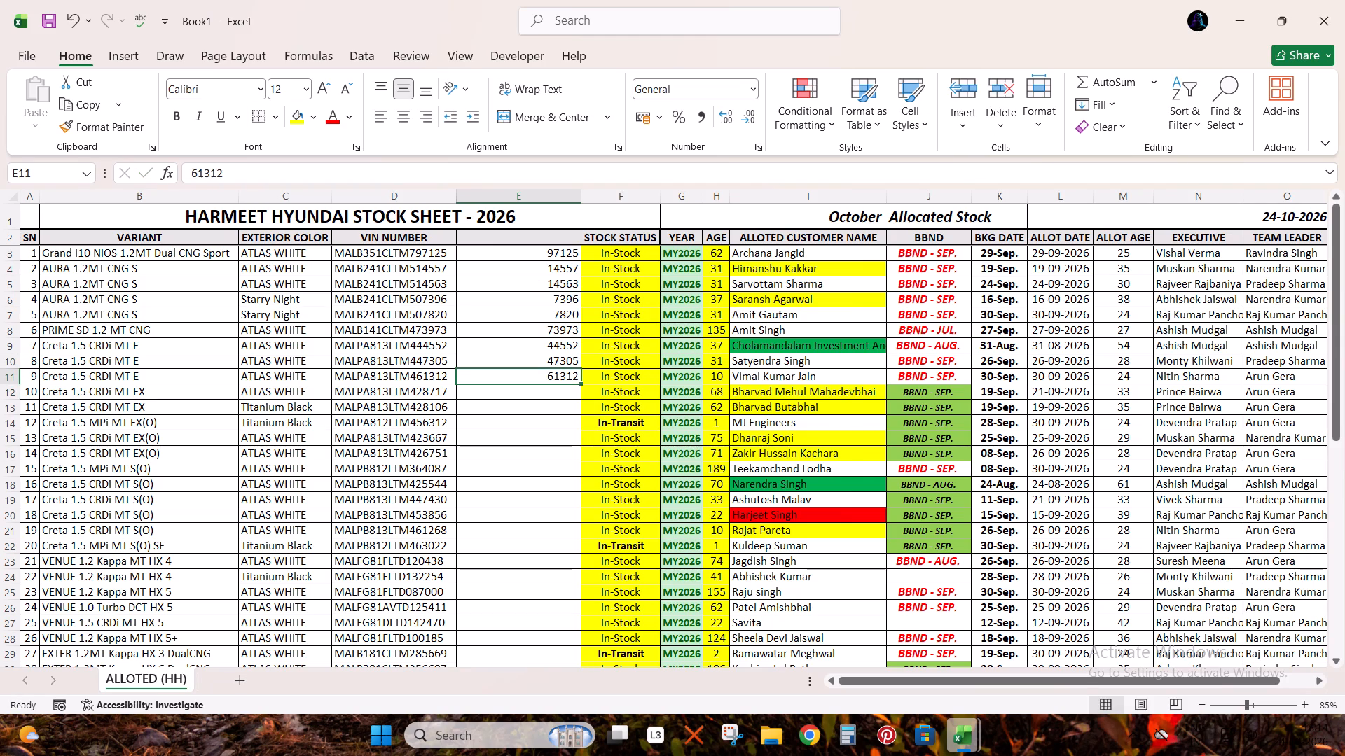
pyautogui.write('46')
pyautogui.press('Escape')
pyautogui.write('61312')
pyautogui.press('Return')
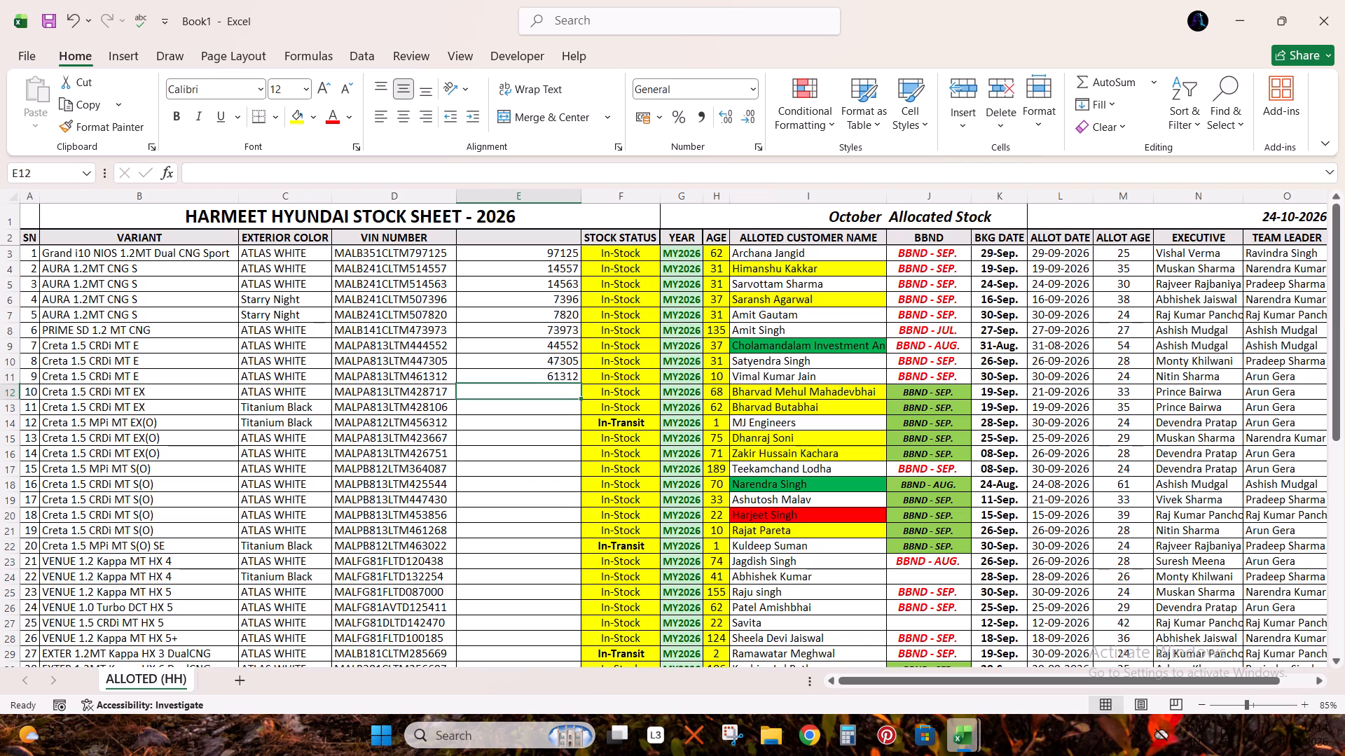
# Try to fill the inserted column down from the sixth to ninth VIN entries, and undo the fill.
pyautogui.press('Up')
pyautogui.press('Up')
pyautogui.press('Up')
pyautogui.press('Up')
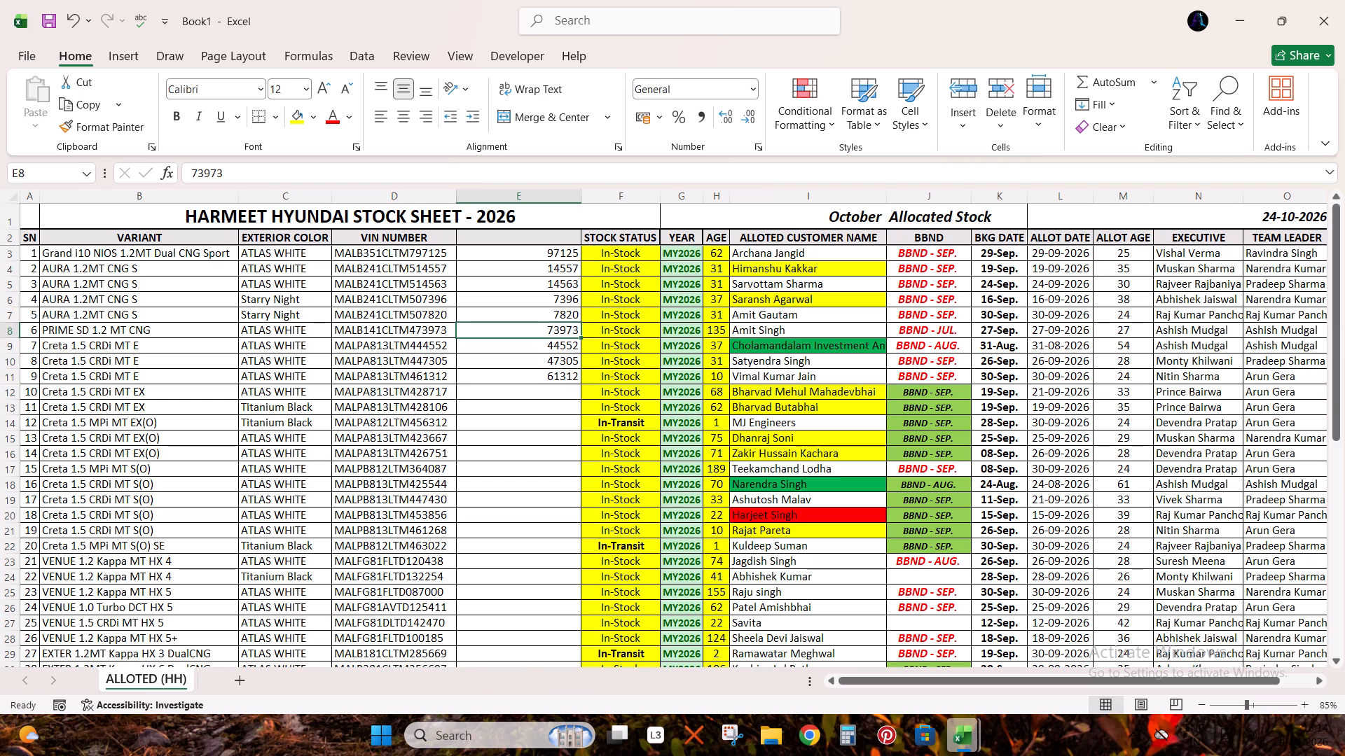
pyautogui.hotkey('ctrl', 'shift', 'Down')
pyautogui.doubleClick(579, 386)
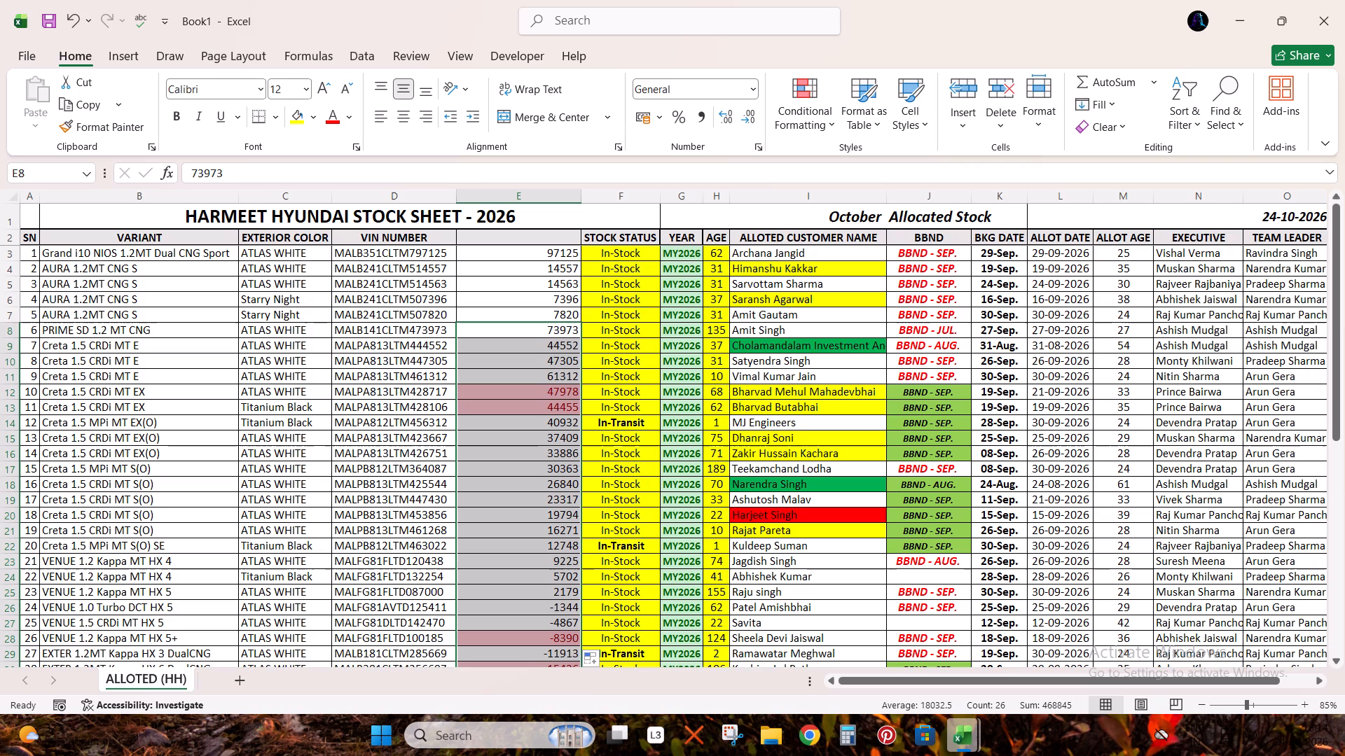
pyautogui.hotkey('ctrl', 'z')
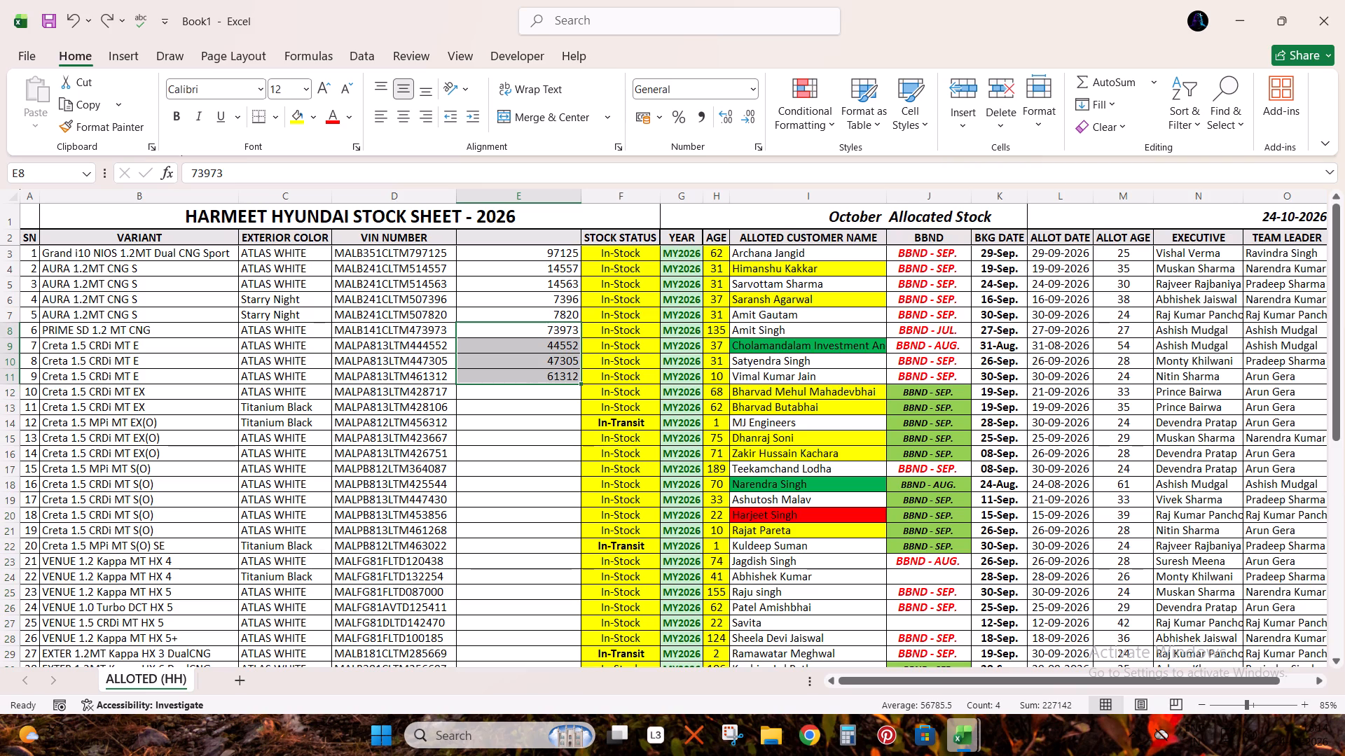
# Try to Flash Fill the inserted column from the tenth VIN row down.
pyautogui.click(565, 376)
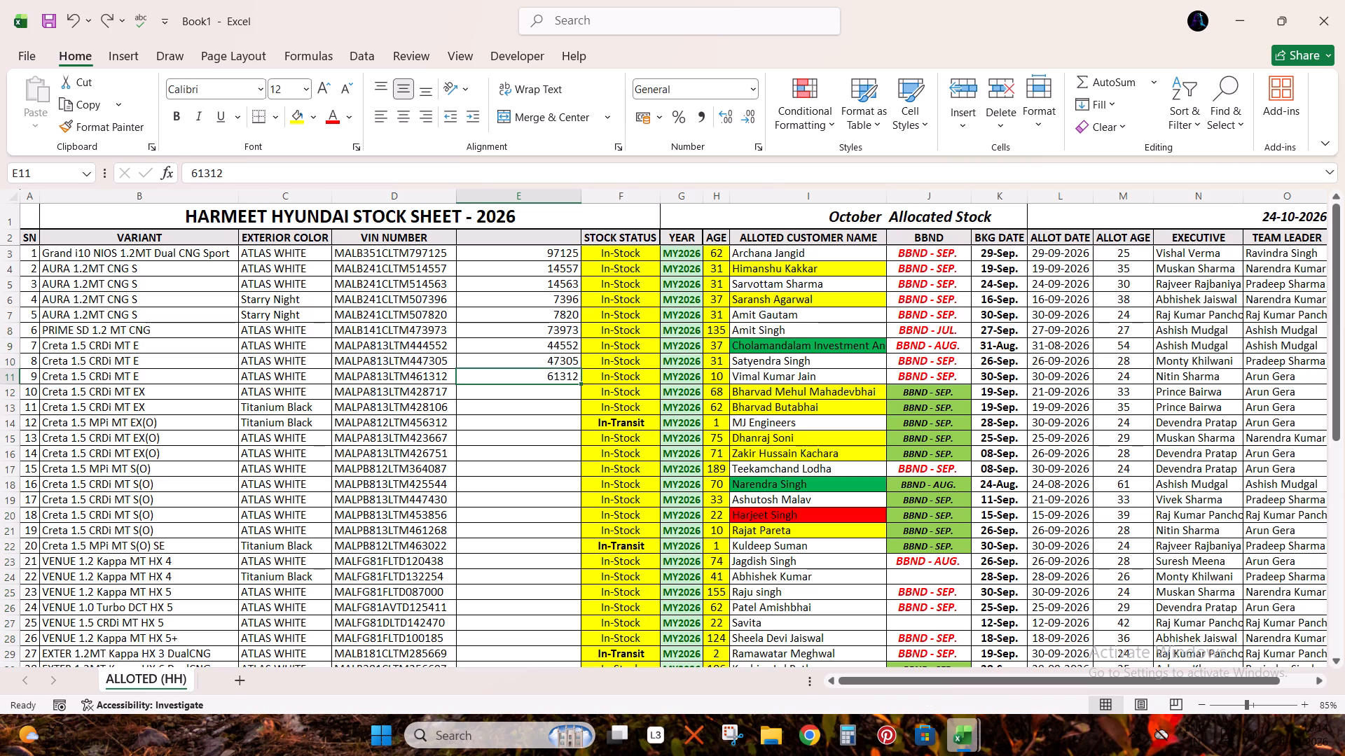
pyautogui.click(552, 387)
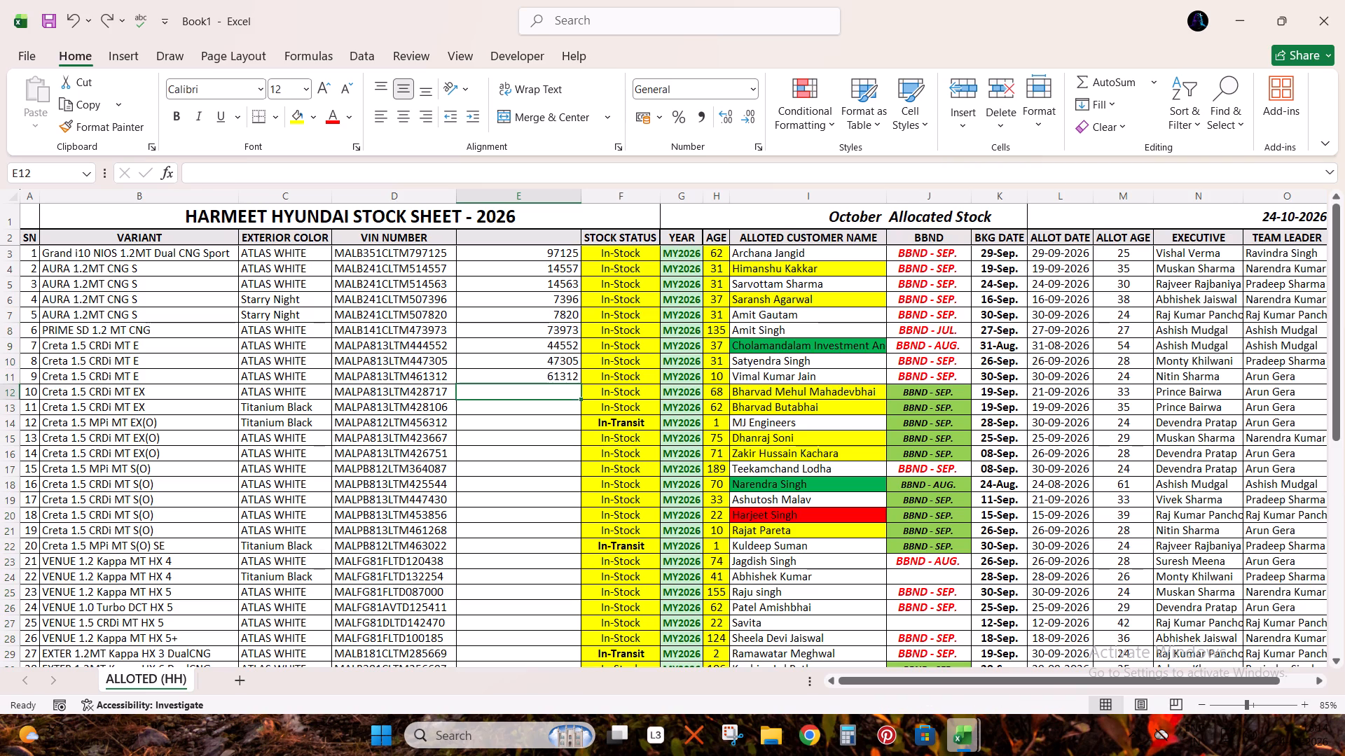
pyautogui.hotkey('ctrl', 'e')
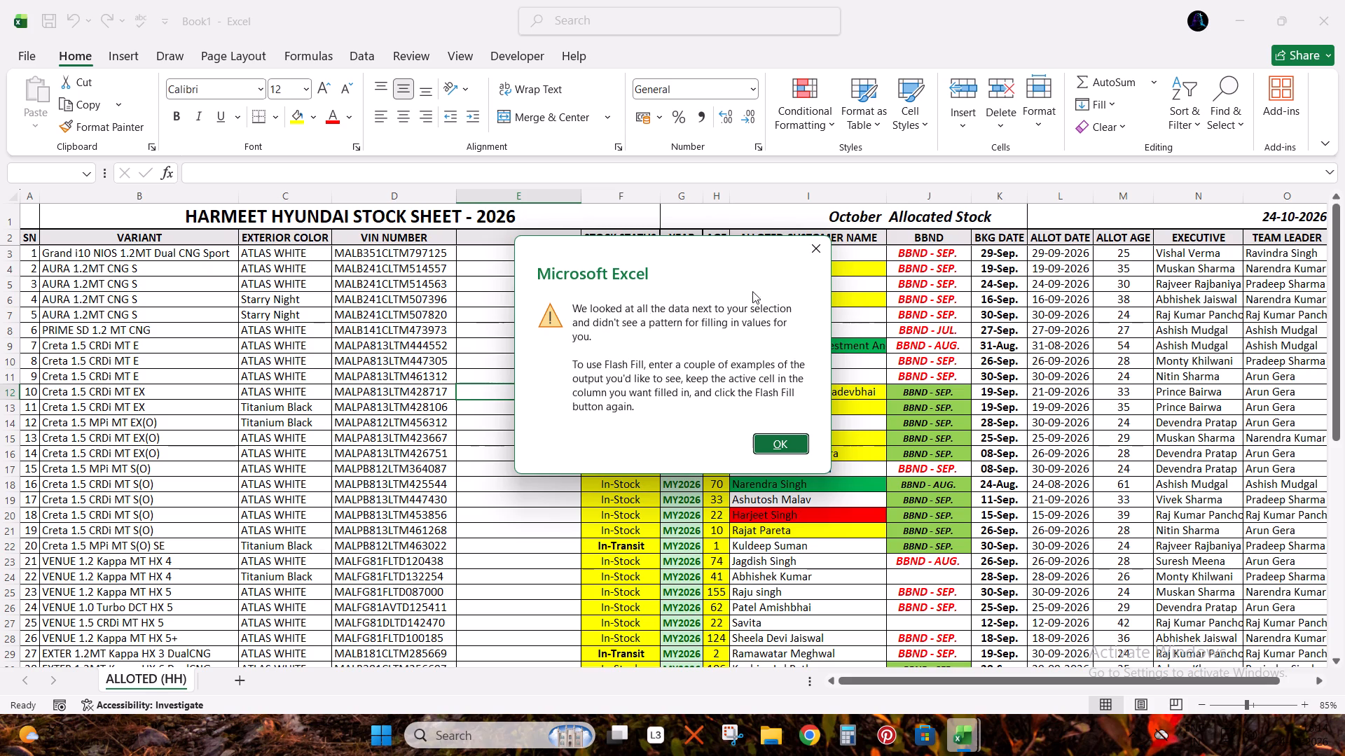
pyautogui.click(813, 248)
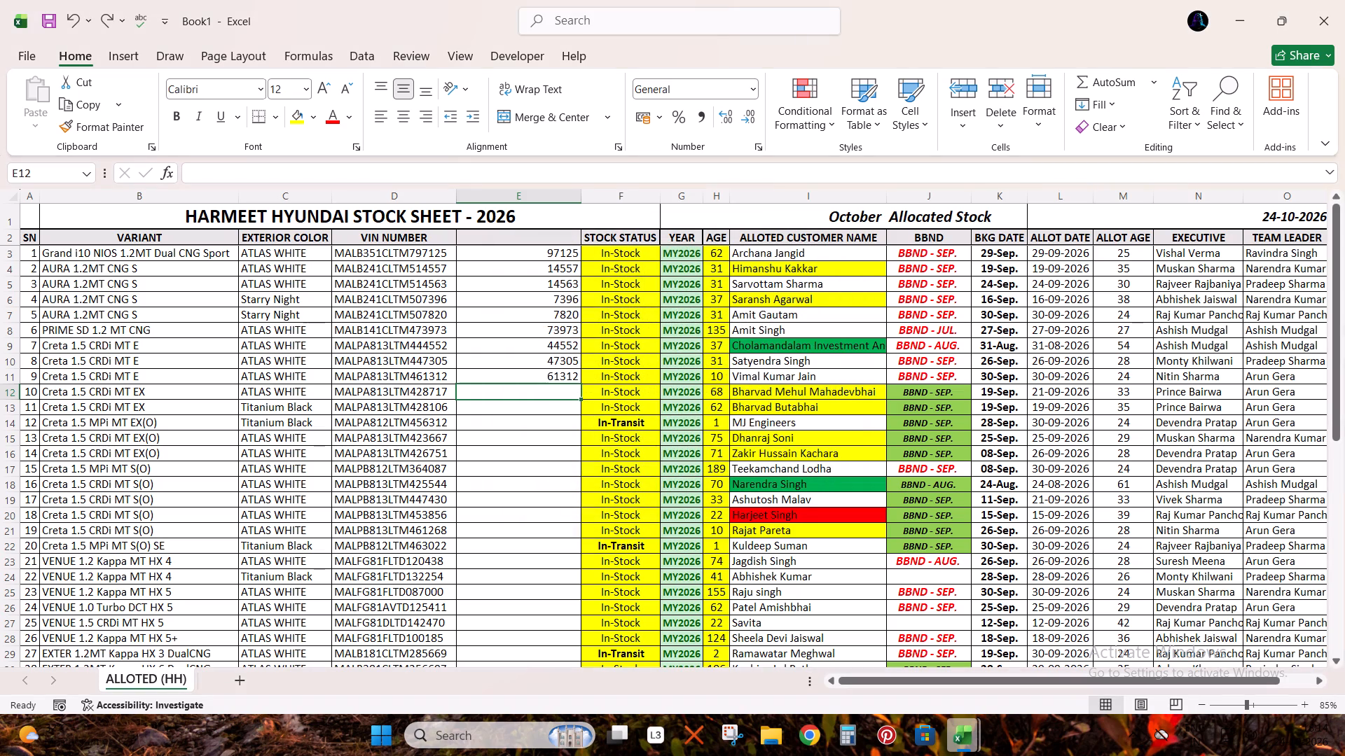
# Check the digits entered beside the first nine VINs row by row against the VIN numbers.
pyautogui.click(511, 358)
pyautogui.hotkey('ctrl', 'Up')
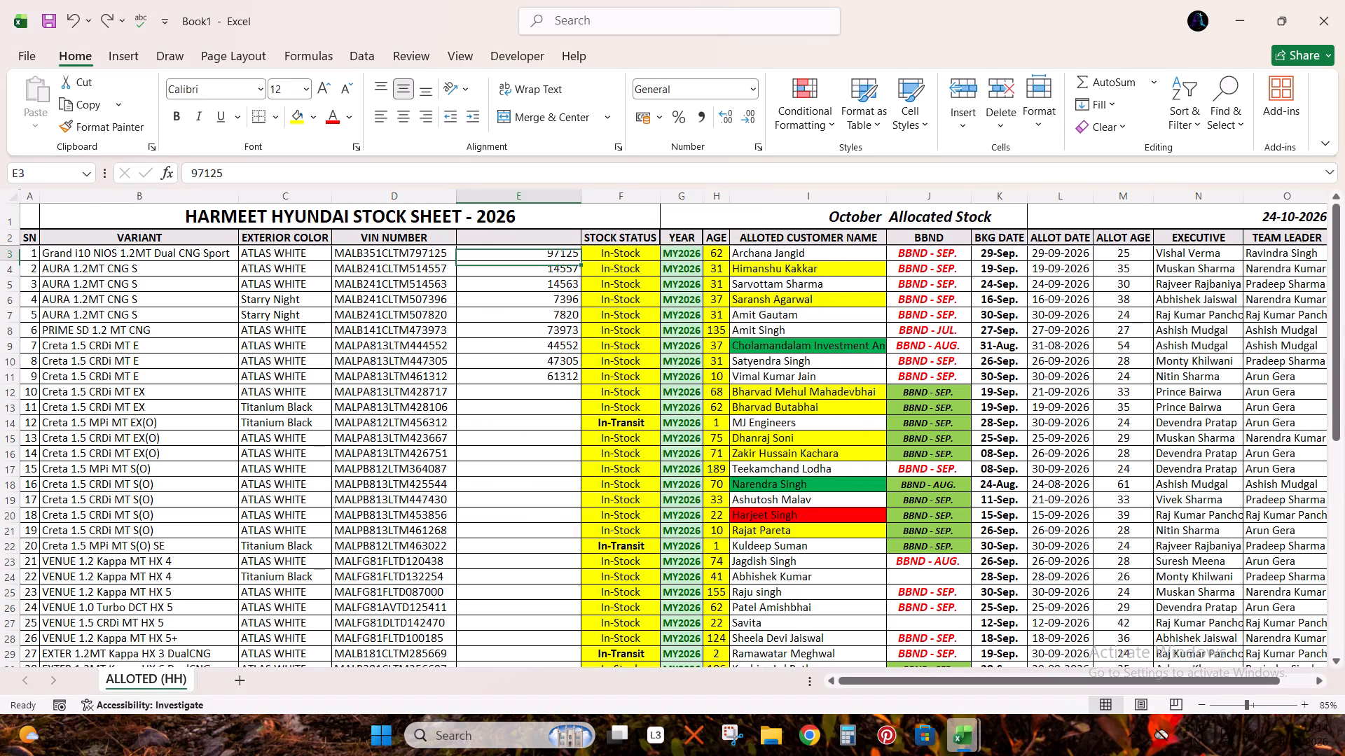
pyautogui.press('Down')
pyautogui.press('Down')
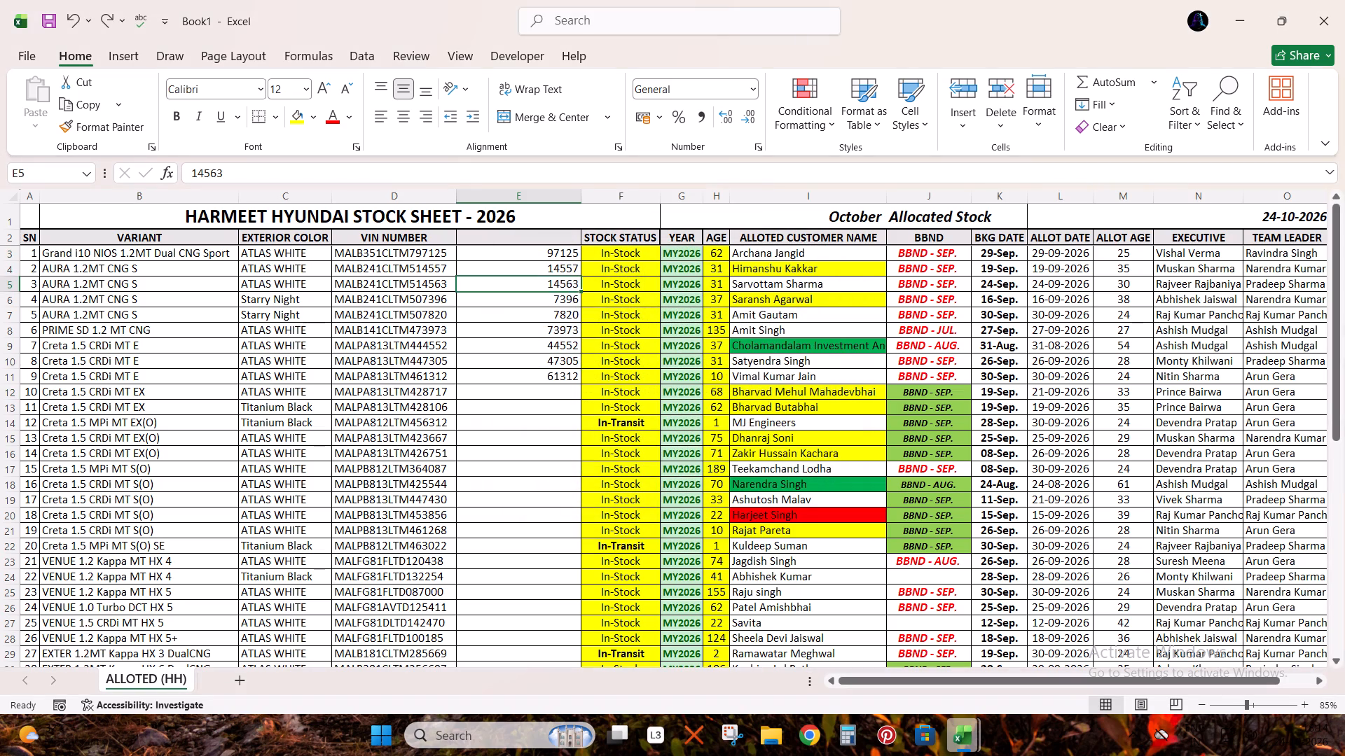
pyautogui.press('Down')
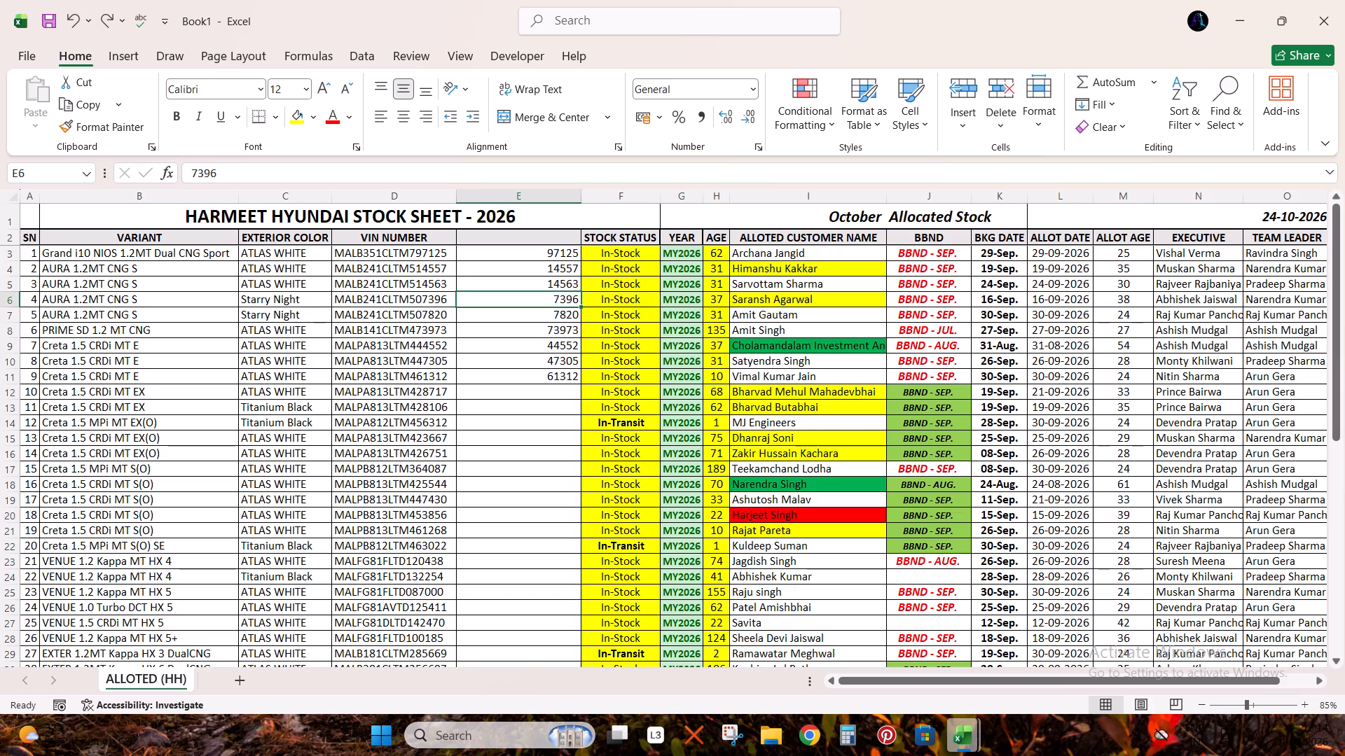
pyautogui.press('Down')
pyautogui.press('Down')
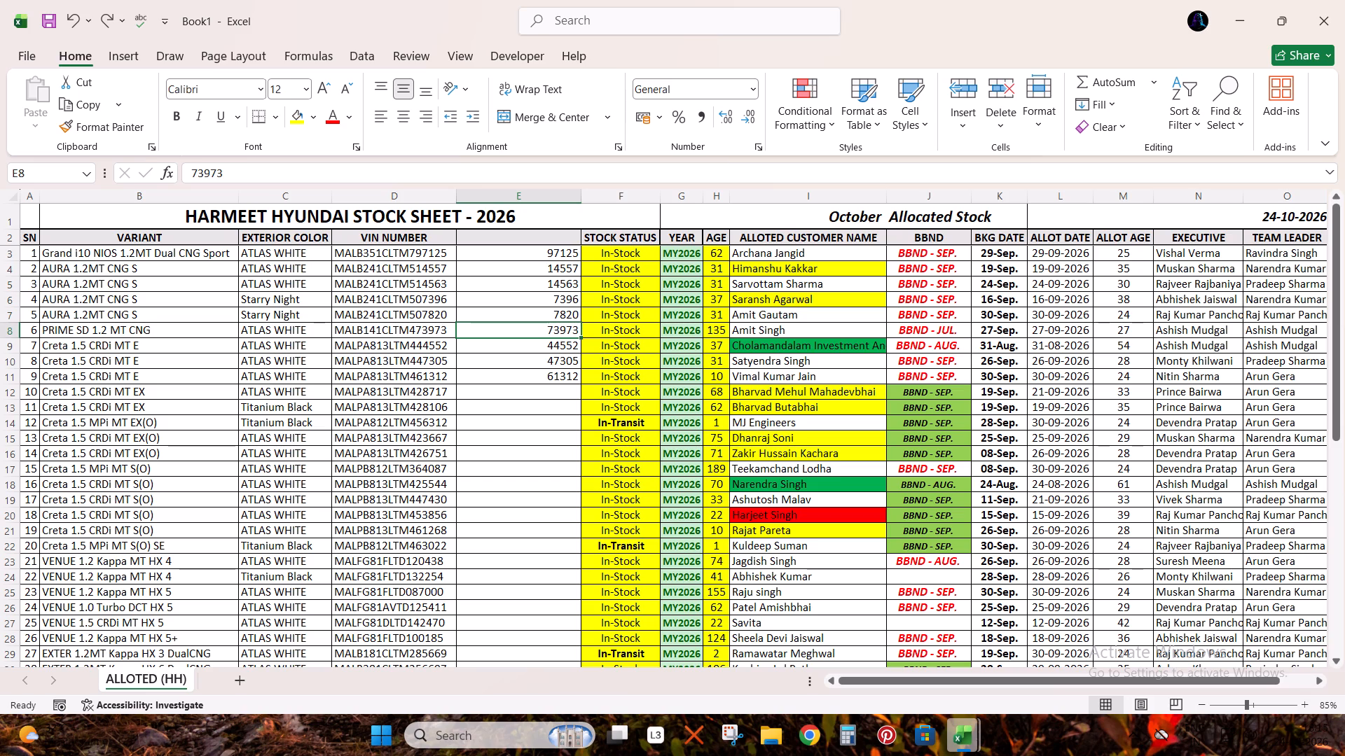
pyautogui.press('Down')
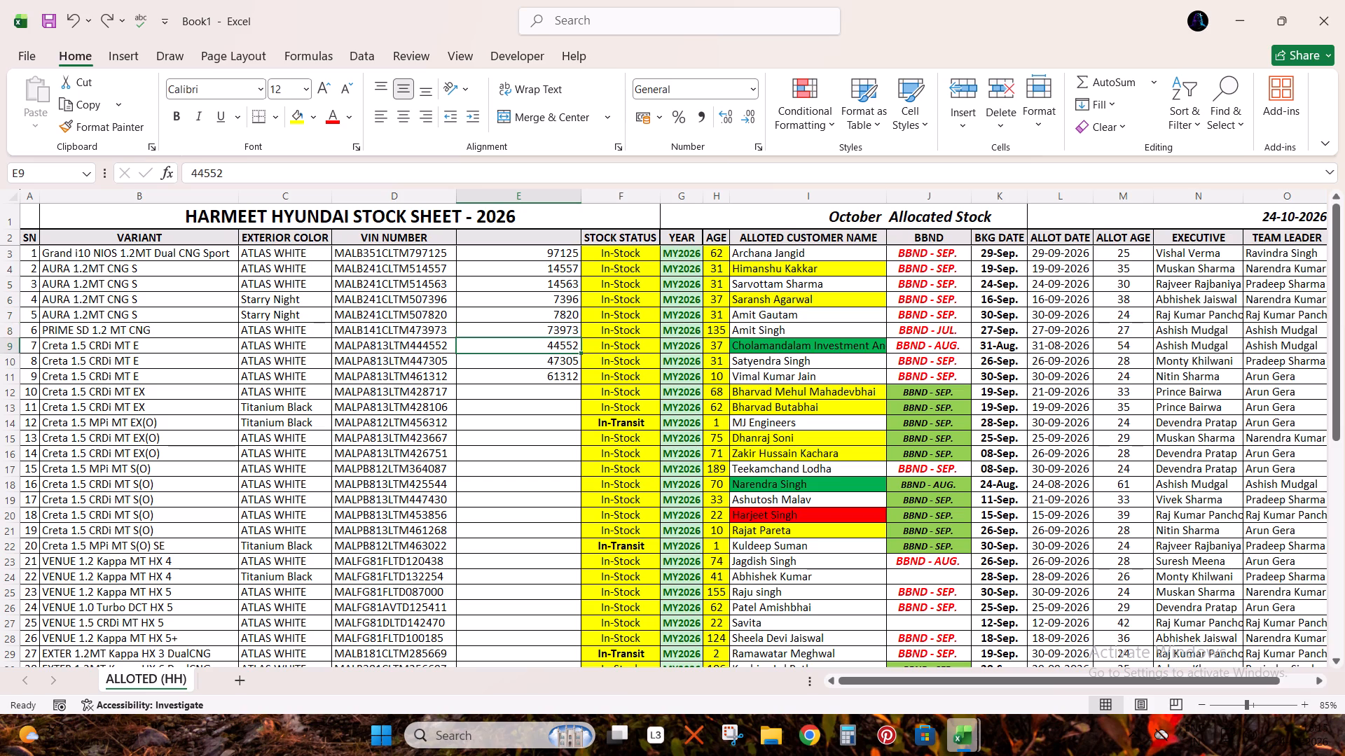
pyautogui.press('Down')
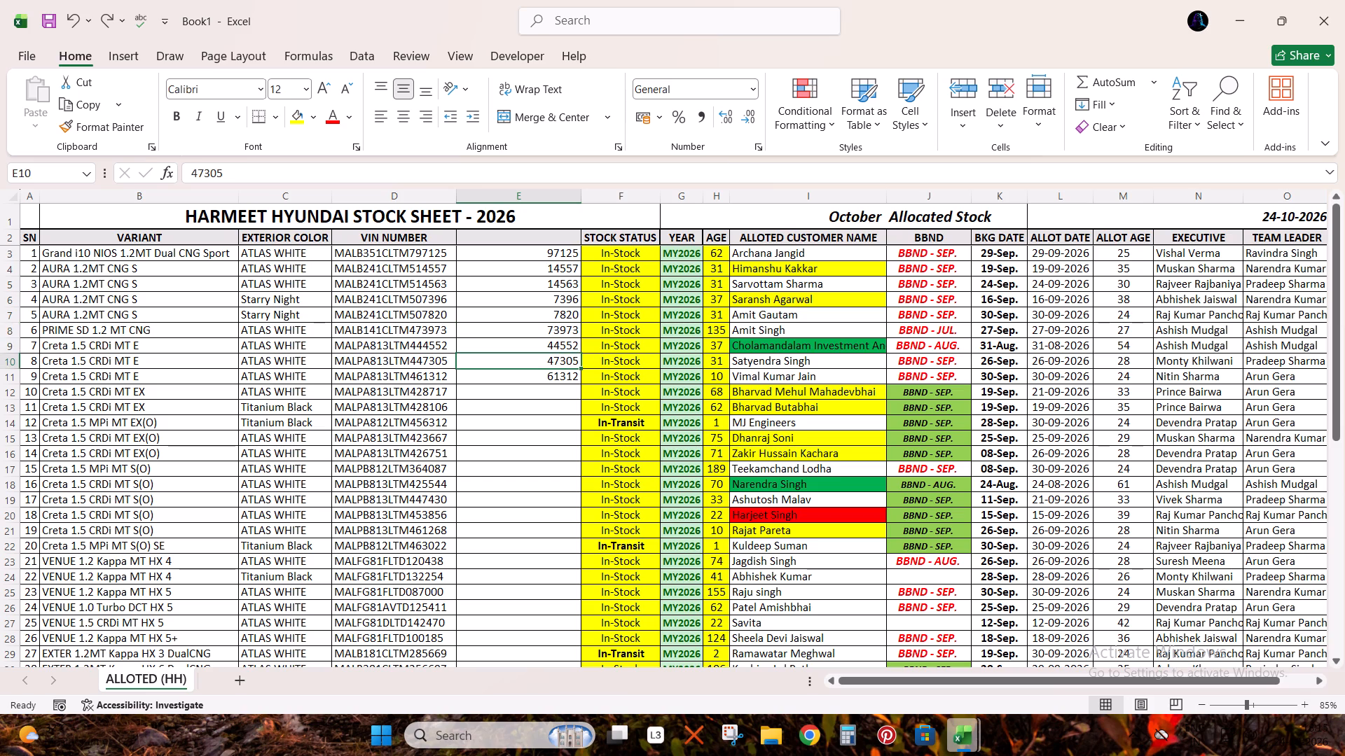
pyautogui.press('Down')
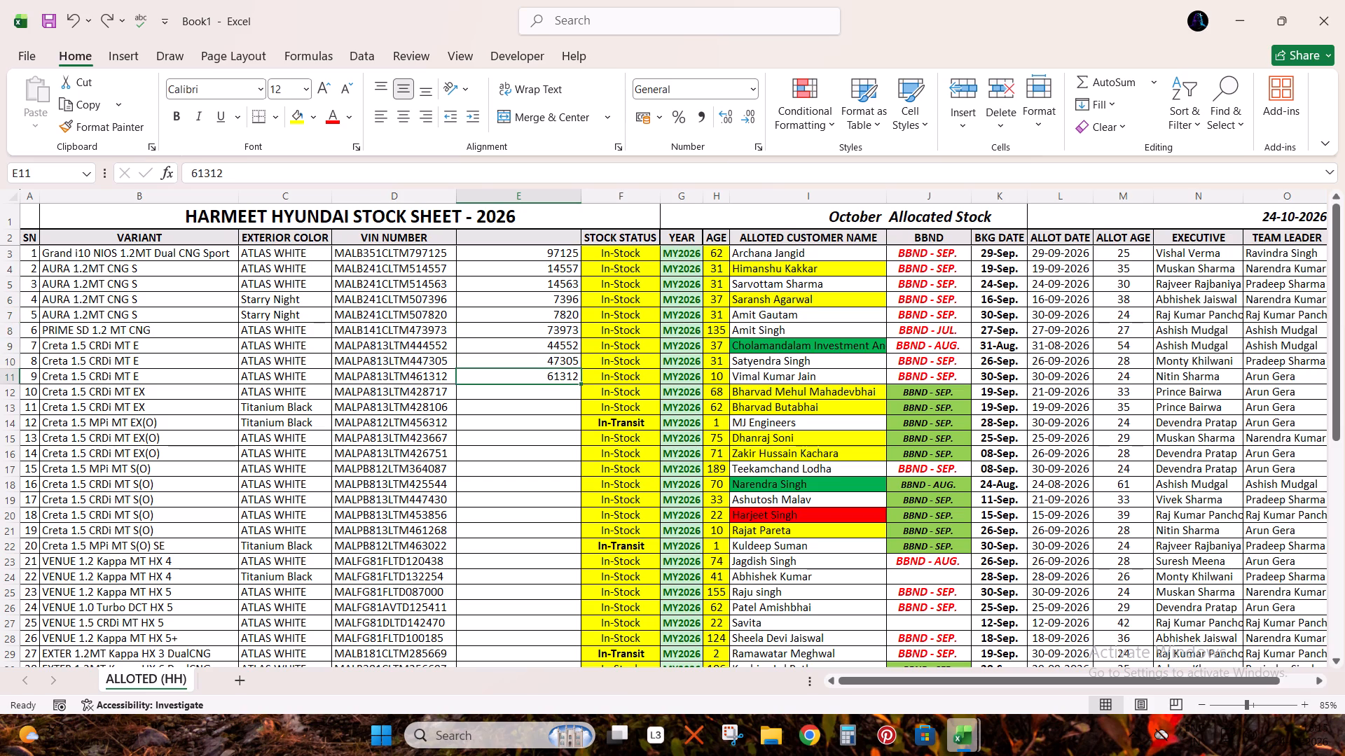
pyautogui.press('Down')
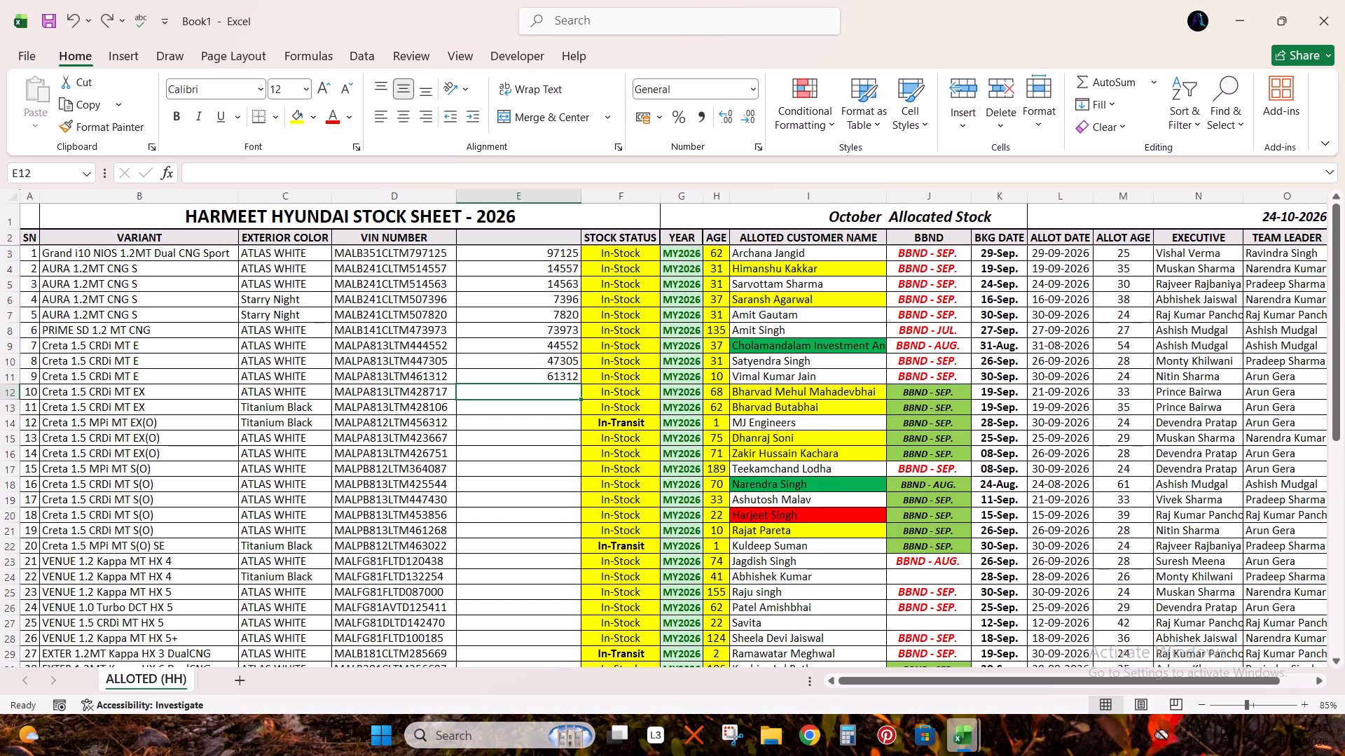
# Enter 28717, 28106, 56312, 23667 and 26751 beside the tenth to fourteenth VINs.
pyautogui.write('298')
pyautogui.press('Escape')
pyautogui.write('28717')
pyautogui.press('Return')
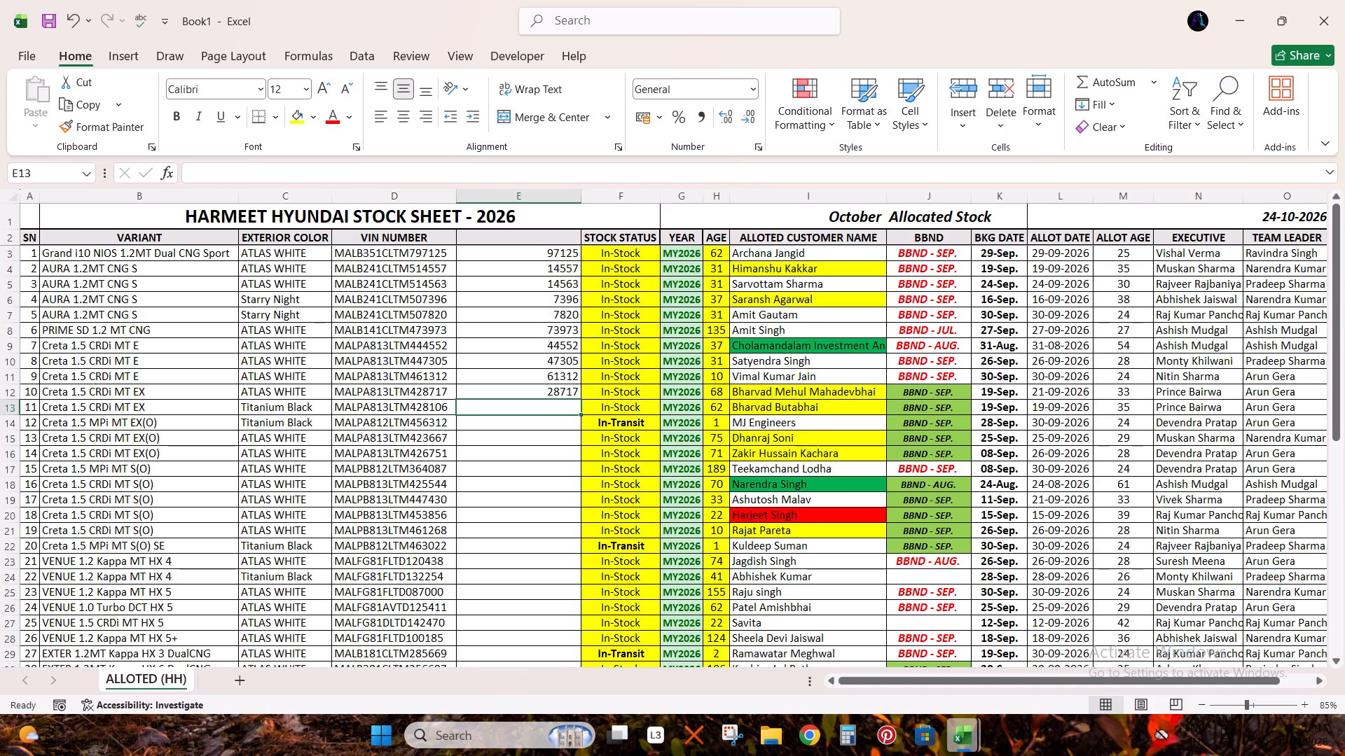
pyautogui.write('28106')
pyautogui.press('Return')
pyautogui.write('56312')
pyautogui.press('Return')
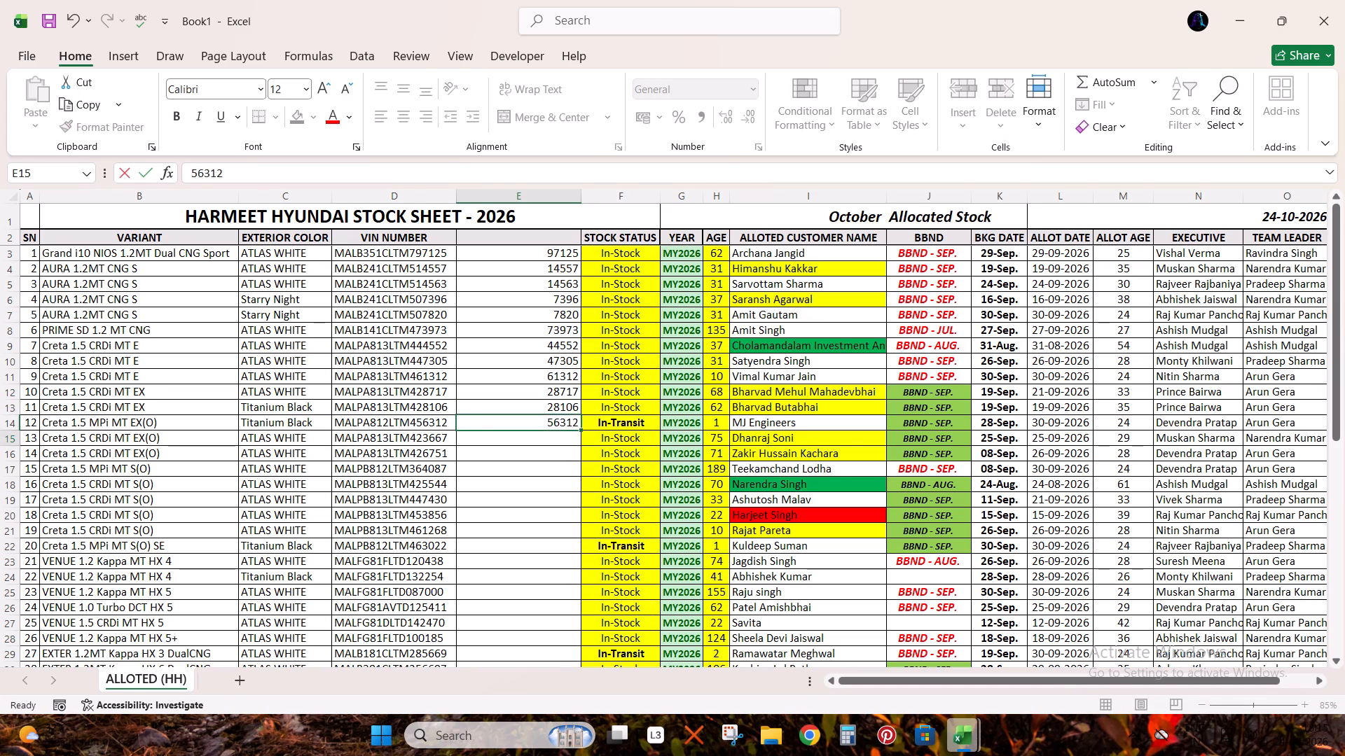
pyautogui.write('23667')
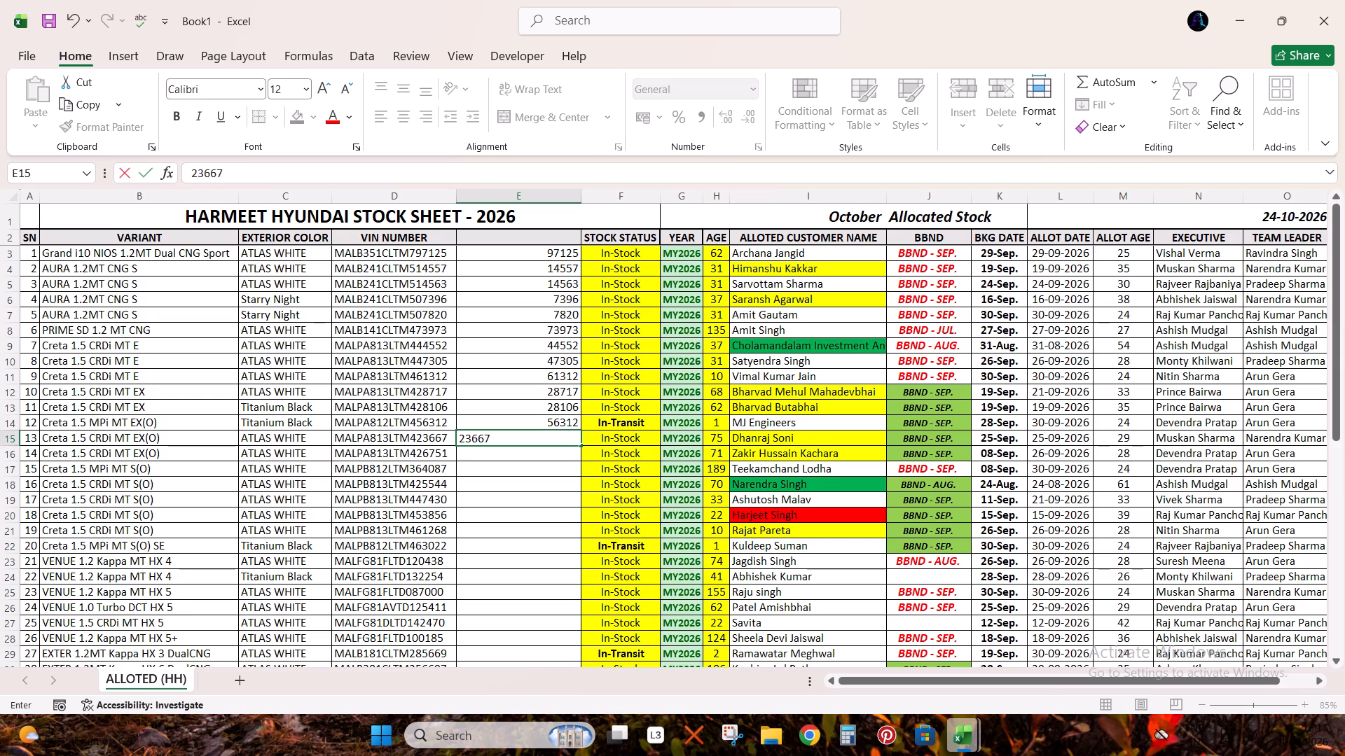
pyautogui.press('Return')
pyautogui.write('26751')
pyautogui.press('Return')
# Enter 64087, 25544, 47430 and 53856 beside the fifteenth to eighteenth VINs.
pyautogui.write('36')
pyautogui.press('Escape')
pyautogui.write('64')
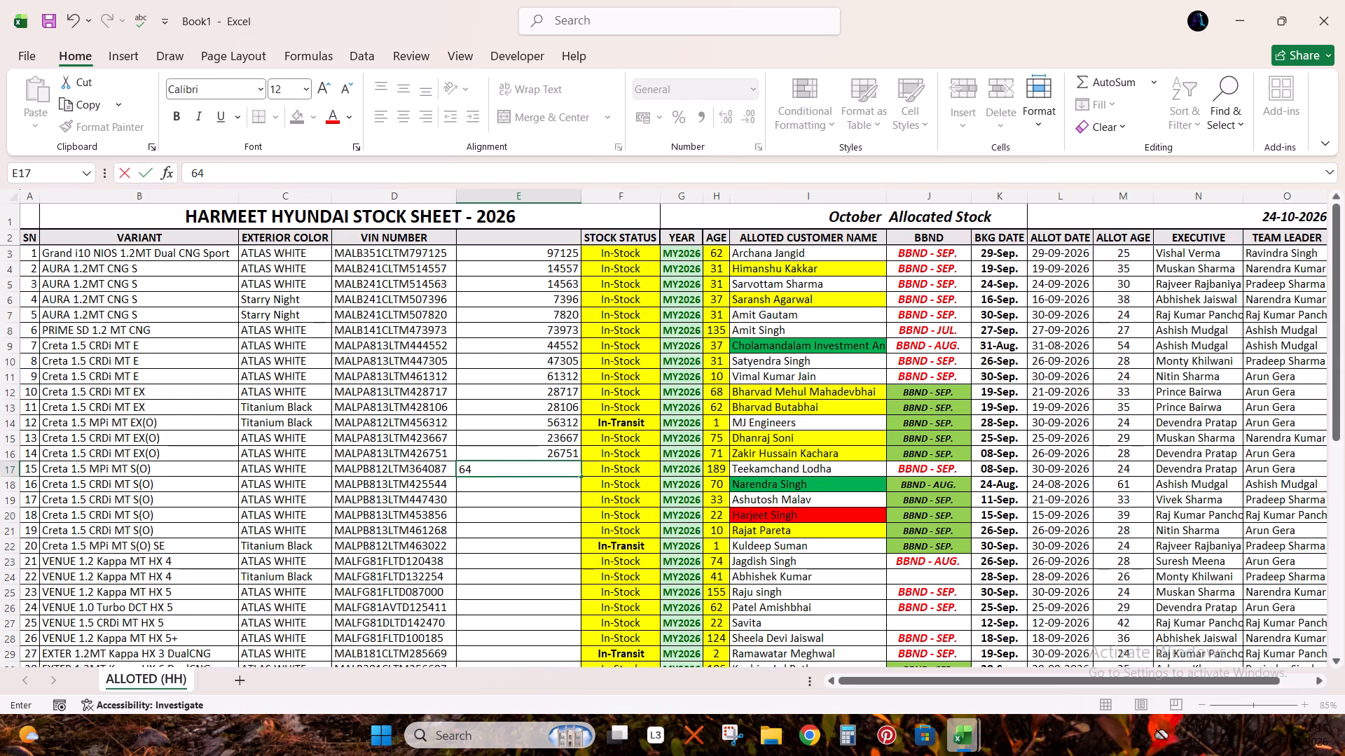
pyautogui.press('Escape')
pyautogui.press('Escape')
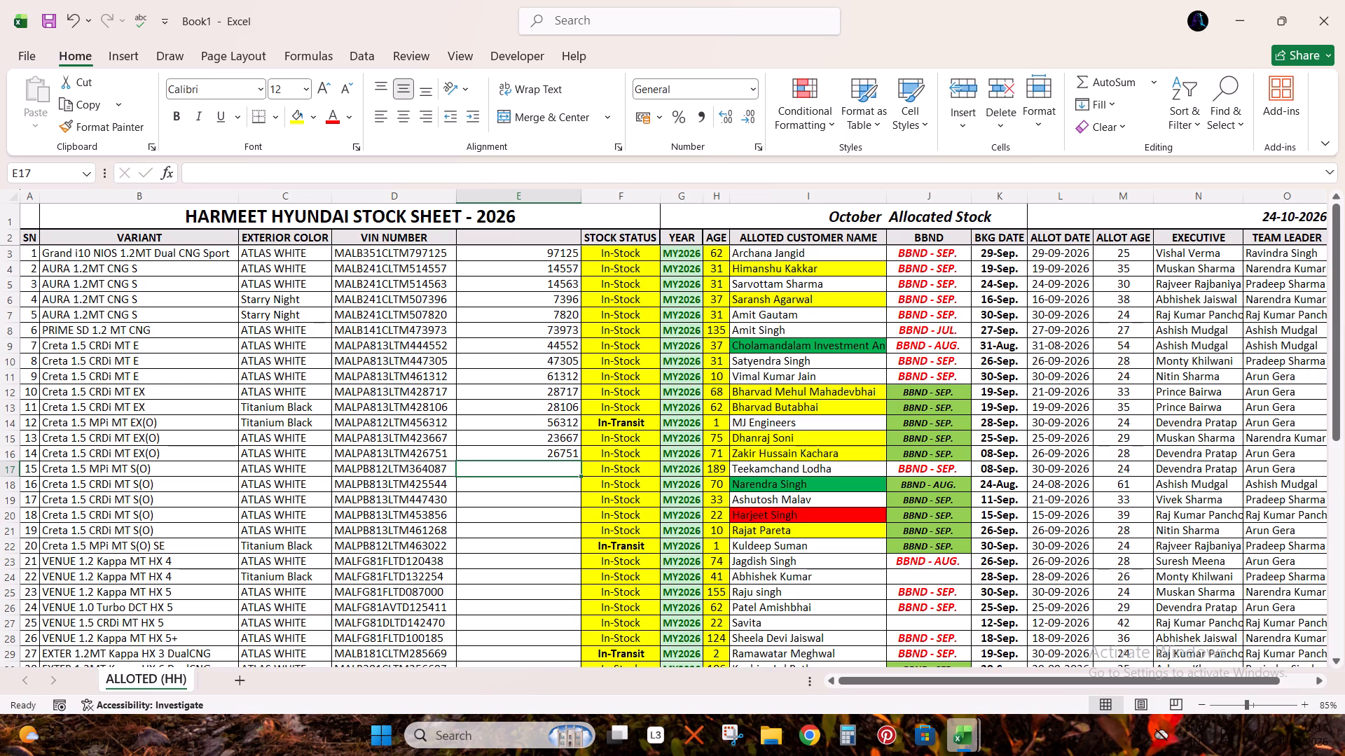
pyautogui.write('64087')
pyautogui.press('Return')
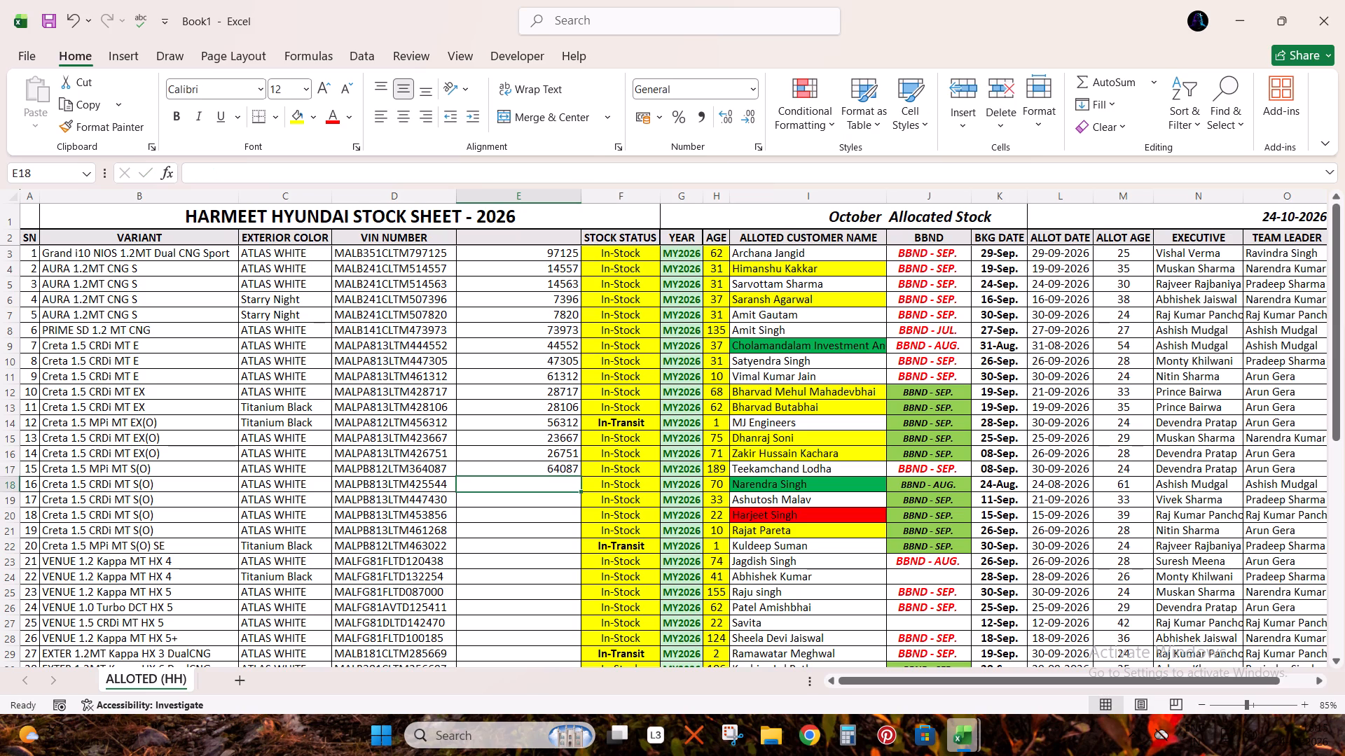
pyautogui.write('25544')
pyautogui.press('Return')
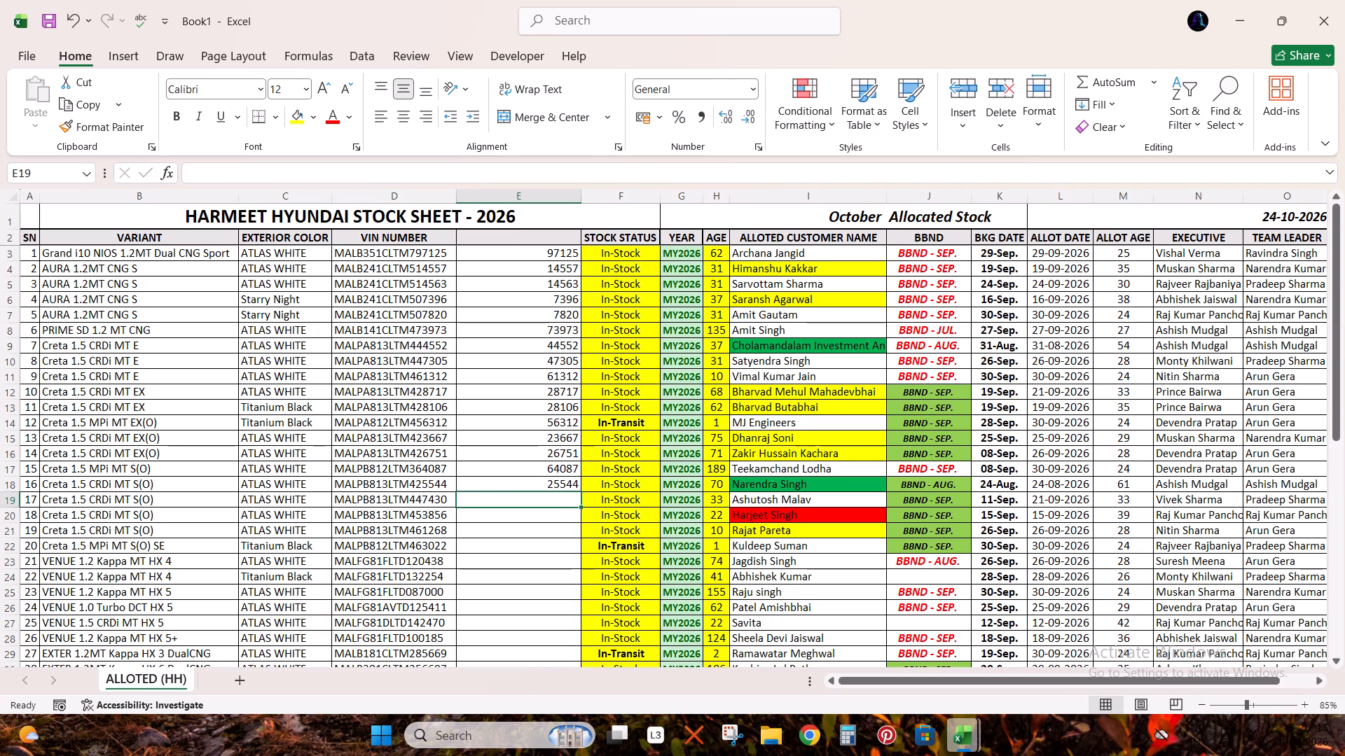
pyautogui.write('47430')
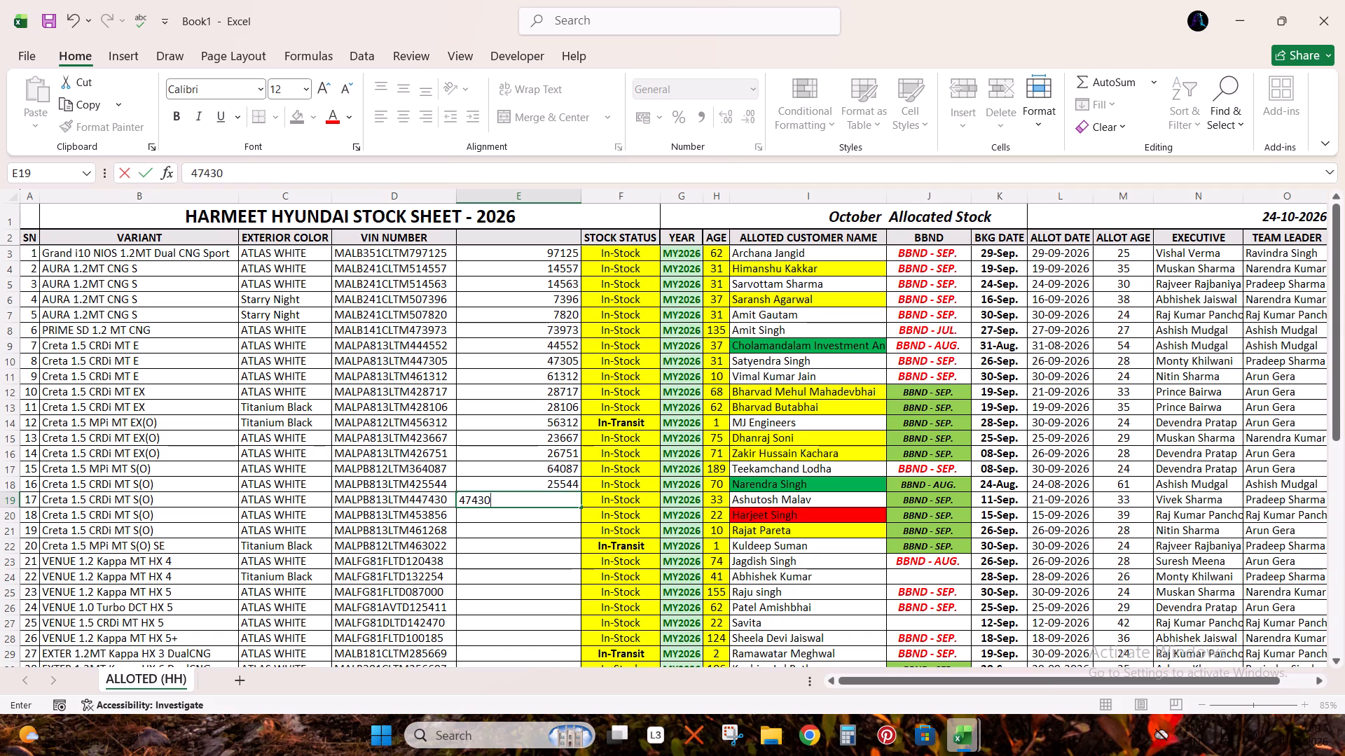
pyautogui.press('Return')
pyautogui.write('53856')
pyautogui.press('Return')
# Enter 61268, 63022, 20438 and 32254 beside the nineteenth to twenty-second VINs.
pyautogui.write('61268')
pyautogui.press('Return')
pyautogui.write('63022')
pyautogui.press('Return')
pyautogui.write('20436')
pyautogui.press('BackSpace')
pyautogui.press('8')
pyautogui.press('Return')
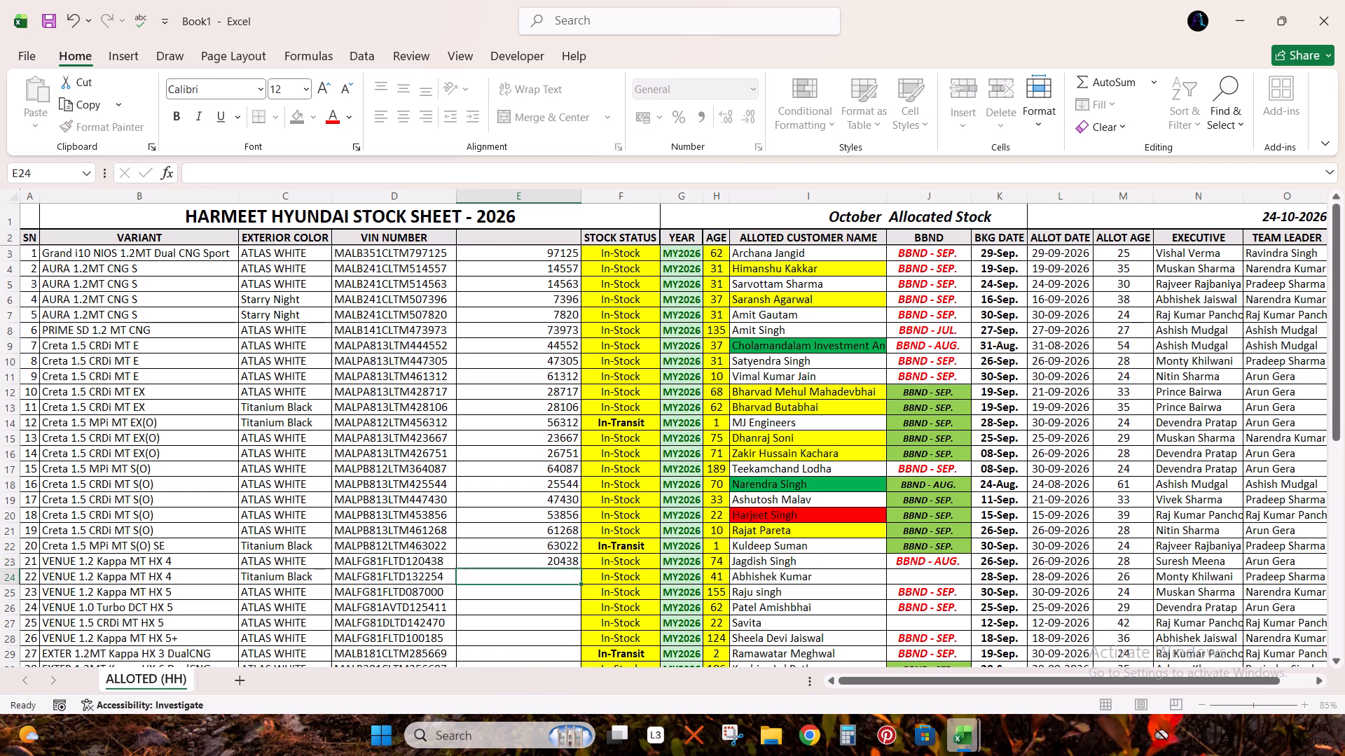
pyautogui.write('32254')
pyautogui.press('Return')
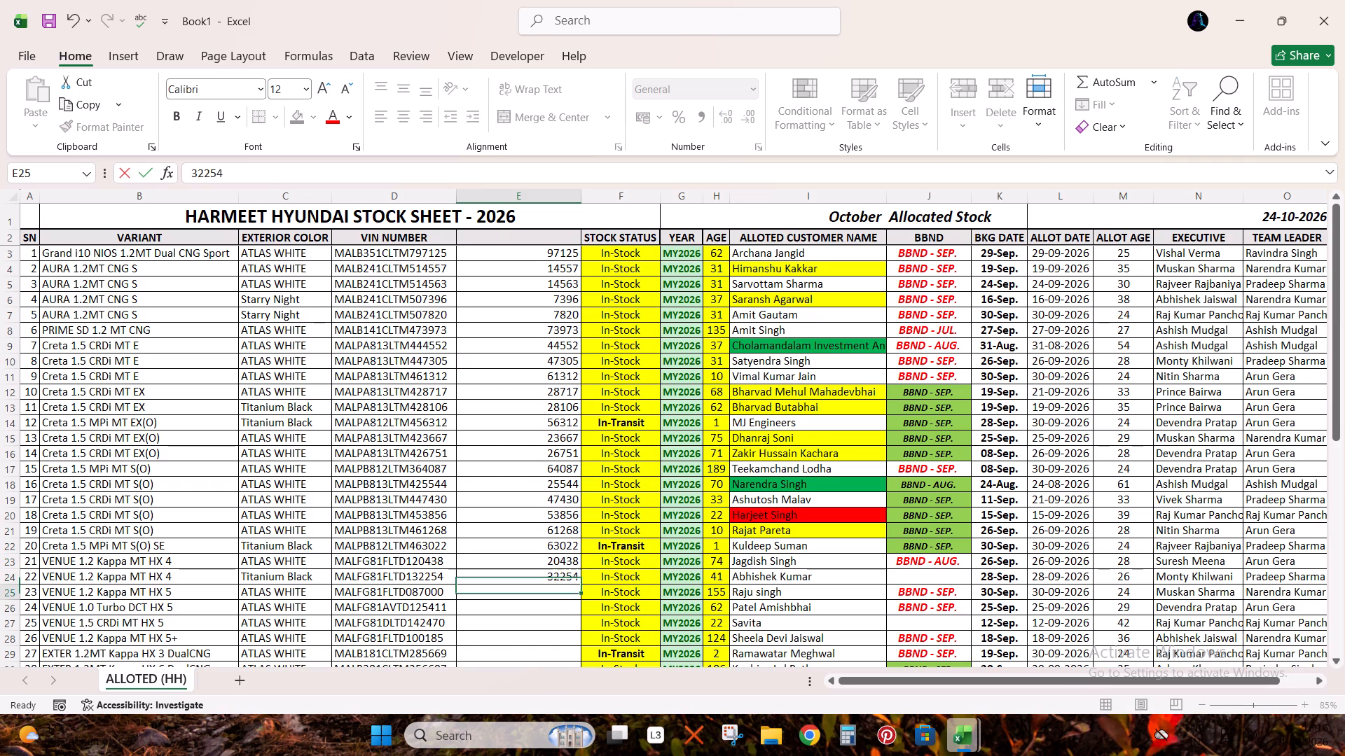
# Enter 8700, 25411, 42470 and 00185 beside the twenty-third to twenty-sixth VINs.
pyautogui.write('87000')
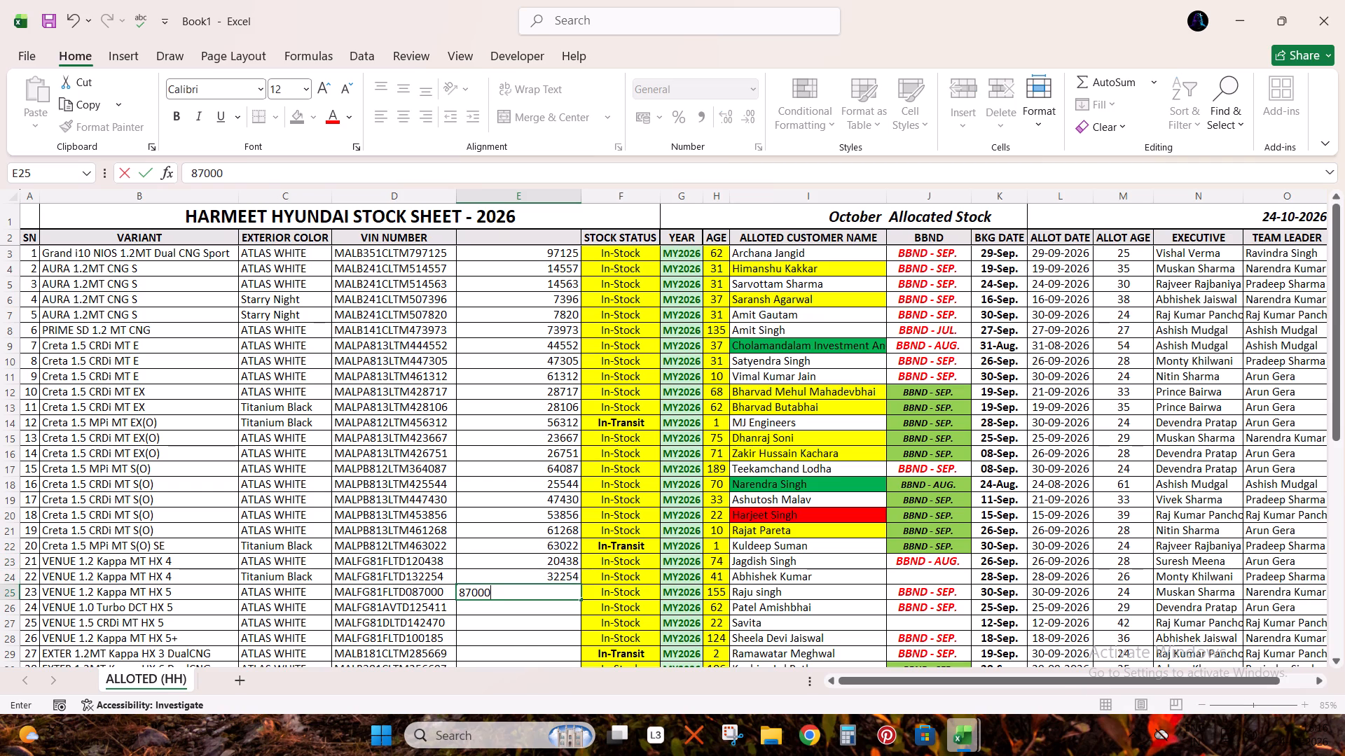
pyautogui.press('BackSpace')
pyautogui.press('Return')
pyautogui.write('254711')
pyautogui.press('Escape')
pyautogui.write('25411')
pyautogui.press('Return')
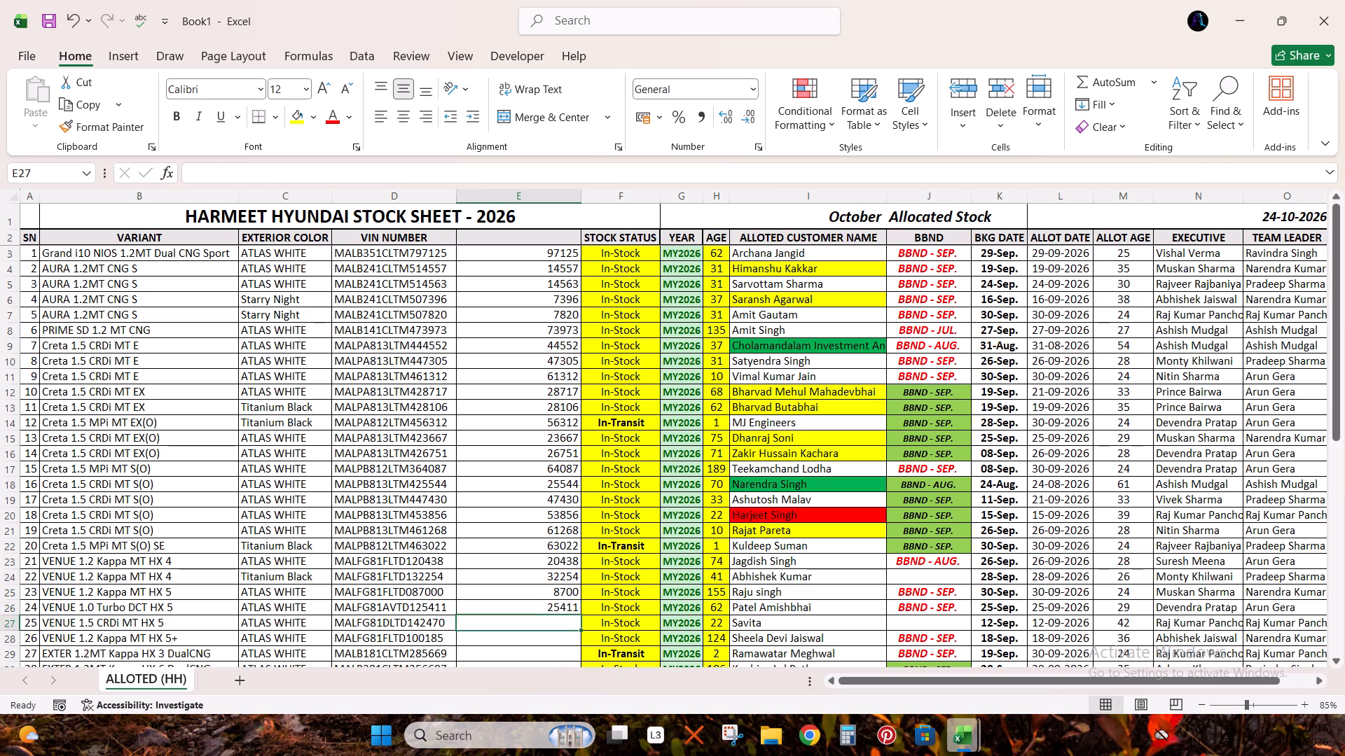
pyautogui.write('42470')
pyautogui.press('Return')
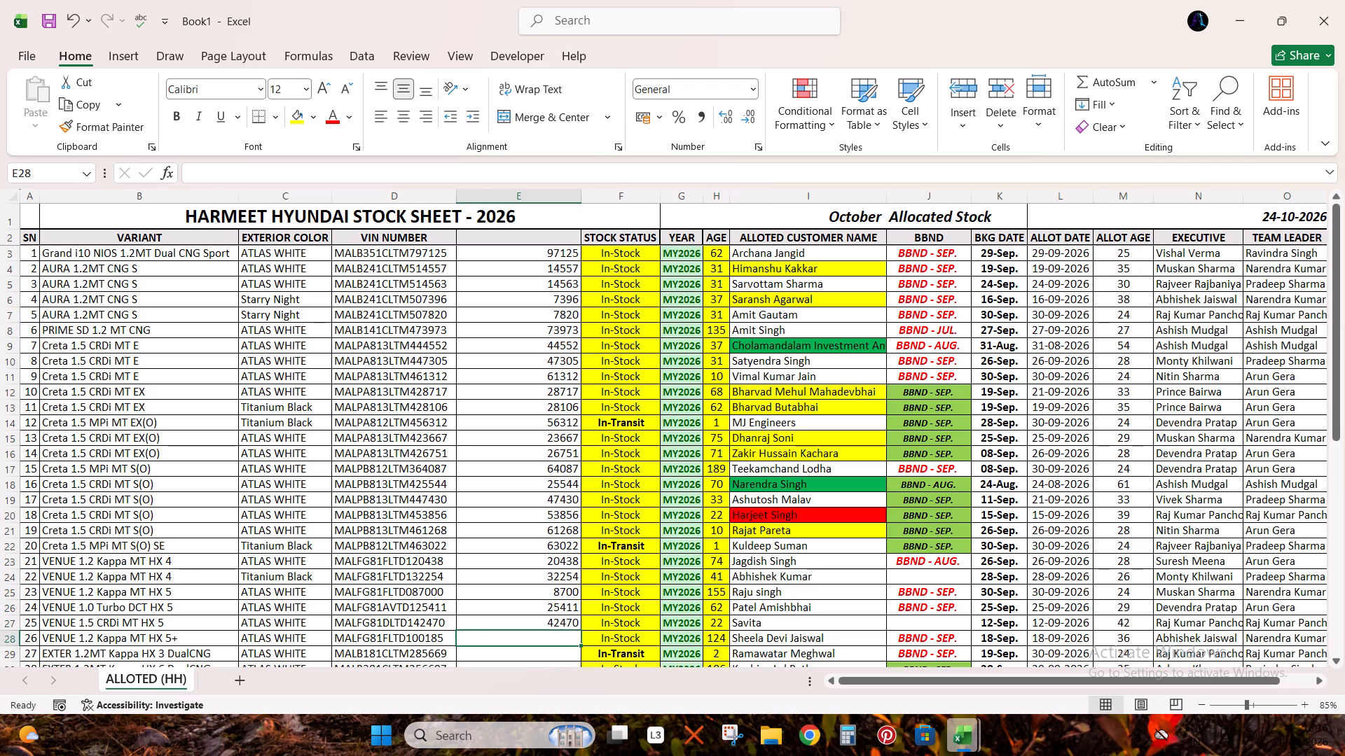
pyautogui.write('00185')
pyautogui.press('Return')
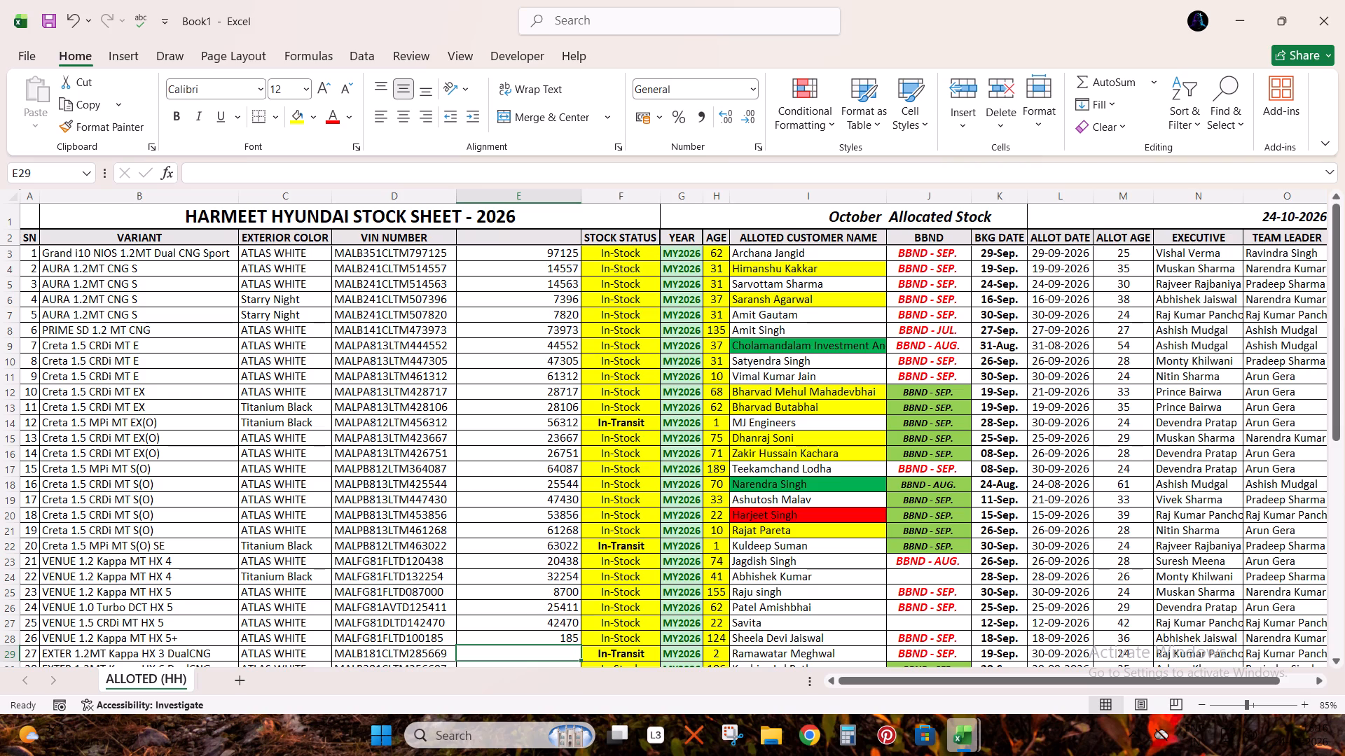
# Enter 85669 and 56697 beside the twenty-seventh and twenty-eighth VINs, the first two EXTER rows.
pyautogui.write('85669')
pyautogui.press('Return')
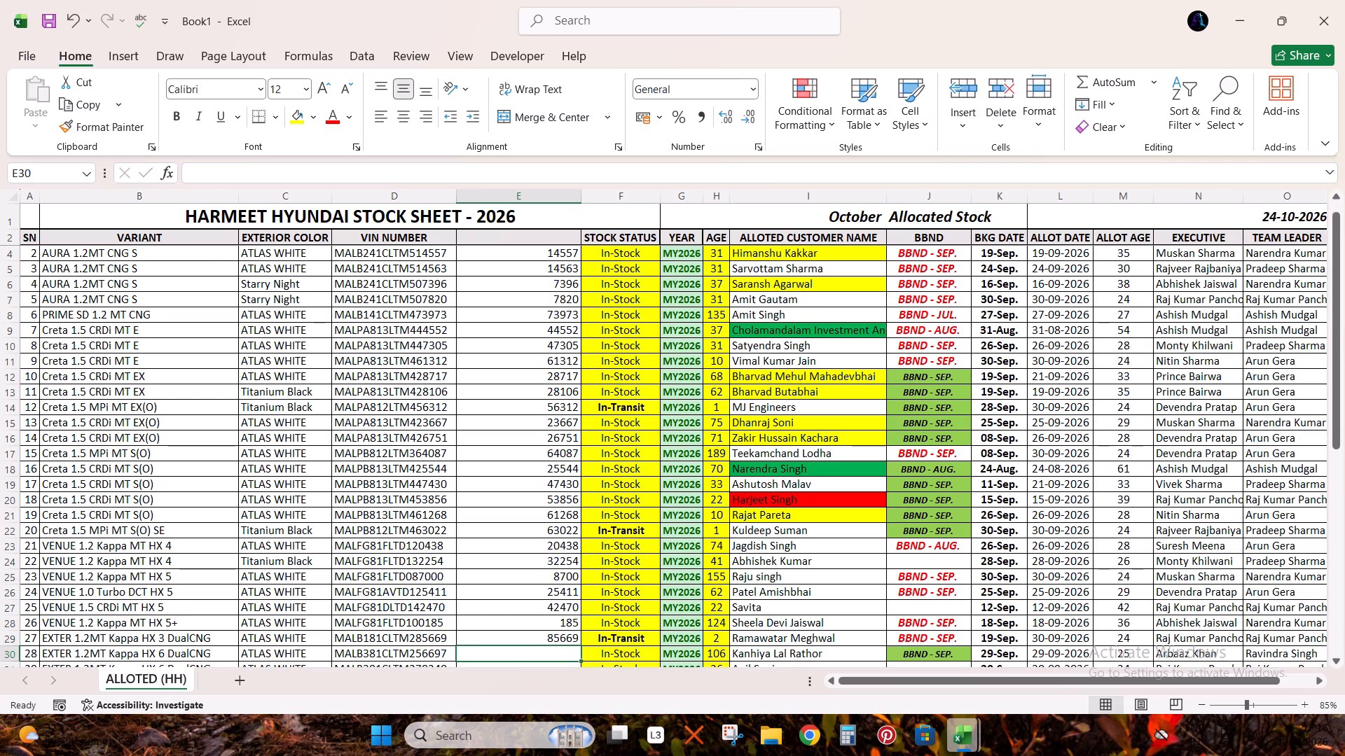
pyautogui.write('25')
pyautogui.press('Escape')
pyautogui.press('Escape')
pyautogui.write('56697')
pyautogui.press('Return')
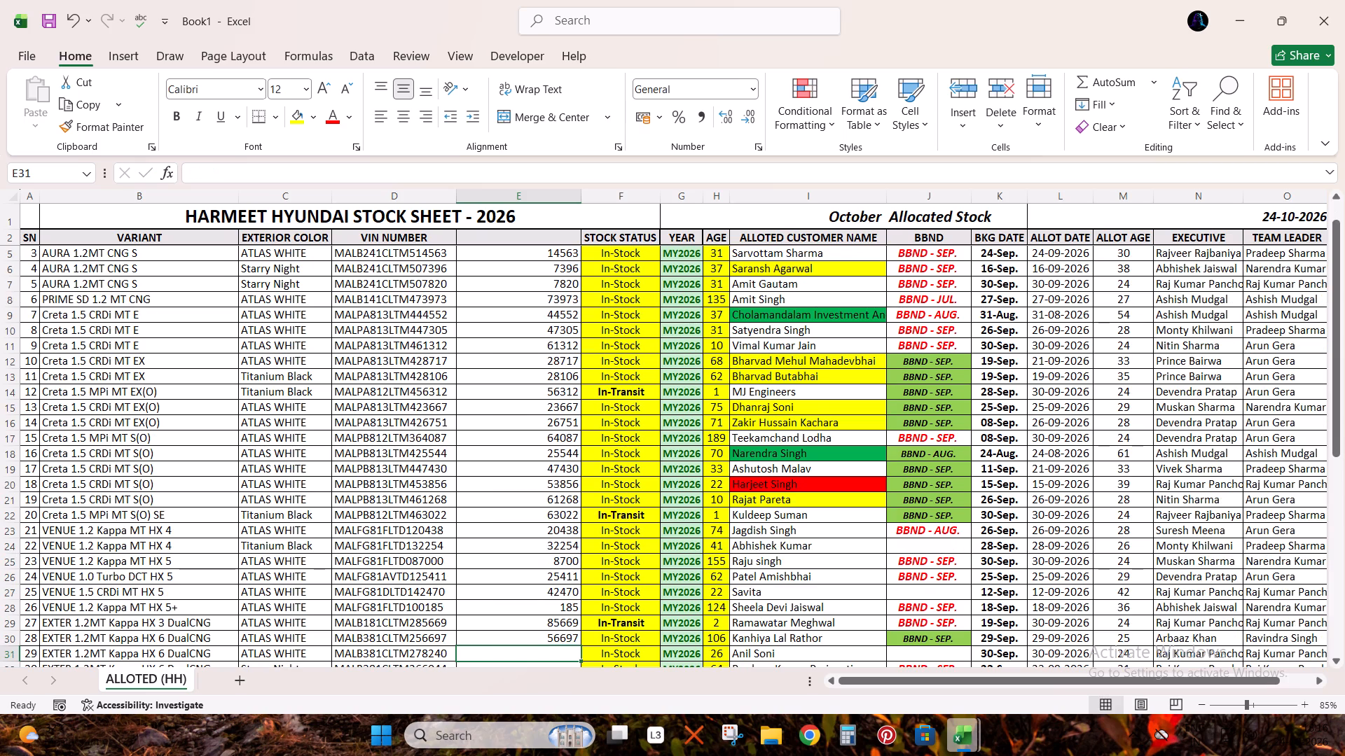
# Enter 78240, 66044 and 74018 beside the twenty-ninth to thirty-first VINs, the last three EXTER rows.
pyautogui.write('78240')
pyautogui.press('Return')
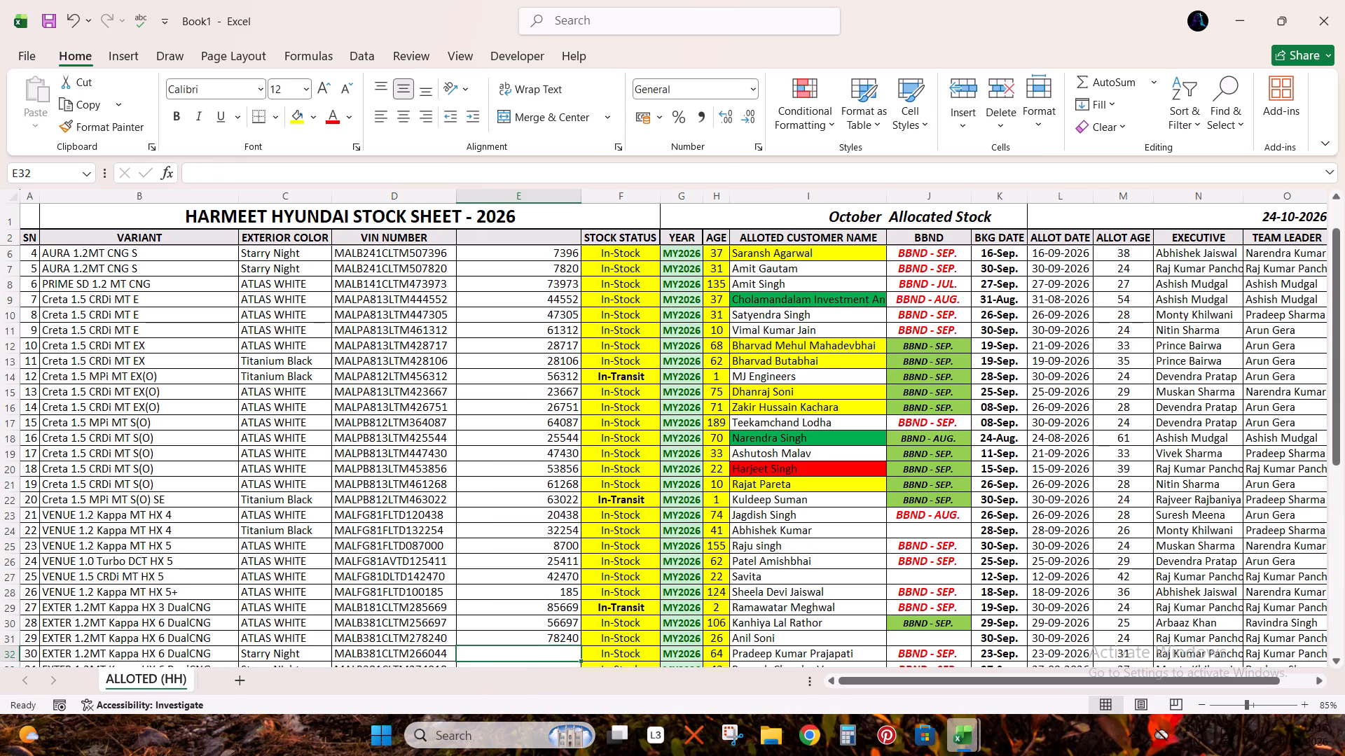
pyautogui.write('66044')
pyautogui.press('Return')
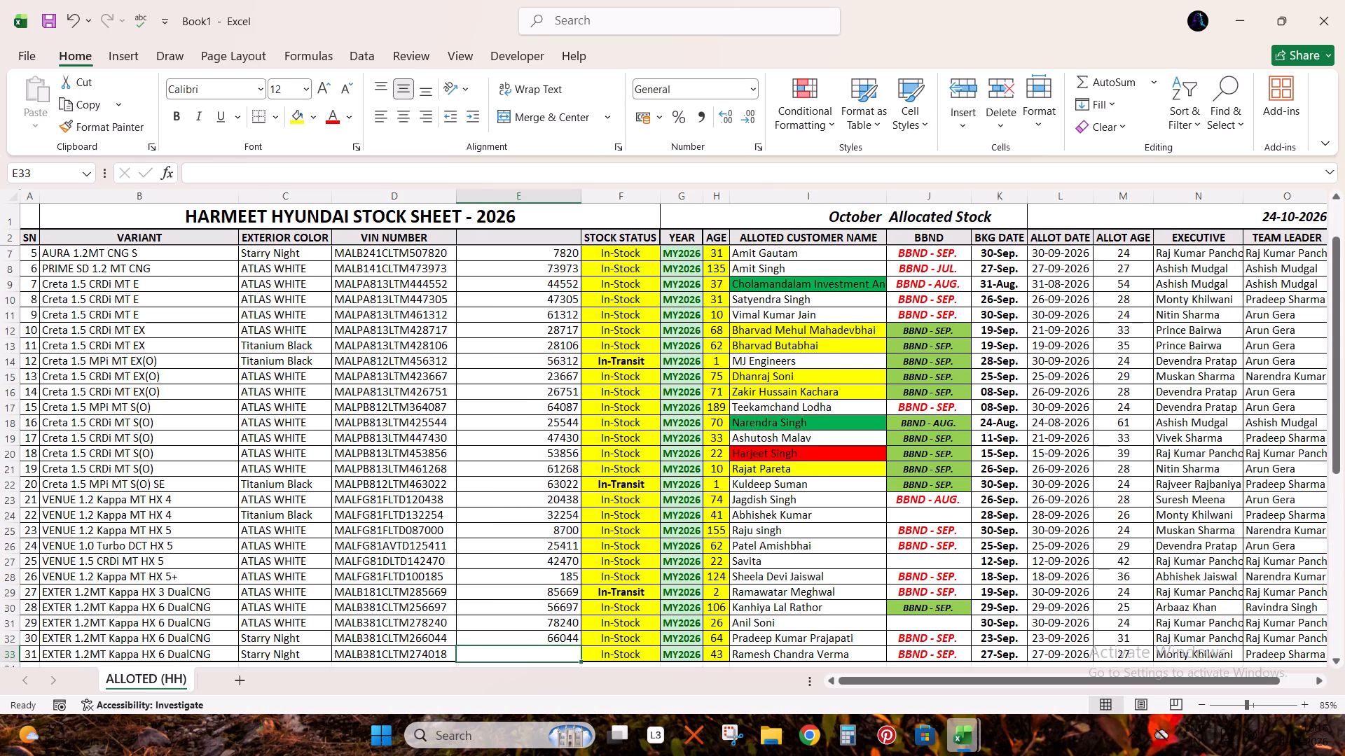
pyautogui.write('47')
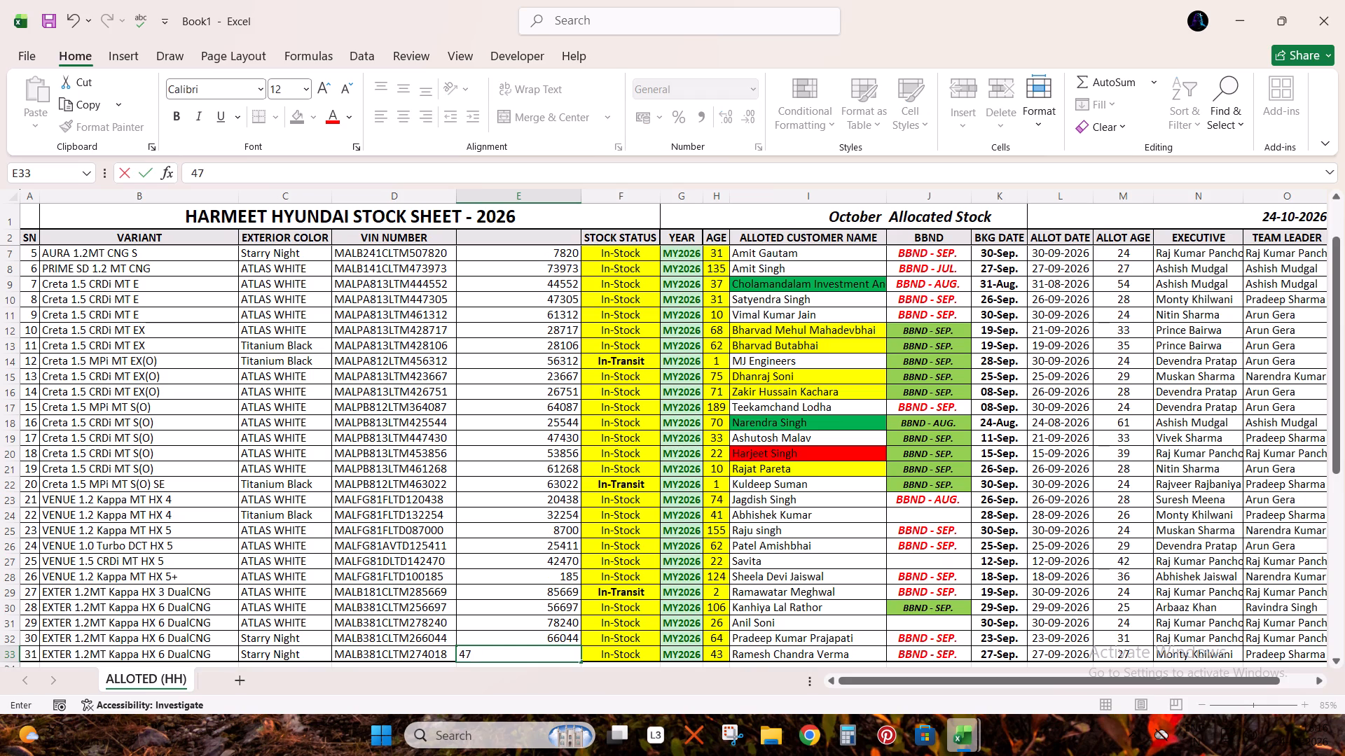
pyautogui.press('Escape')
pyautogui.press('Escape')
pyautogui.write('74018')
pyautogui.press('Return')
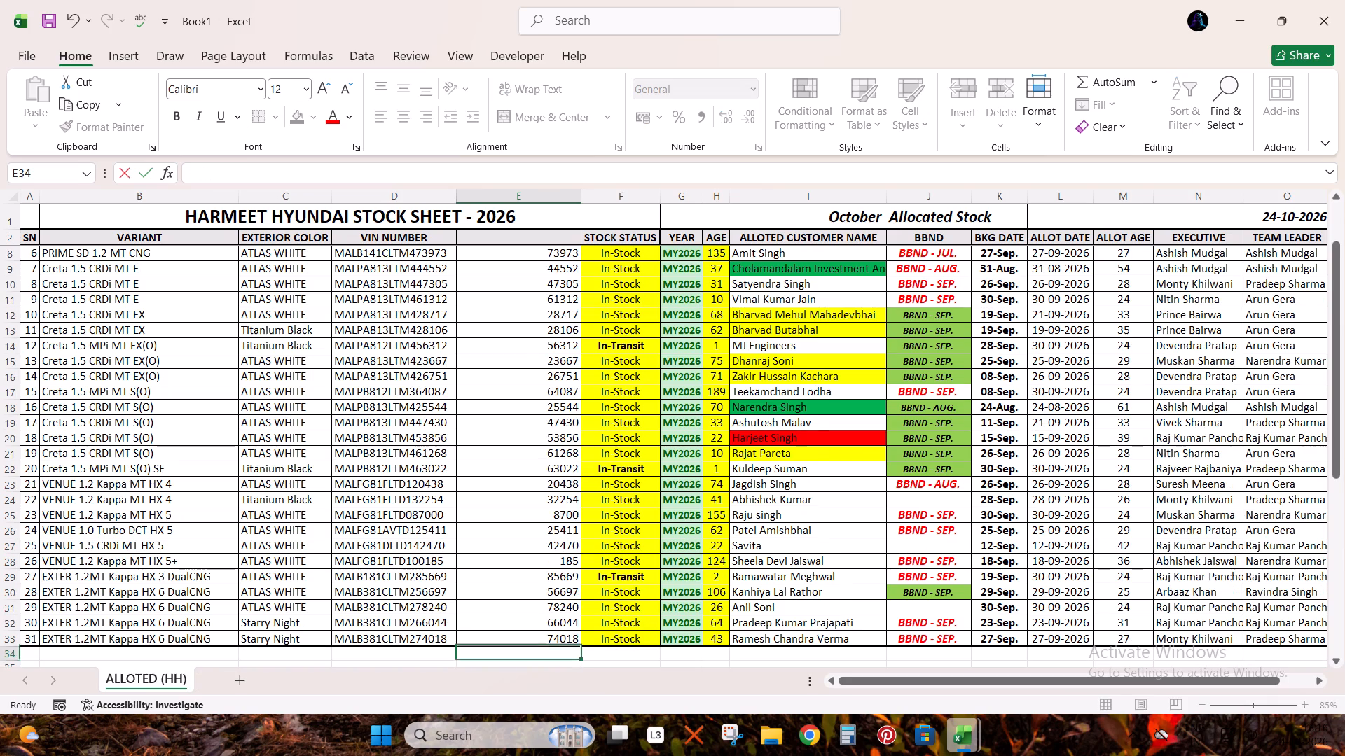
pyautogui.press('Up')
# Copy the sales report's Number values from U4 down to the end and paste them into Book1 starting at E36.
pyautogui.hotkey('alt', 'Tab')
pyautogui.hotkey('alt', 'Tab')
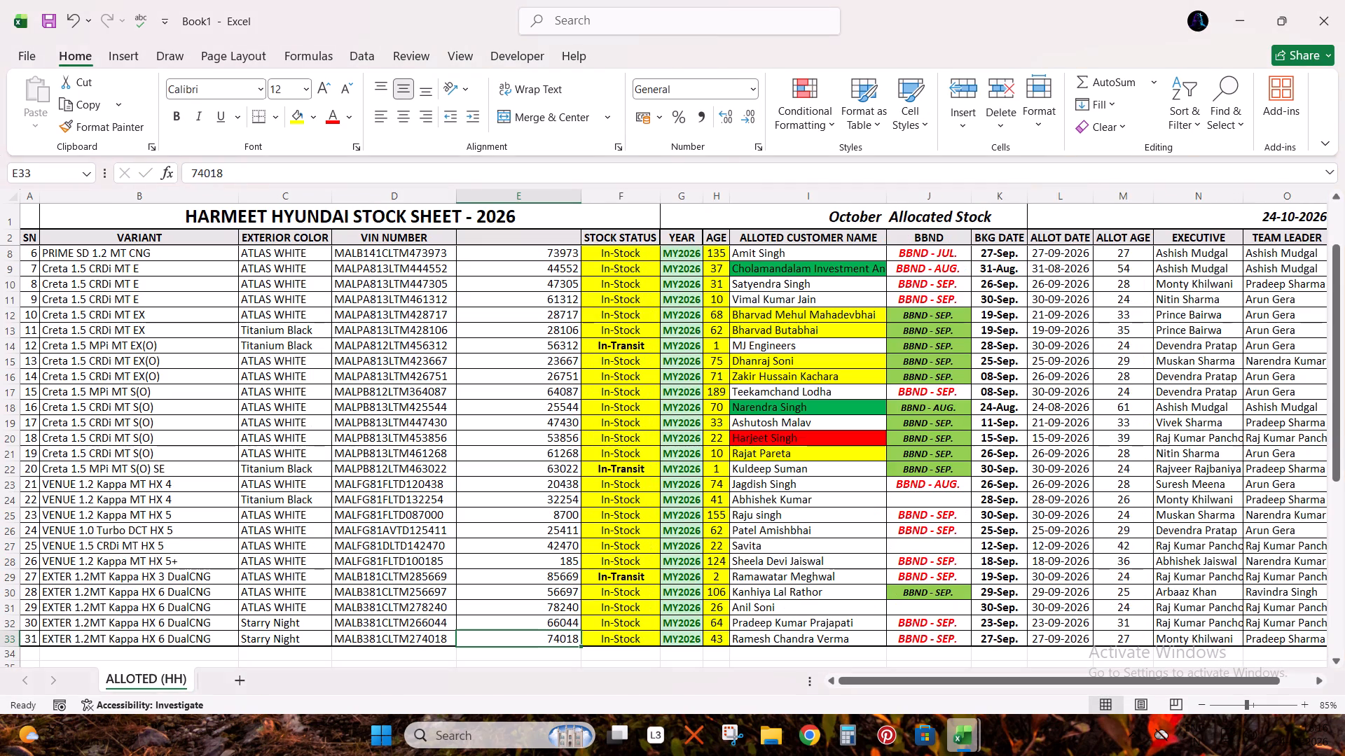
pyautogui.hotkey('alt', 'Tab')
pyautogui.hotkey('alt', 'Tab')
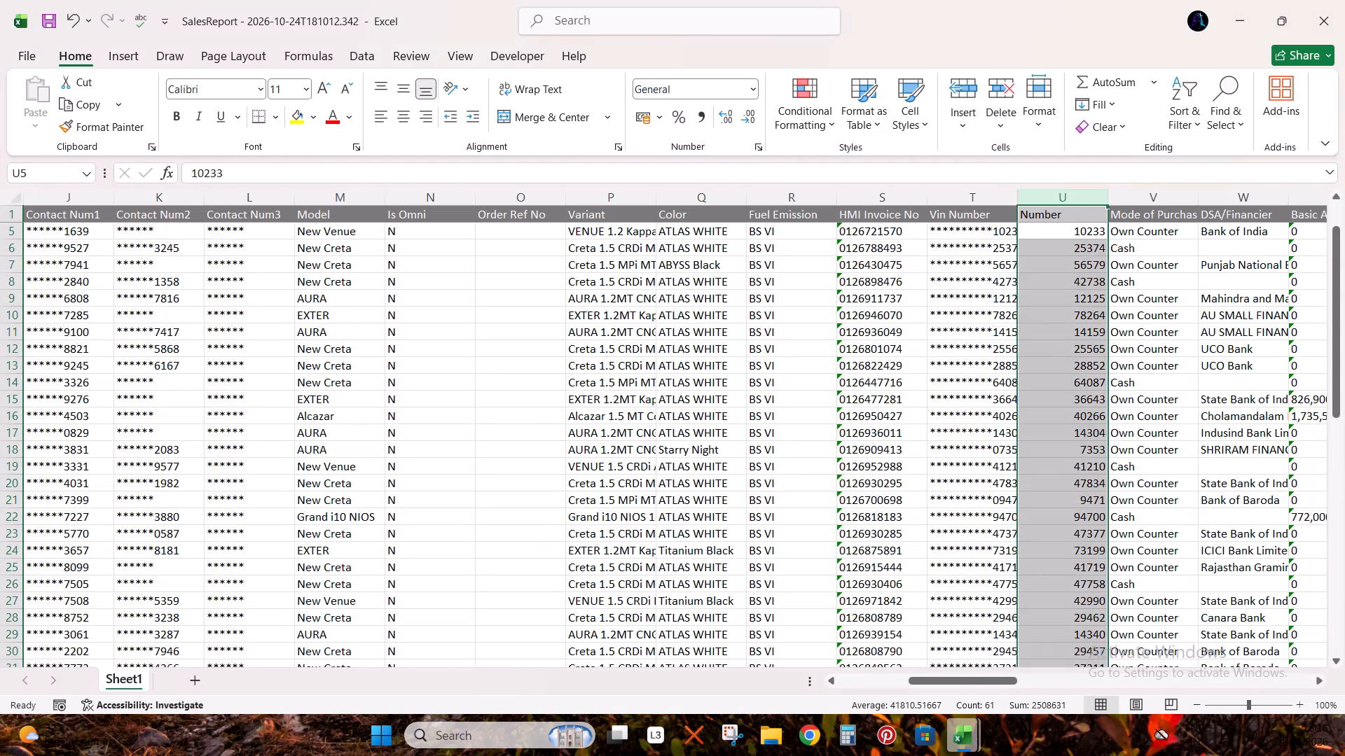
pyautogui.press('Up')
pyautogui.press('Down')
pyautogui.press('Up')
pyautogui.hotkey('ctrl', 'shift', 'Down')
pyautogui.hotkey('ctrl', 'c')
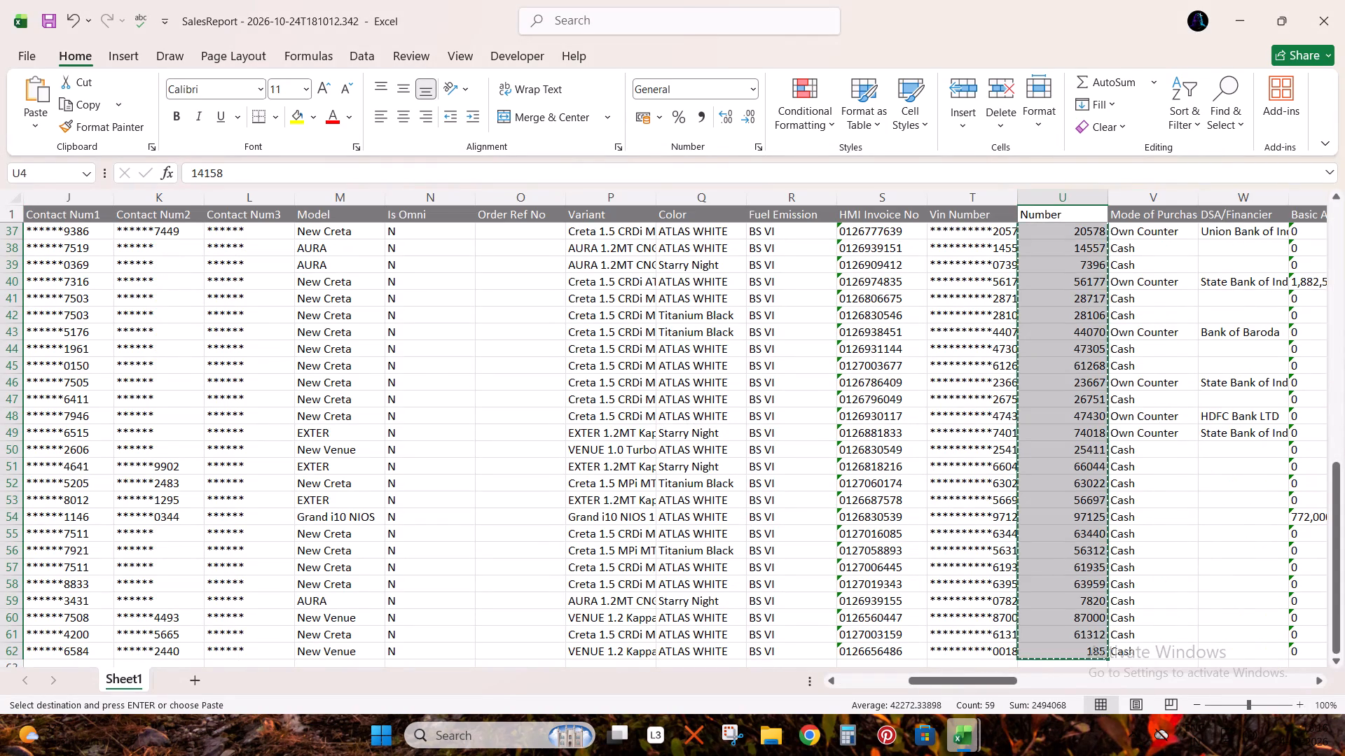
pyautogui.hotkey('alt', 'Tab')
pyautogui.hotkey('ctrl', 'Down')
pyautogui.press('Down')
pyautogui.hotkey('ctrl', 'Up')
pyautogui.press('Down')
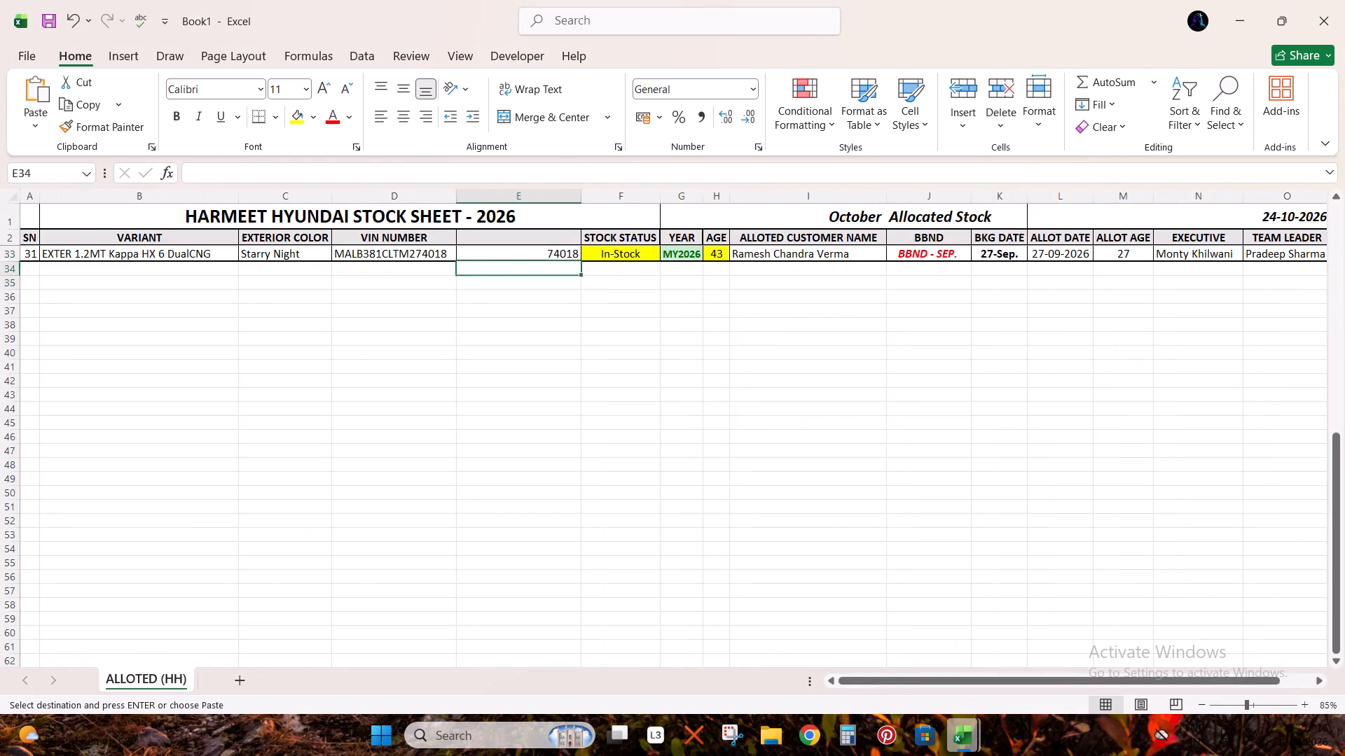
pyautogui.press('Down')
pyautogui.press('Down')
pyautogui.hotkey('ctrl', 'v')
# Highlight the duplicate values in column E with Light Red Fill with Dark Red Text.
pyautogui.hotkey('ctrl', 'space')
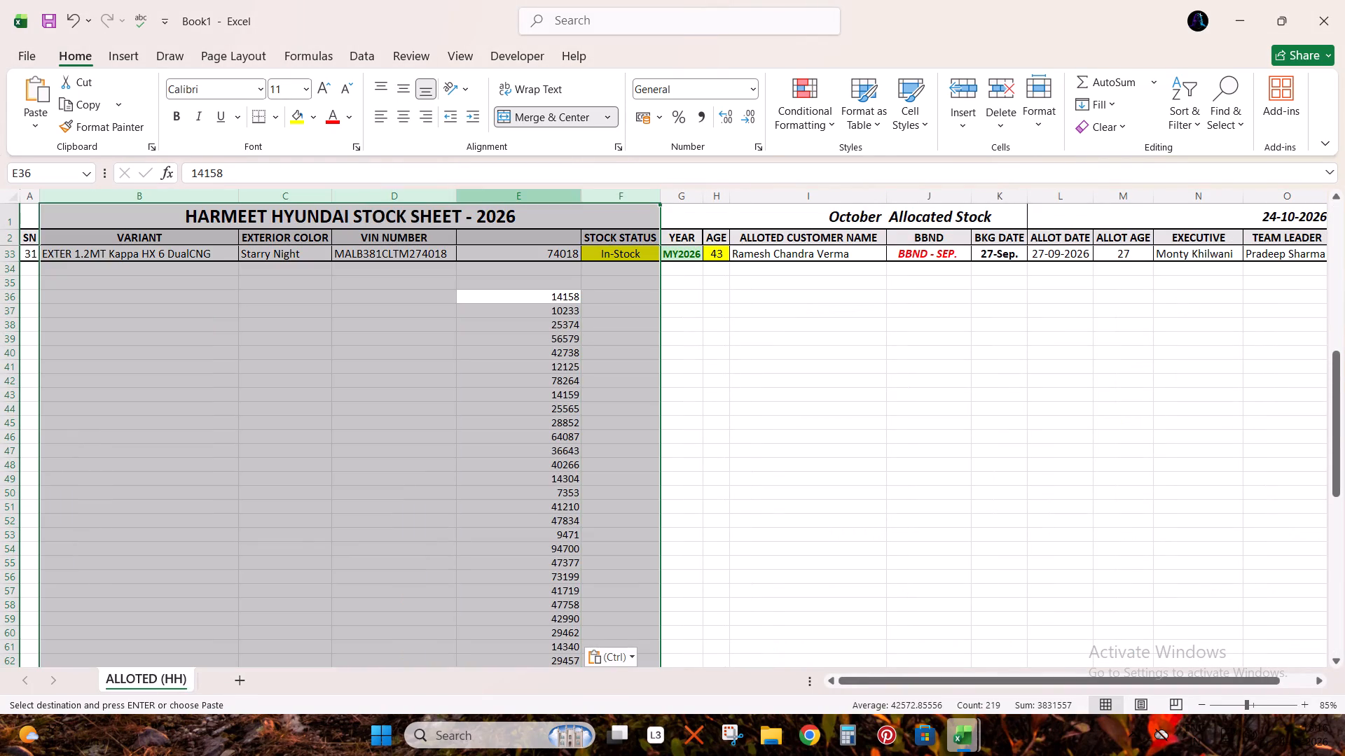
pyautogui.click(520, 199)
pyautogui.click(783, 124)
pyautogui.click(841, 148)
pyautogui.click(996, 371)
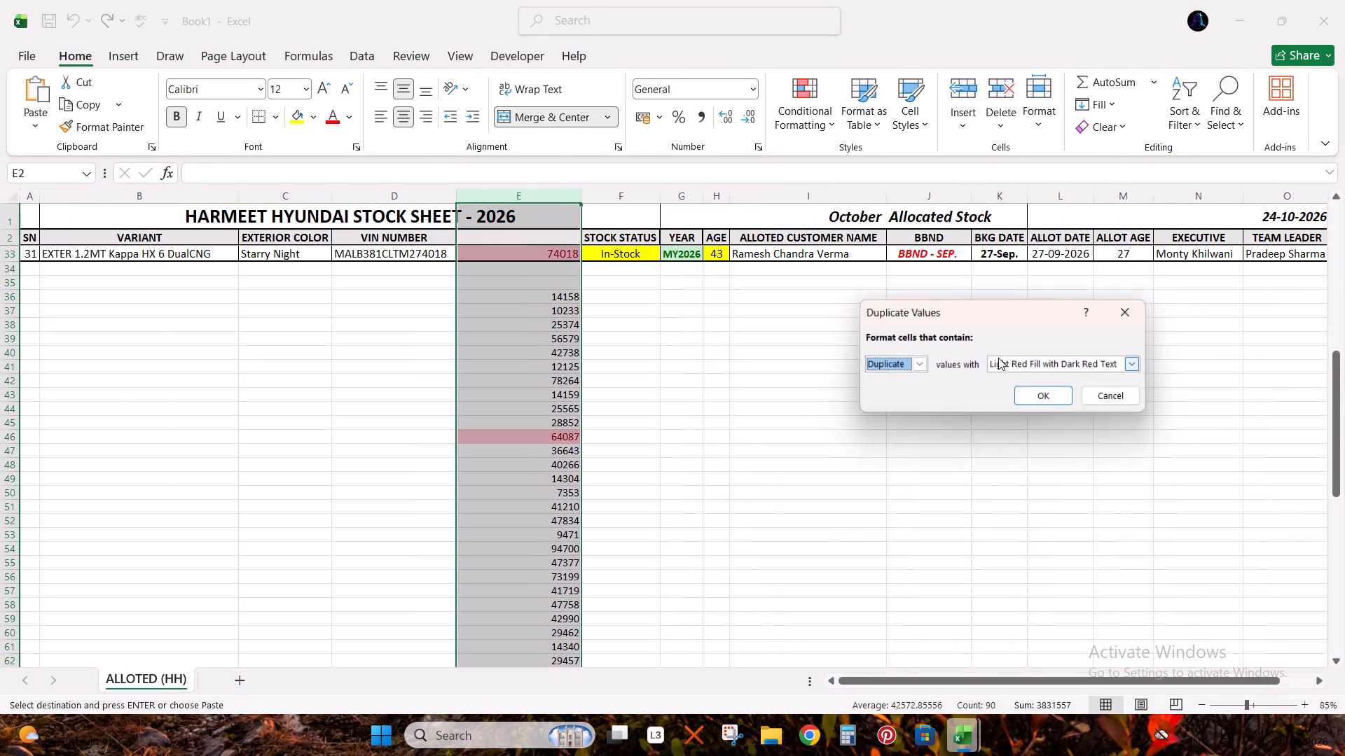
pyautogui.press('Return')
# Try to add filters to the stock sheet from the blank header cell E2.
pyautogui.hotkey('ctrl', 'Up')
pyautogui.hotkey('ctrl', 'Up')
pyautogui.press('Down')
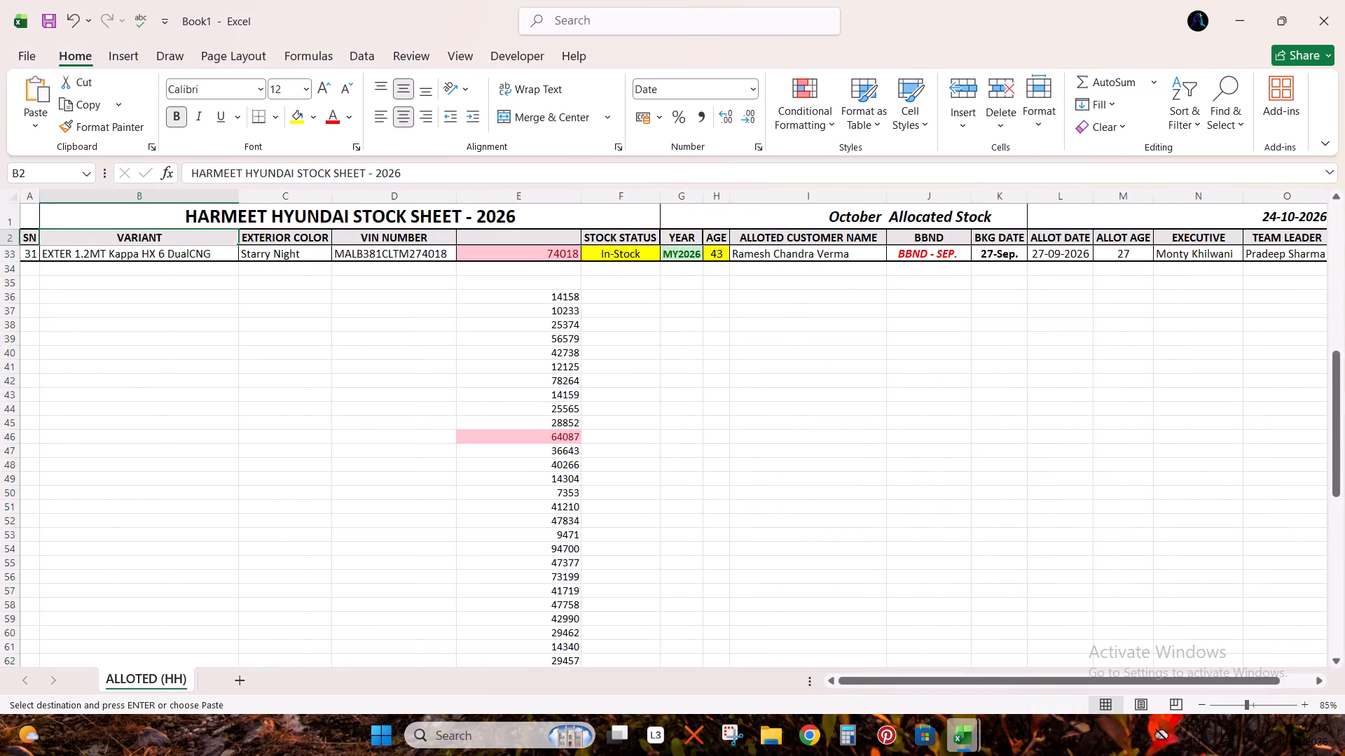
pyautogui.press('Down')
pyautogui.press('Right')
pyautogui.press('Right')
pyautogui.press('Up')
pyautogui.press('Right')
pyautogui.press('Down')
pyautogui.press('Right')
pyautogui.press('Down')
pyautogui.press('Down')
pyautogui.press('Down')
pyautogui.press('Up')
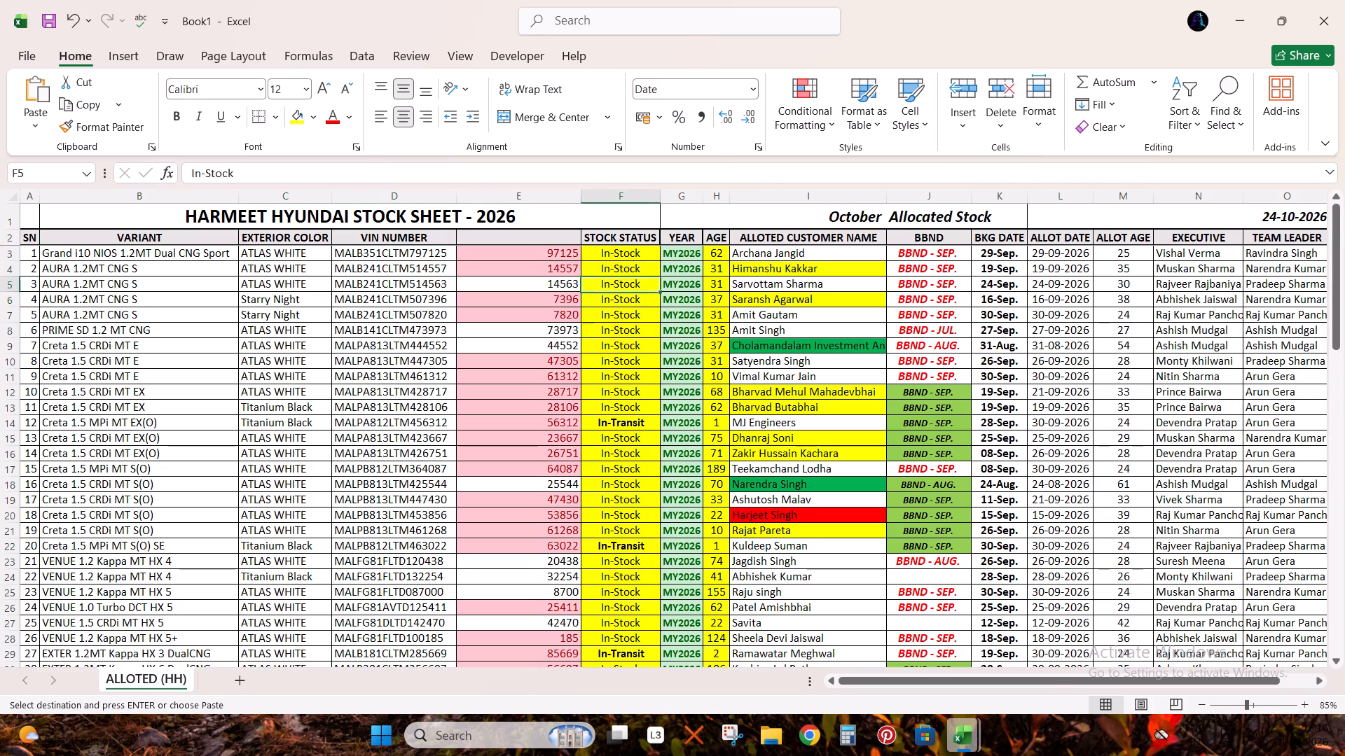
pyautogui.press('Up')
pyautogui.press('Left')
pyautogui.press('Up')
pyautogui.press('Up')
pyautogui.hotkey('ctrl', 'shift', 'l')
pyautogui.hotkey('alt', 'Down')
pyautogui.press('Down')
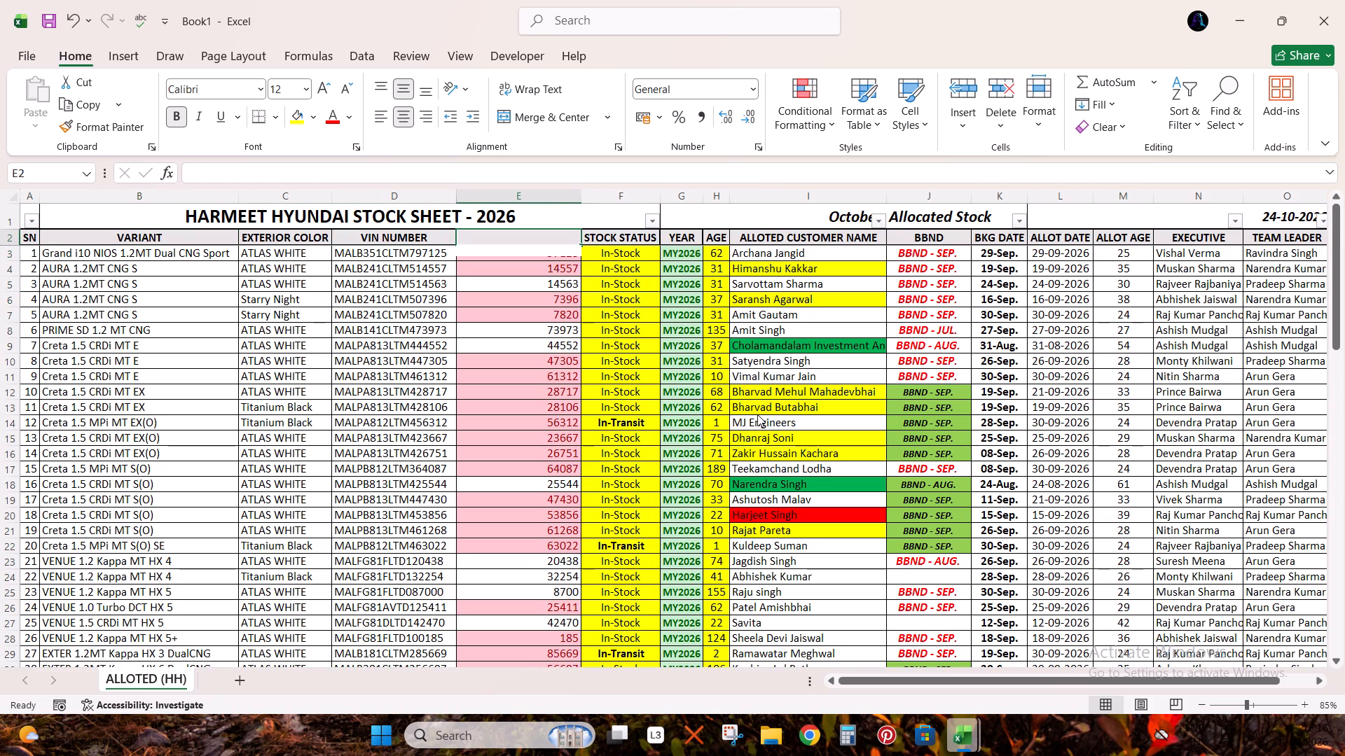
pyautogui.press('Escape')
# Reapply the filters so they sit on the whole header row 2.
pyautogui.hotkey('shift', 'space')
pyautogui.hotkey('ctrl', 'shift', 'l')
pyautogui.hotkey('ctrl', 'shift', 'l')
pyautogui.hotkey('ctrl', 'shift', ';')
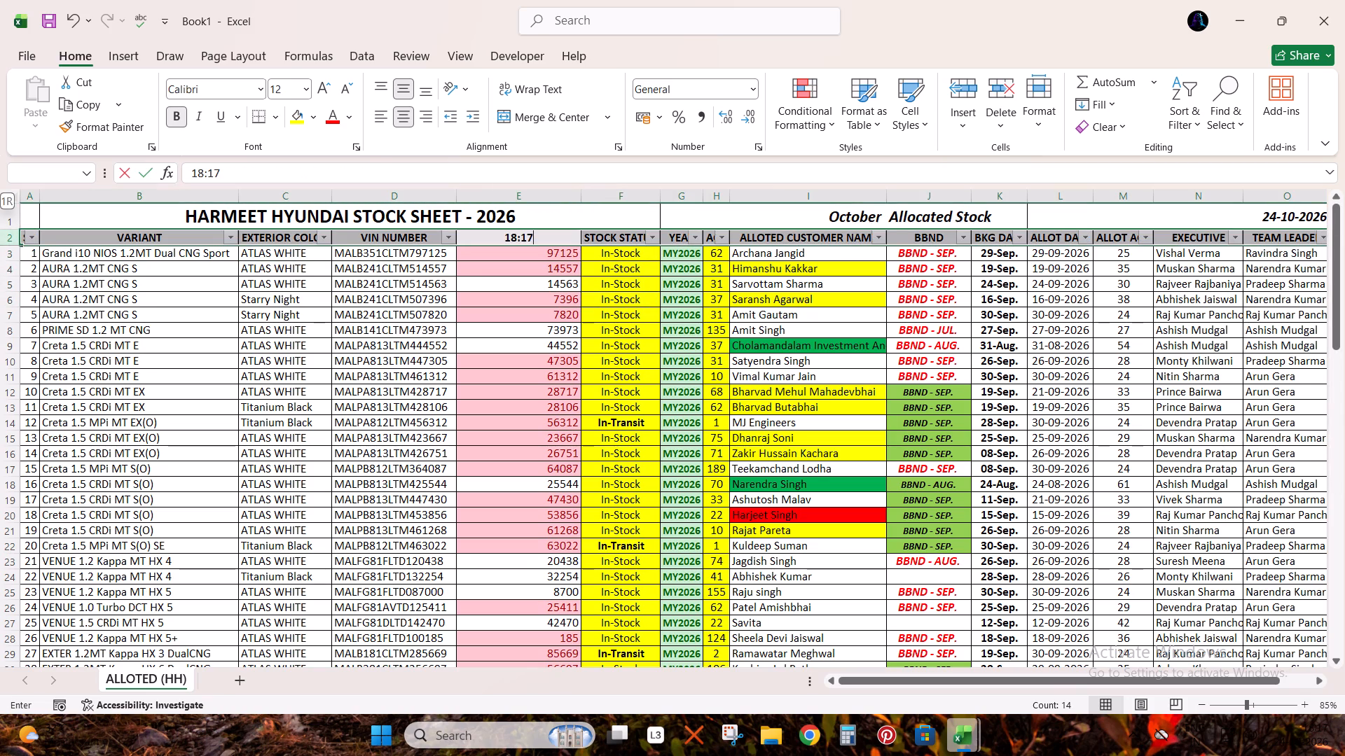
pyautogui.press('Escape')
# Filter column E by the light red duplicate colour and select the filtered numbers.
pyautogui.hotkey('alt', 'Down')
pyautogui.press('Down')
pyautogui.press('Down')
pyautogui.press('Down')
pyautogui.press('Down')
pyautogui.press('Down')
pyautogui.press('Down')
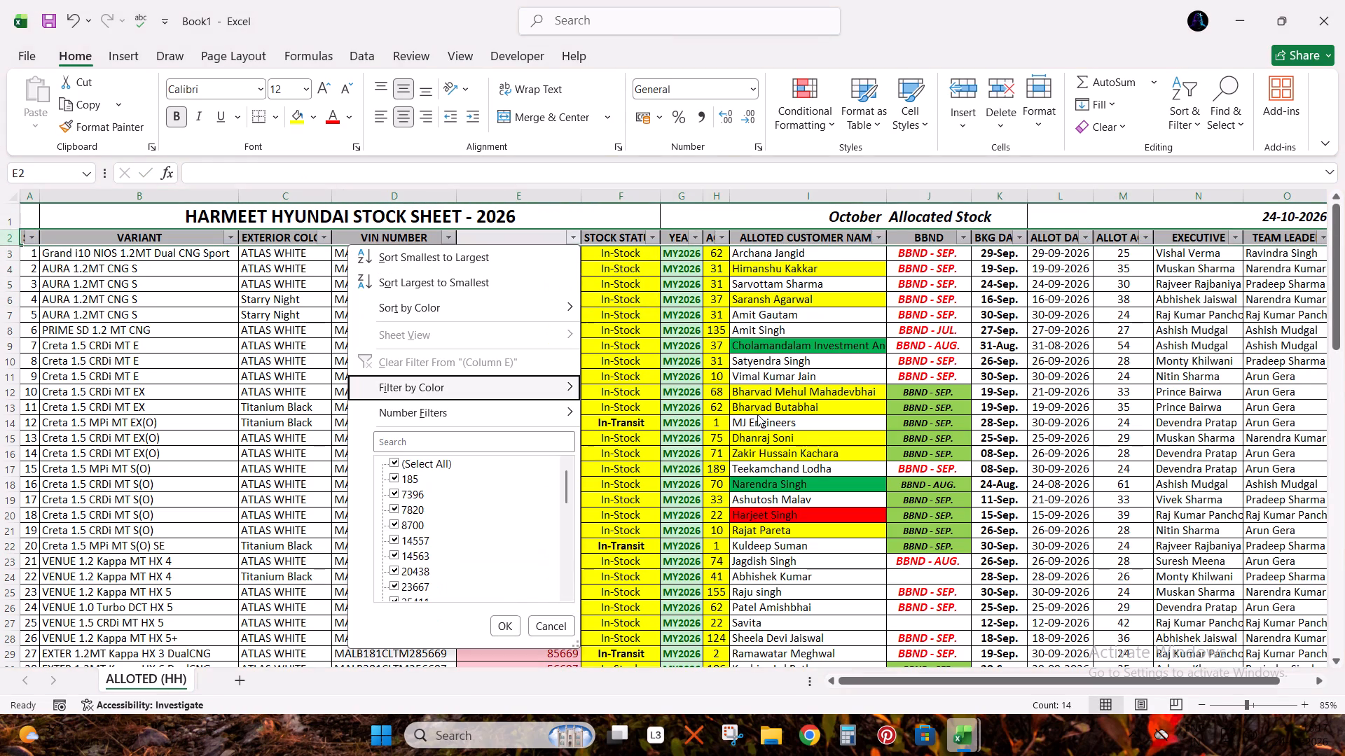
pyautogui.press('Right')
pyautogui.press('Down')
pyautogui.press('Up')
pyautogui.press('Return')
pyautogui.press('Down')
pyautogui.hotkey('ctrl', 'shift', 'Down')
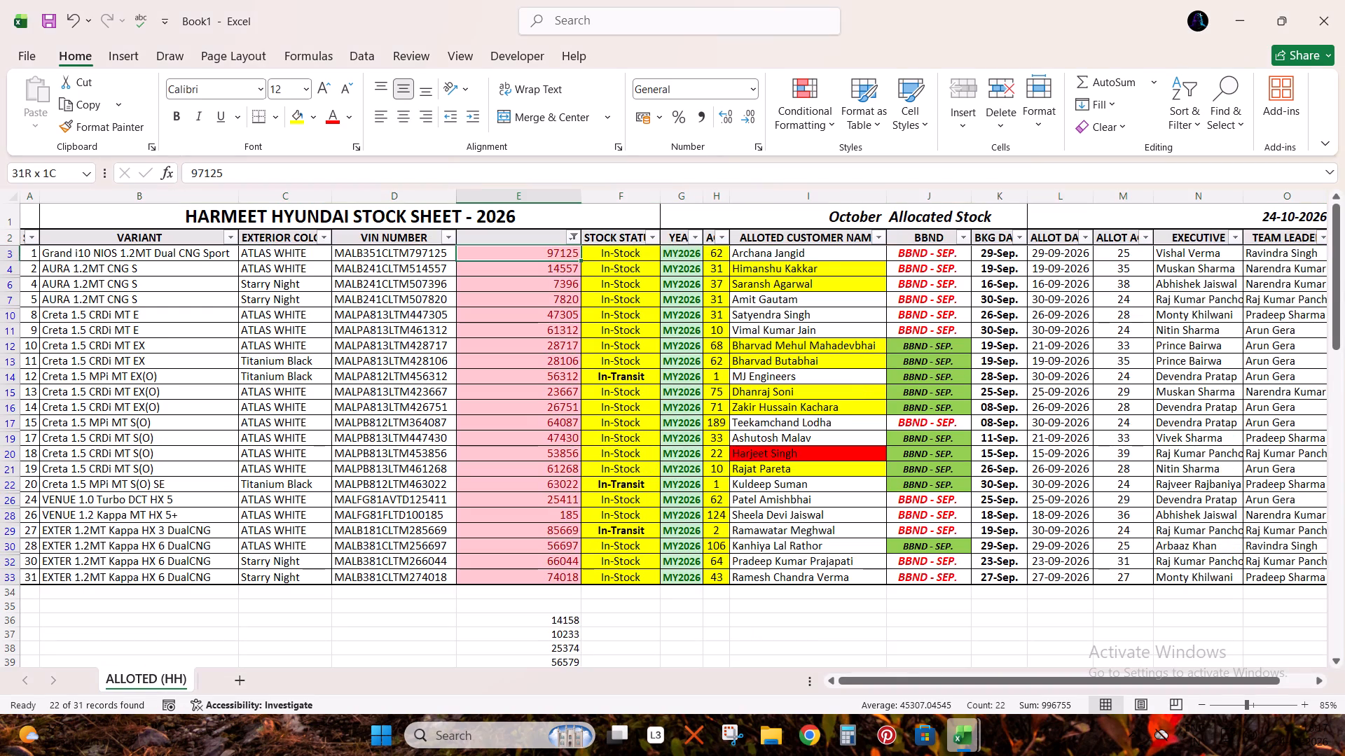
# Remove the colour filter on column E and reapply unfiltered filter controls across header row 2.
pyautogui.press('Right')
pyautogui.press('Up')
pyautogui.press('Right')
pyautogui.press('Down')
pyautogui.press('Right')
pyautogui.press('Up')
pyautogui.press('Right')
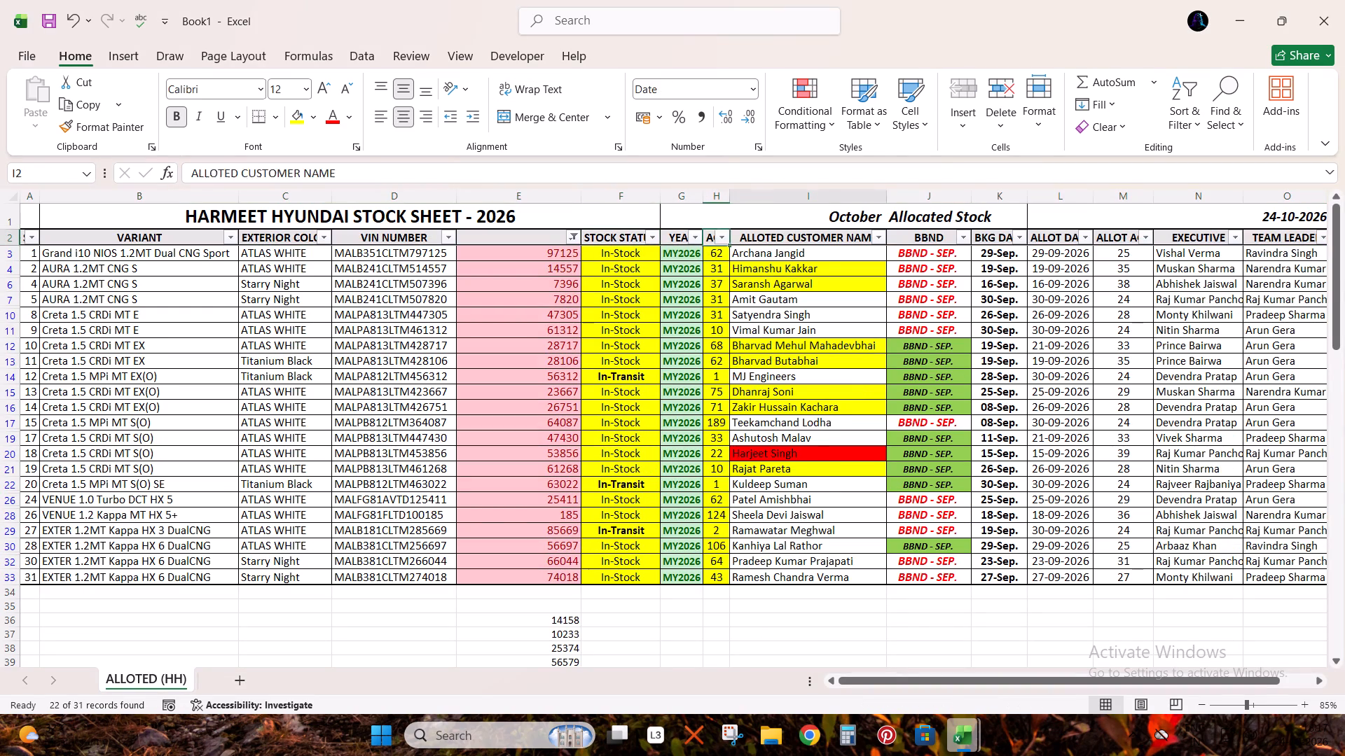
pyautogui.press('Right')
pyautogui.hotkey('alt', 'Down')
pyautogui.press('Escape')
pyautogui.press('Escape')
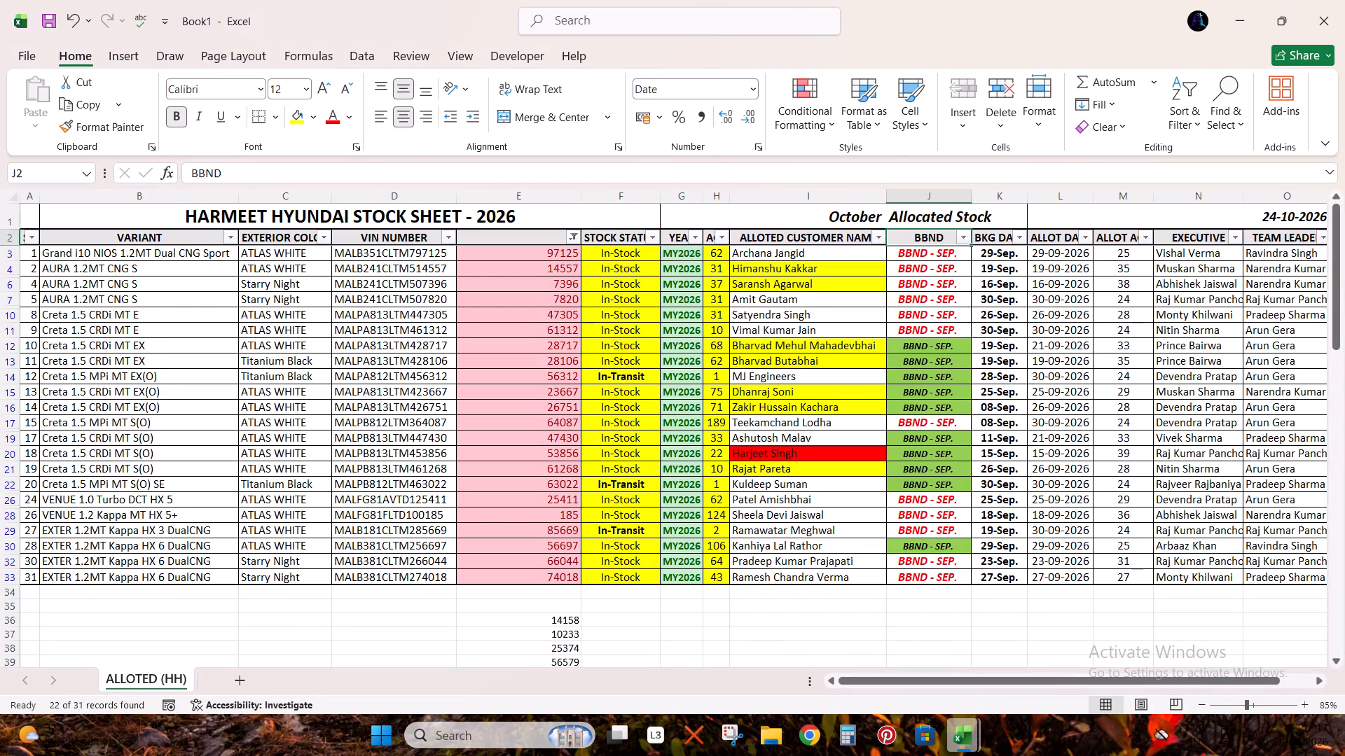
pyautogui.hotkey('ctrl', 'shift', 'l')
pyautogui.hotkey('ctrl', 'shift', 'l')
pyautogui.hotkey('shift', 'space')
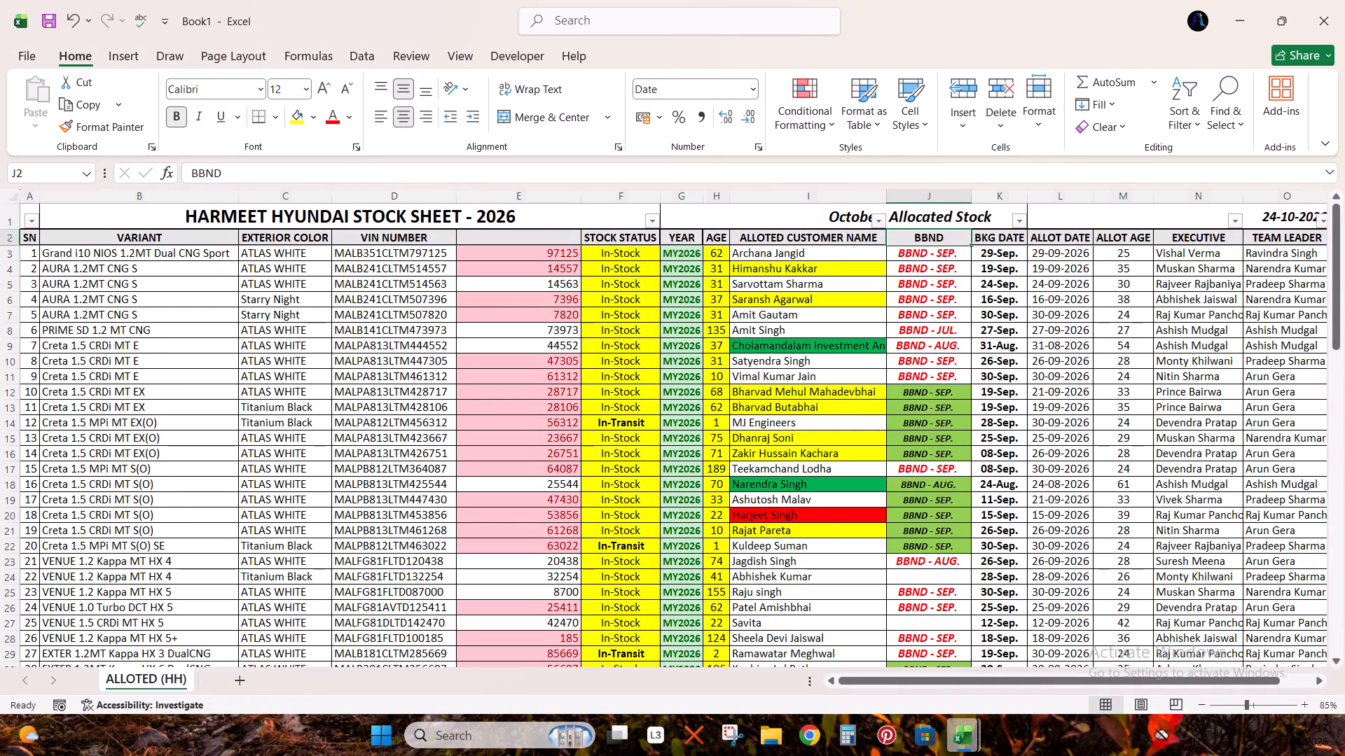
pyautogui.press('Escape')
pyautogui.hotkey('shift', 'space')
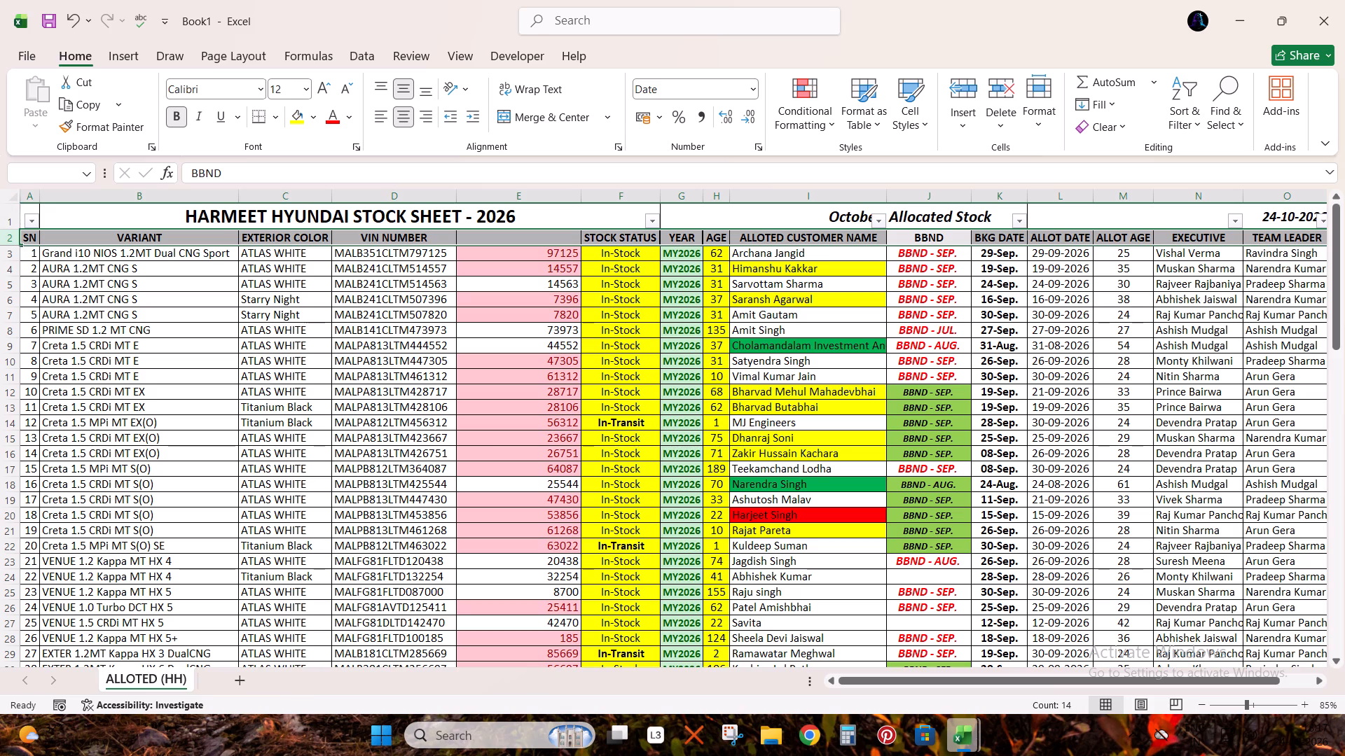
pyautogui.hotkey('ctrl', 'shift', 'l')
pyautogui.hotkey('ctrl', 'shift', 'l')
# Filter the BBND column for "sep" and select its BBND - SEP. entries.
pyautogui.hotkey('alt', 'Down')
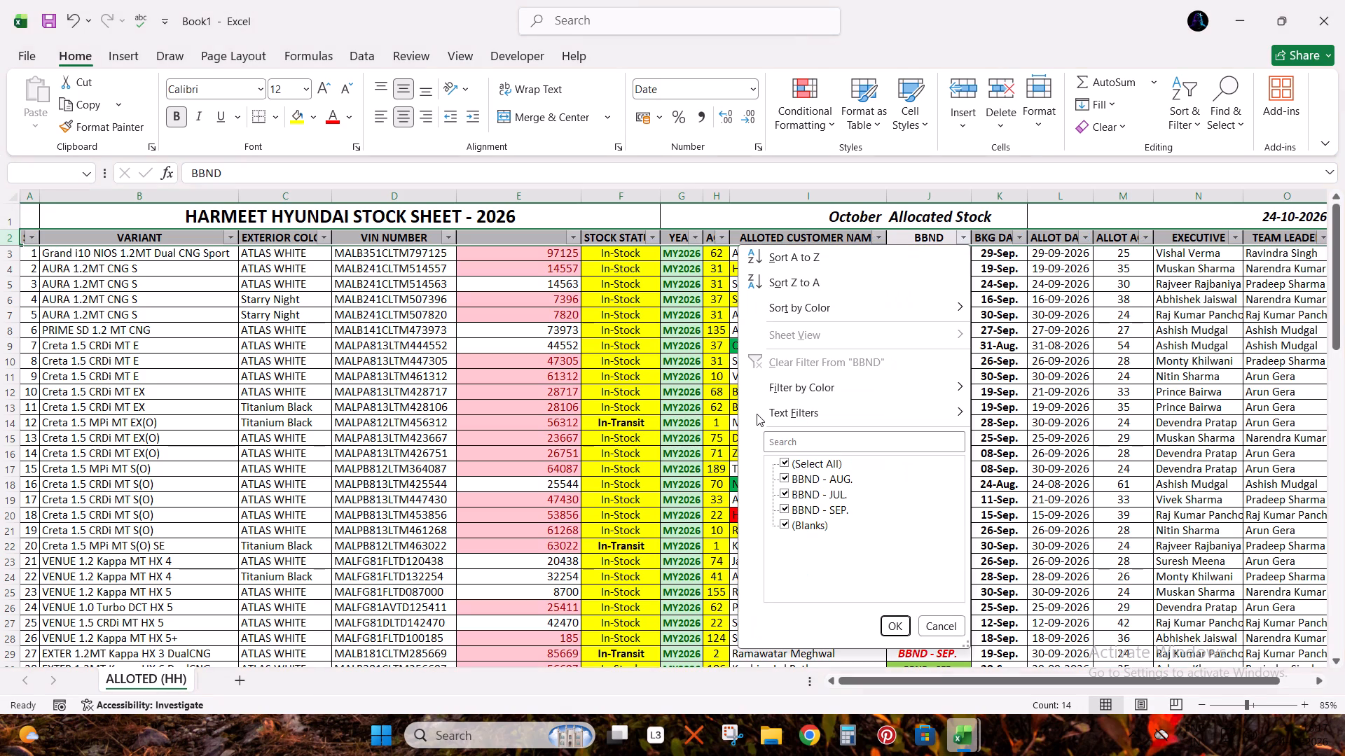
pyautogui.press('Down')
pyautogui.press('Down')
pyautogui.press('Down')
pyautogui.press('Down')
pyautogui.press('Down')
pyautogui.press('Down')
pyautogui.press('Down')
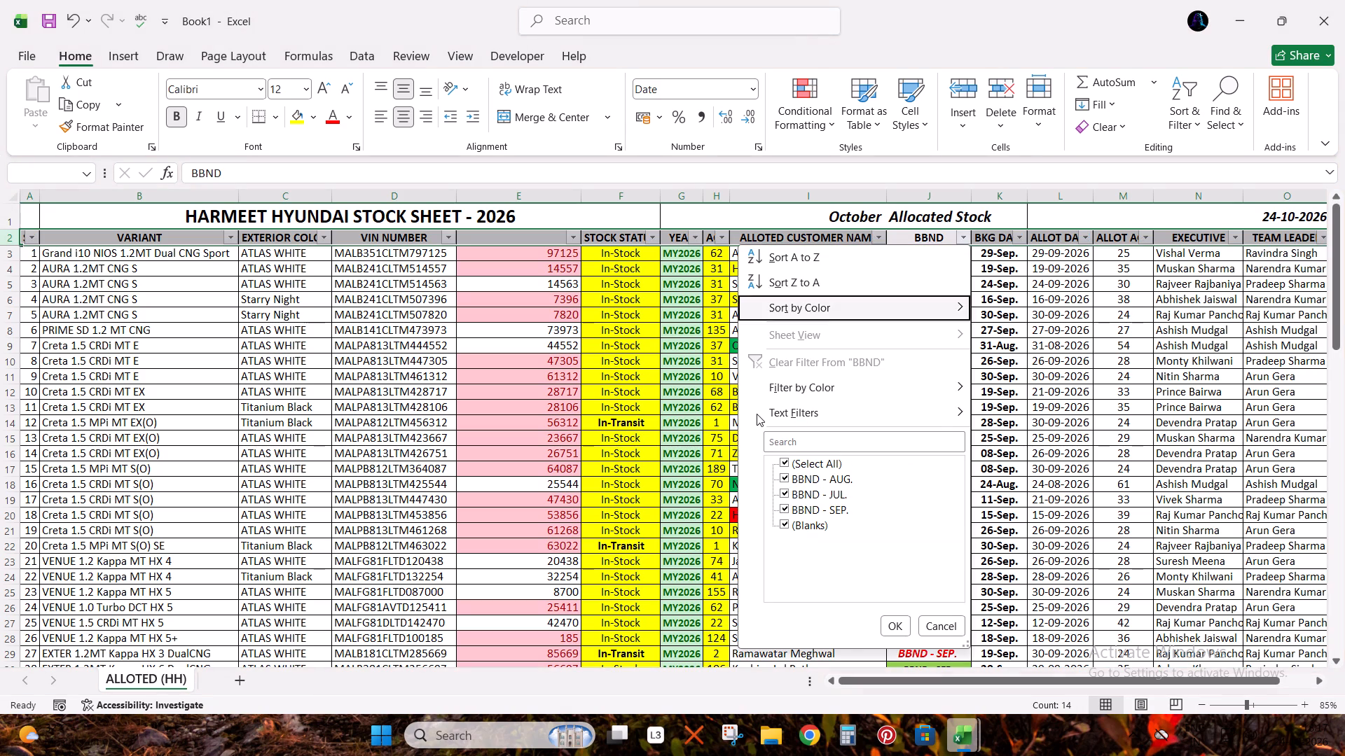
pyautogui.press('Down')
pyautogui.write('sep')
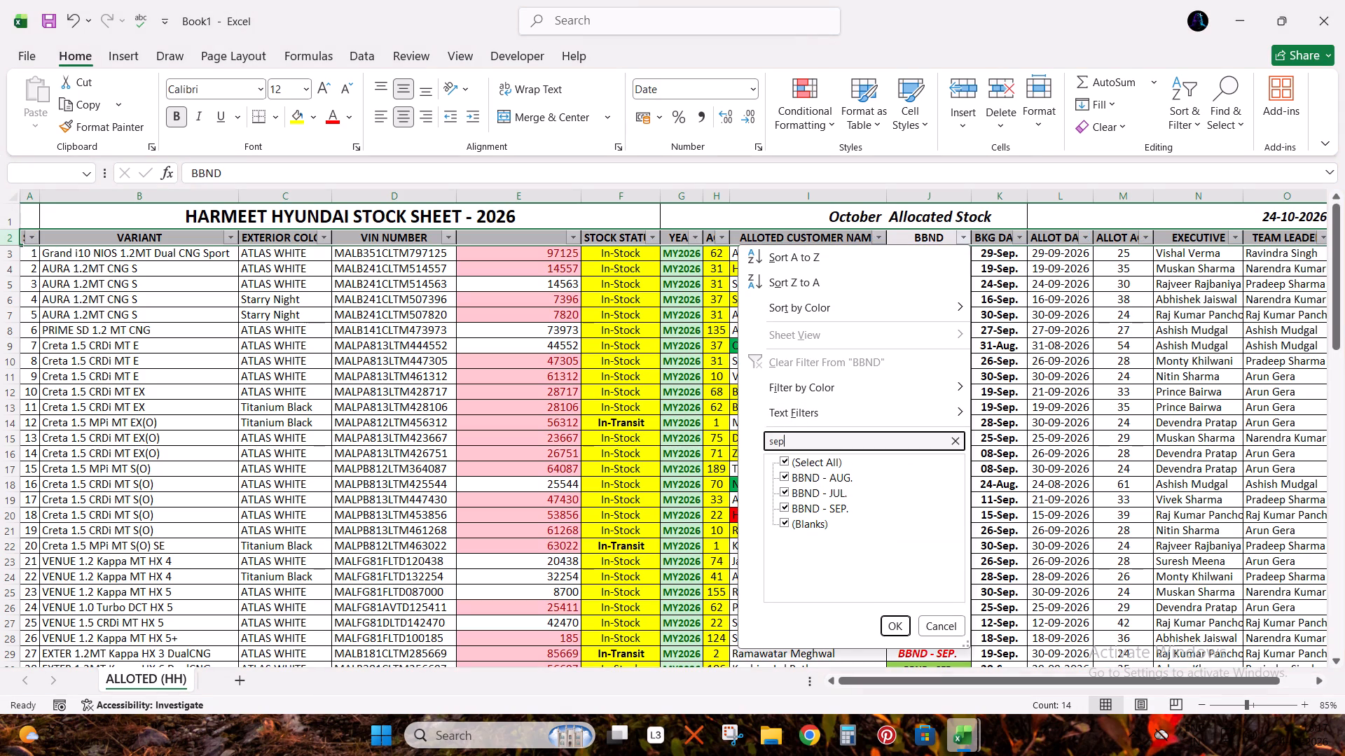
pyautogui.press('Return')
pyautogui.press('Down')
pyautogui.hotkey('ctrl', 'shift', 'Down')
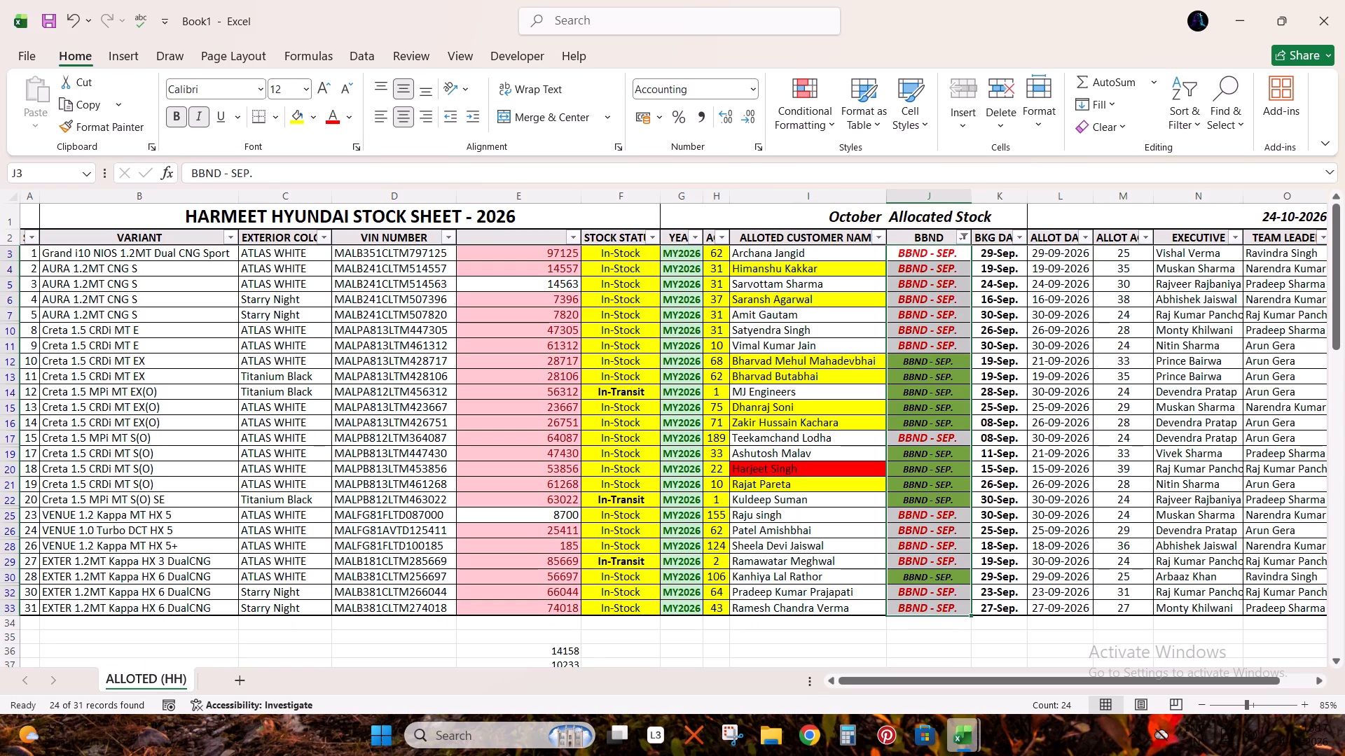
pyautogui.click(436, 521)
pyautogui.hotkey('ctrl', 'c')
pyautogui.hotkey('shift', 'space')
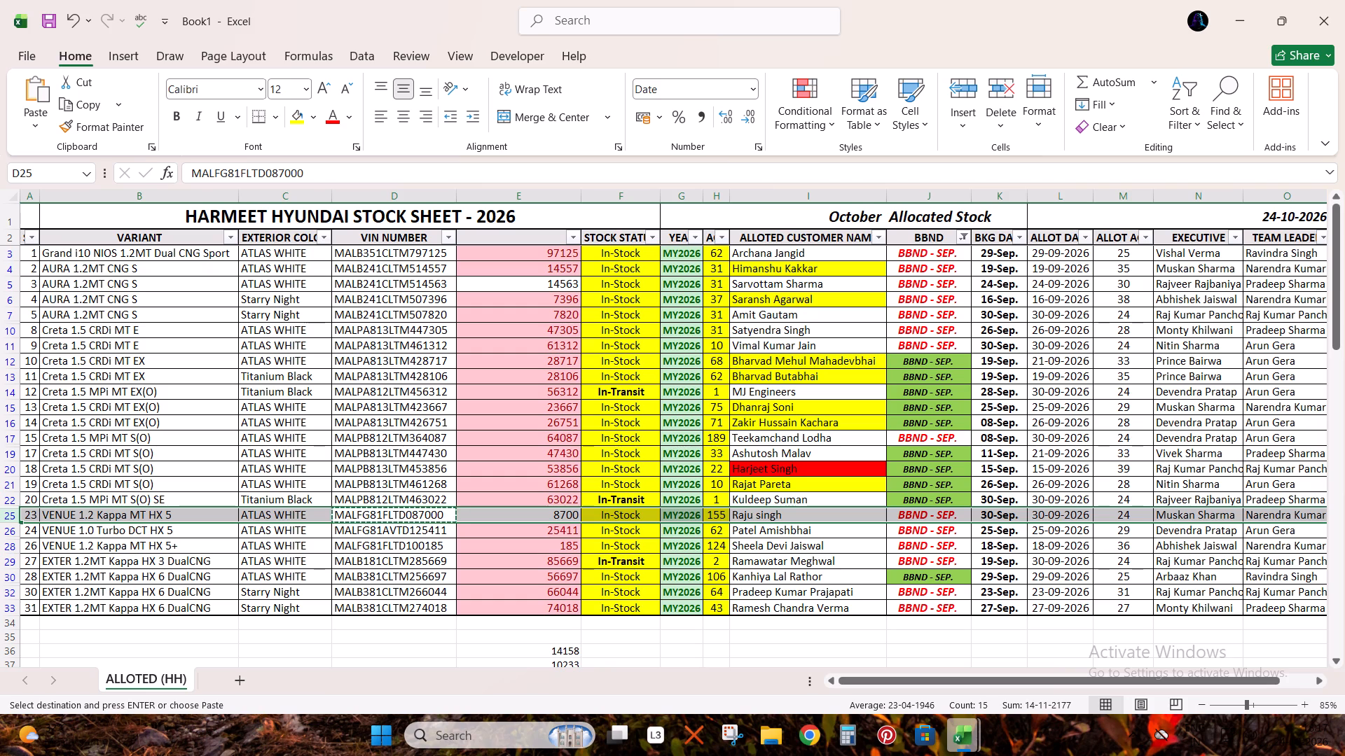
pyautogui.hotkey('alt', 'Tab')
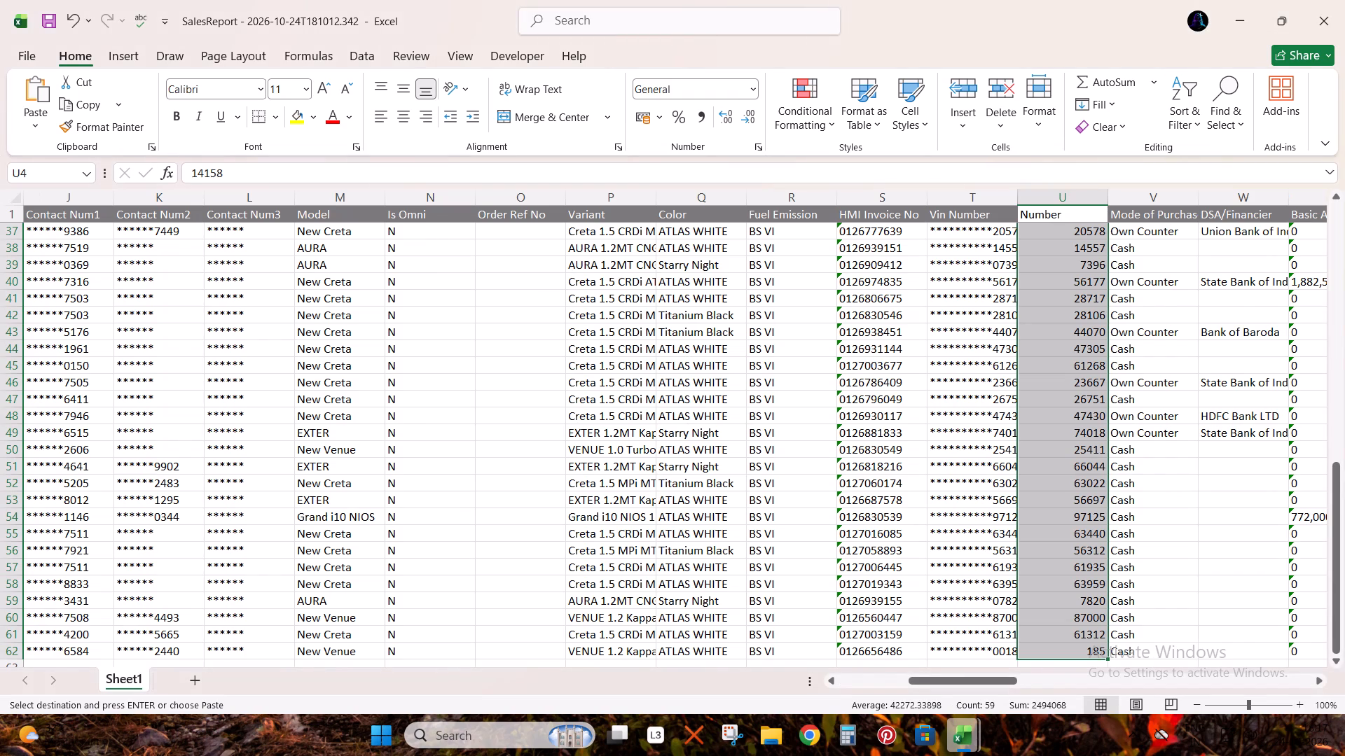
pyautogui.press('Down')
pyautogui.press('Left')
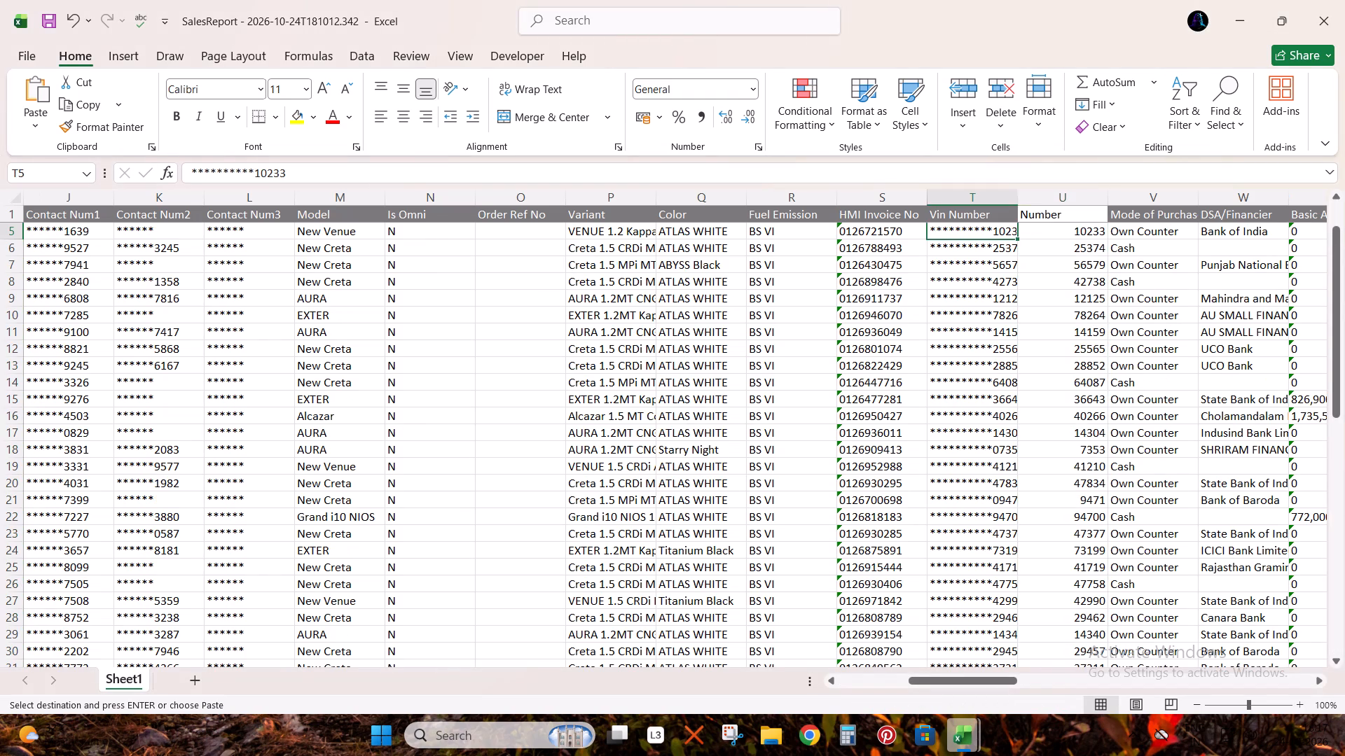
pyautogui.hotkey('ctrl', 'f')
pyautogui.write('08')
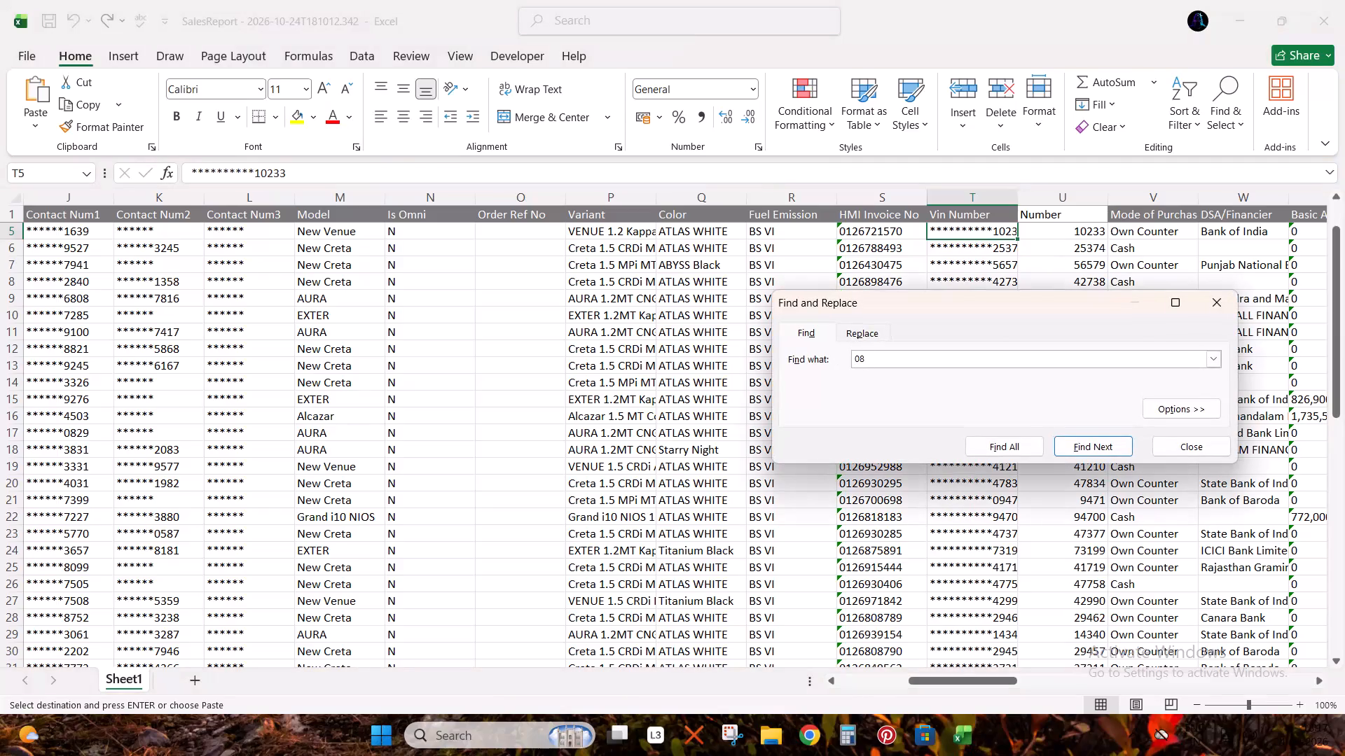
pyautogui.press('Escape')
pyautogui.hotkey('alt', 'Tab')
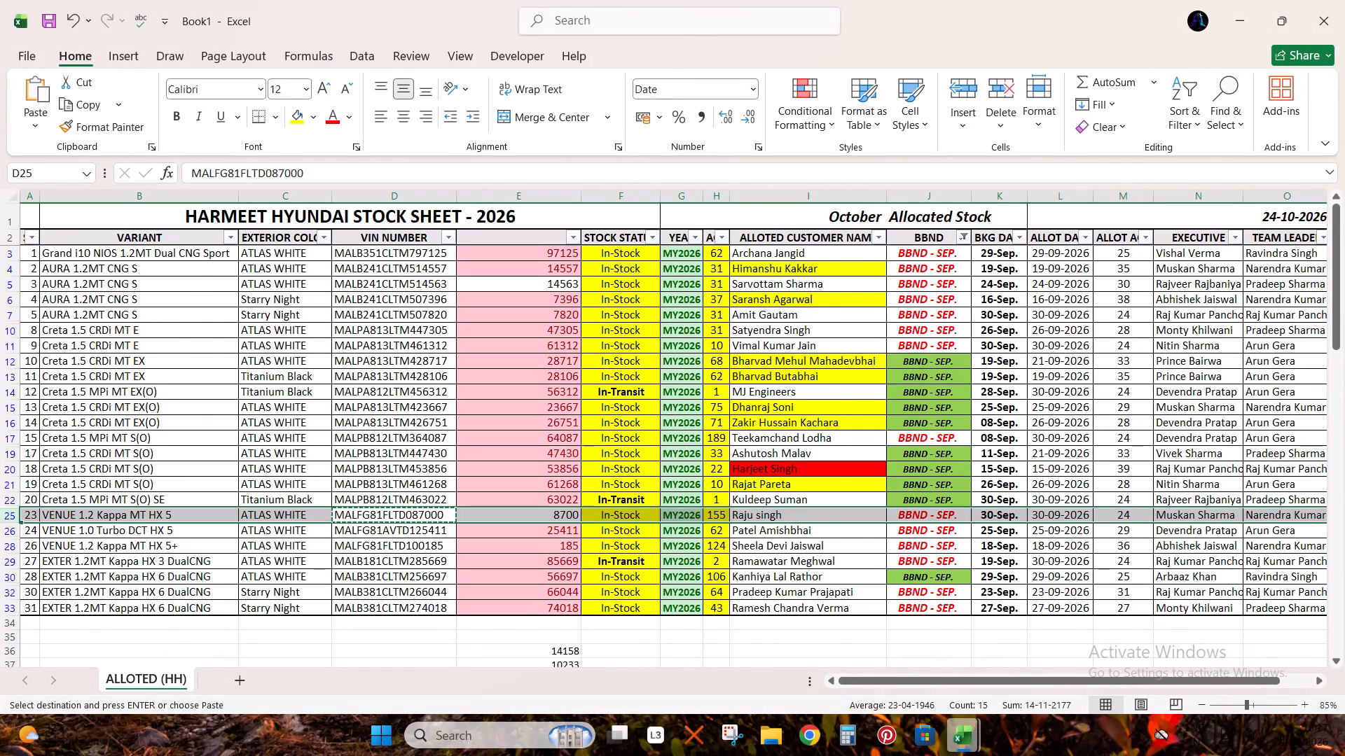
# Search the sales report for 87000, the last five digits of the VIN in stock sheet row 25.
pyautogui.hotkey('alt', 'Tab')
pyautogui.hotkey('alt', 'Tab')
pyautogui.hotkey('alt', 'Tab')
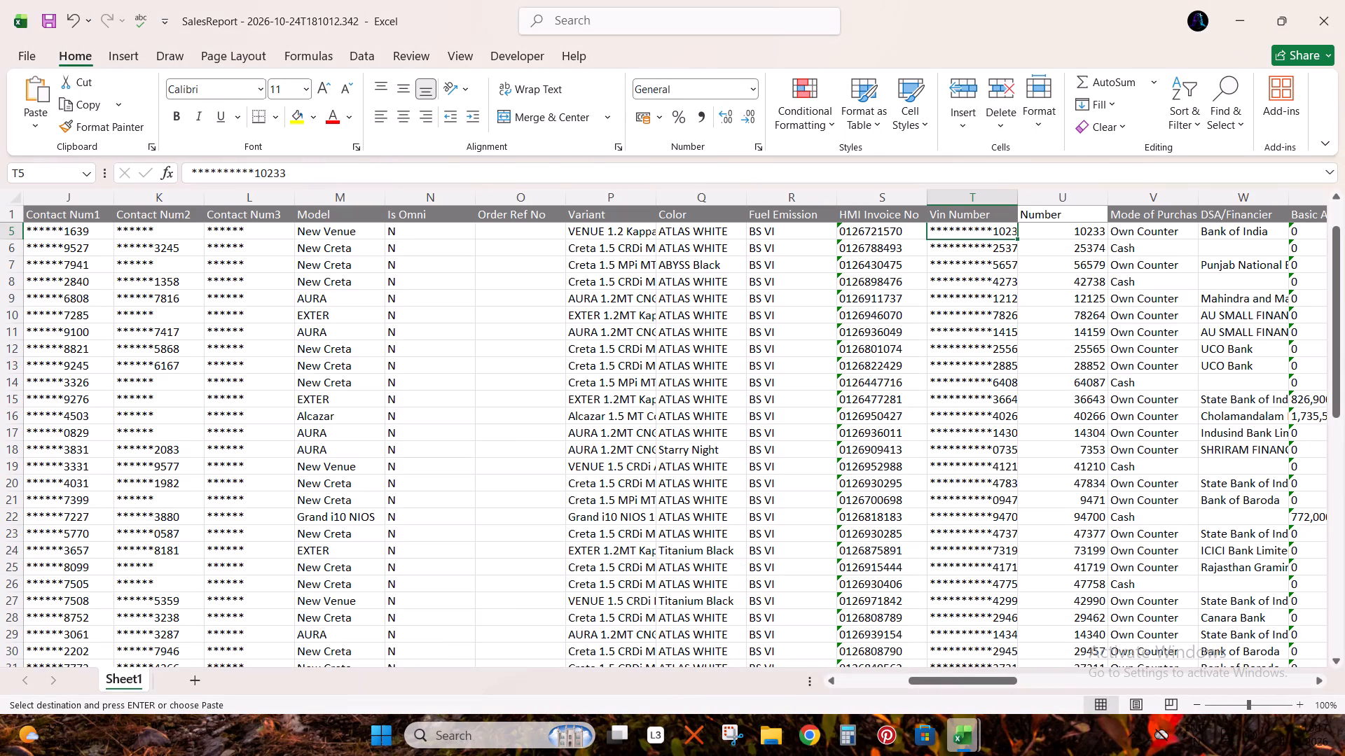
pyautogui.hotkey('ctrl', 'f')
pyautogui.write('87000')
pyautogui.press('Return')
pyautogui.press('Return')
pyautogui.press('Return')
pyautogui.press('Return')
pyautogui.press('Return')
pyautogui.press('Return')
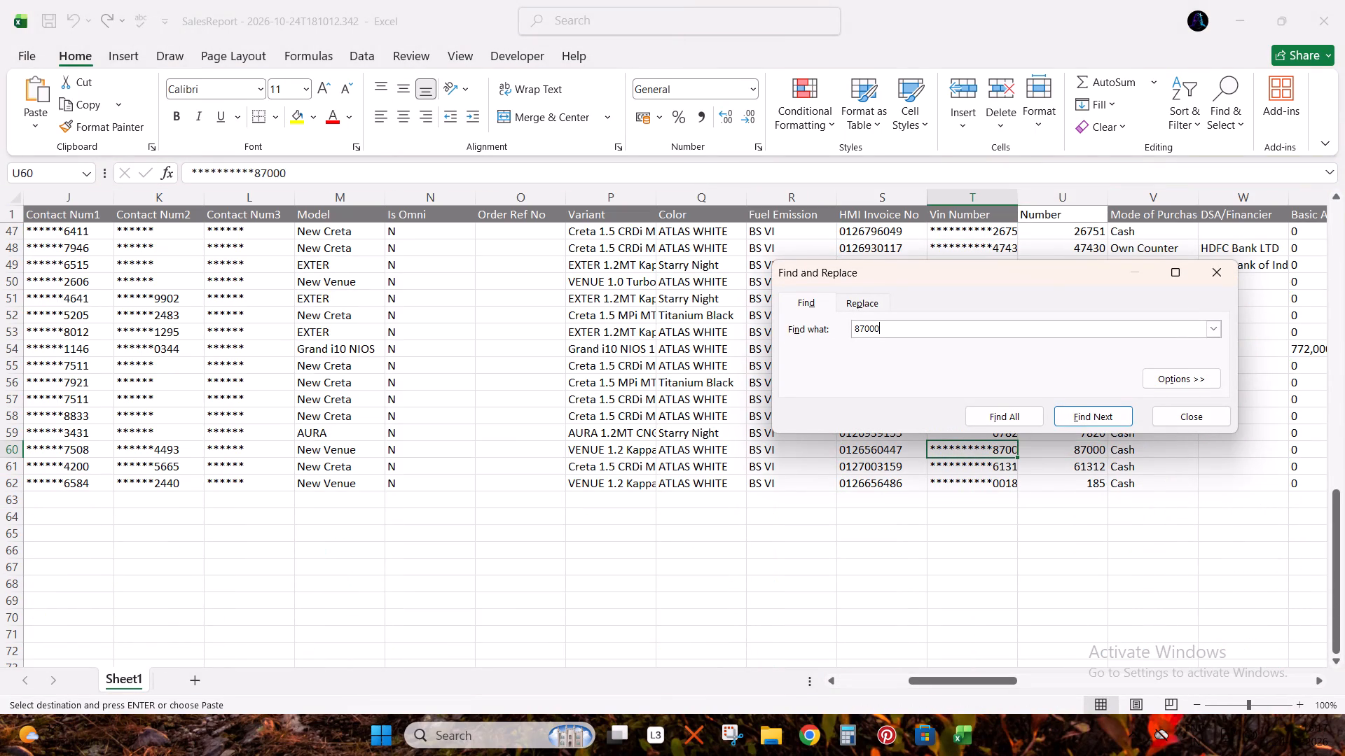
pyautogui.press('Escape')
pyautogui.press('Left')
# Correct the number beside the row 25 VENUE 1.2 Kappa MT HX 5 VIN to 87000.
pyautogui.hotkey('alt', 'Tab')
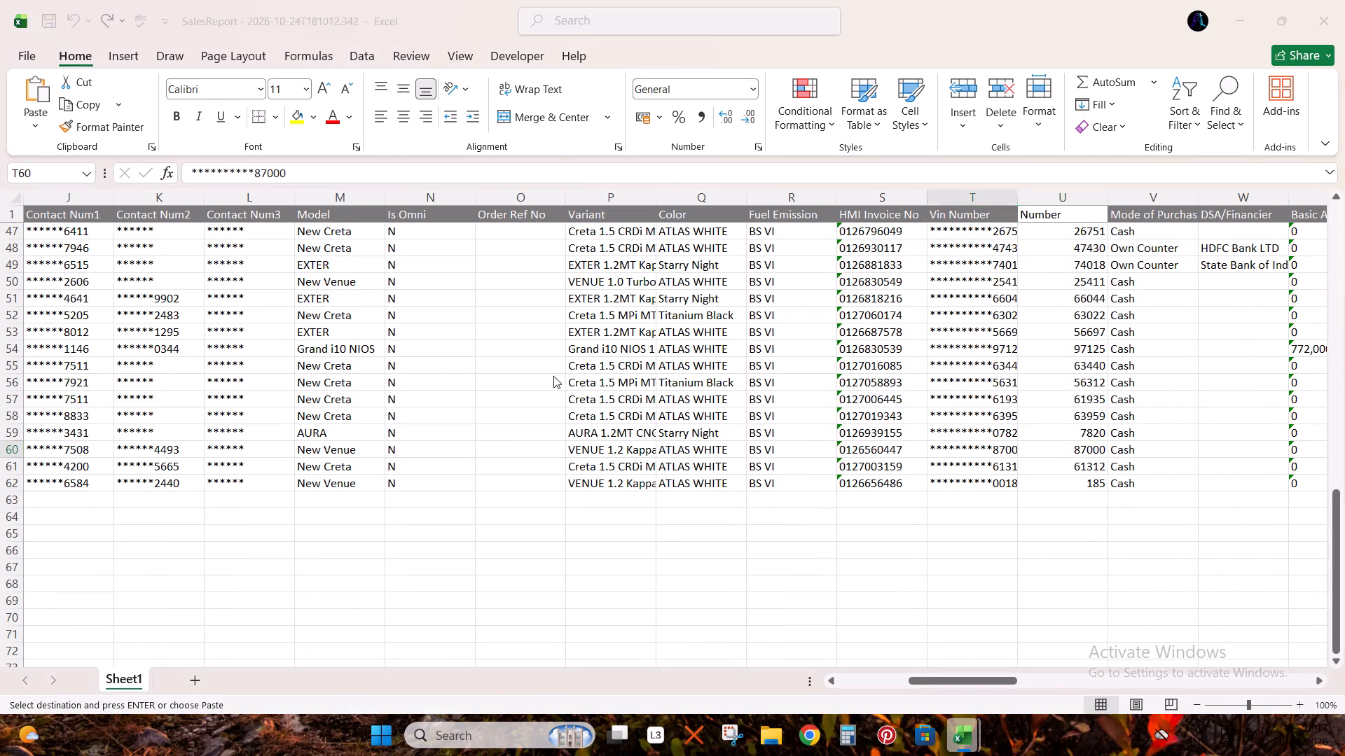
pyautogui.press('Right')
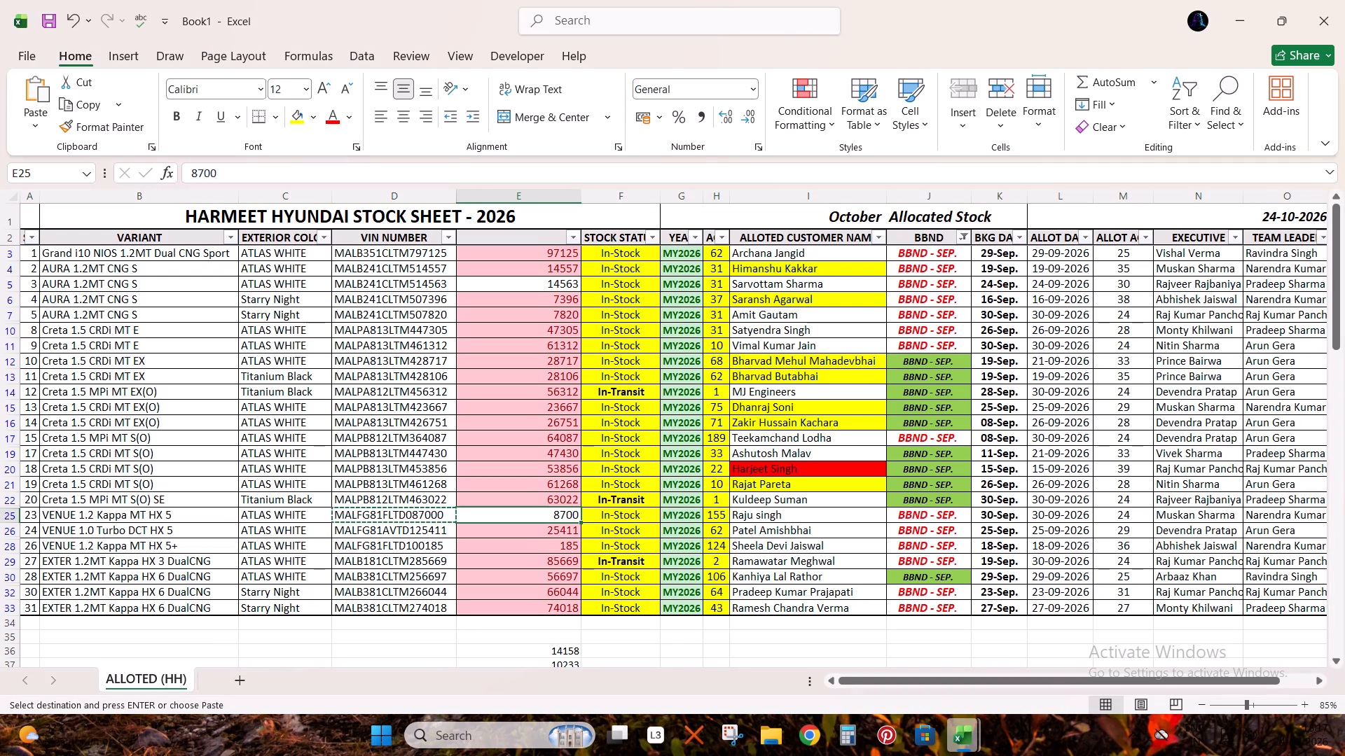
pyautogui.press('F2')
pyautogui.press('0')
pyautogui.press('Return')
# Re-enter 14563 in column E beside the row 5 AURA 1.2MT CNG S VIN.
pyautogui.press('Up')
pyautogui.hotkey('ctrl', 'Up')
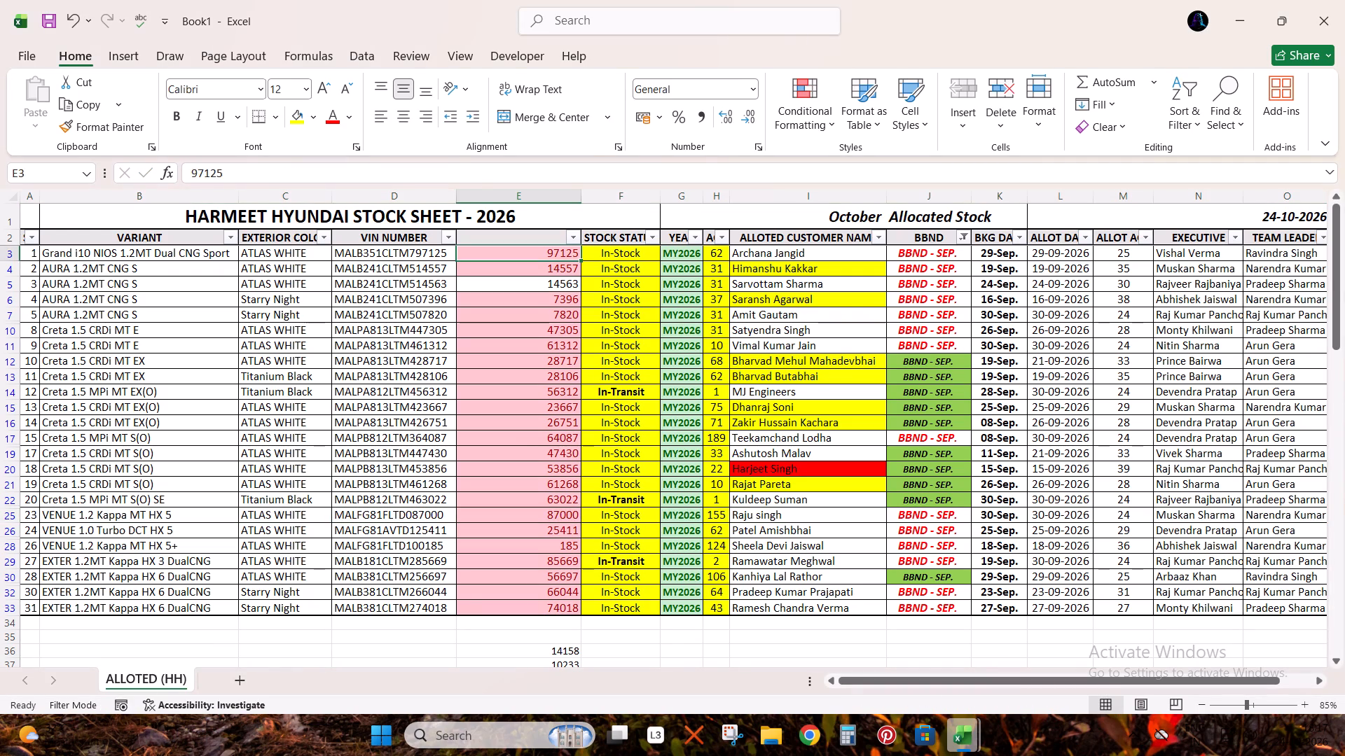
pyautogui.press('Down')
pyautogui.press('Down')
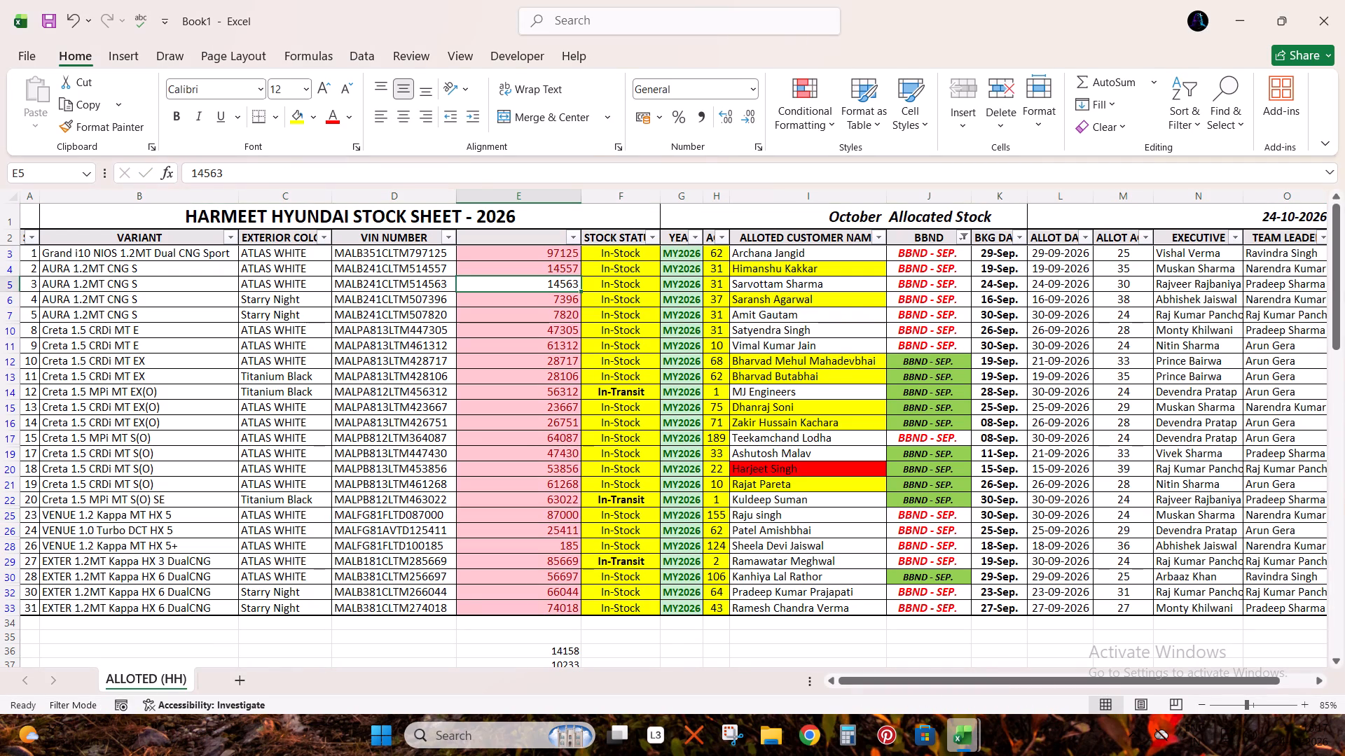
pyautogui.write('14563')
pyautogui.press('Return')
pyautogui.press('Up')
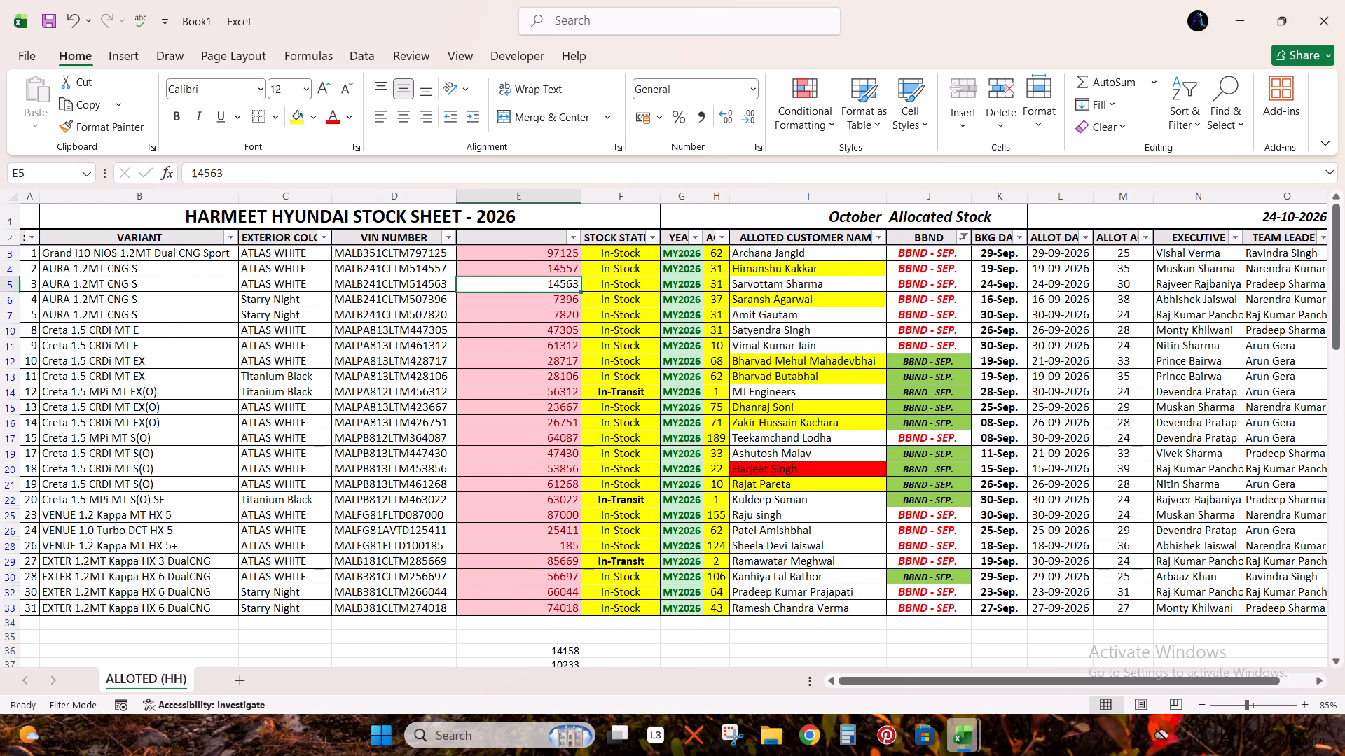
# Search the sales report for the stock sheet row 5 number, 14563.
pyautogui.hotkey('ctrl', 'c')
pyautogui.hotkey('alt', 'Tab')
pyautogui.press('Right')
pyautogui.hotkey('ctrl', 'f')
pyautogui.hotkey('ctrl', 'v')
pyautogui.press('Return')
pyautogui.press('Return')
pyautogui.press('Return')
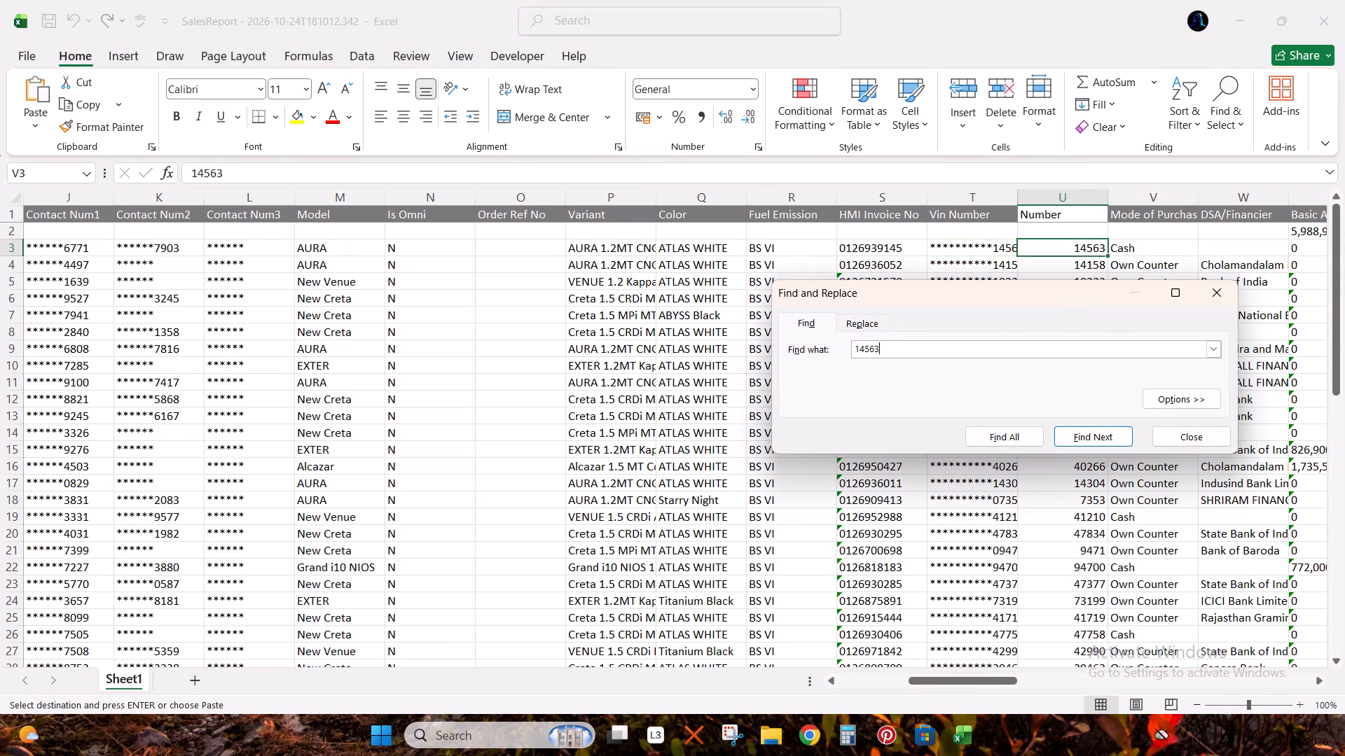
pyautogui.press('Return')
pyautogui.press('Return')
pyautogui.press('Escape')
pyautogui.hotkey('alt', 'Tab')
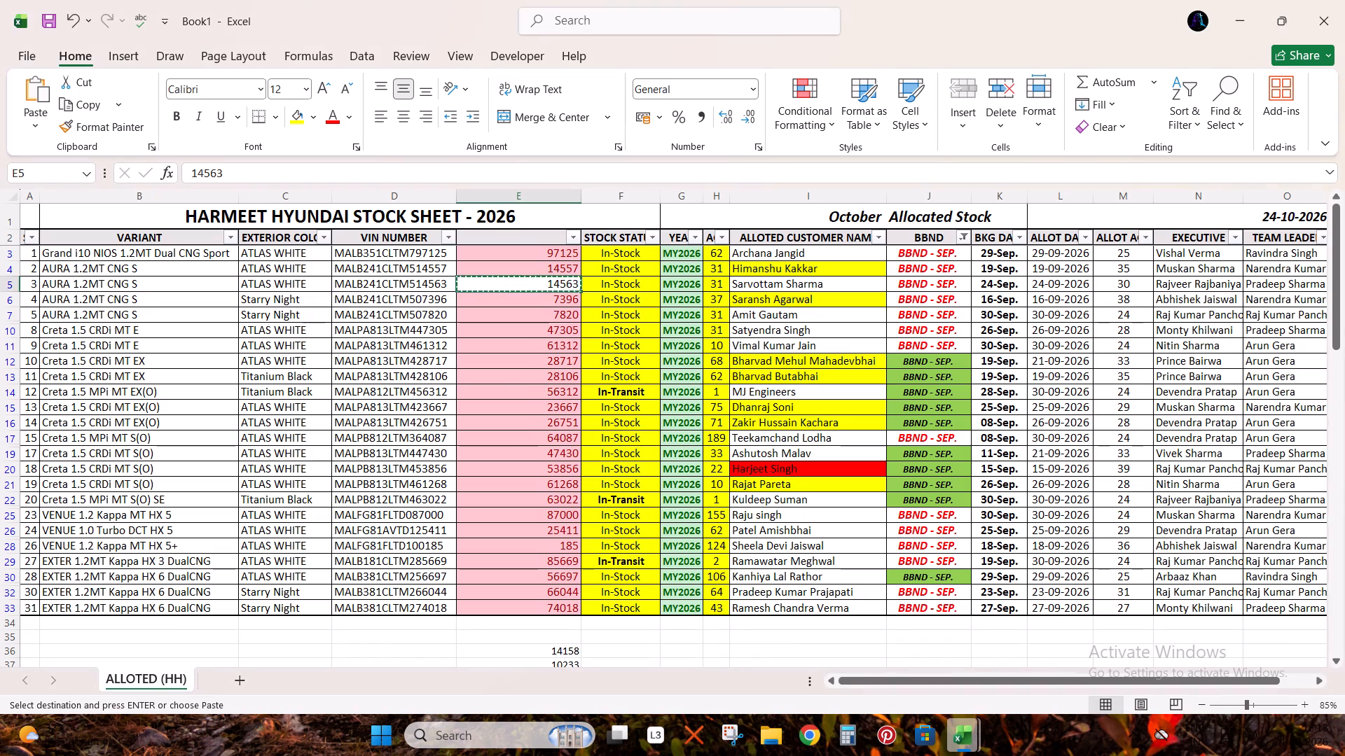
pyautogui.press('Escape')
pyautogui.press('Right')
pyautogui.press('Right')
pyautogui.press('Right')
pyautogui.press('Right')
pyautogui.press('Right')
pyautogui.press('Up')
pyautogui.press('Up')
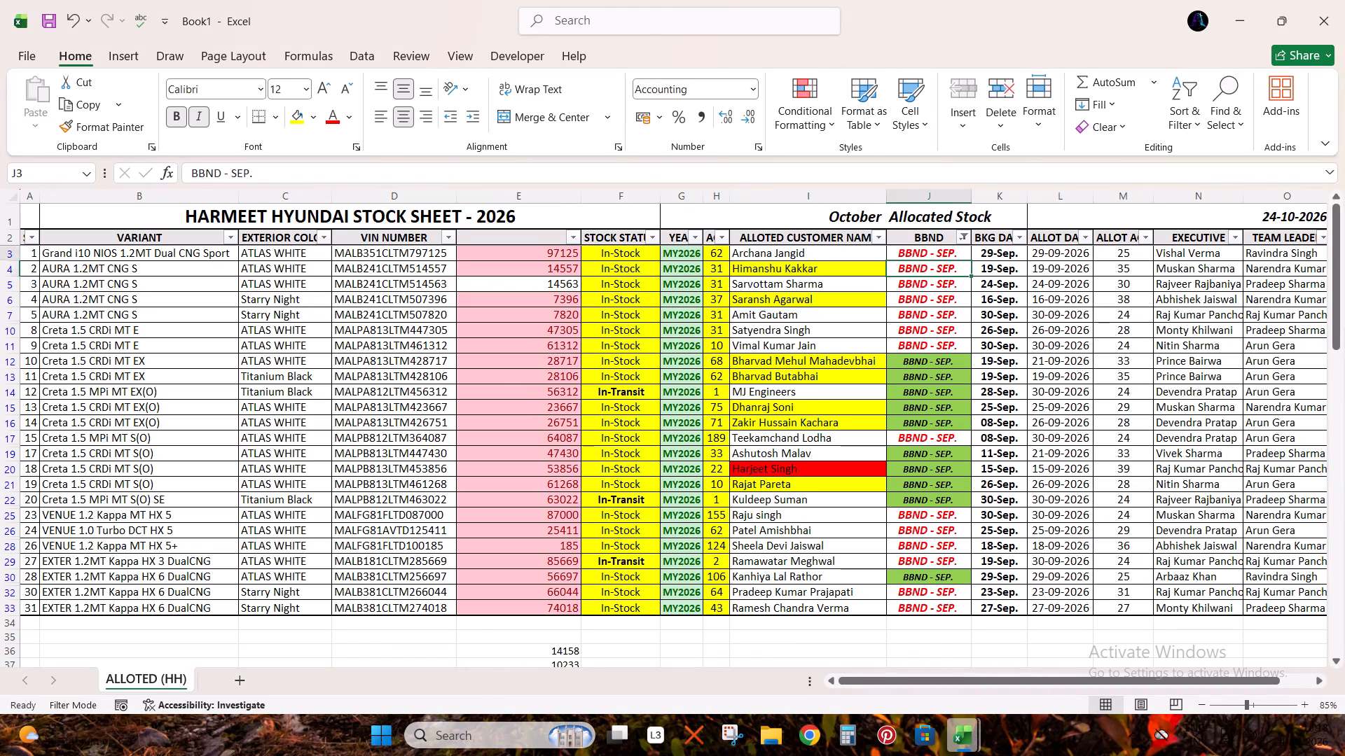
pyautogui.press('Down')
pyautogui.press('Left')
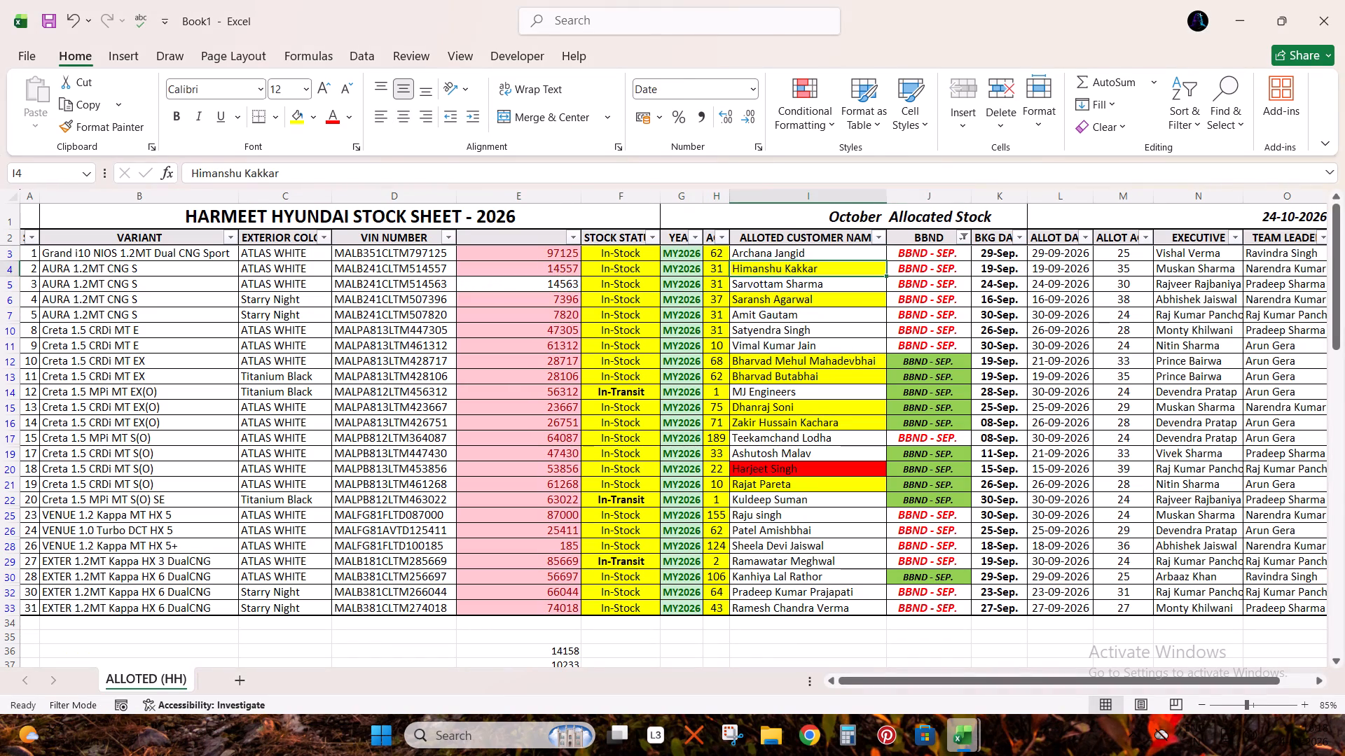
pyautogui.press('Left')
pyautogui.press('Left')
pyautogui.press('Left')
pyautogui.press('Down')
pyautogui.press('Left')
# Search the sales report's Number column again for 14563 from stock sheet cell E5.
pyautogui.hotkey('ctrl', 'c')
pyautogui.hotkey('alt', 'Tab')
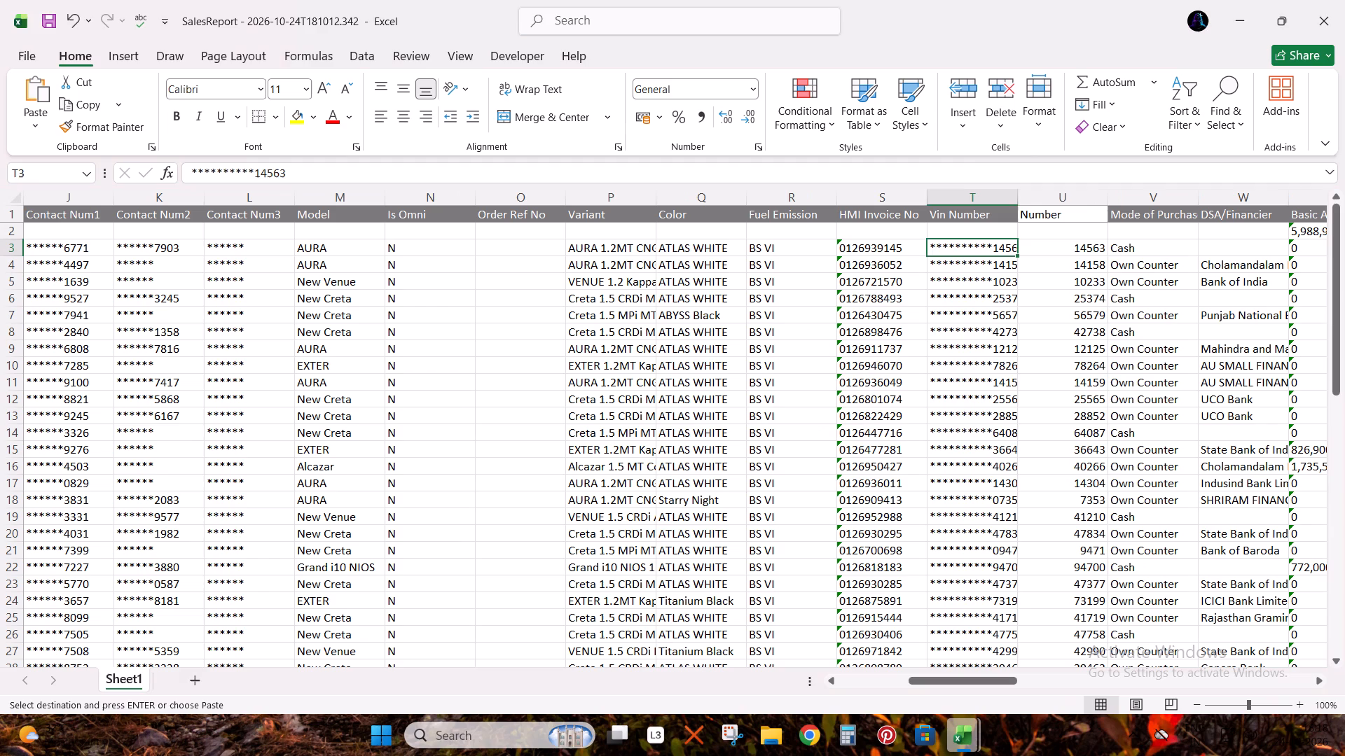
pyautogui.press('Right')
pyautogui.hotkey('ctrl', 'f')
pyautogui.hotkey('ctrl', 'v')
pyautogui.press('Return')
pyautogui.press('Return')
pyautogui.press('Escape')
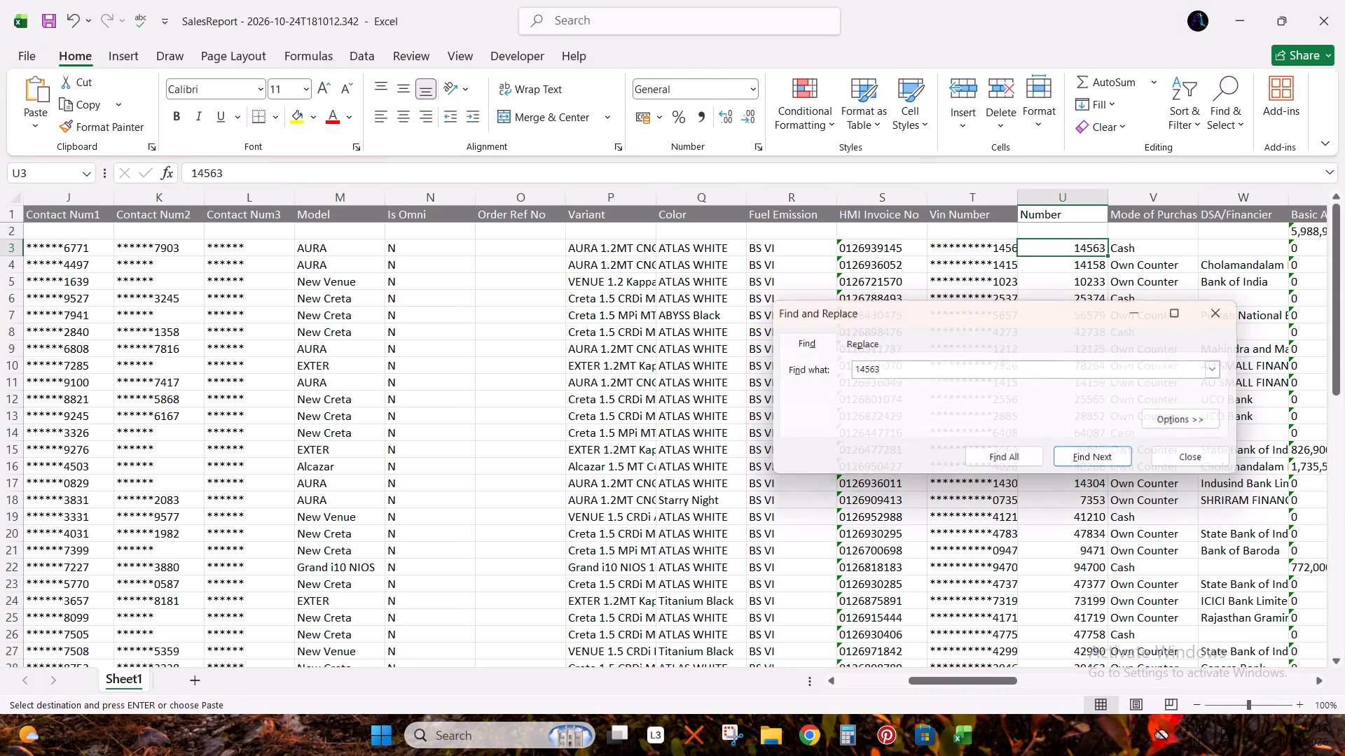
# Copy 14563 from sales report cell U3 into stock sheet cell E5.
pyautogui.hotkey('ctrl', 'c')
pyautogui.hotkey('alt', 'Tab')
pyautogui.hotkey('ctrl', 'v')
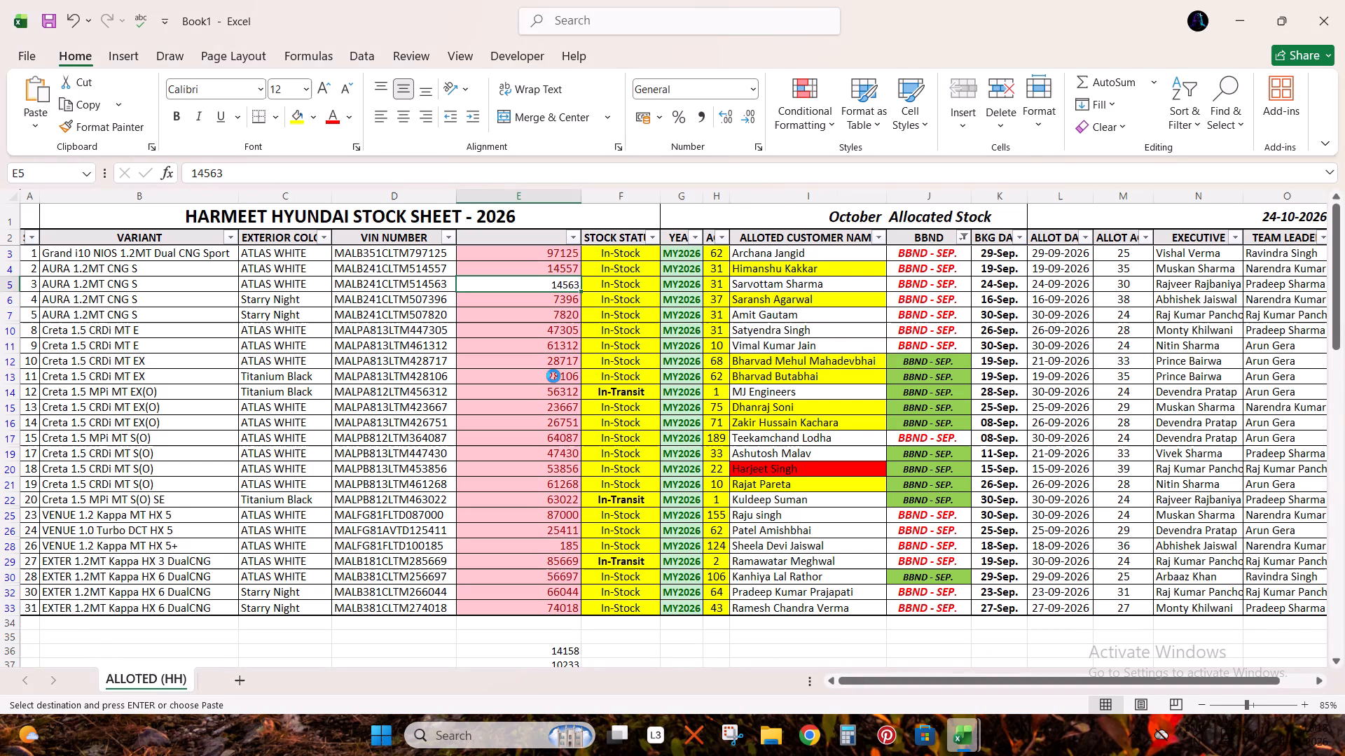
pyautogui.press('Down')
pyautogui.press('Up')
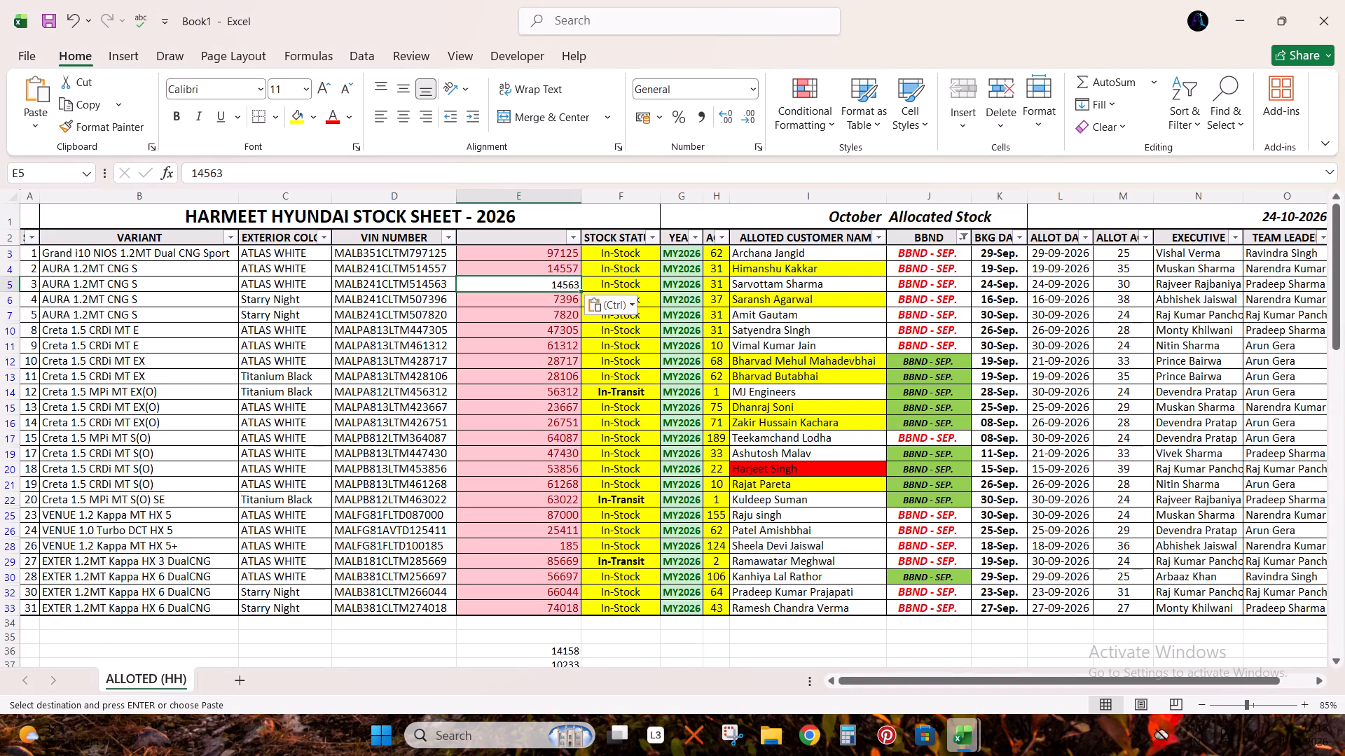
pyautogui.press('Down')
pyautogui.press('Up')
# Search the stock sheet for 14563 and look for it in the number list below the table.
pyautogui.hotkey('ctrl', 'c')
pyautogui.hotkey('ctrl', 'f')
pyautogui.hotkey('ctrl', 'v')
pyautogui.press('Return')
pyautogui.press('Return')
pyautogui.press('Return')
pyautogui.press('Return')
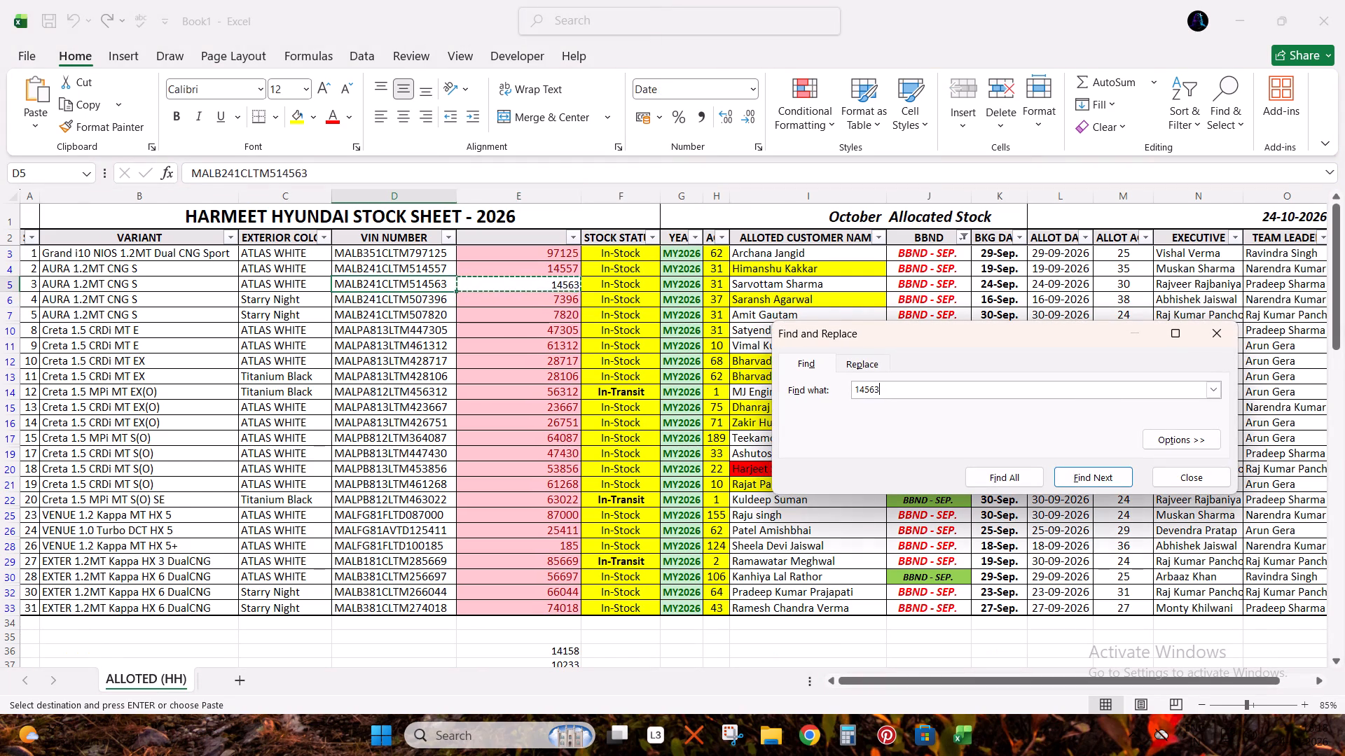
pyautogui.press('Return')
pyautogui.press('Return')
pyautogui.press('Escape')
pyautogui.hotkey('alt', 'Tab')
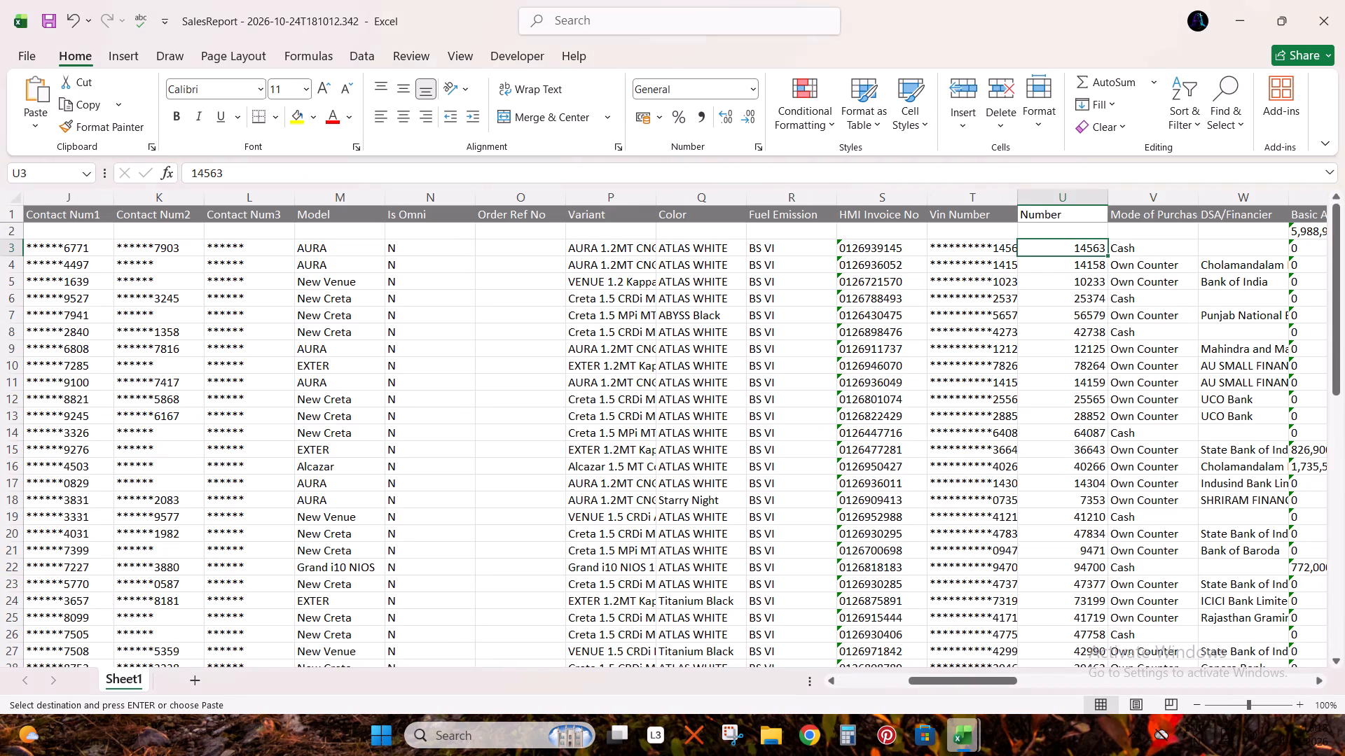
pyautogui.hotkey('alt', 'Tab')
pyautogui.scroll(-3, 566, 383)
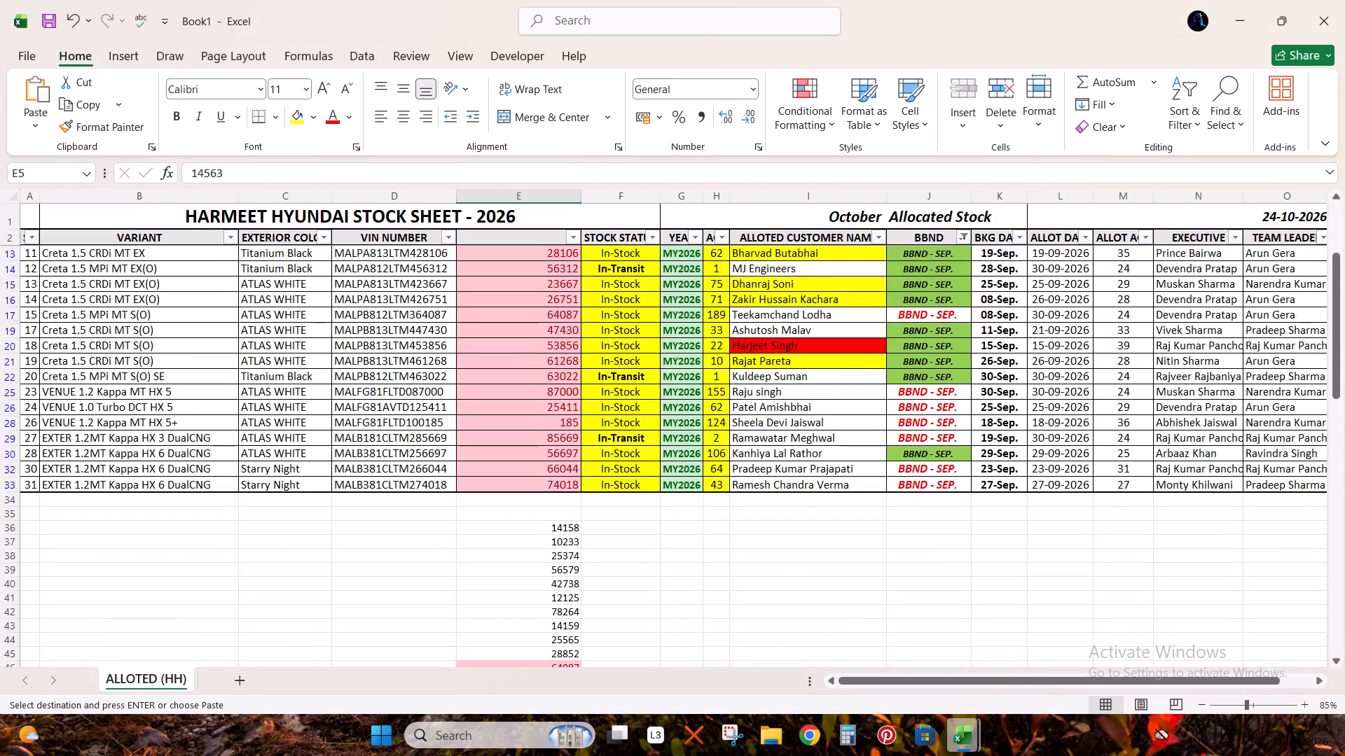
pyautogui.scroll(-2, 581, 434)
pyautogui.scroll(8, 582, 429)
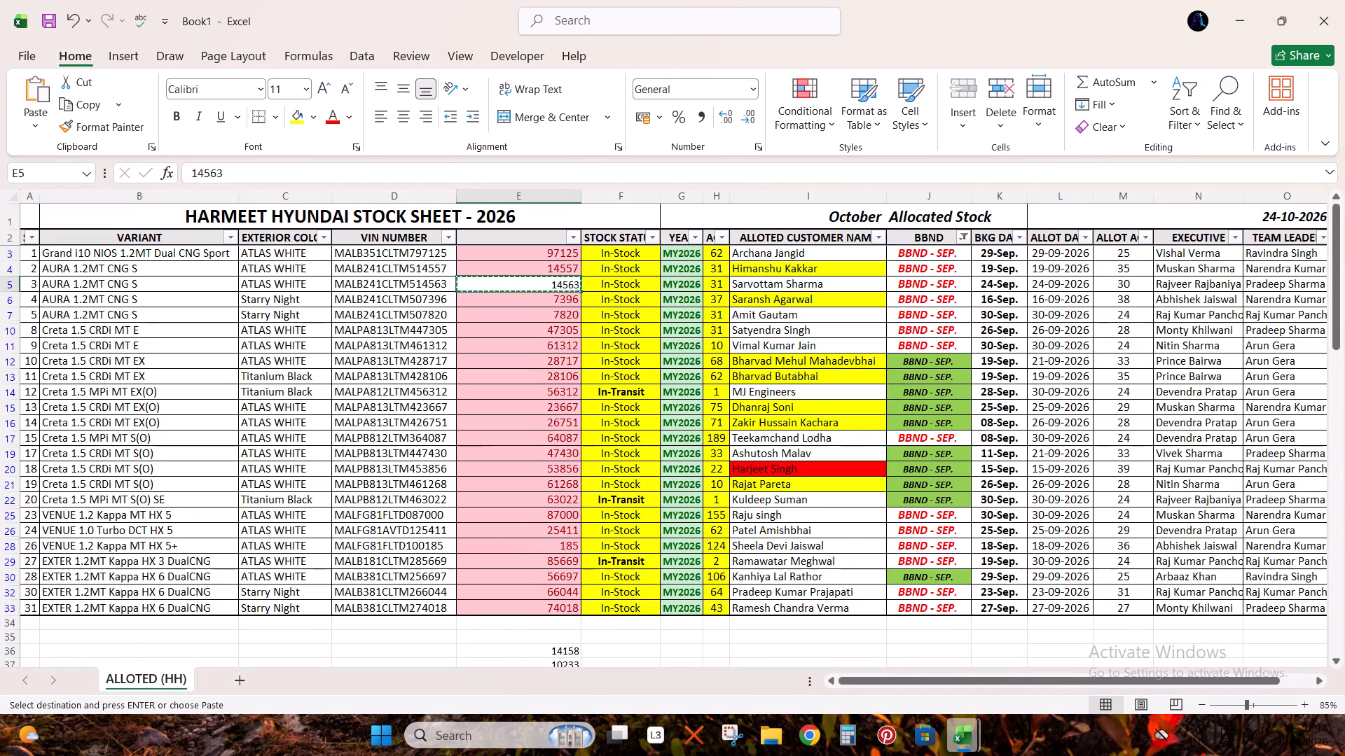
# Apply the formatting of stock sheet cell E6 to cell E5 with Format Painter.
pyautogui.click(562, 297)
pyautogui.click(116, 128)
pyautogui.press('Up')
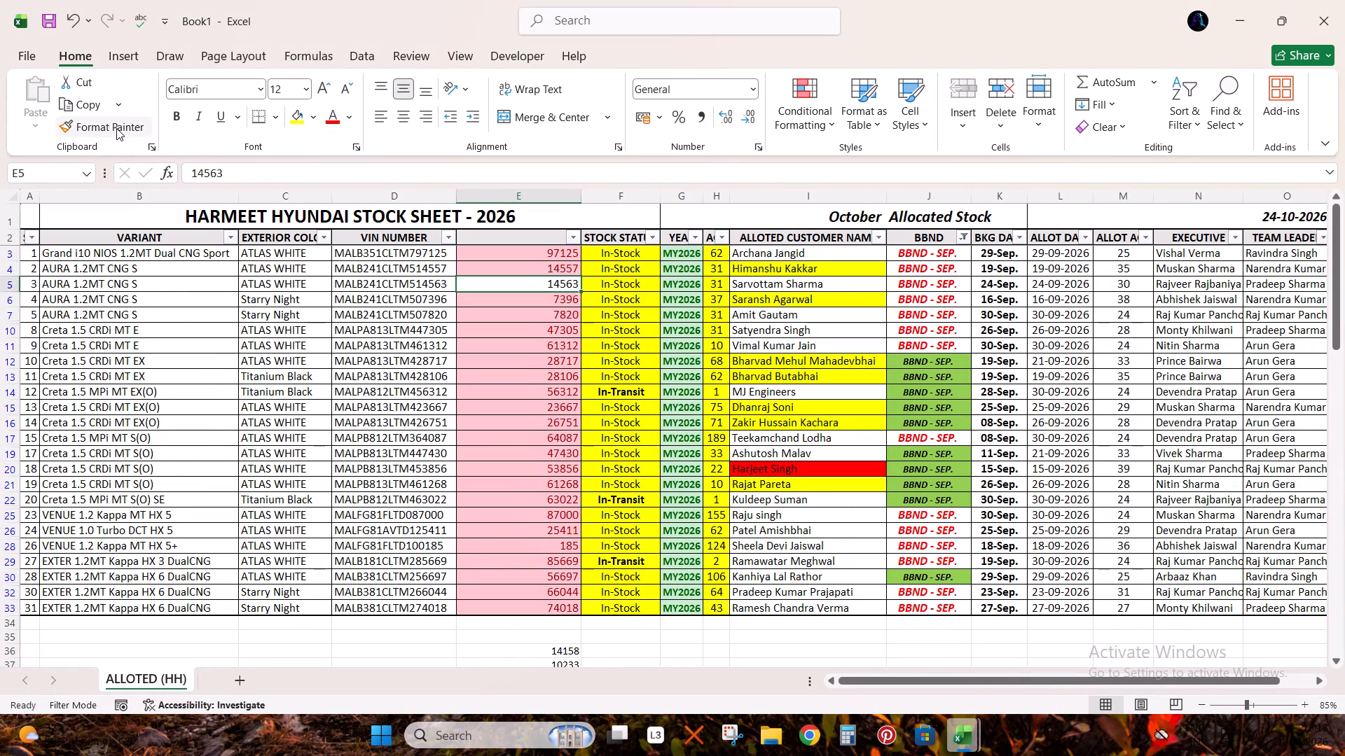
# Search the stock sheet for every occurrence of 14563, taken from sales report cell U3.
pyautogui.scroll(-6, 635, 497)
pyautogui.hotkey('alt', 'Tab')
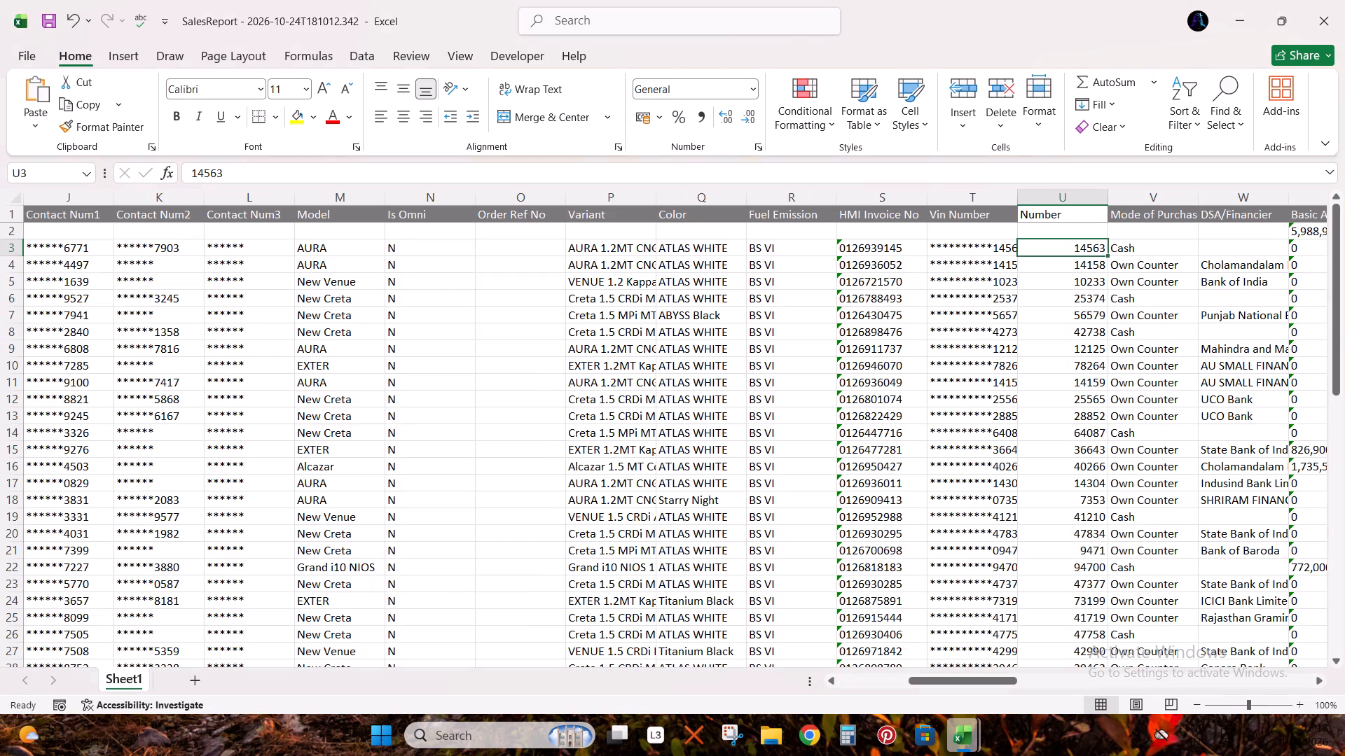
pyautogui.hotkey('alt', 'Tab')
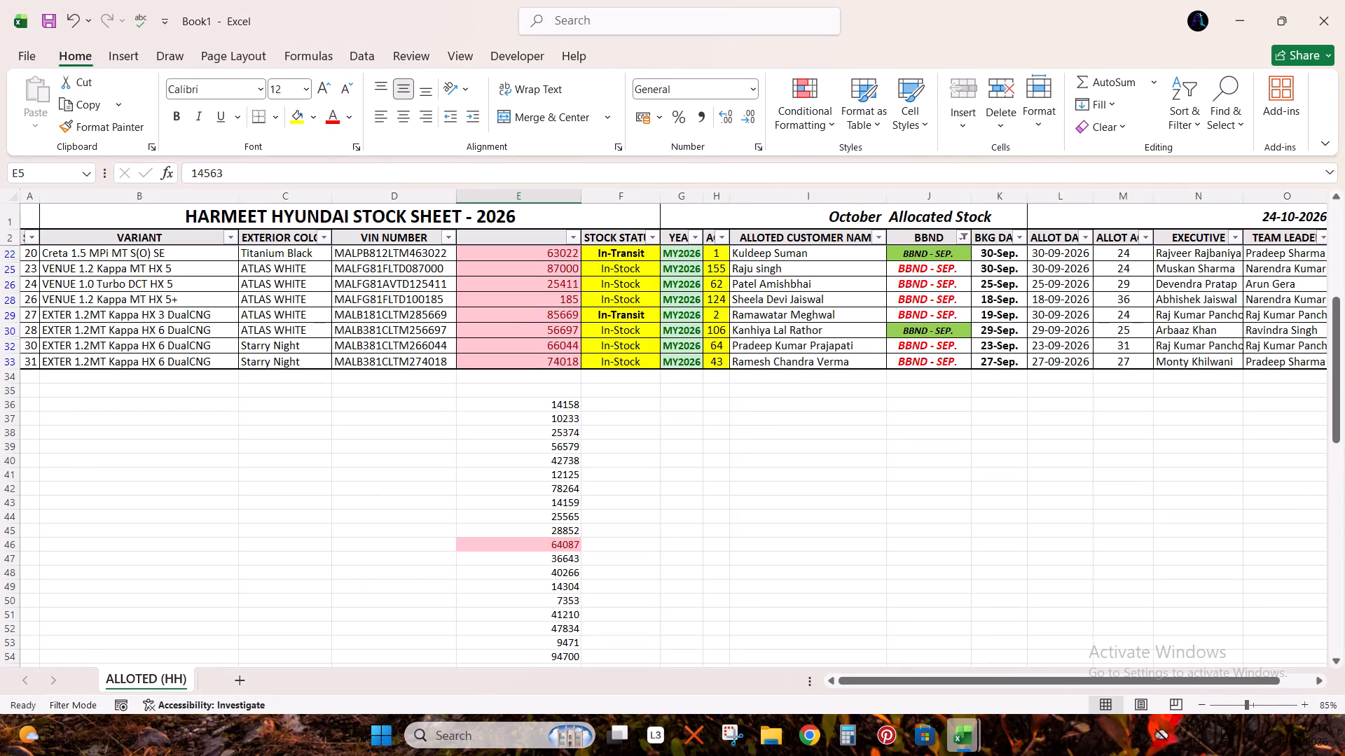
pyautogui.hotkey('alt', 'Tab')
pyautogui.hotkey('ctrl', 'c')
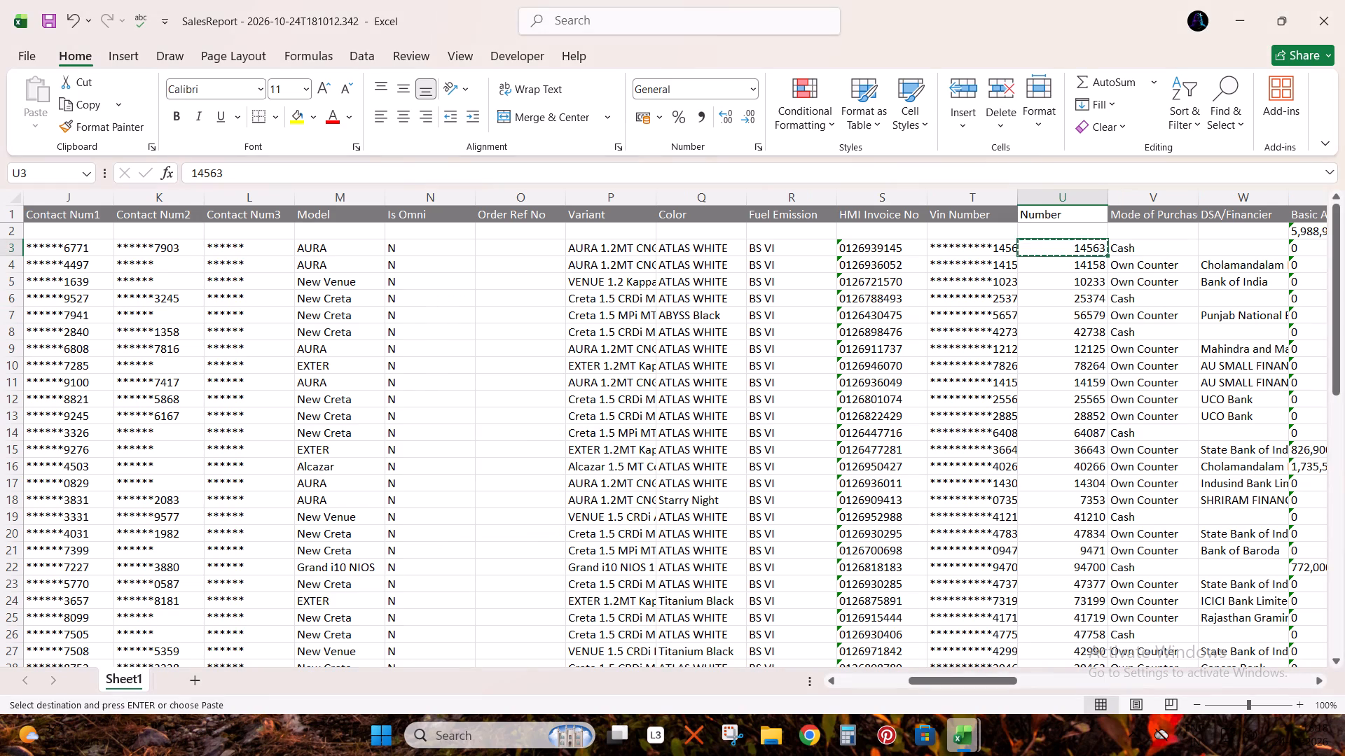
pyautogui.hotkey('alt', 'Tab')
pyautogui.click(645, 463)
pyautogui.hotkey('ctrl', 'f')
pyautogui.hotkey('ctrl', 'v')
pyautogui.press('Return')
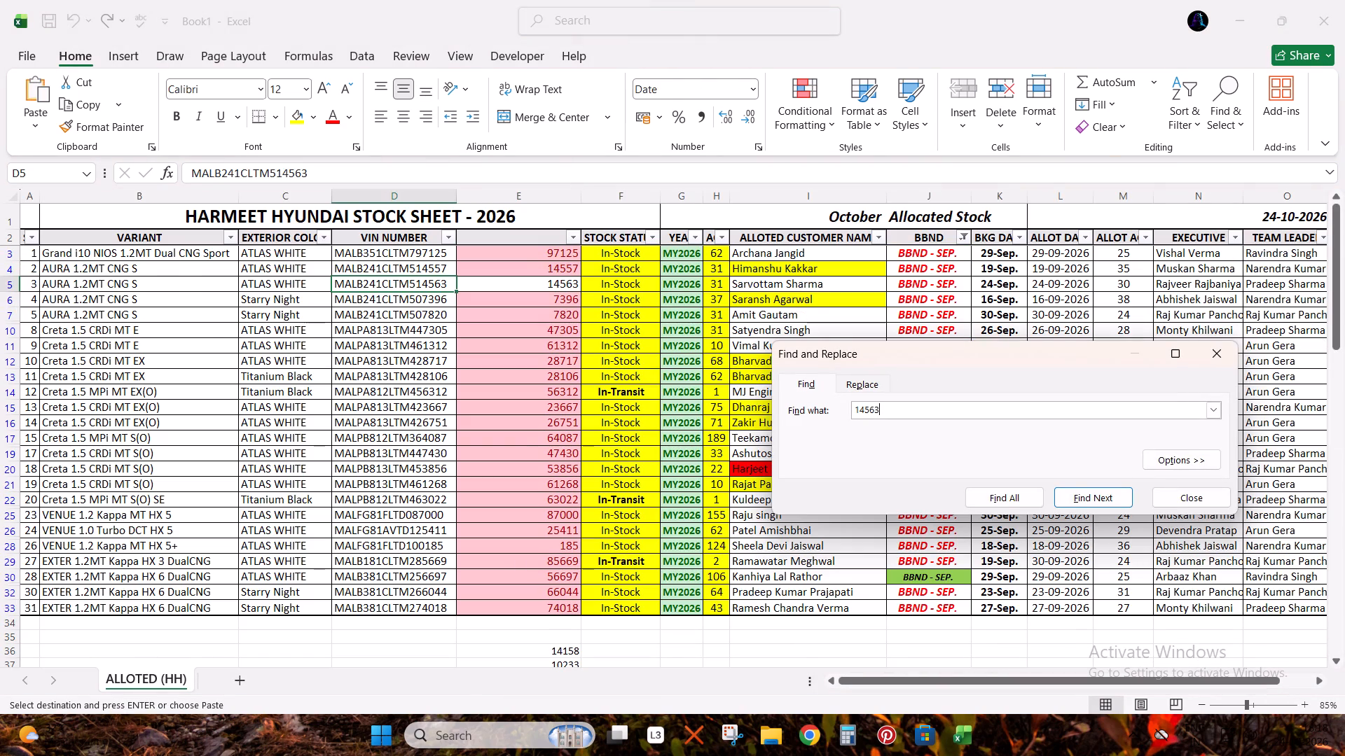
pyautogui.press('Return')
pyautogui.press('Return')
pyautogui.press('Return')
pyautogui.press('Return')
pyautogui.press('Return')
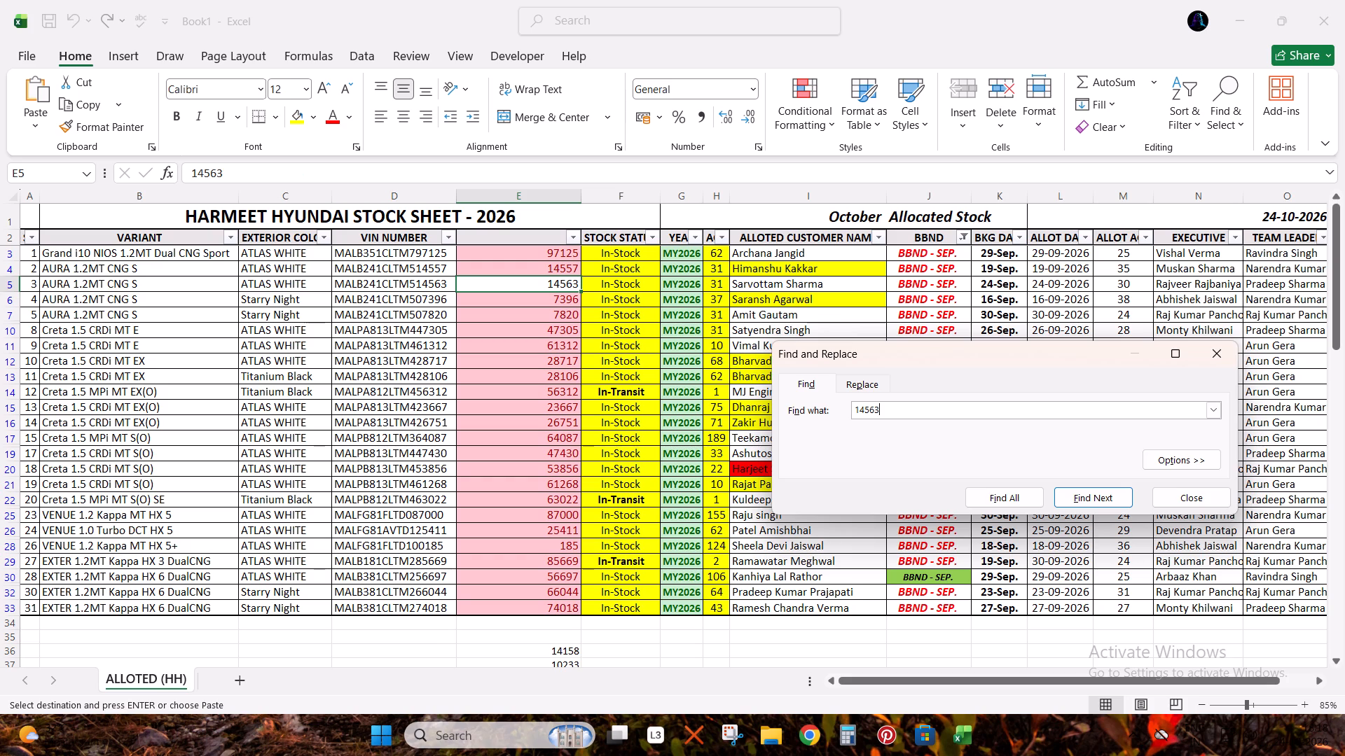
pyautogui.press('Return')
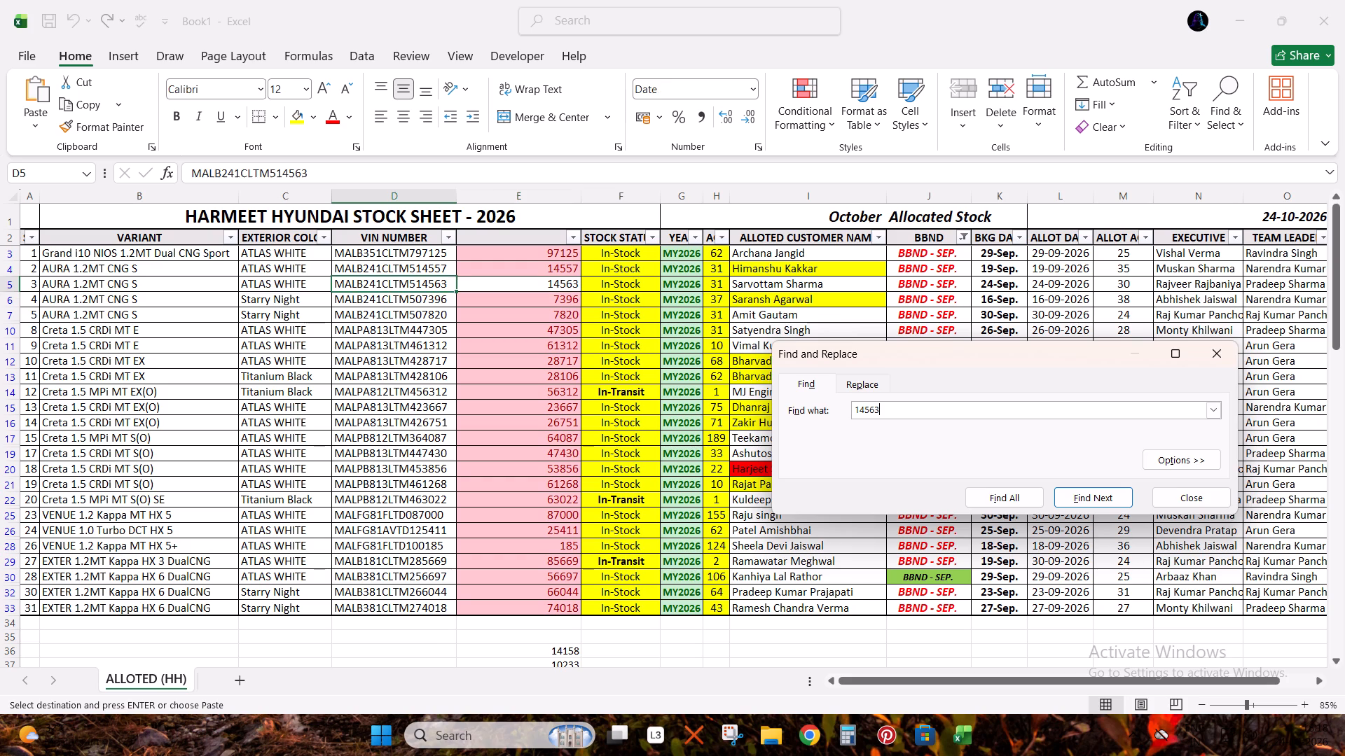
pyautogui.press('Escape')
pyautogui.press('Escape')
# Search the entire sales report for 14563, copied from stock sheet cell E5.
pyautogui.scroll(-4, 590, 423)
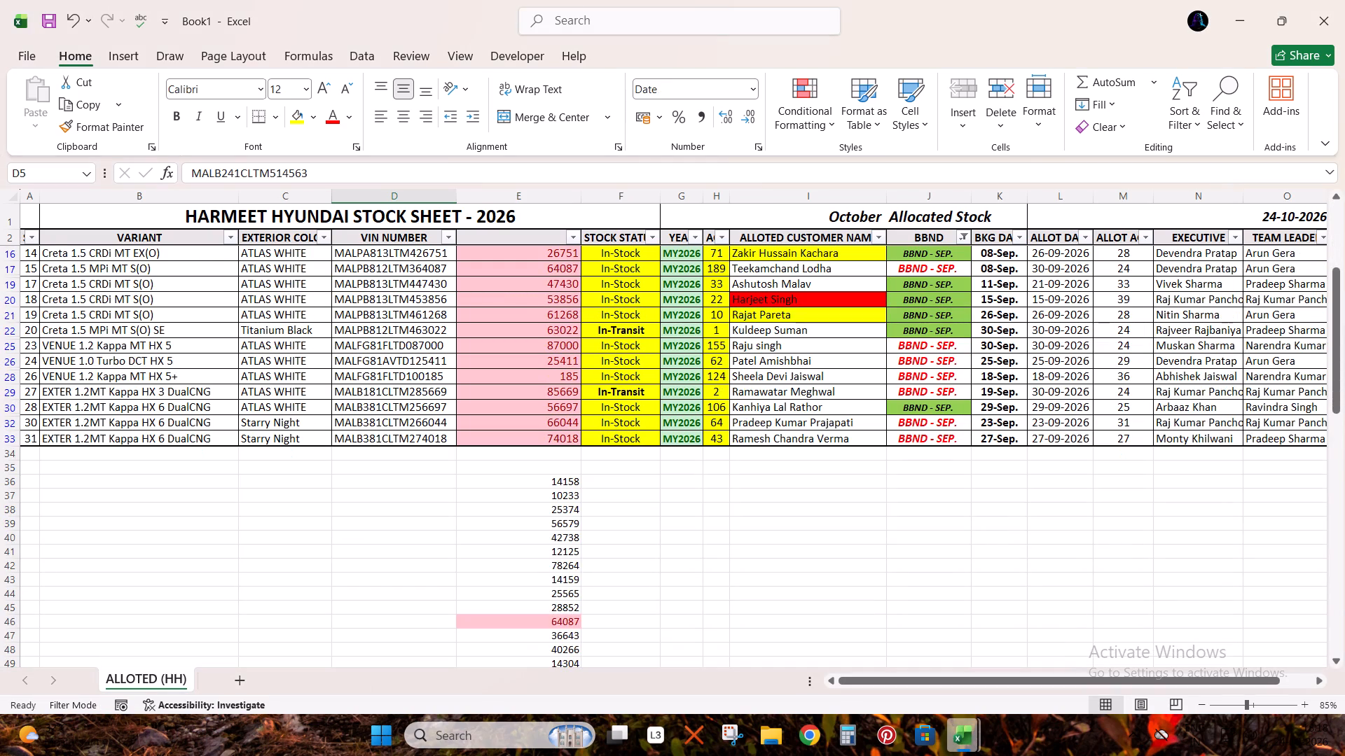
pyautogui.hotkey('alt', 'Tab')
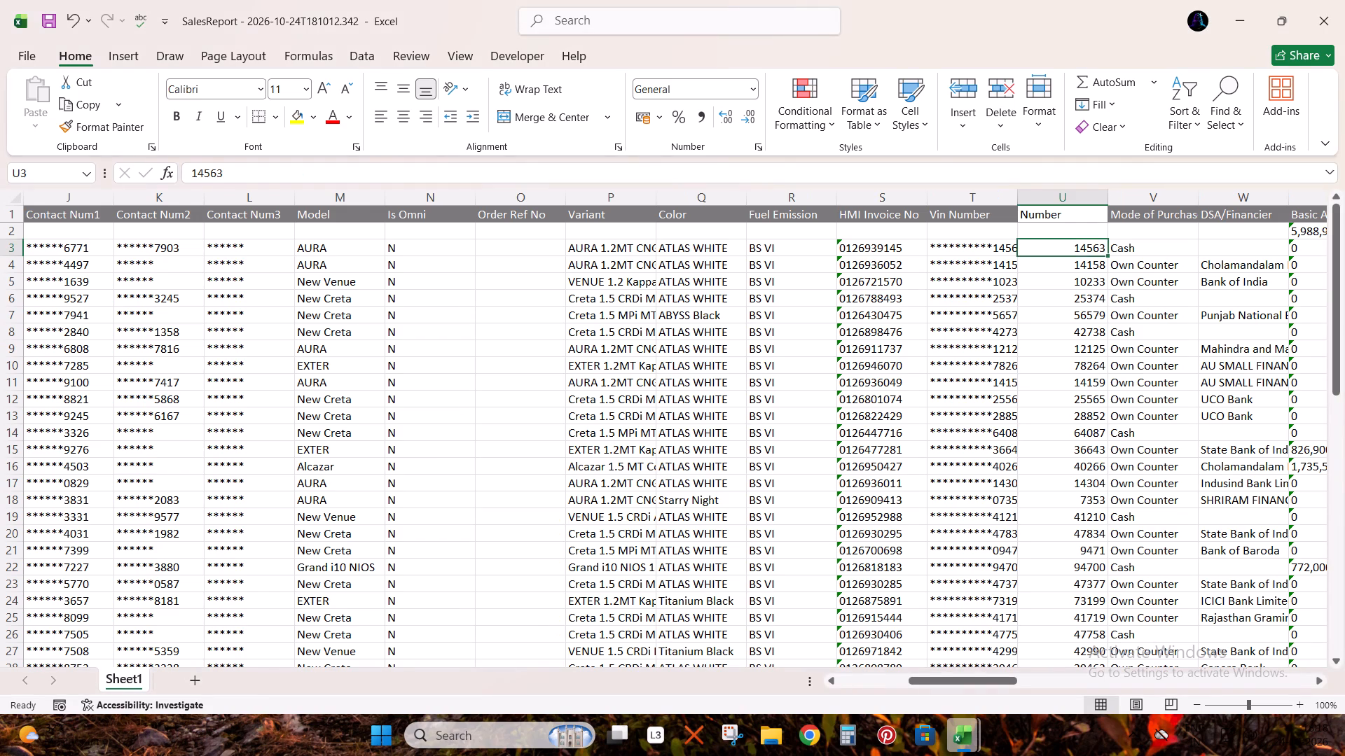
pyautogui.hotkey('alt', 'Tab')
pyautogui.scroll(7, 454, 424)
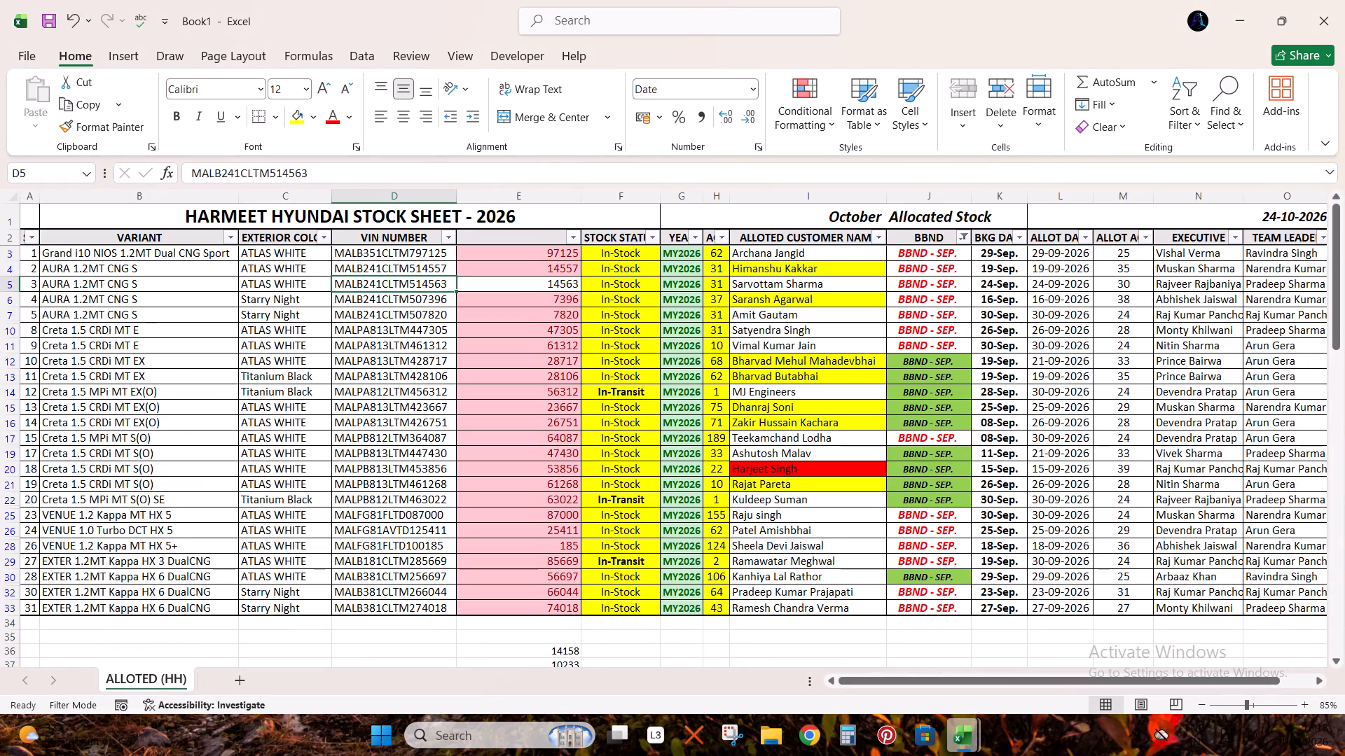
pyautogui.click(527, 285)
pyautogui.hotkey('ctrl', 'c')
pyautogui.hotkey('alt', 'Tab')
pyautogui.click(350, 412)
pyautogui.hotkey('ctrl', 'f')
pyautogui.hotkey('ctrl', 'v')
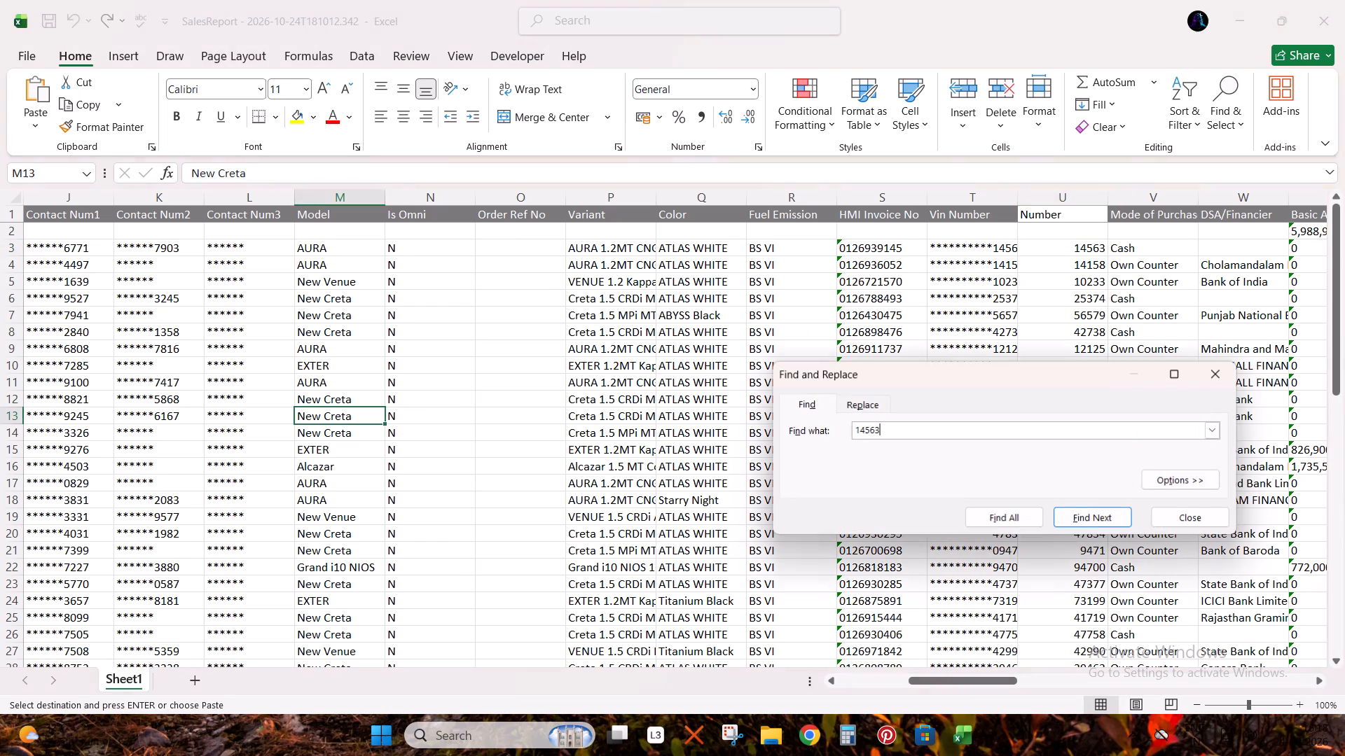
pyautogui.press('Return')
pyautogui.press('Return')
pyautogui.press('Return')
pyautogui.press('Return')
pyautogui.press('Return')
pyautogui.press('Return')
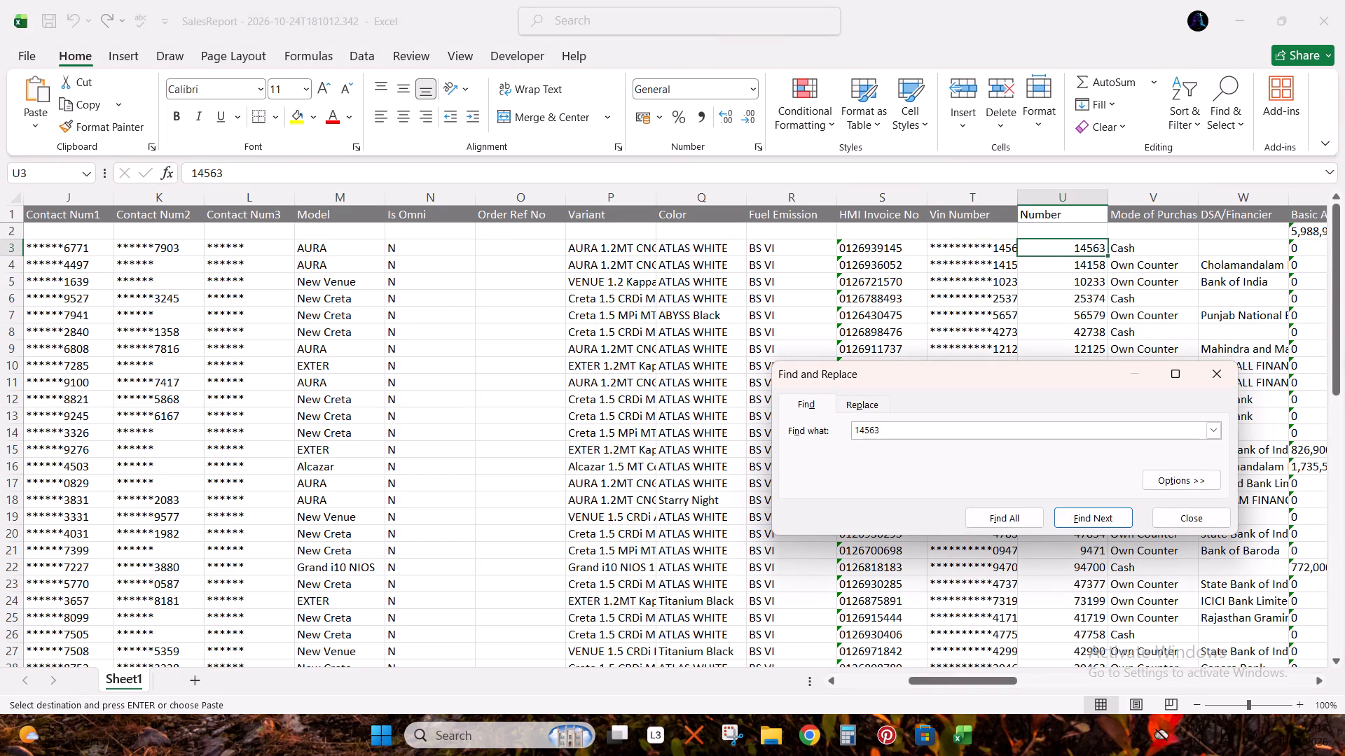
pyautogui.press('Return')
pyautogui.press('Return')
pyautogui.press('Escape')
pyautogui.press('Escape')
pyautogui.press('Escape')
# Select row 3 of the sales report and compare it with stock sheet row 5.
pyautogui.hotkey('shift', 'space')
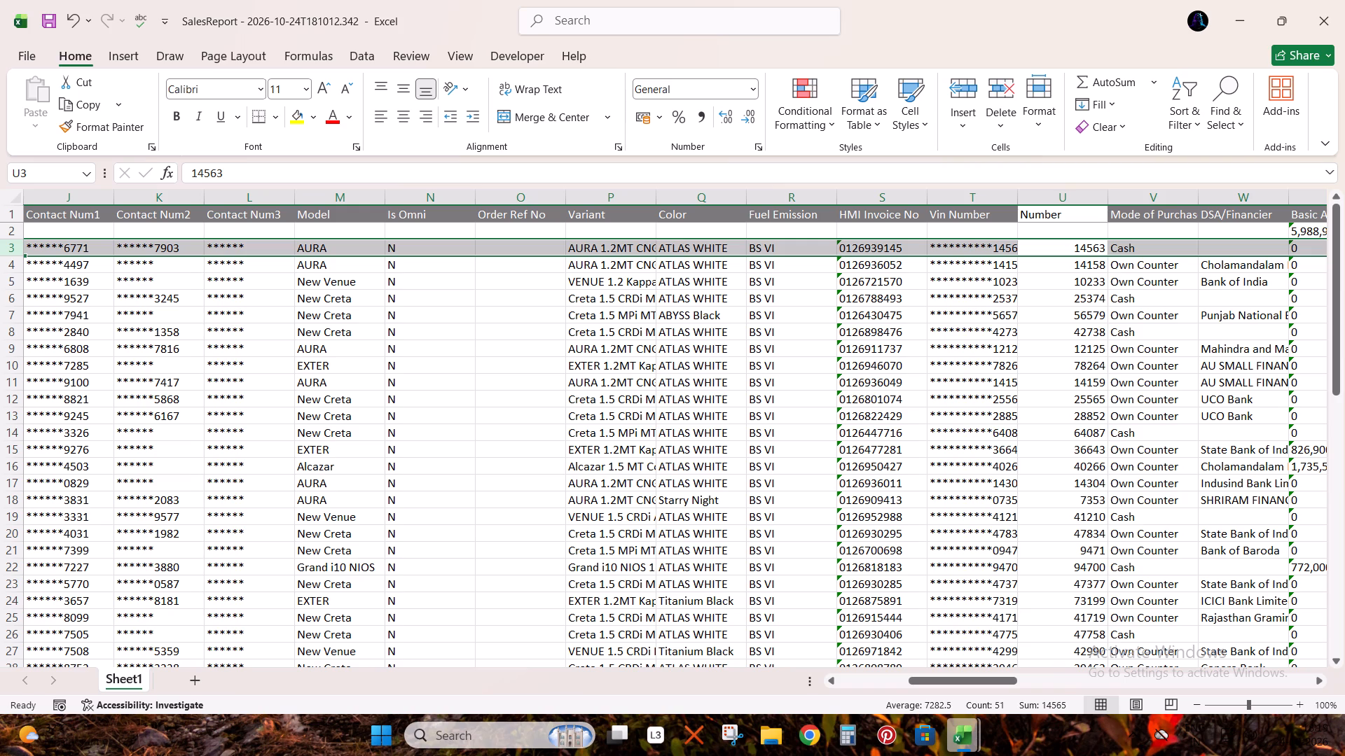
pyautogui.hotkey('alt', 'Tab')
pyautogui.scroll(1, 482, 349)
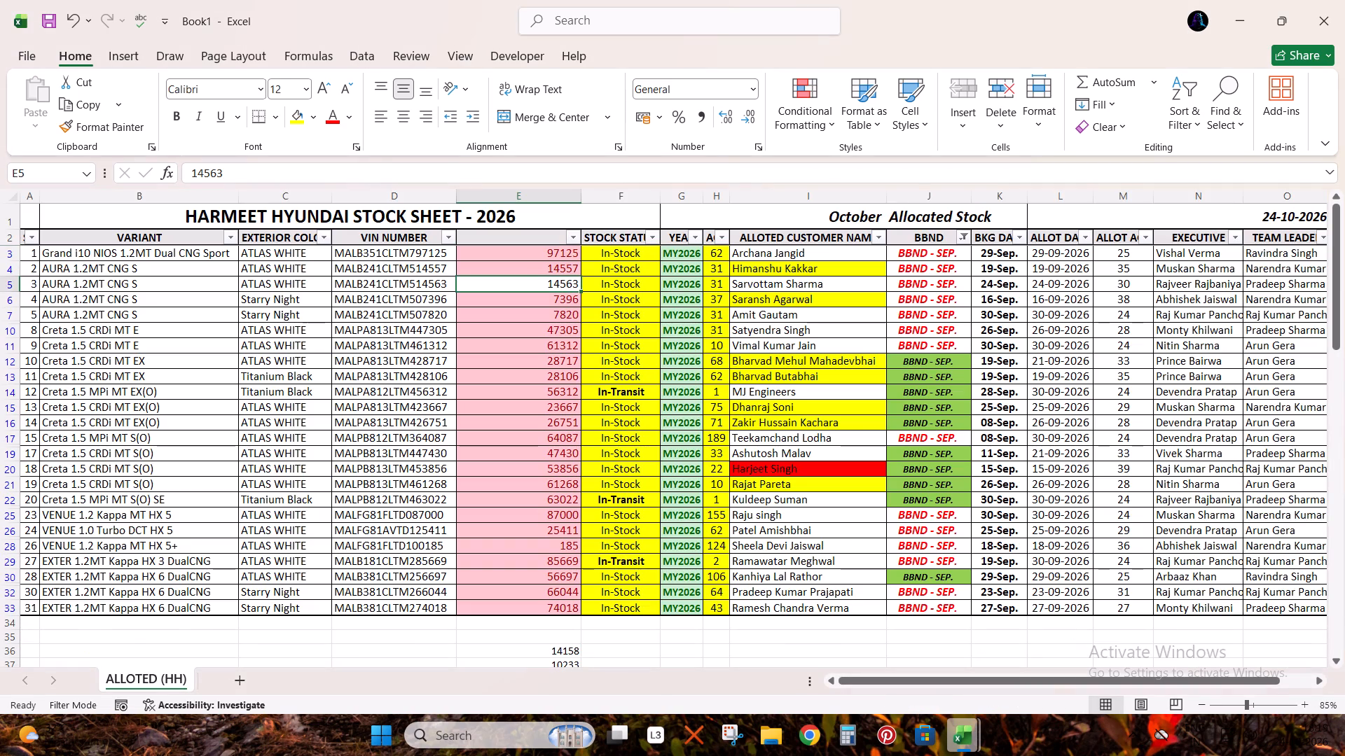
pyautogui.scroll(1, 482, 349)
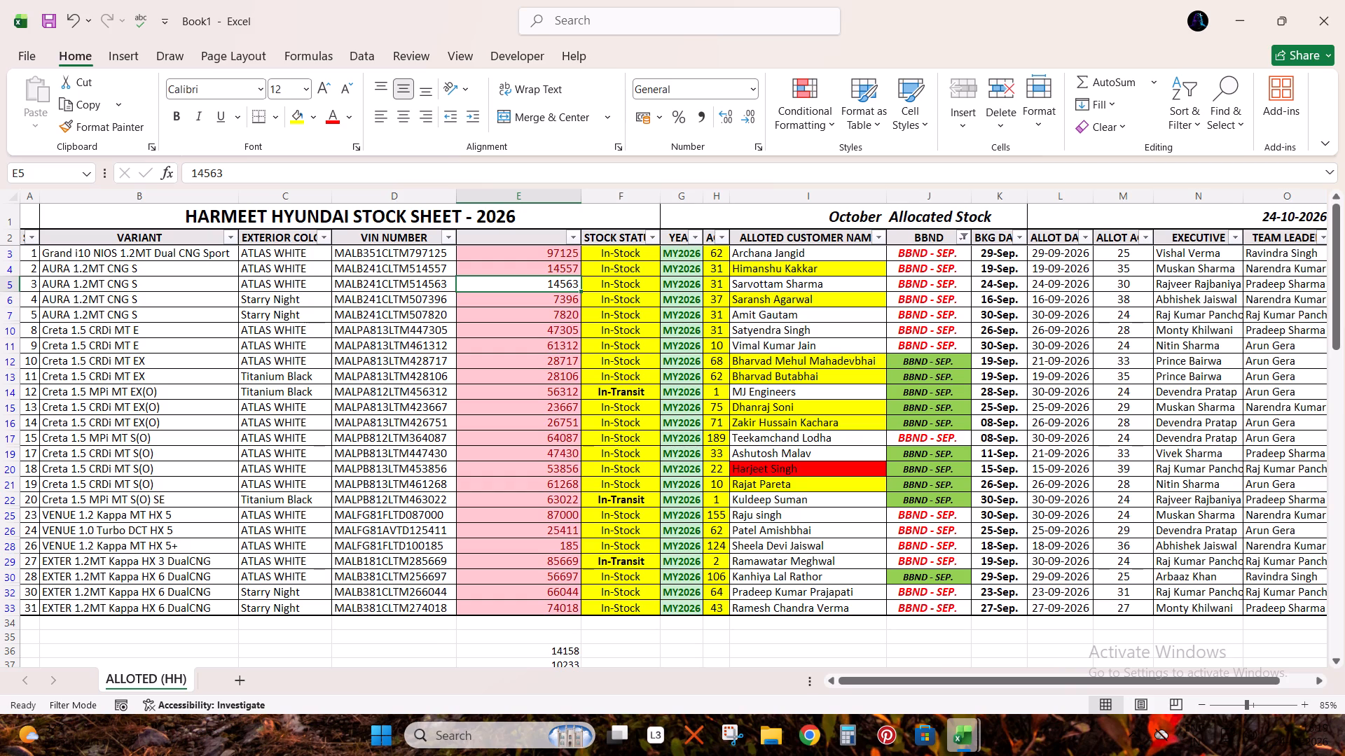
pyautogui.hotkey('alt', 'Tab')
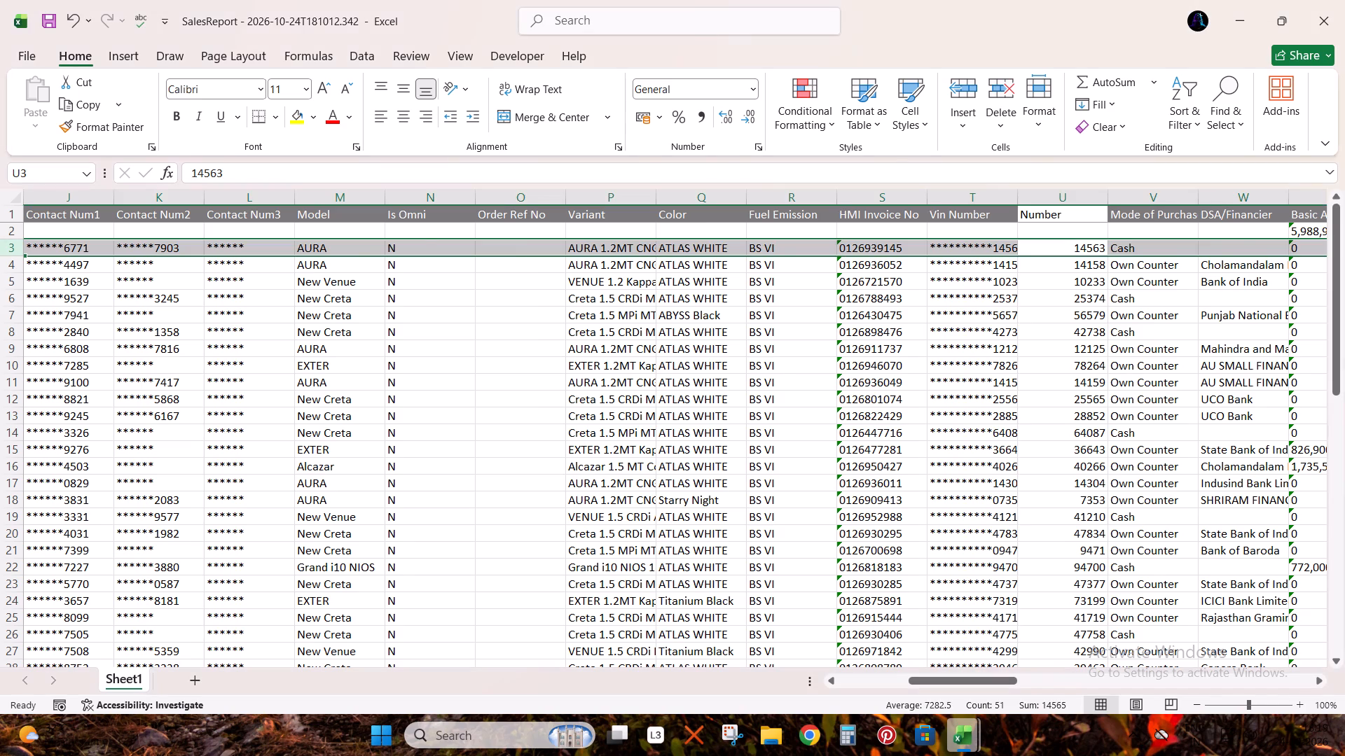
pyautogui.hotkey('alt', 'Tab')
pyautogui.scroll(2, 590, 288)
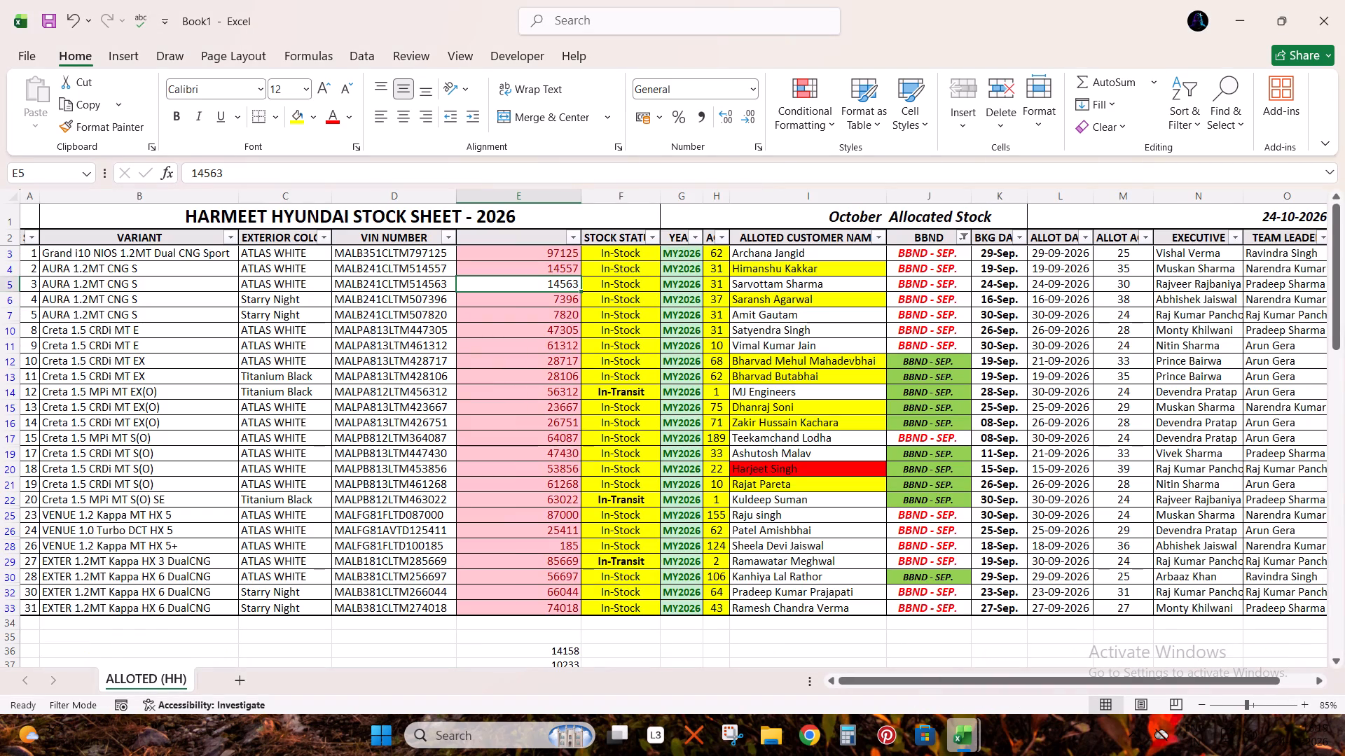
# Copy the Number values U3:U62 from the sales report and paste them over the stock sheet's comparison list starting at E36.
pyautogui.hotkey('alt', 'Tab')
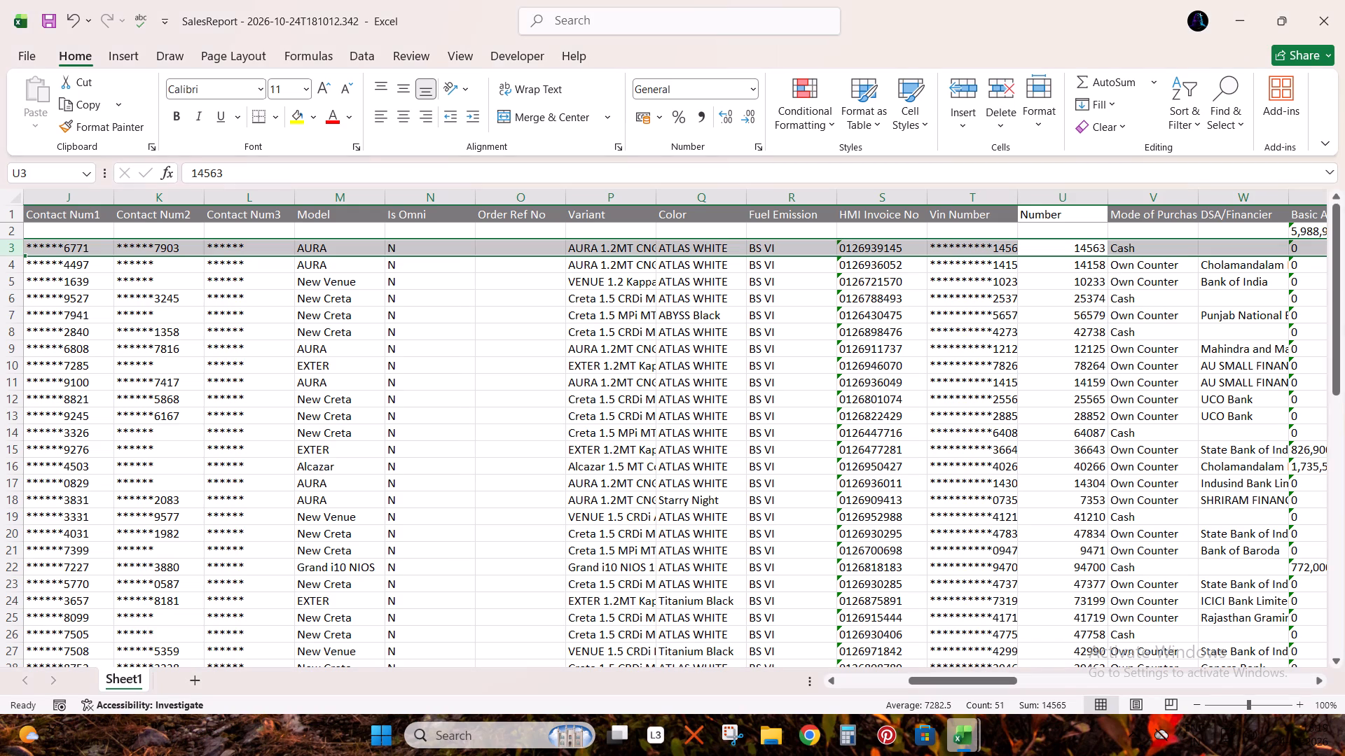
pyautogui.click(1054, 227)
pyautogui.press('Down')
pyautogui.hotkey('ctrl', 'shift', 'Down')
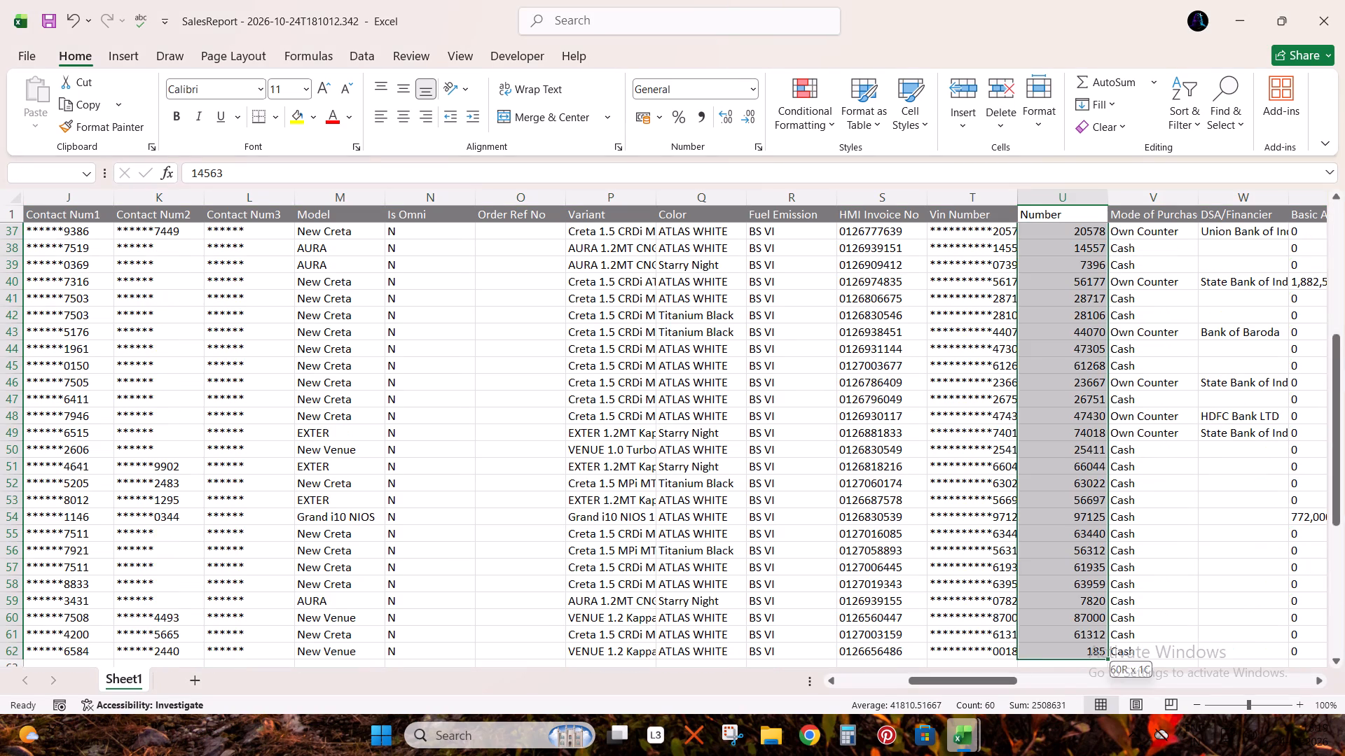
pyautogui.hotkey('ctrl', 'c')
pyautogui.hotkey('alt', 'Tab')
pyautogui.press('Down')
pyautogui.press('Down')
pyautogui.hotkey('ctrl', 'Down')
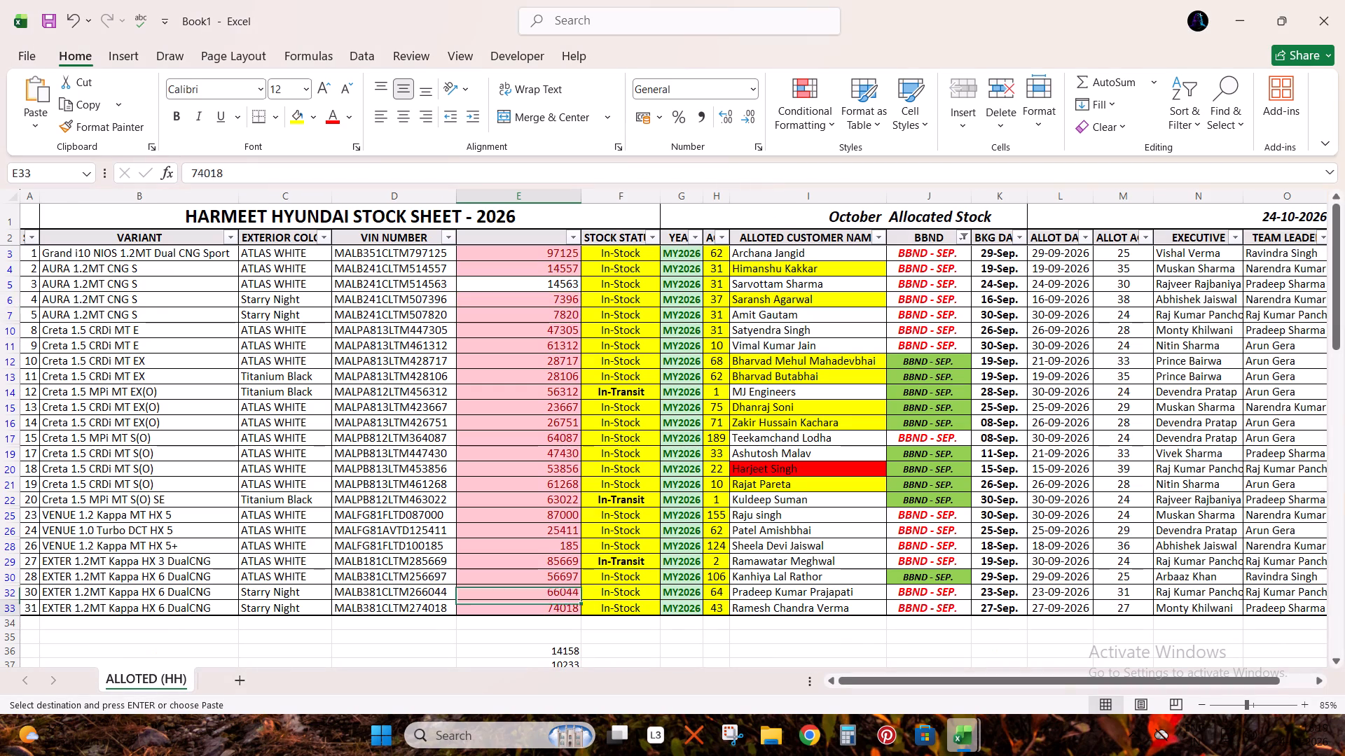
pyautogui.press('Down')
pyautogui.press('Down')
pyautogui.press('Down')
pyautogui.hotkey('ctrl', 'v')
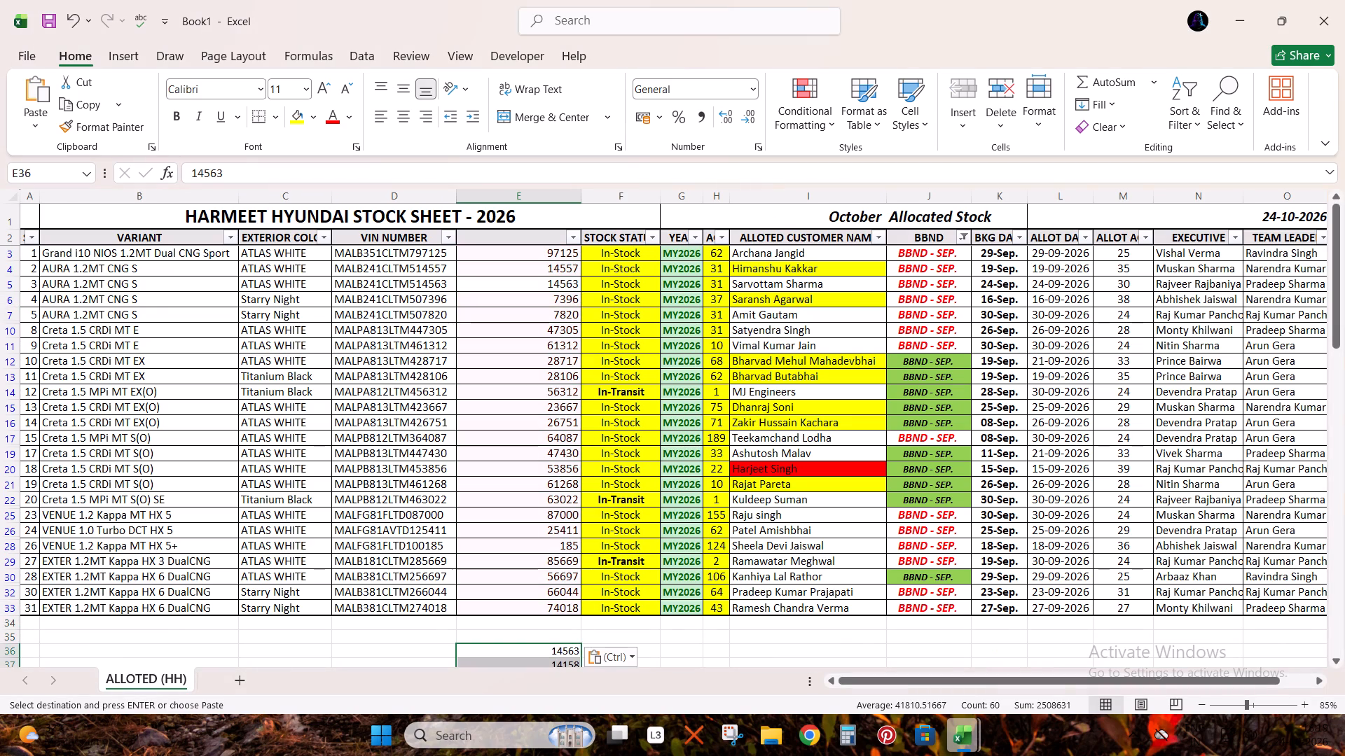
# Highlight duplicate values across the stock sheet's entire column E with a light red fill.
pyautogui.hotkey('ctrl', 'space')
pyautogui.click(518, 200)
pyautogui.click(811, 105)
pyautogui.click(848, 143)
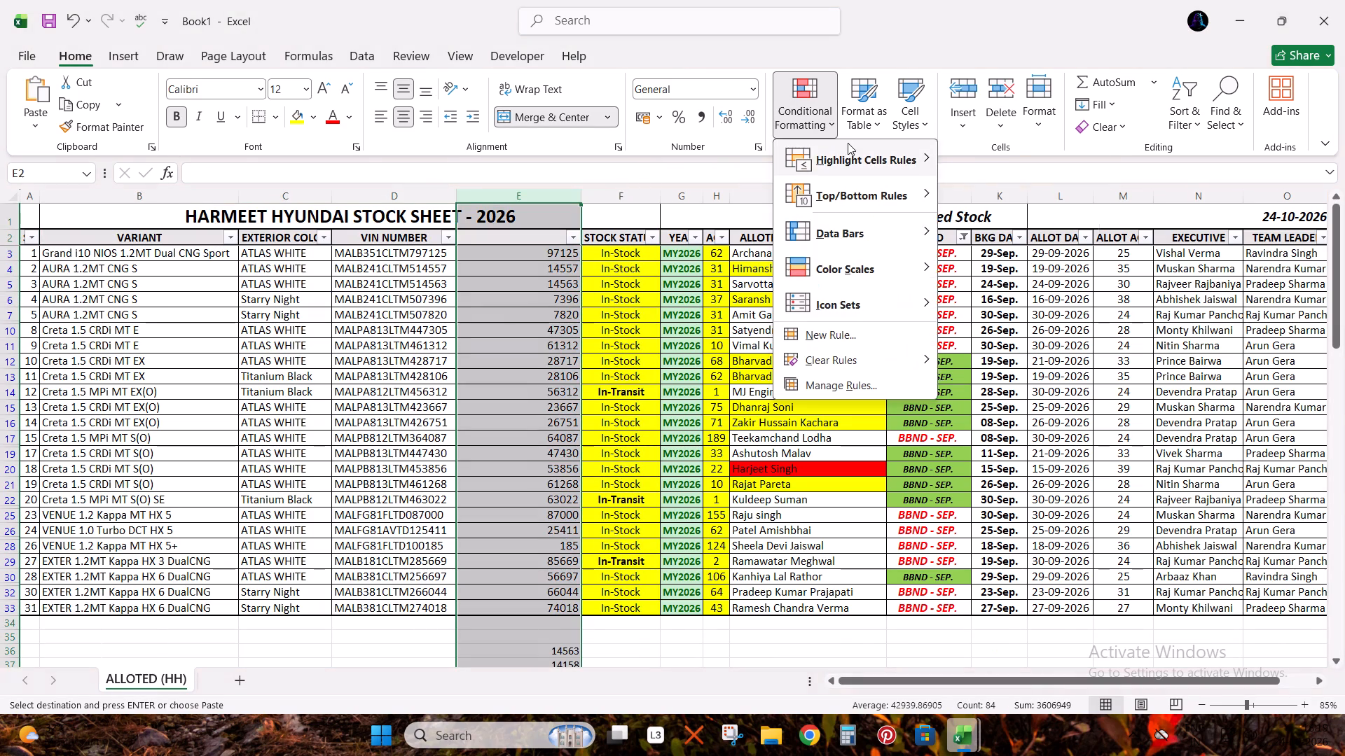
pyautogui.click(988, 357)
pyautogui.press('Return')
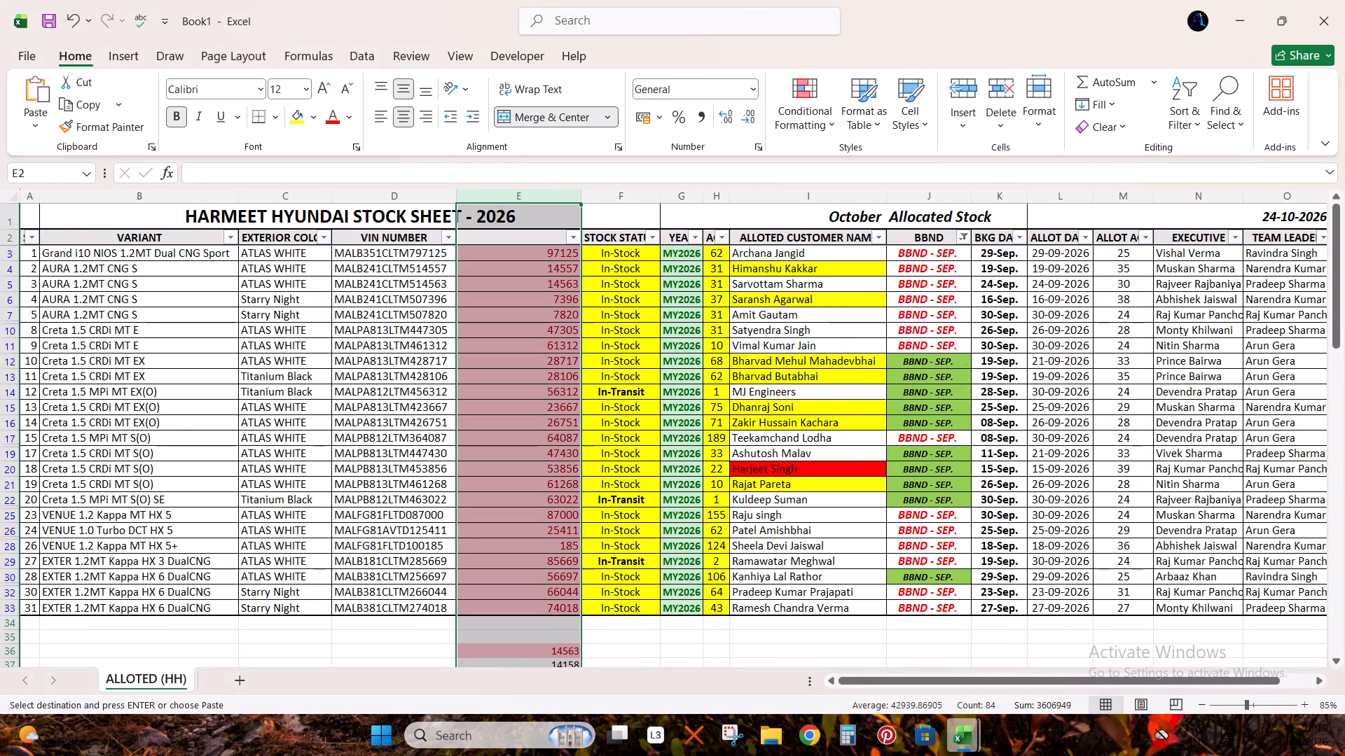
# Clear the stock sheet's BBND filter and reapply AutoFilter to the header labels in row 2.
pyautogui.hotkey('ctrl', 'Up')
pyautogui.press('Down')
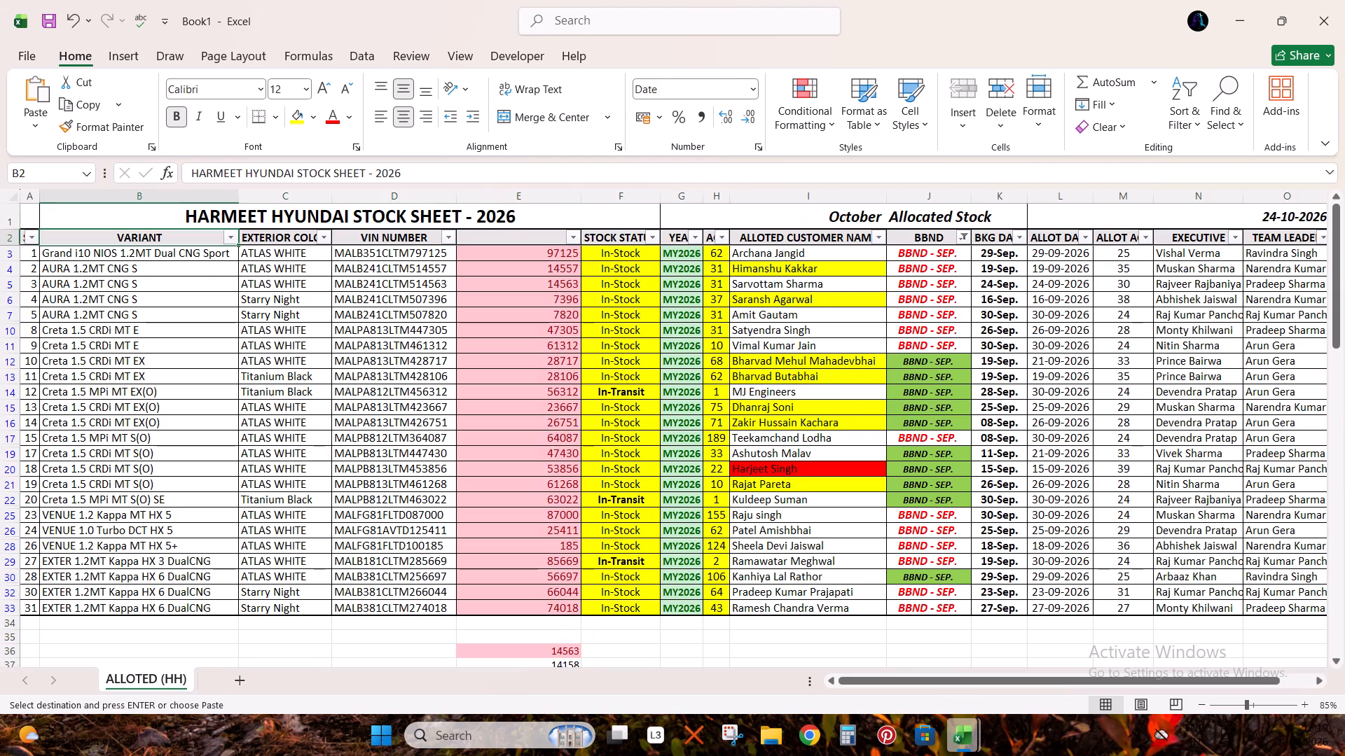
pyautogui.press('Right')
pyautogui.press('Down')
pyautogui.press('Right')
pyautogui.press('Up')
pyautogui.press('Right')
pyautogui.press('Right')
pyautogui.press('Down')
pyautogui.press('Right')
pyautogui.press('Right')
pyautogui.press('Right')
pyautogui.press('Up')
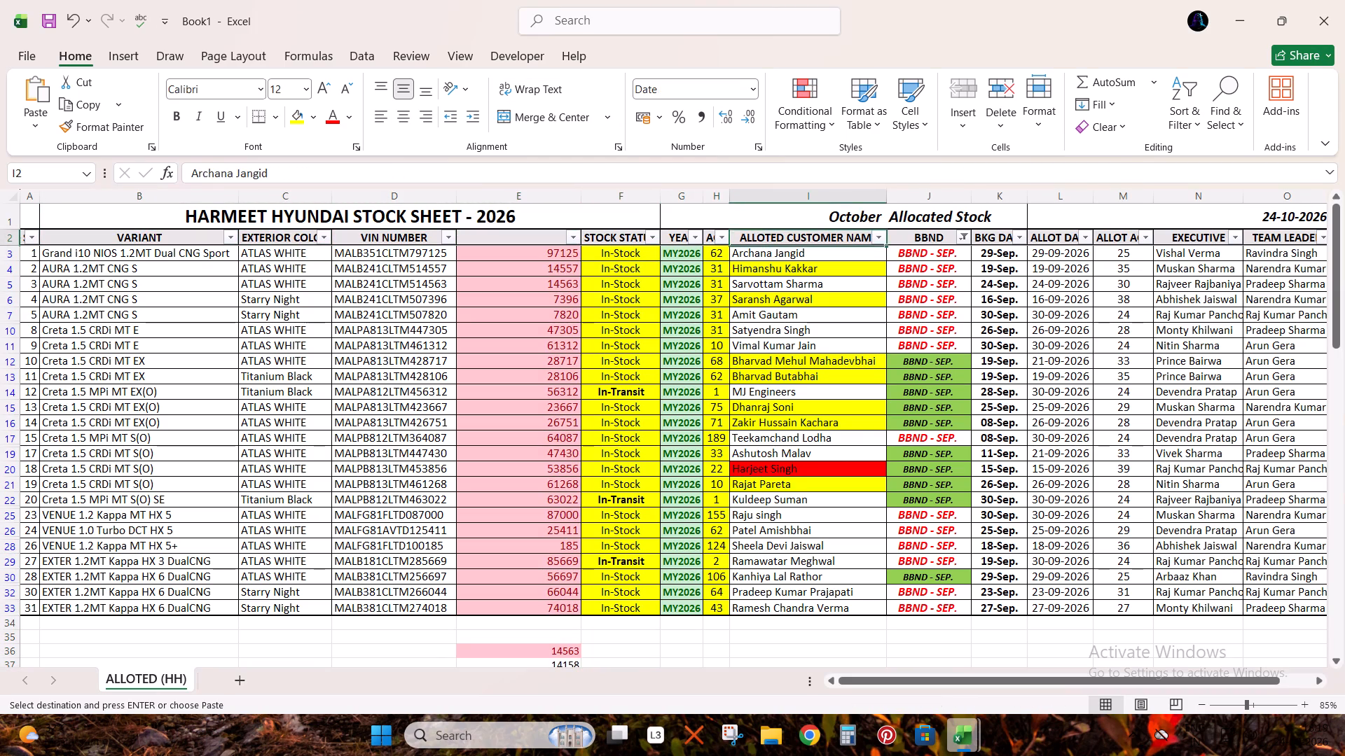
pyautogui.press('Right')
pyautogui.hotkey('ctrl', 'shift', 'l')
pyautogui.hotkey('ctrl', 'shift', 'l')
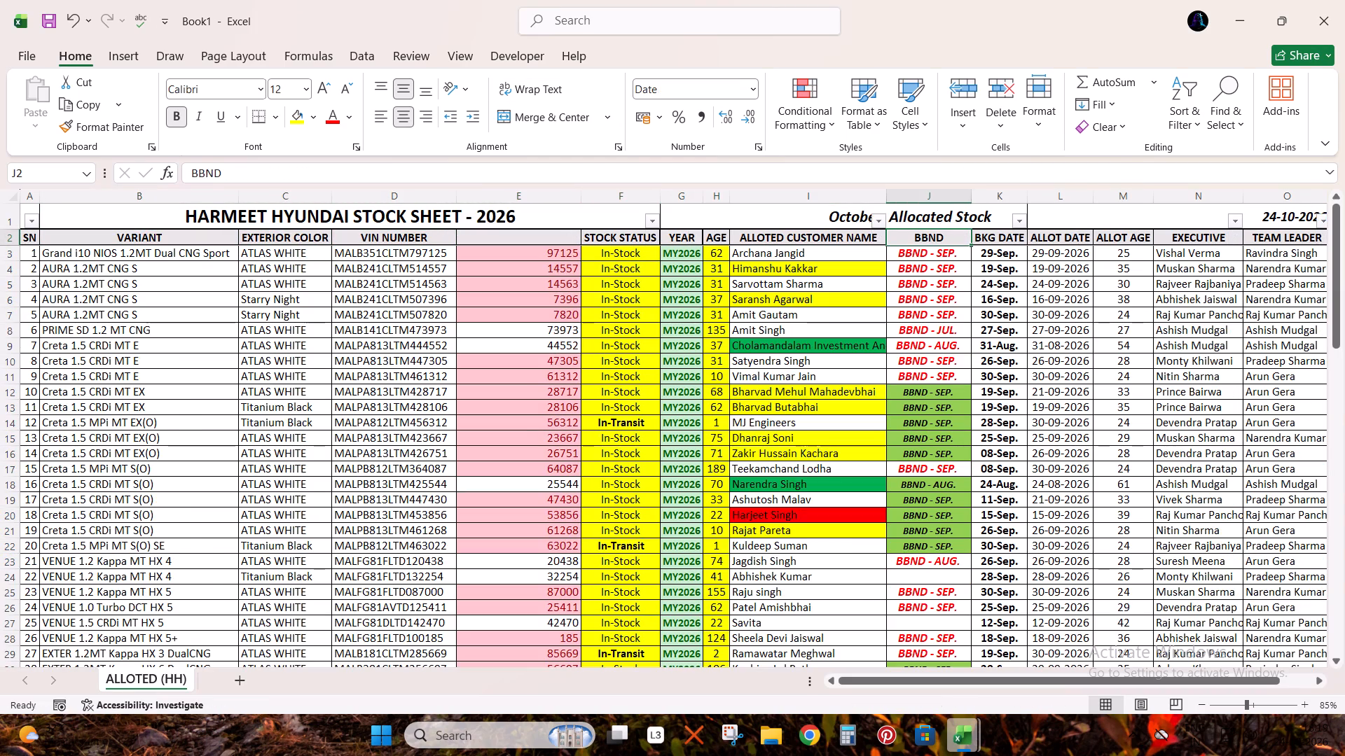
pyautogui.press('Escape')
pyautogui.hotkey('shift', 'space')
pyautogui.hotkey('ctrl', 'shift', 'l')
pyautogui.hotkey('ctrl', 'shift', 'l')
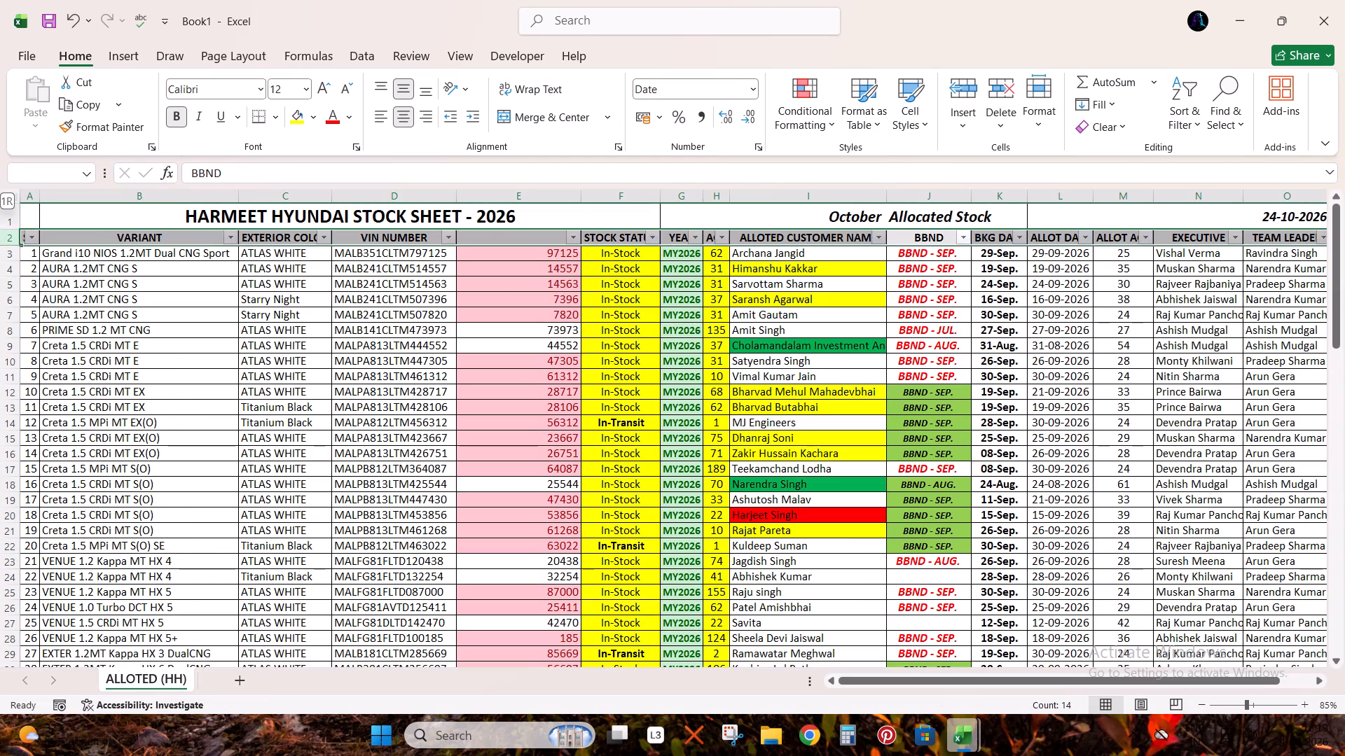
# Filter stock sheet column E by the light red cell color and check the count of the filtered entries.
pyautogui.press('Left')
pyautogui.press('Left')
pyautogui.press('Left')
pyautogui.press('Left')
pyautogui.press('Left')
pyautogui.hotkey('alt', 'Down')
pyautogui.press('Down')
pyautogui.press('Down')
pyautogui.press('Down')
pyautogui.press('Down')
pyautogui.press('Down')
pyautogui.press('Down')
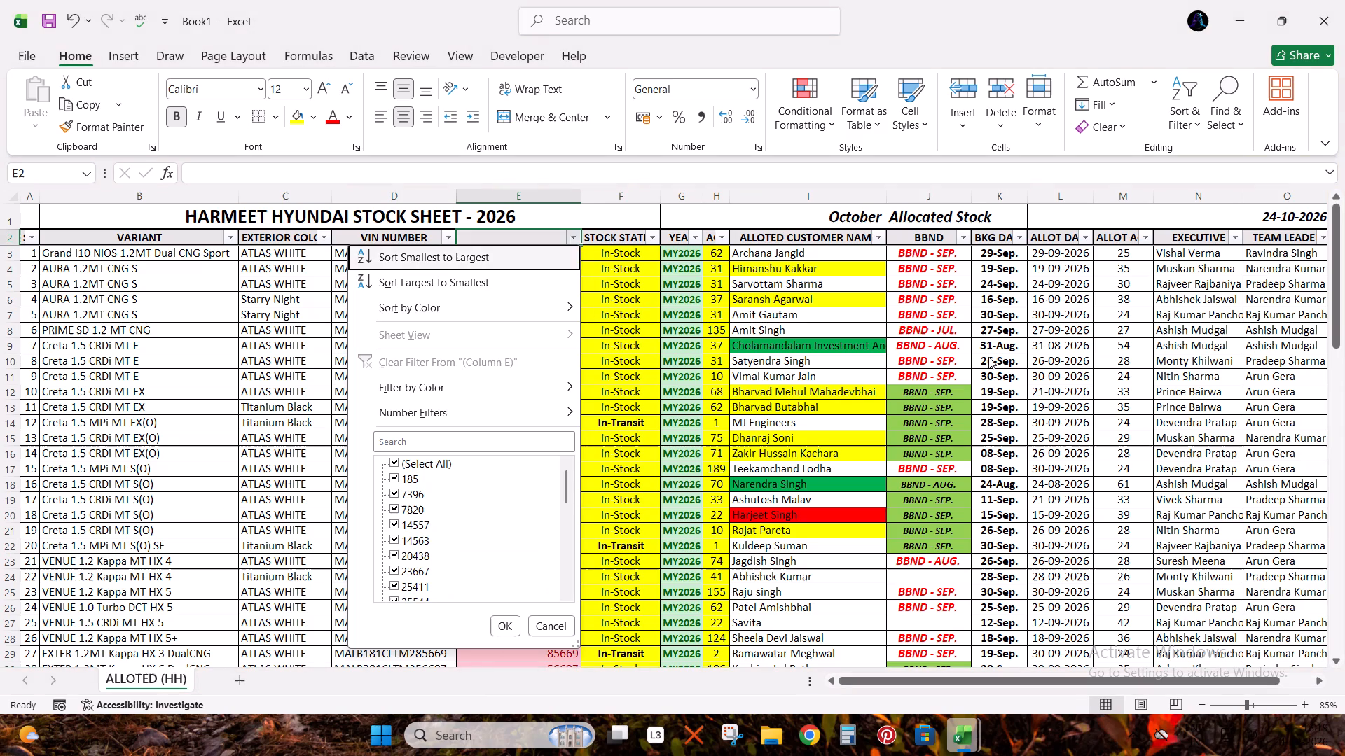
pyautogui.press('Down')
pyautogui.press('Up')
pyautogui.press('Right')
pyautogui.press('Down')
pyautogui.press('Up')
pyautogui.press('Return')
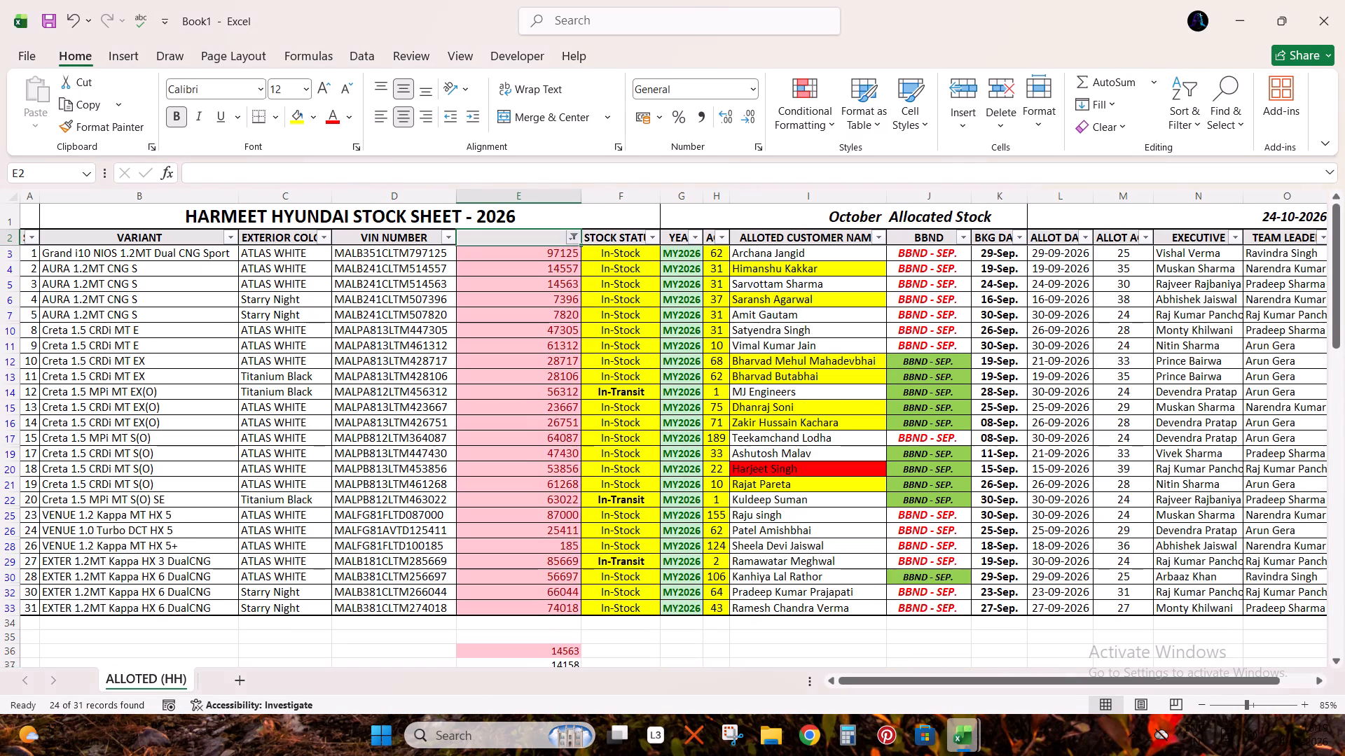
pyautogui.press('Down')
pyautogui.hotkey('ctrl', 'shift', 'Down')
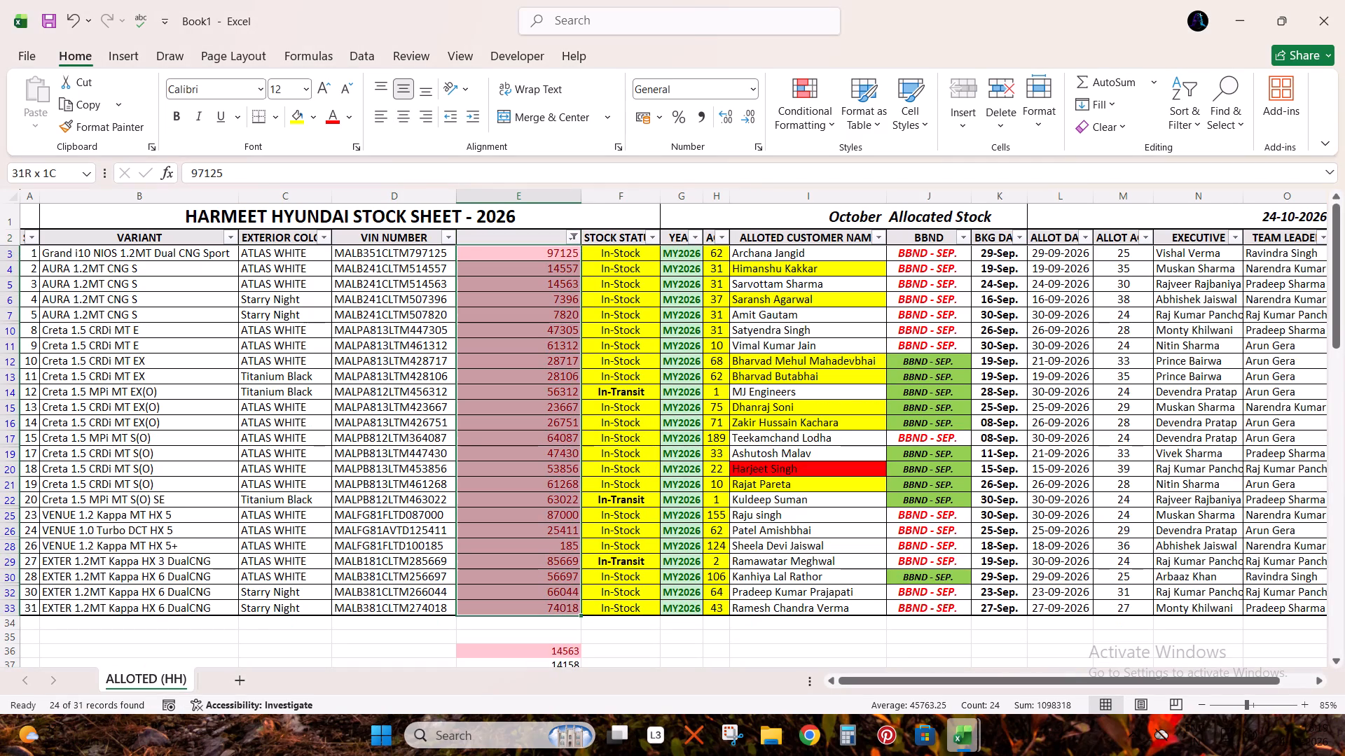
pyautogui.press('Right')
pyautogui.press('Up')
pyautogui.press('Down')
pyautogui.press('Left')
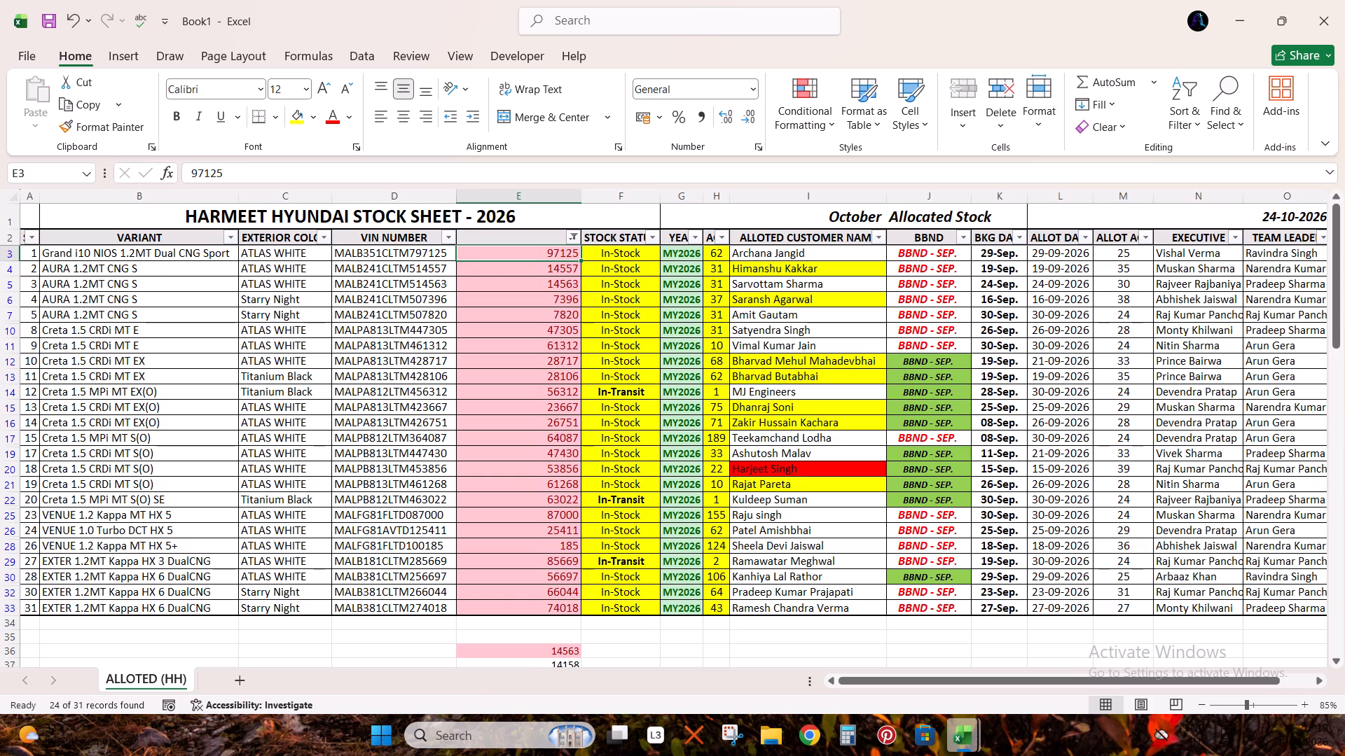
# Reset the row 2 filters, filter the BBND column by sep, and check the count of the filtered entries.
pyautogui.press('Right')
pyautogui.press('Up')
pyautogui.press('Right')
pyautogui.press('Right')
pyautogui.press('Right')
pyautogui.press('Right')
pyautogui.press('Right')
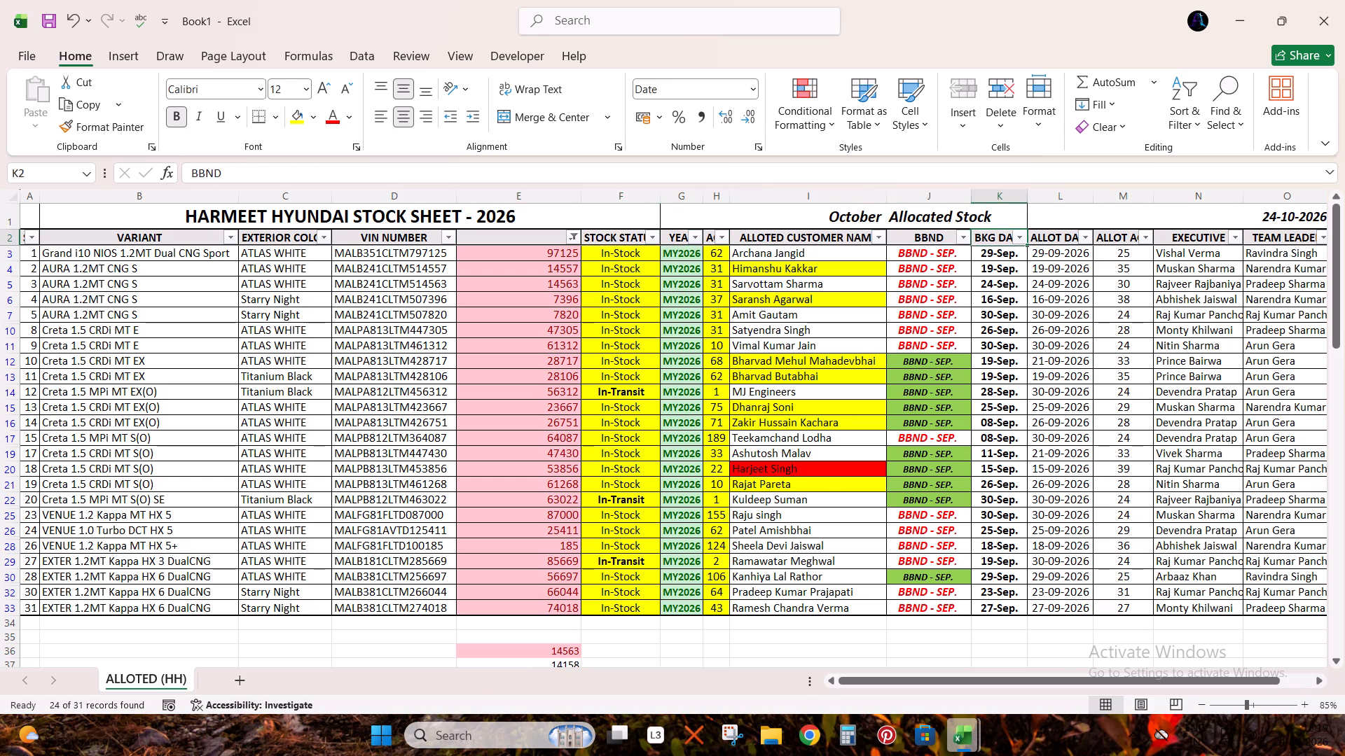
pyautogui.press('Left')
pyautogui.hotkey('alt', 'Down')
pyautogui.press('Escape')
pyautogui.hotkey('shift', 'space')
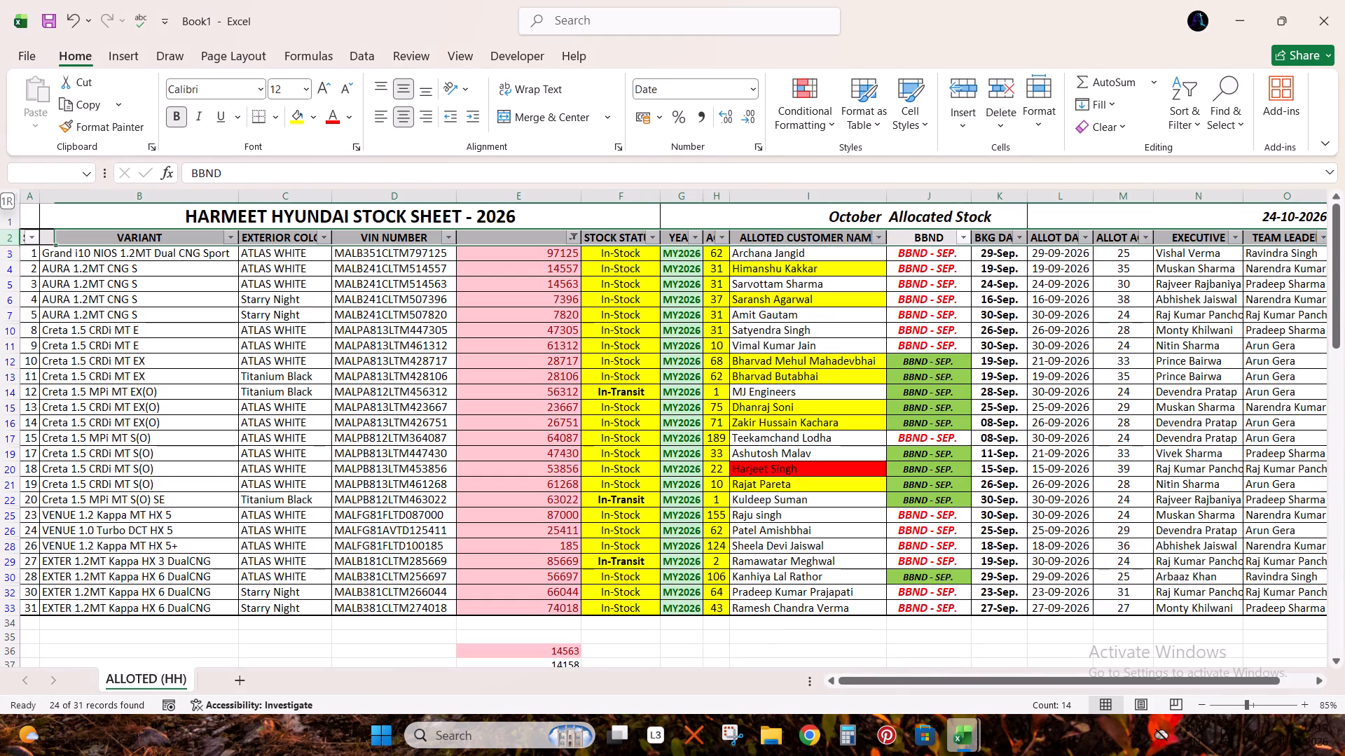
pyautogui.hotkey('ctrl', 'shift', 'l')
pyautogui.hotkey('ctrl', 'shift', 'l')
pyautogui.hotkey('alt', 'Down')
pyautogui.press('Down')
pyautogui.press('Down')
pyautogui.press('Down')
pyautogui.press('Down')
pyautogui.press('Down')
pyautogui.press('Down')
pyautogui.press('Down')
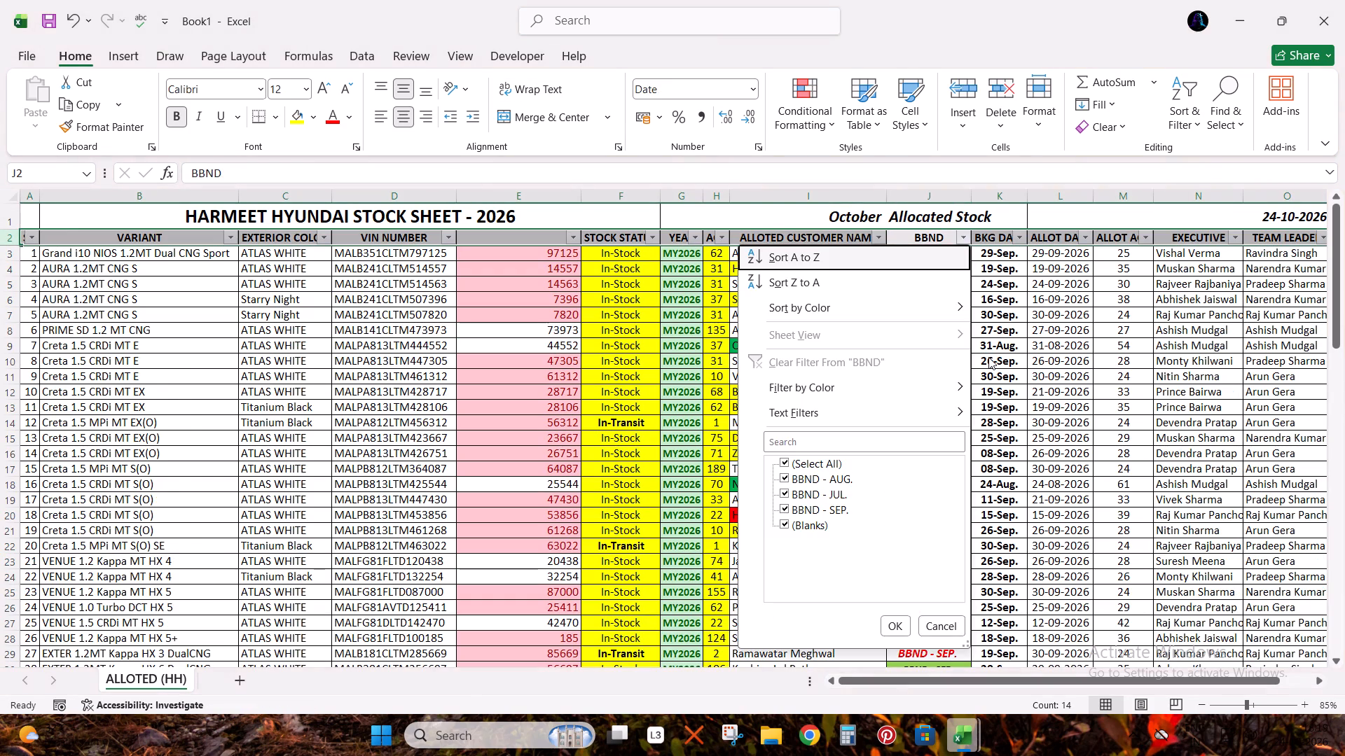
pyautogui.press('Down')
pyautogui.write('sep')
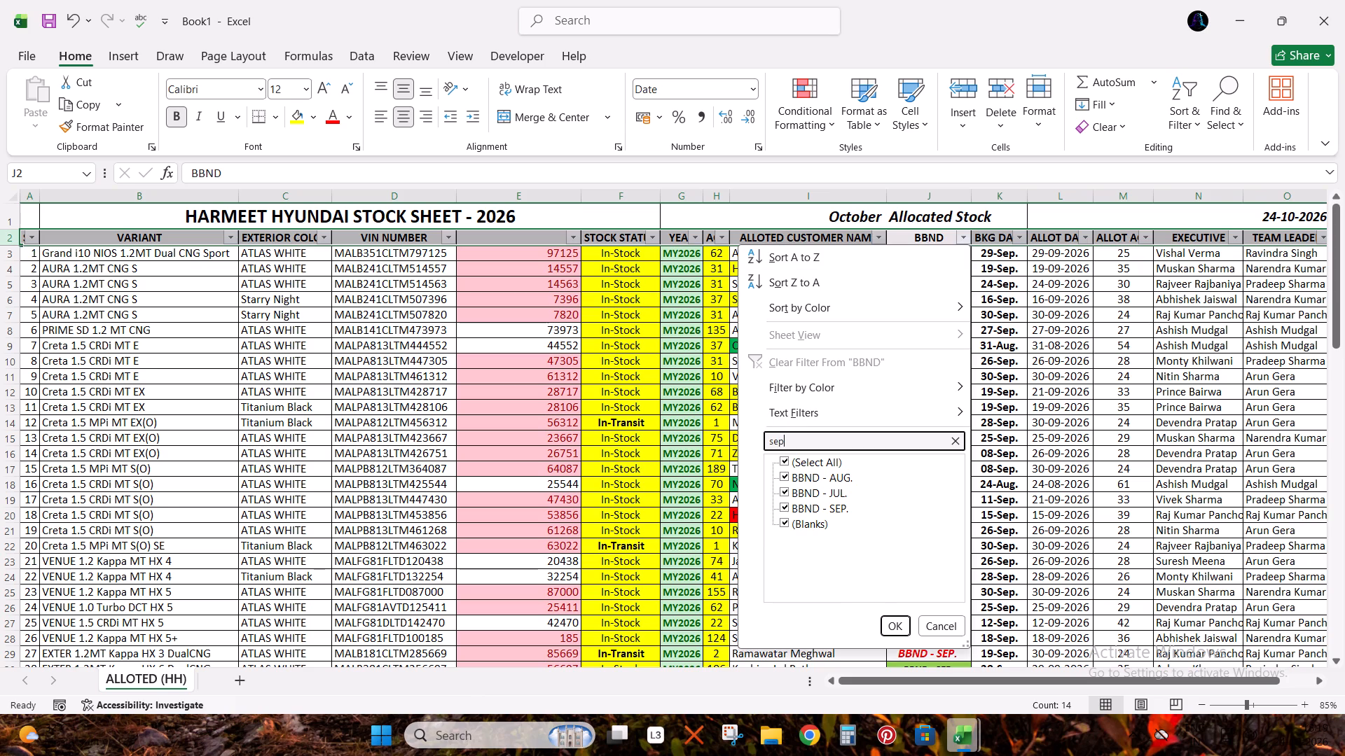
pyautogui.press('Return')
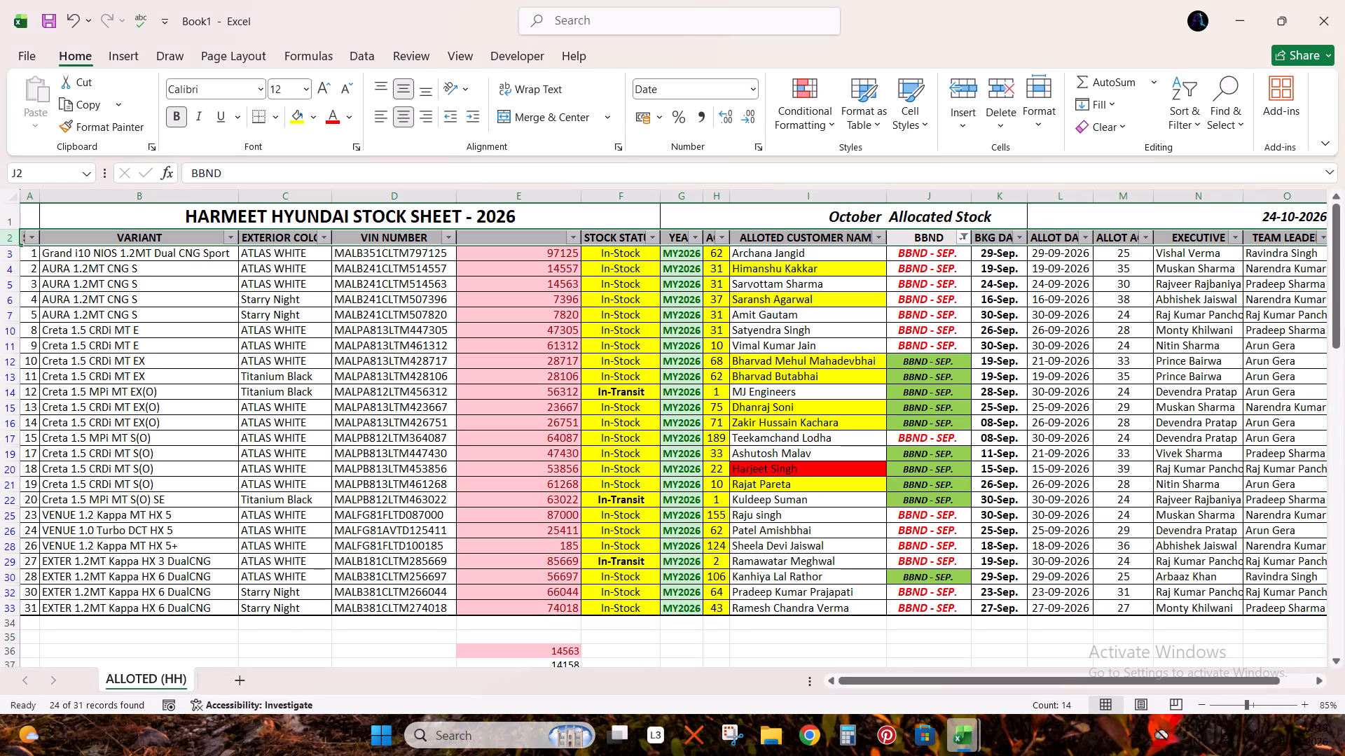
pyautogui.press('Down')
pyautogui.hotkey('ctrl', 'shift', 'Down')
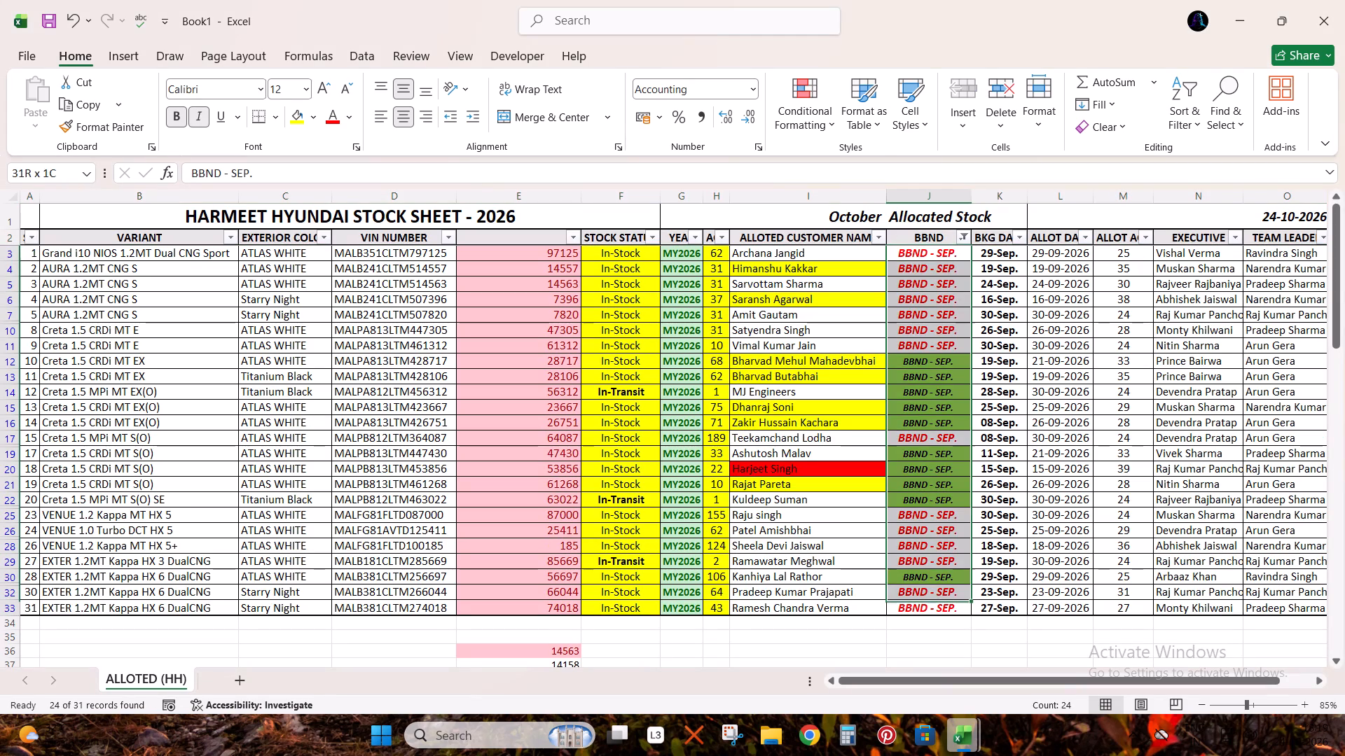
pyautogui.press('Up')
pyautogui.press('Down')
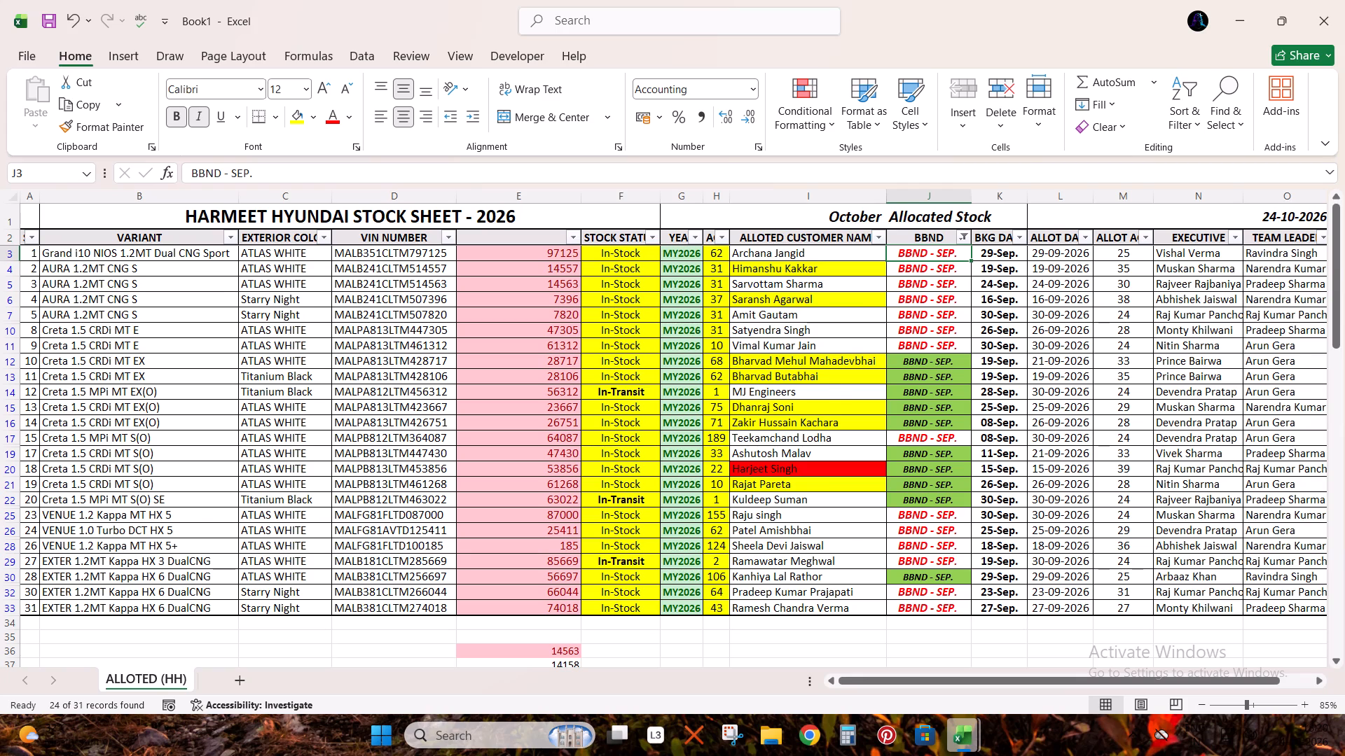
# Copy the stock sheet's filtered VIN digits E3:E33 and paste them below the sales report's Number column, starting at U66.
pyautogui.scroll(-4, 684, 568)
pyautogui.click(567, 374)
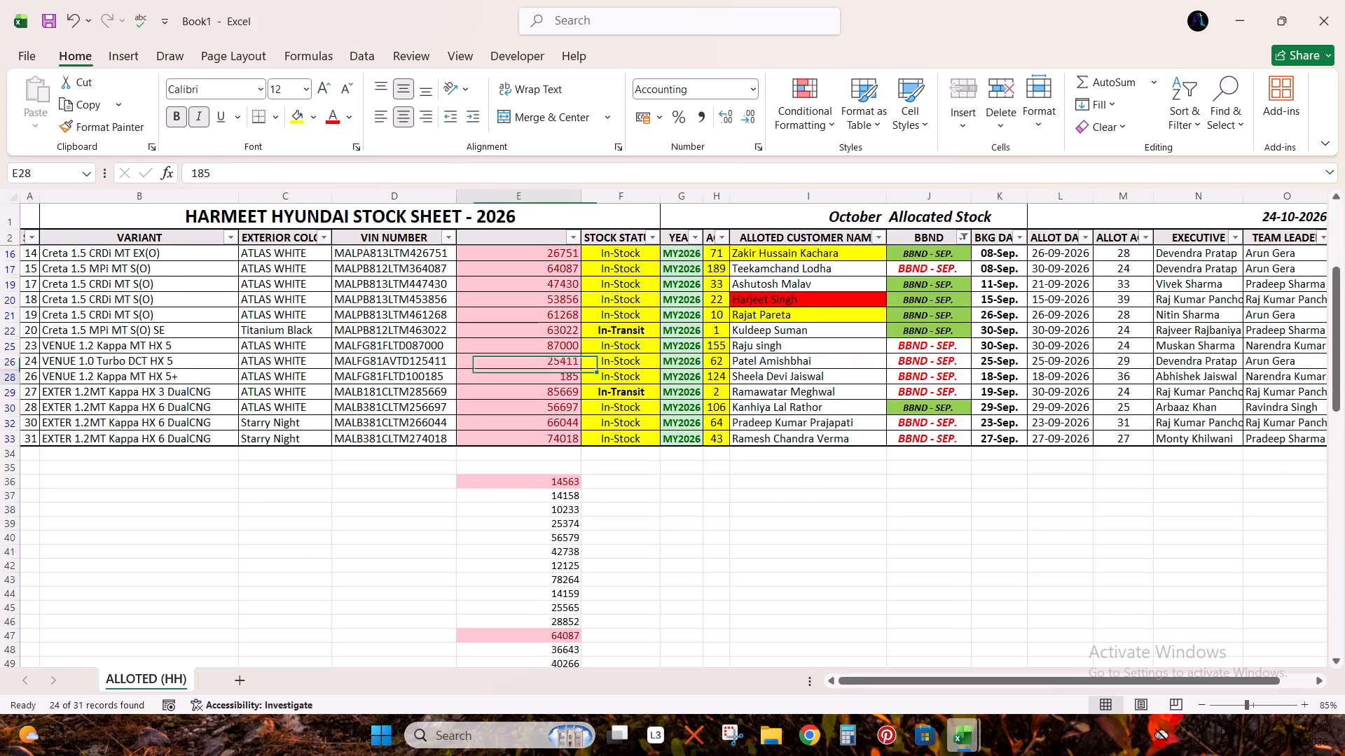
pyautogui.hotkey('ctrl', 'Up')
pyautogui.press('Down')
pyautogui.press('Up')
pyautogui.hotkey('ctrl', 'shift', 'Down')
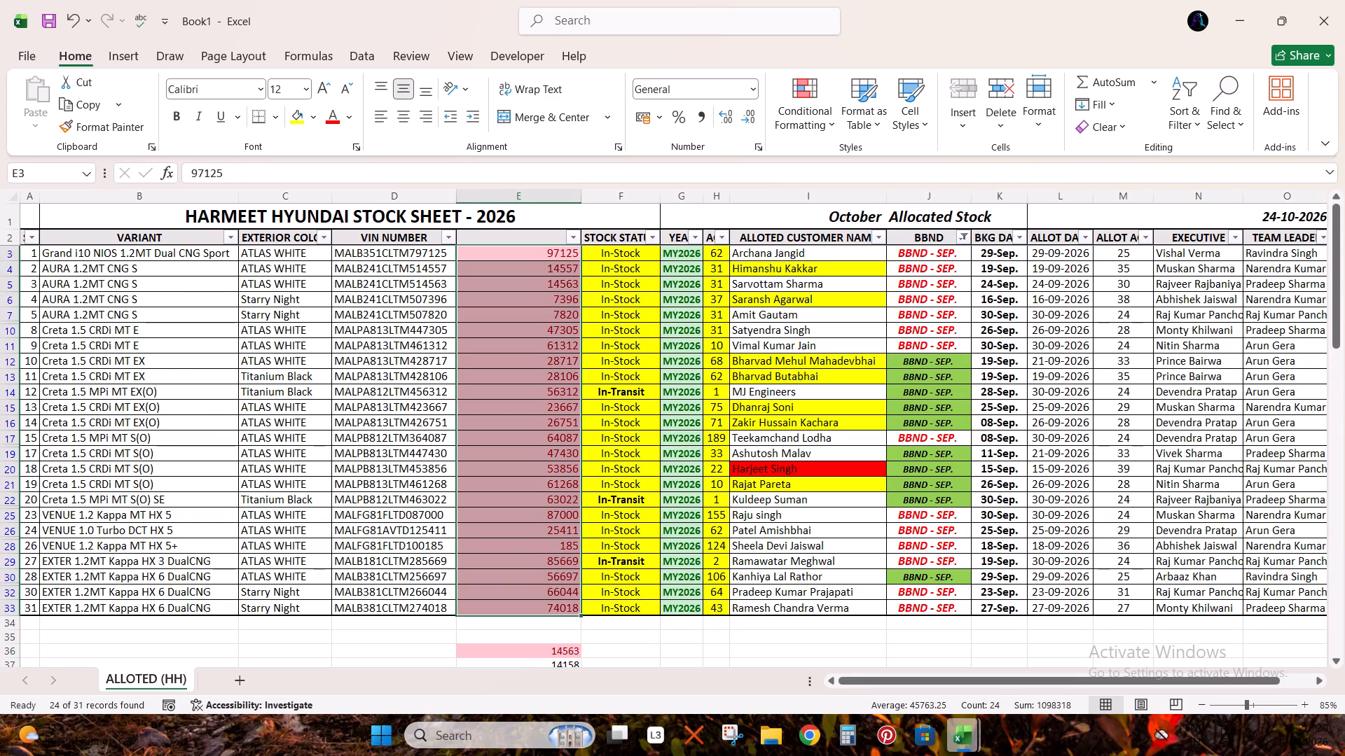
pyautogui.hotkey('ctrl', 'c')
pyautogui.hotkey('alt', 'Tab')
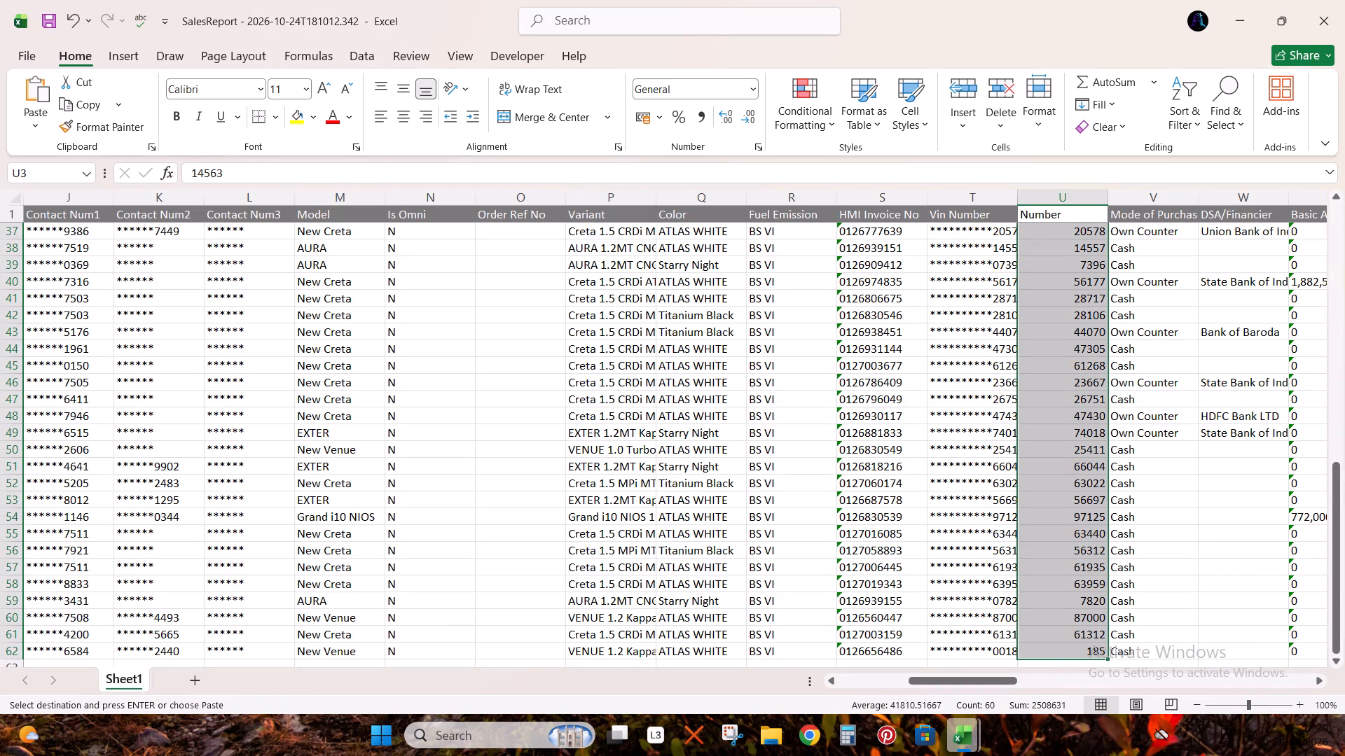
pyautogui.press('Escape')
pyautogui.scroll(-3, 1018, 427)
pyautogui.click(1040, 419)
pyautogui.hotkey('ctrl', 'Down')
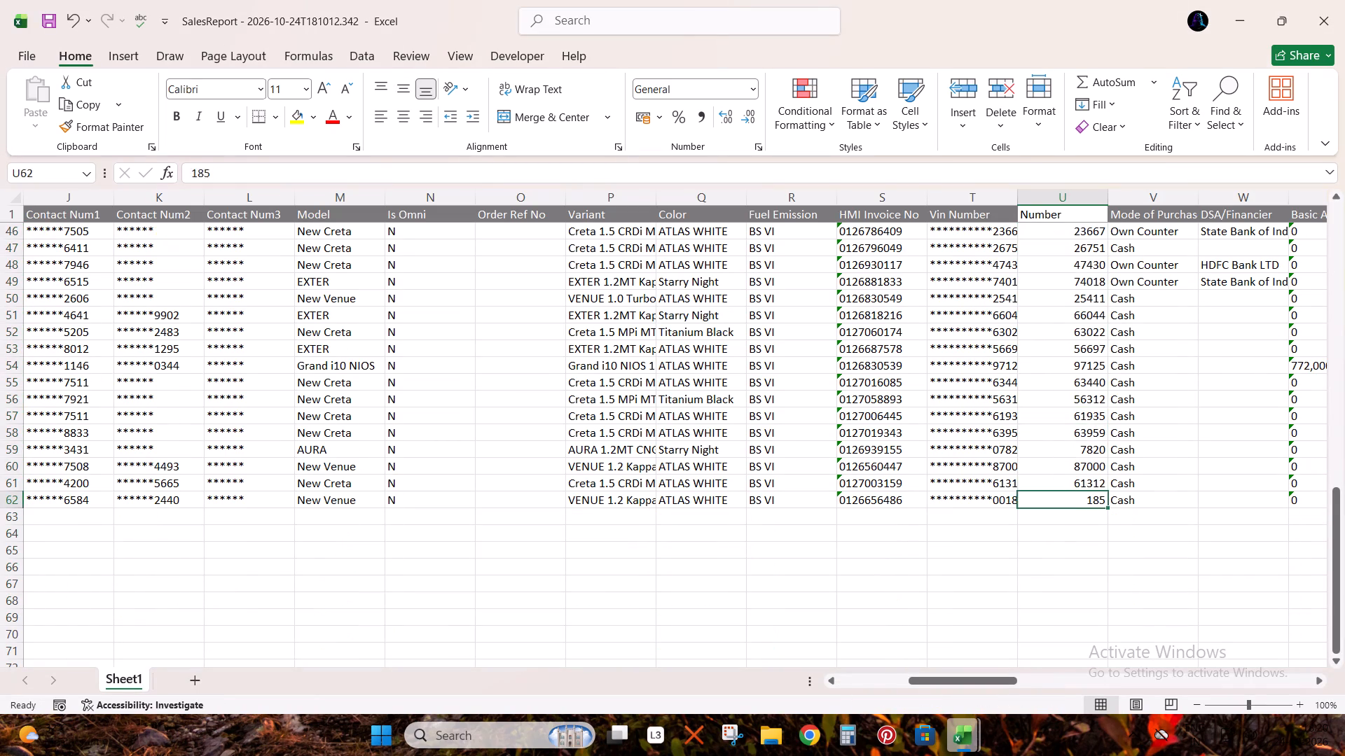
pyautogui.press('Down')
pyautogui.press('Down')
pyautogui.press('Down')
pyautogui.press('Down')
pyautogui.hotkey('alt', 'Tab')
pyautogui.hotkey('ctrl', 'c')
pyautogui.hotkey('alt', 'Tab')
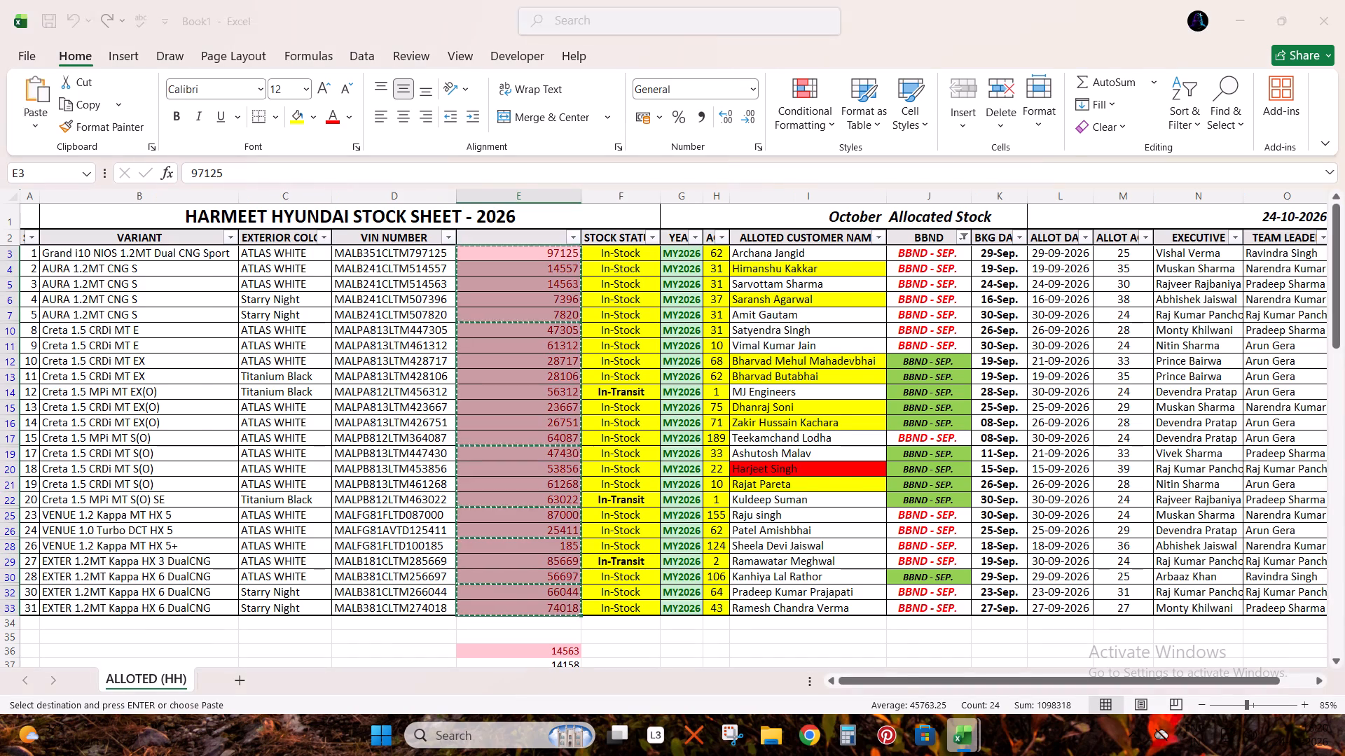
pyautogui.hotkey('ctrl', 'v')
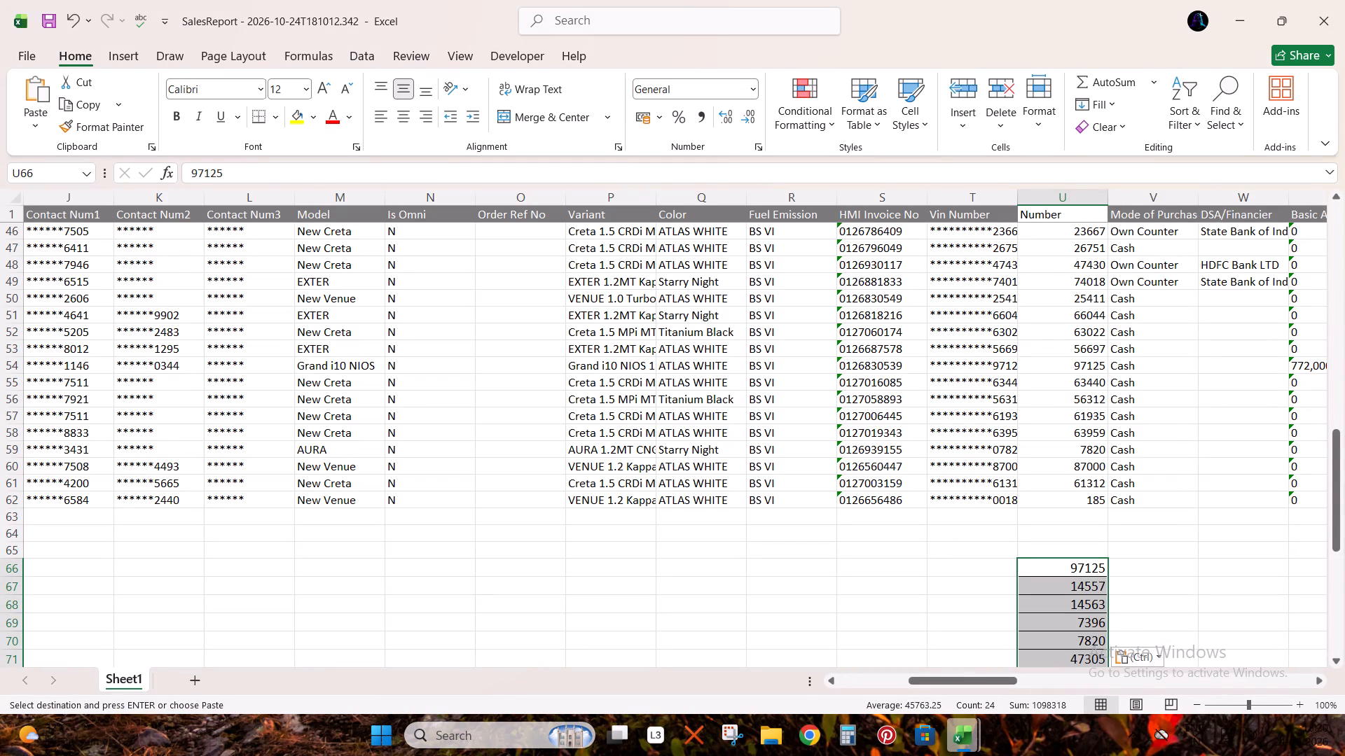
# Highlight duplicate values in the sales report's entire column U using Light Red Fill with Dark Red Text.
pyautogui.scroll(-2, 1093, 483)
pyautogui.hotkey('ctrl', 'space')
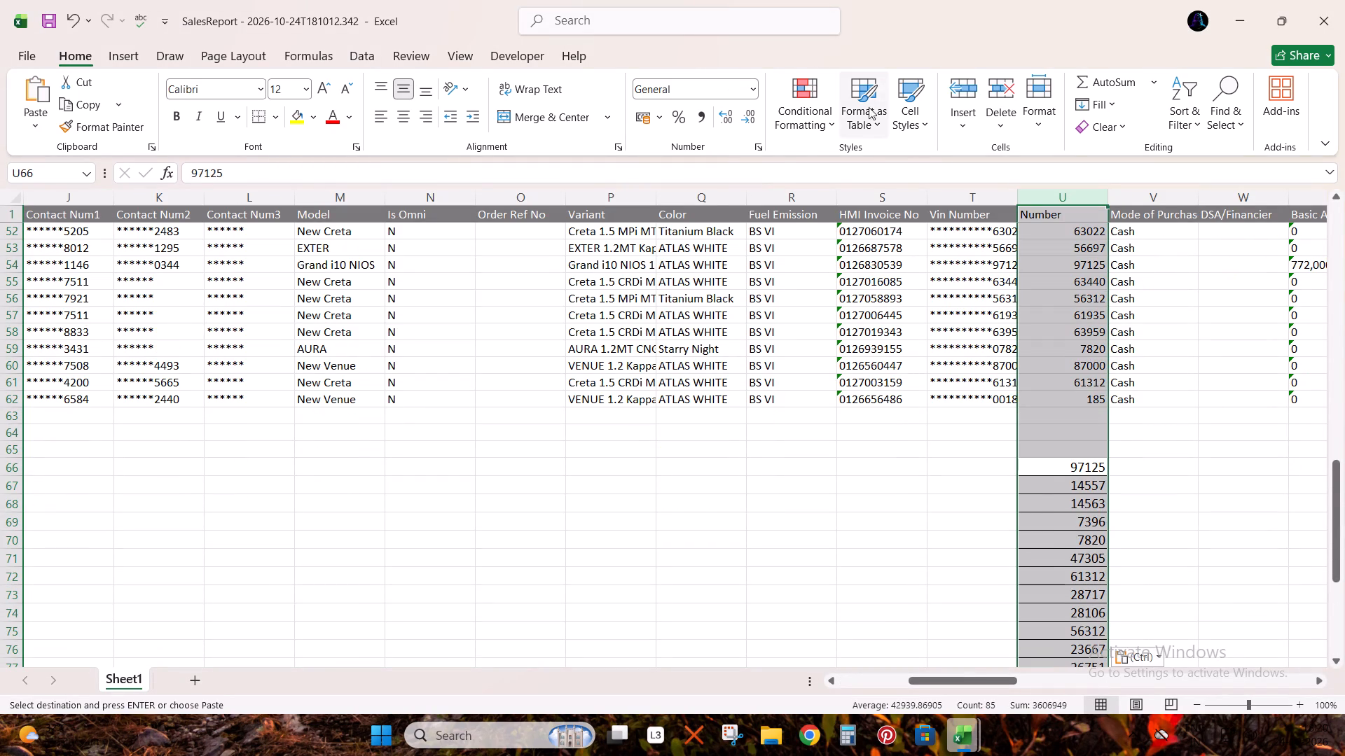
pyautogui.click(826, 109)
pyautogui.click(846, 153)
pyautogui.click(953, 357)
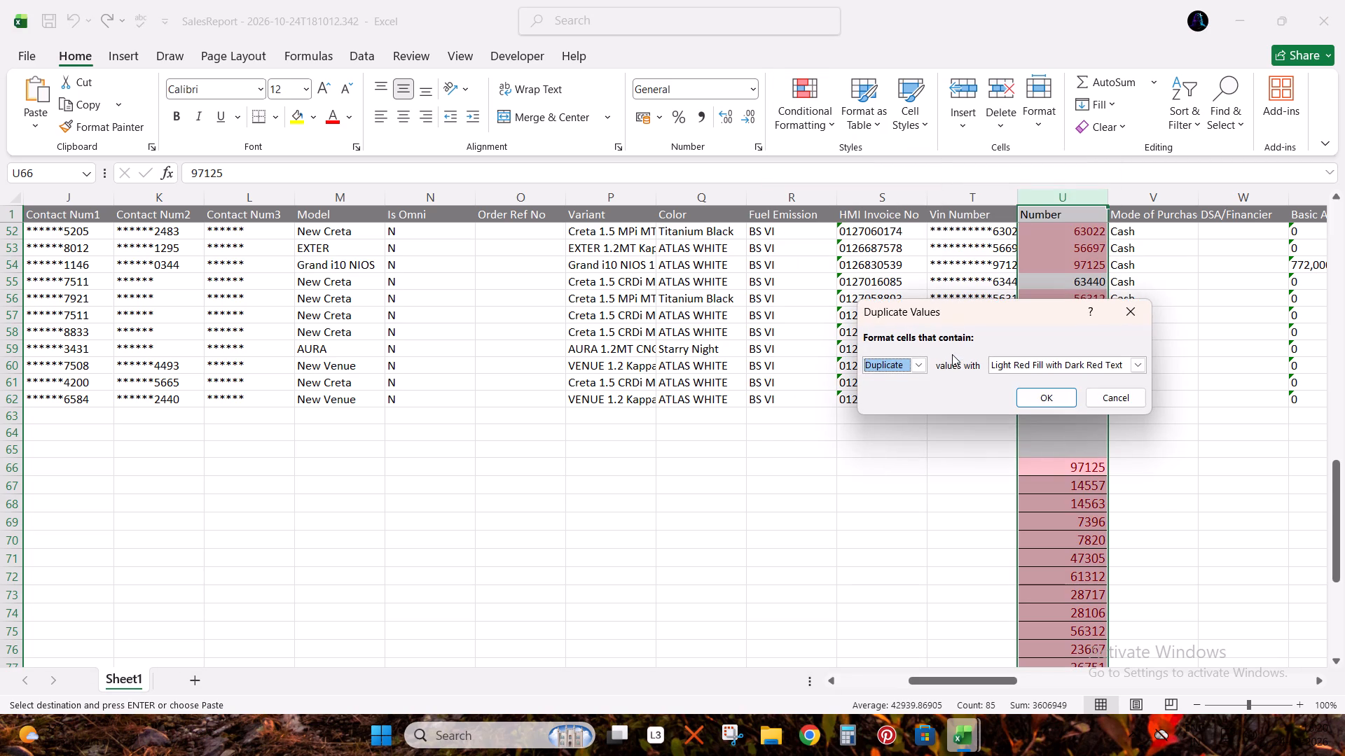
pyautogui.press('Return')
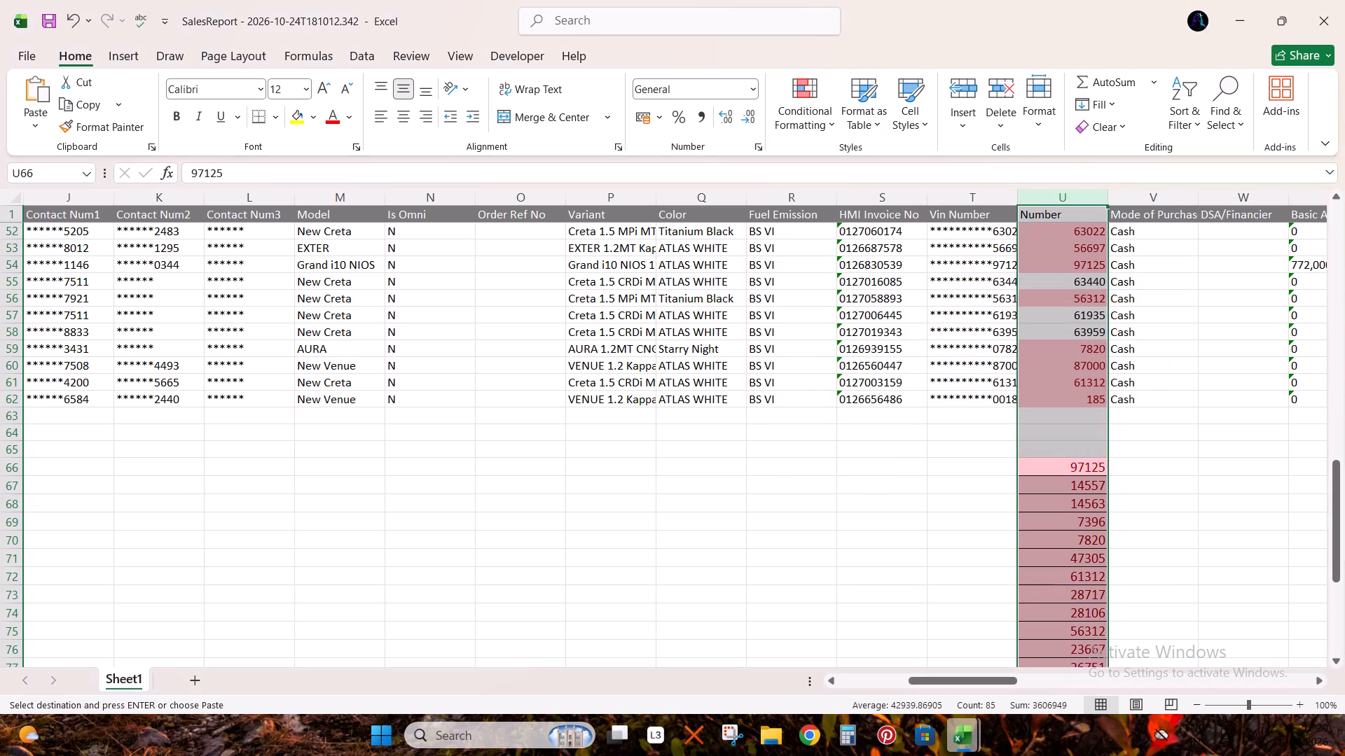
# Add AutoFilter to the sales report headers and filter the Number column by No Fill cell color.
pyautogui.click(1080, 210)
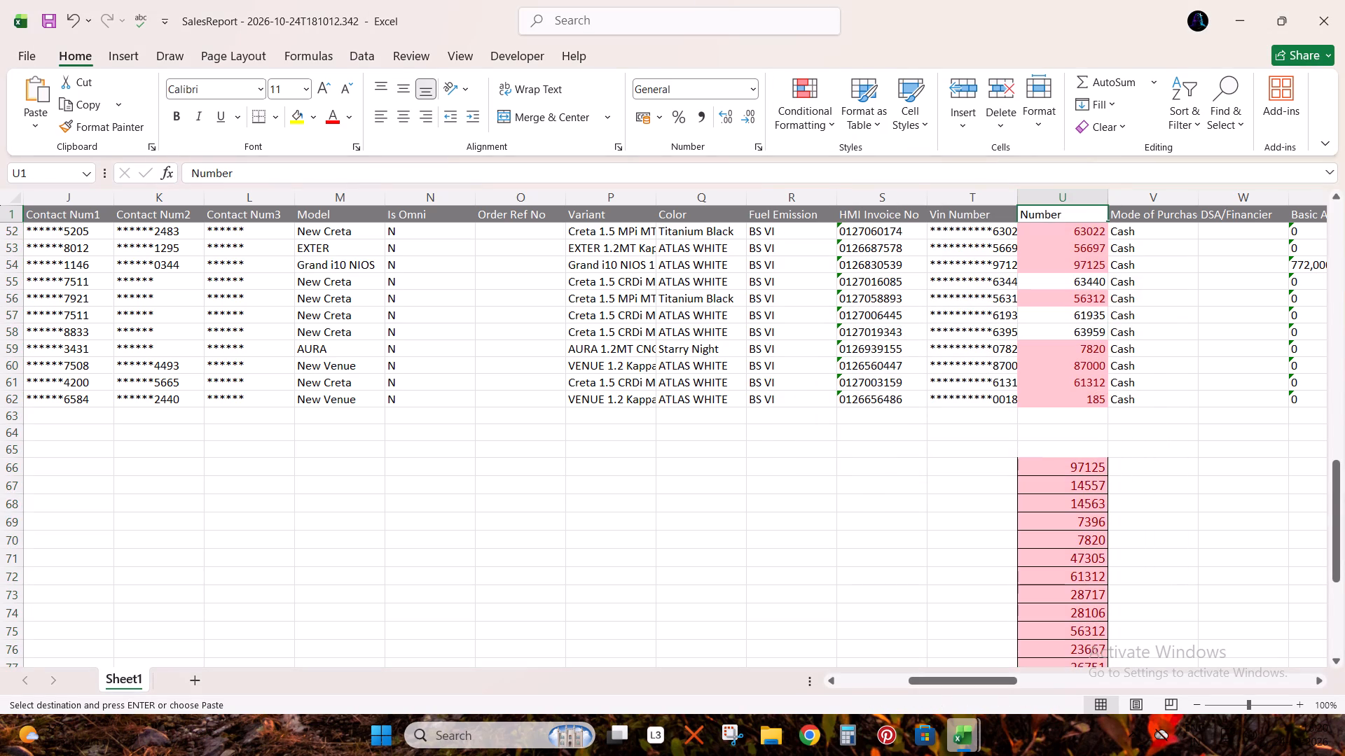
pyautogui.hotkey('ctrl', 'shift', 'l')
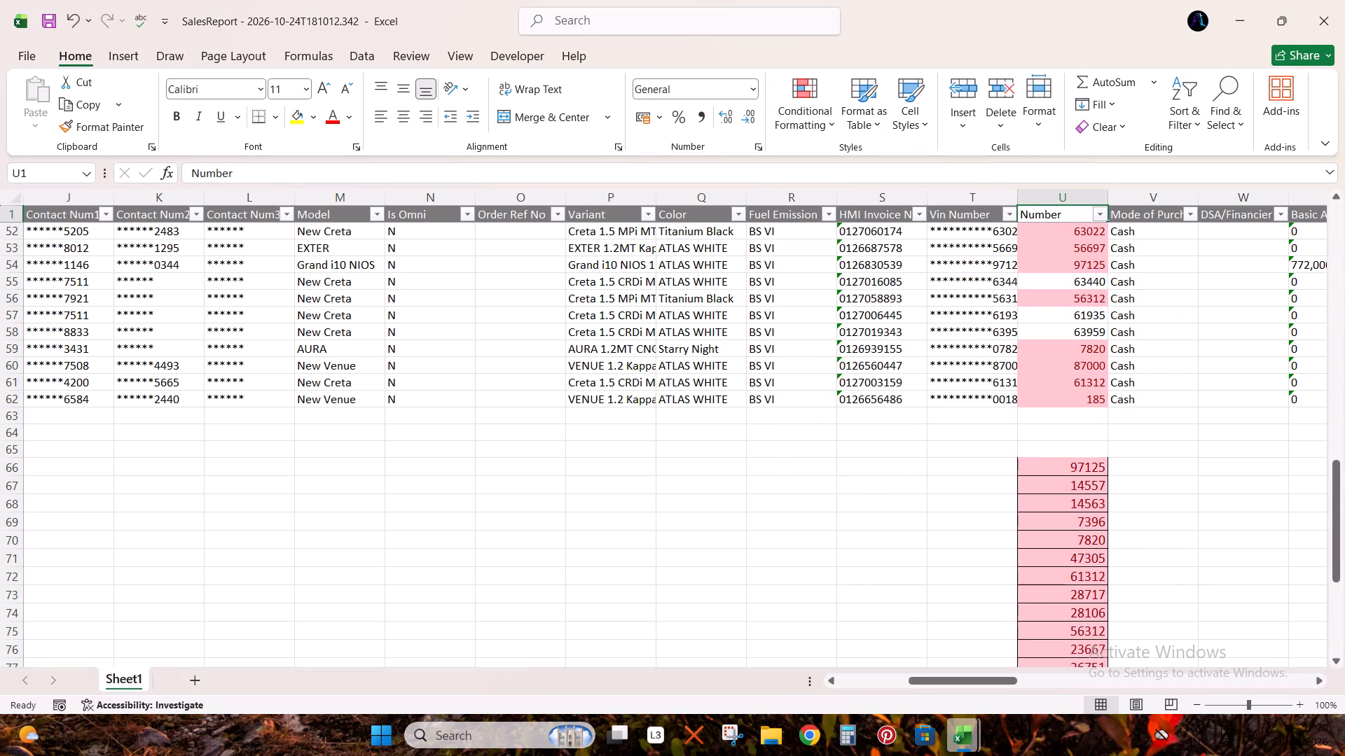
pyautogui.click(1098, 218)
pyautogui.click(940, 372)
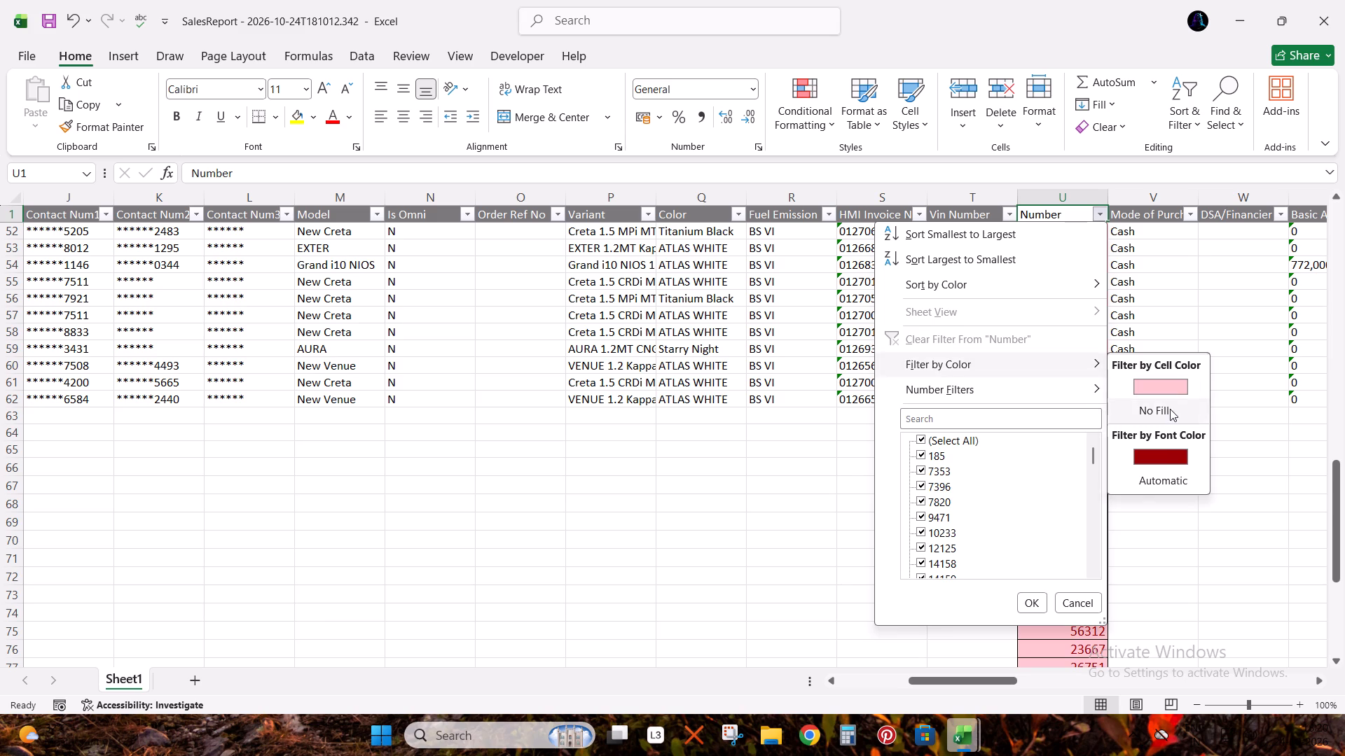
pyautogui.click(1170, 409)
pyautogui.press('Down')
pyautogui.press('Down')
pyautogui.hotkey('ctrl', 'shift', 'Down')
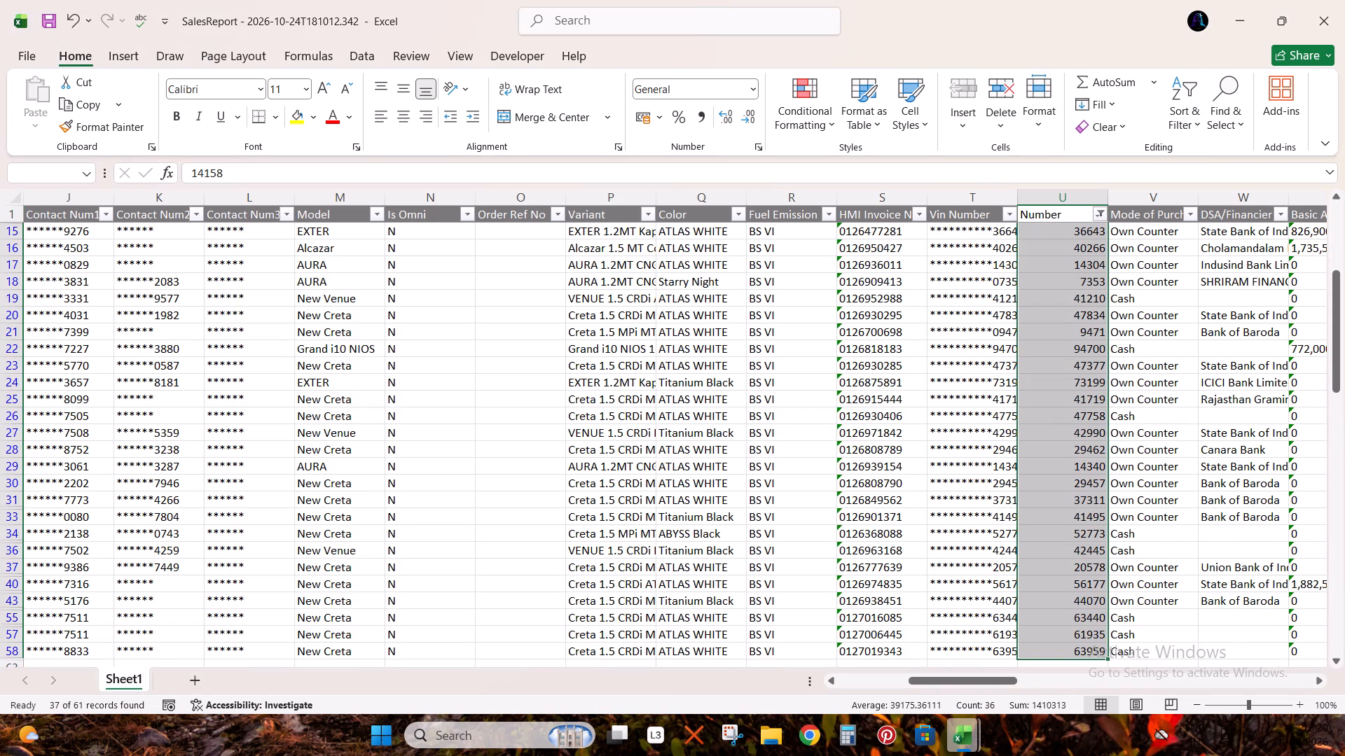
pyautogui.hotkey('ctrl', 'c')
# Switch to the DELIVERY SHEET workbook and remove the filtering from the SEP. 26 sheet's table.
pyautogui.hotkey('alt', 'Tab')
pyautogui.hotkey('alt', 'Tab')
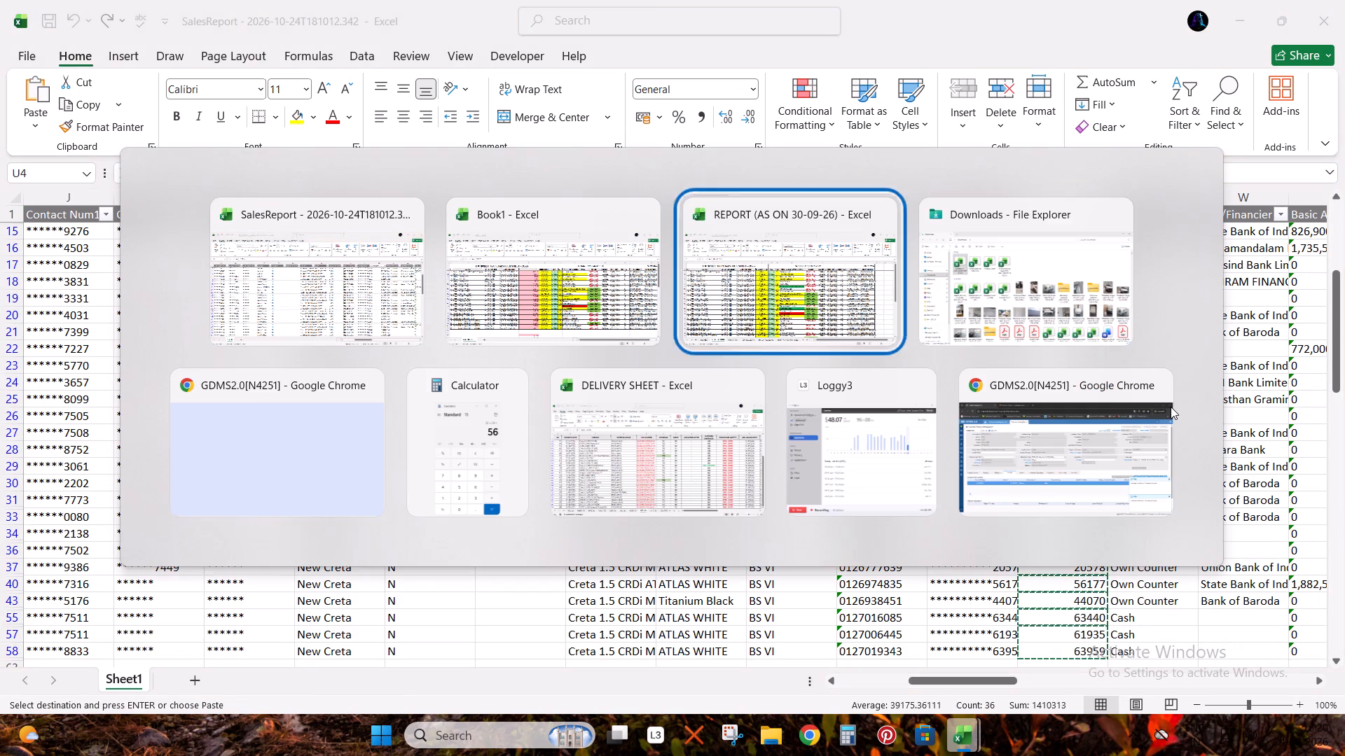
pyautogui.hotkey('alt', 'Tab')
pyautogui.hotkey('alt', 'Tab')
pyautogui.hotkey('alt', 'Tab')
pyautogui.hotkey('alt', 'Tab')
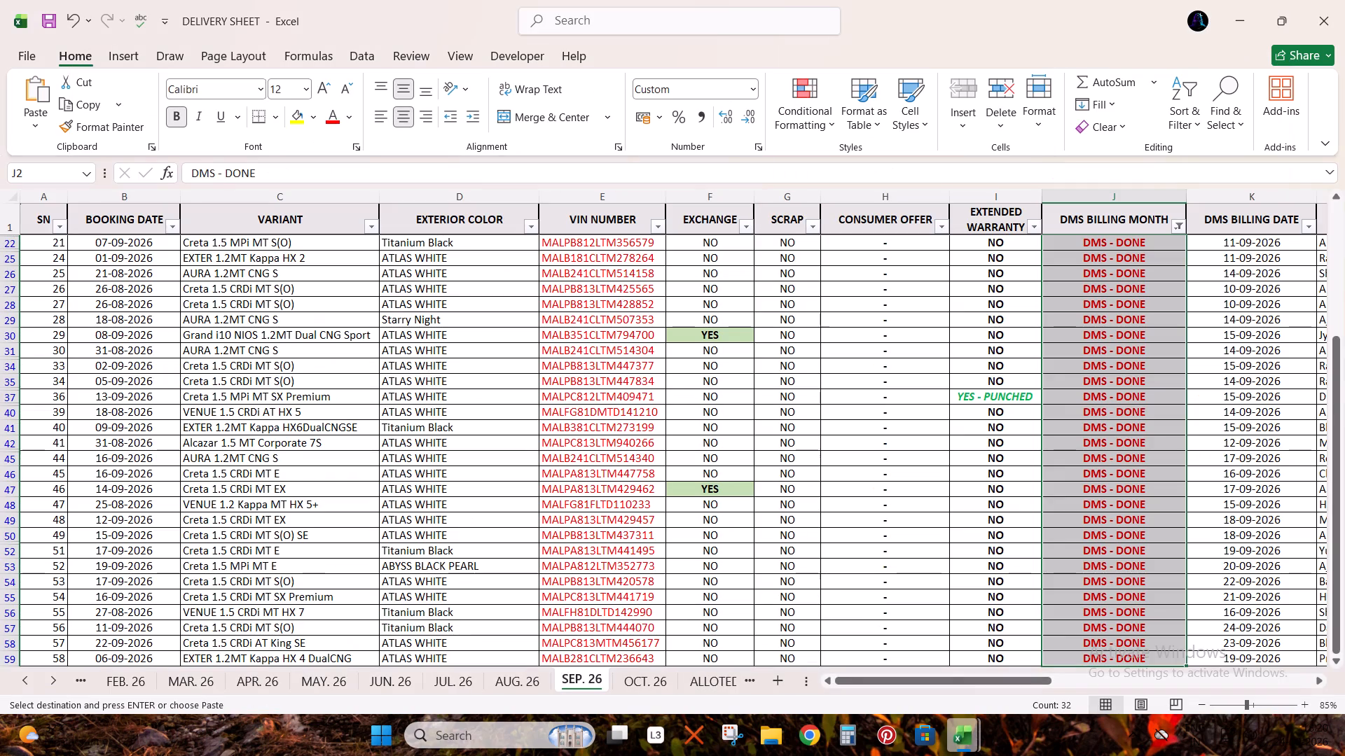
pyautogui.press('Escape')
pyautogui.press('Up')
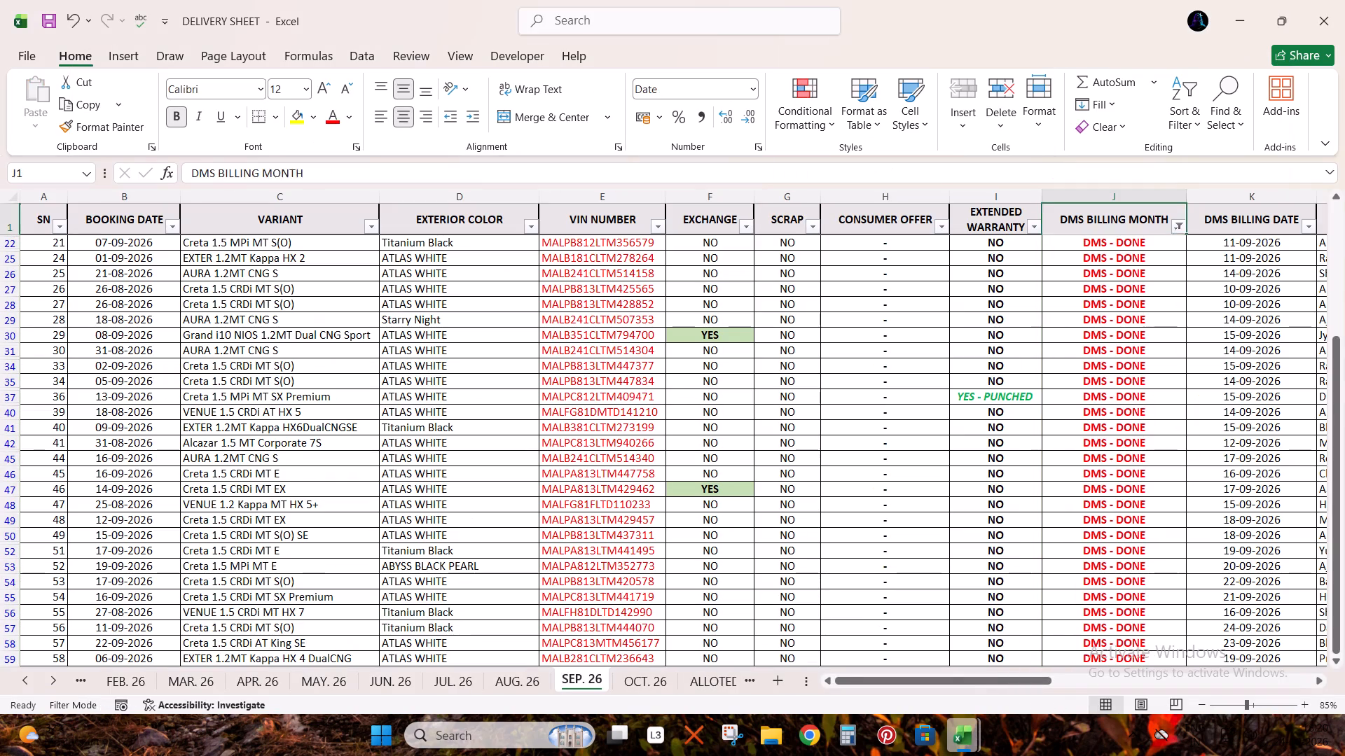
pyautogui.press('Left')
pyautogui.press('Up')
pyautogui.press('Left')
pyautogui.press('Left')
pyautogui.press('Left')
pyautogui.press('Left')
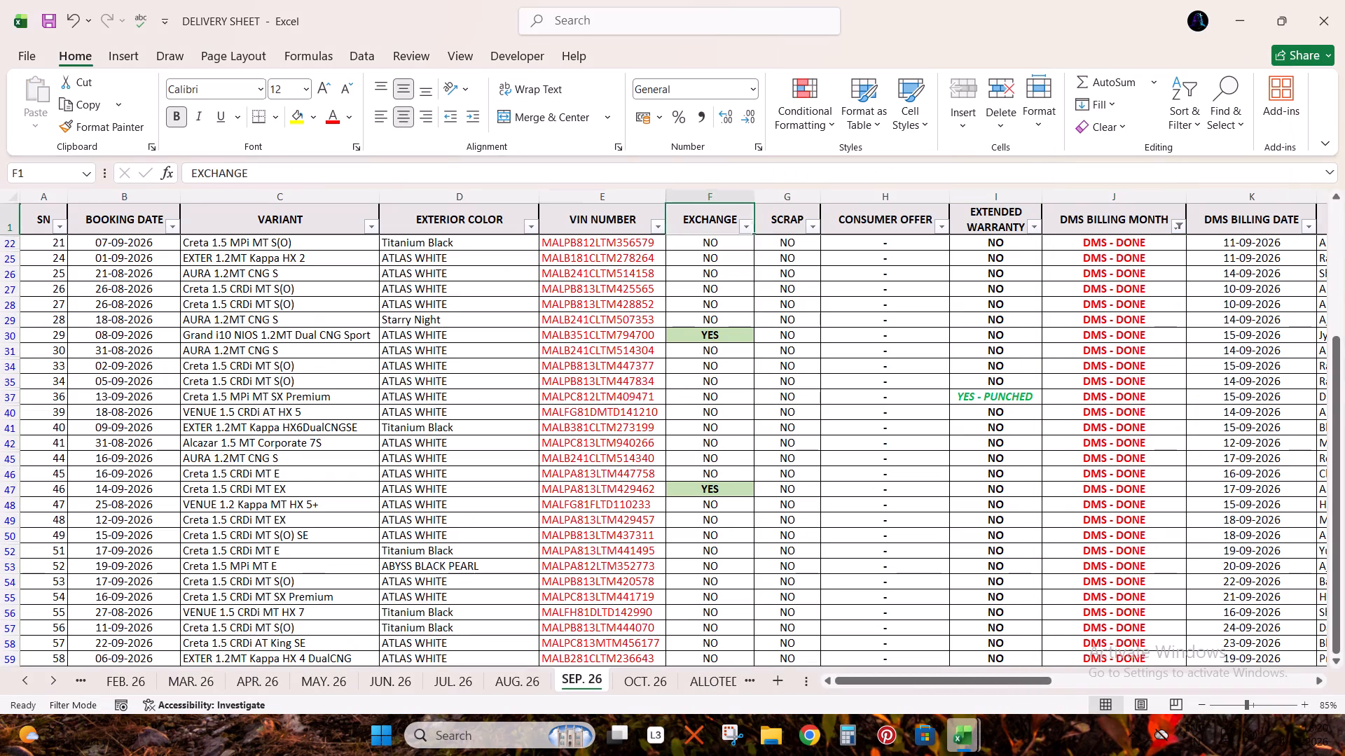
pyautogui.hotkey('ctrl', 'shift', 'k')
pyautogui.hotkey('ctrl', 'shift', 'l')
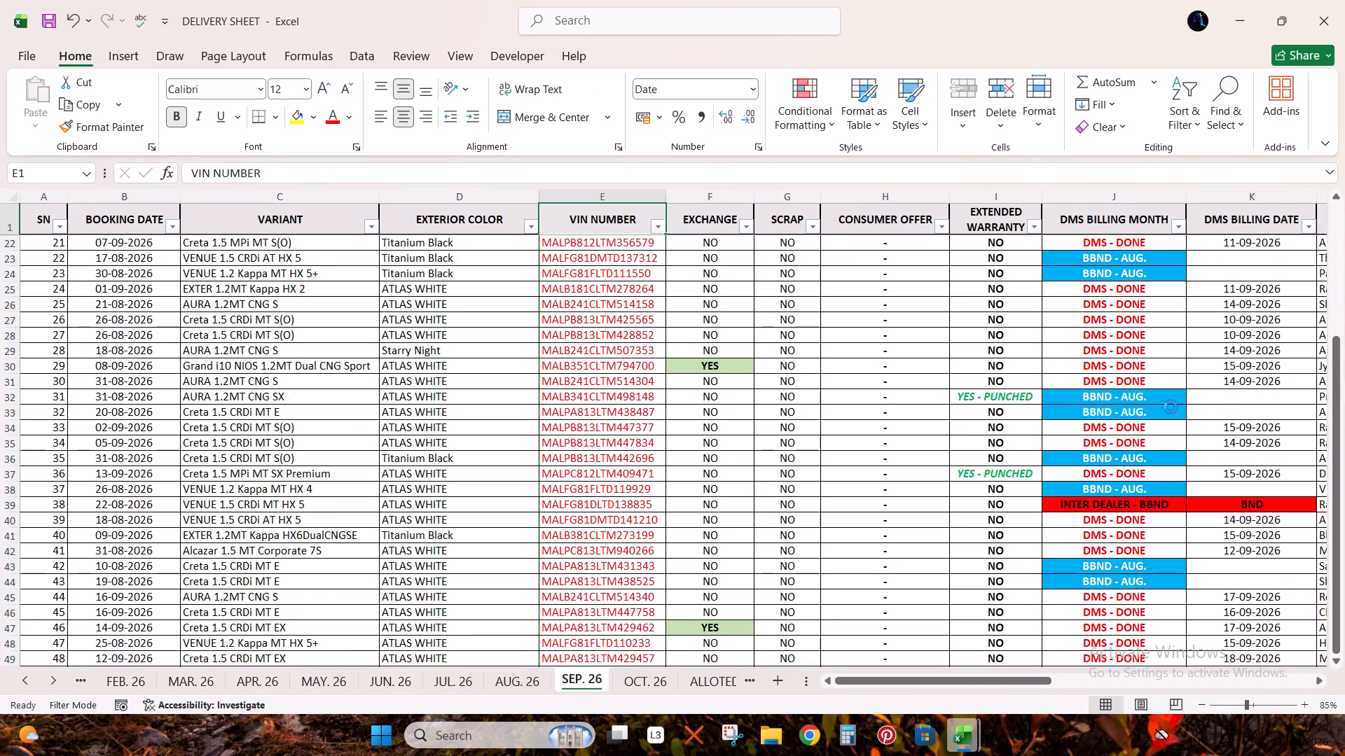
# Insert a blank column between VIN NUMBER and EXCHANGE on the SEP. 26 sheet.
pyautogui.press('Right')
pyautogui.press('Down')
pyautogui.press('Right')
pyautogui.press('Up')
pyautogui.press('Down')
pyautogui.press('Left')
pyautogui.hotkey('ctrl', 'space')
pyautogui.hotkey('ctrl', '+')
pyautogui.press('Up')
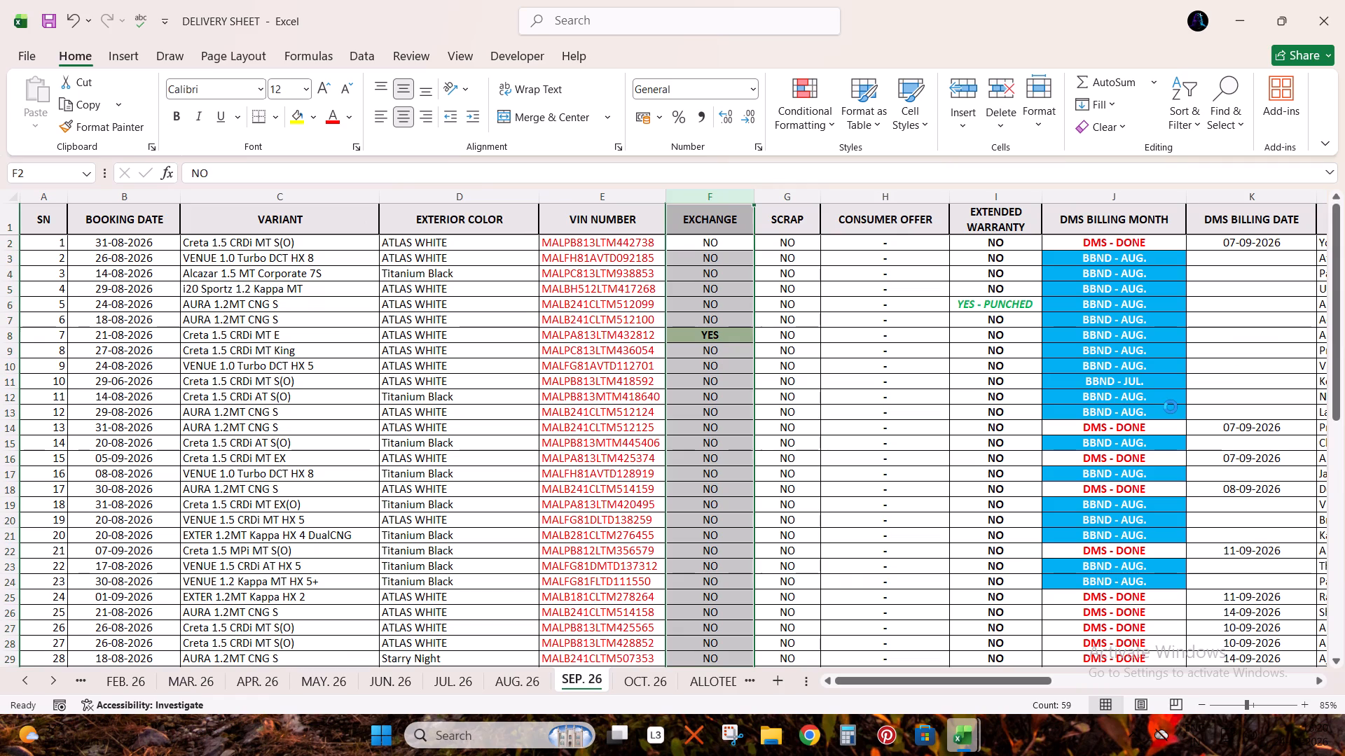
pyautogui.press('Down')
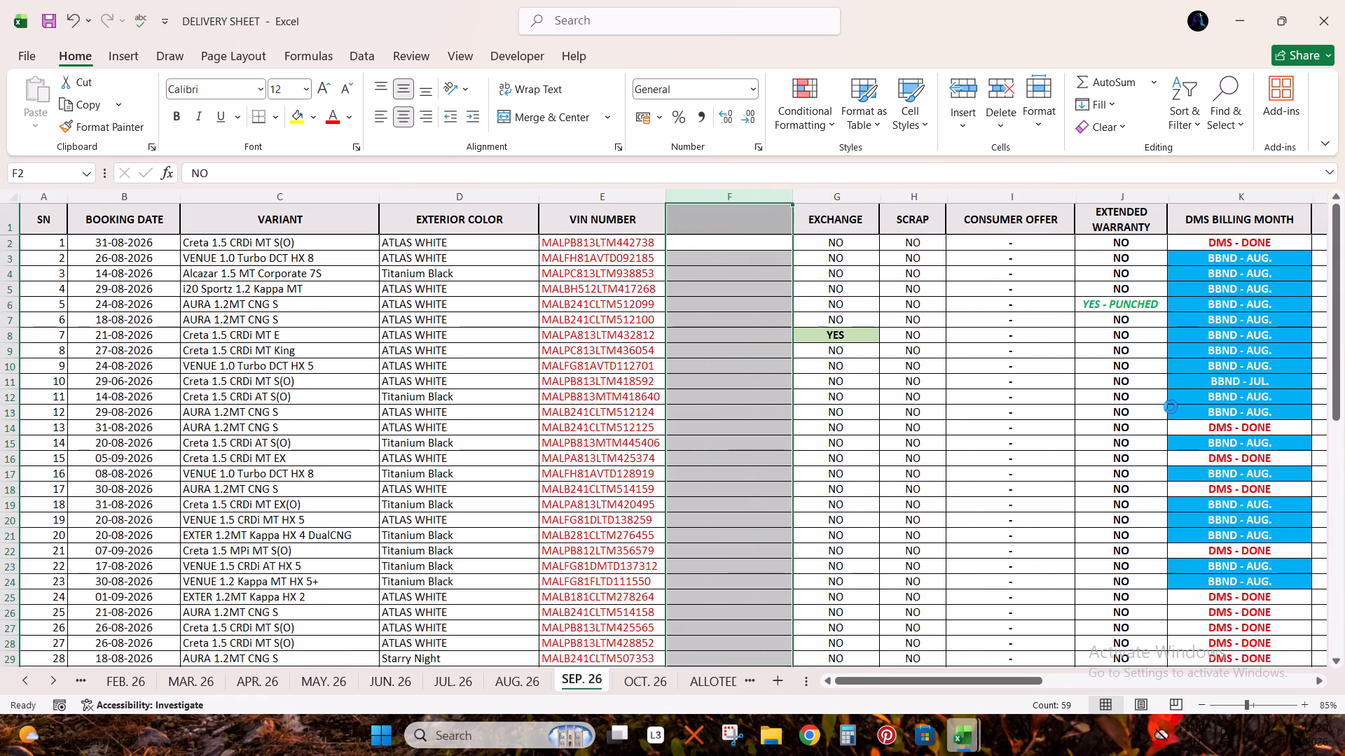
pyautogui.press('Up')
pyautogui.press('Down')
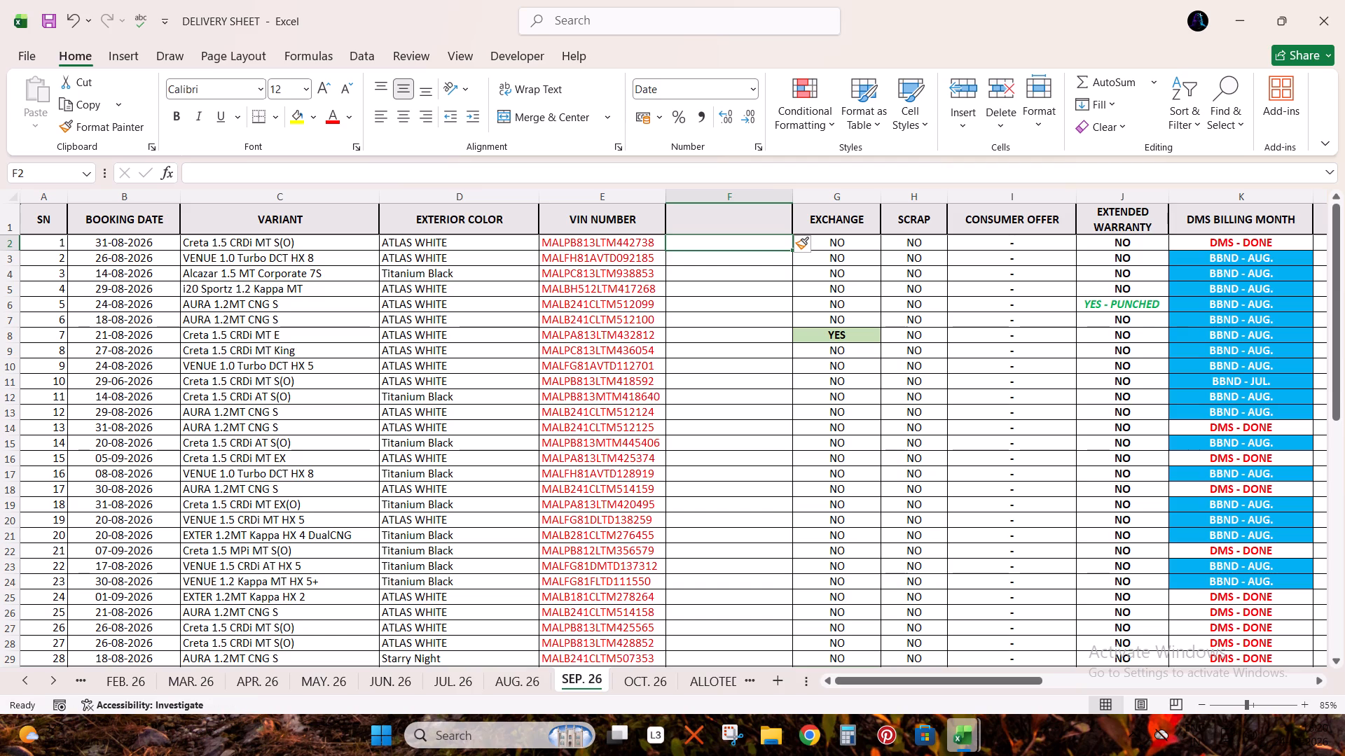
pyautogui.write('42738')
pyautogui.press('Return')
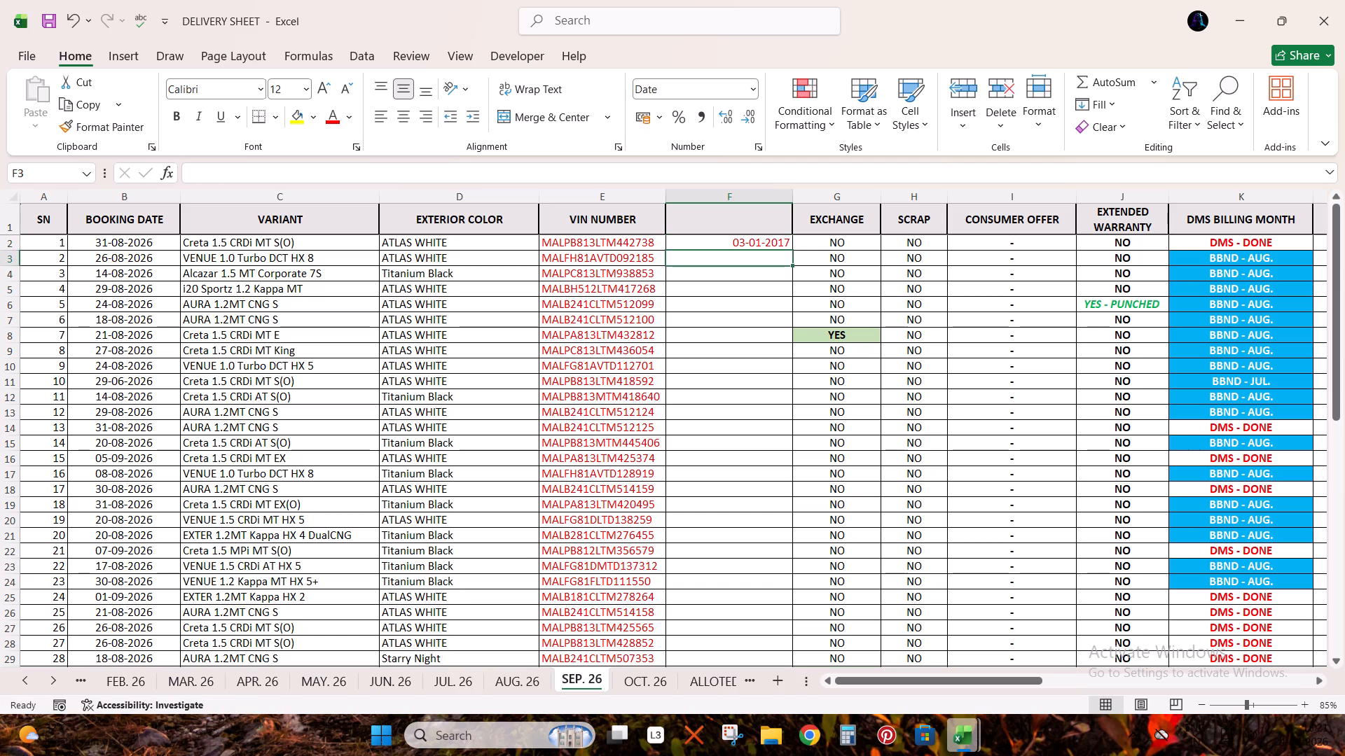
pyautogui.write('921')
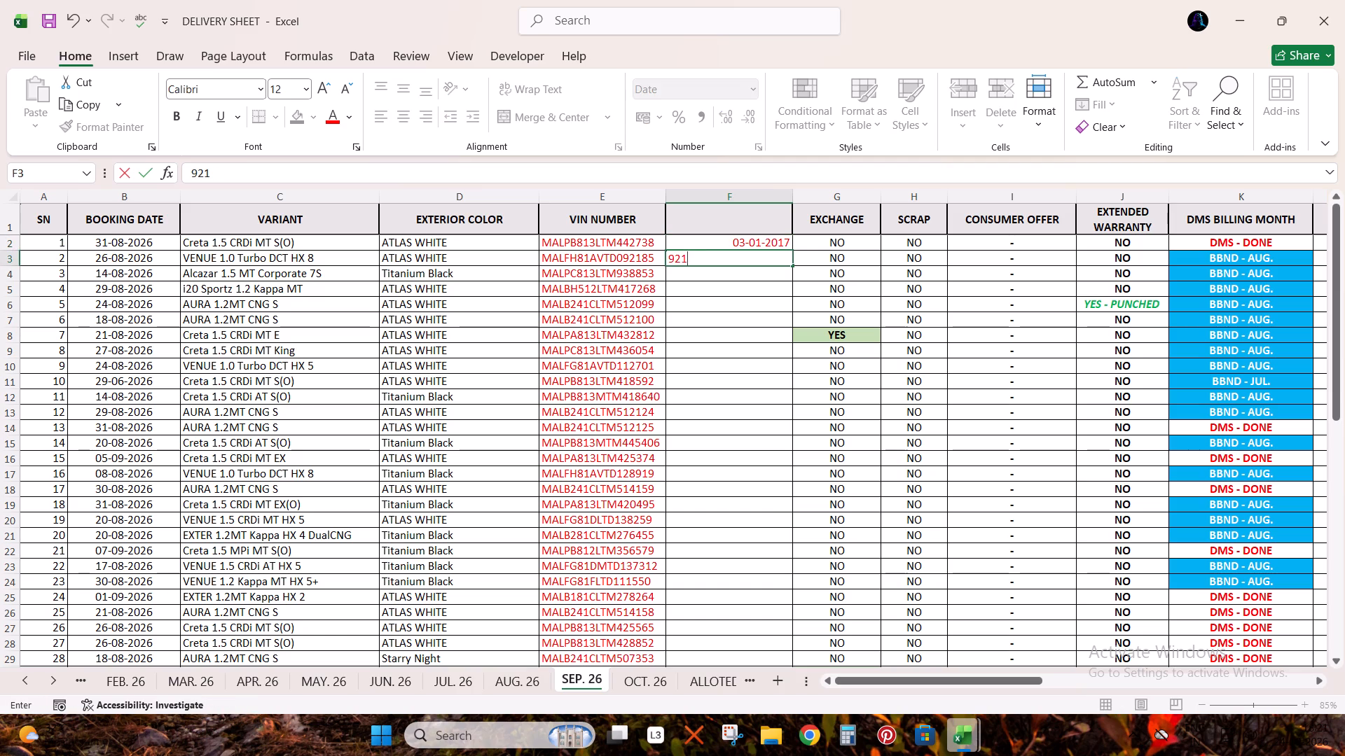
pyautogui.write('85')
pyautogui.press('Return')
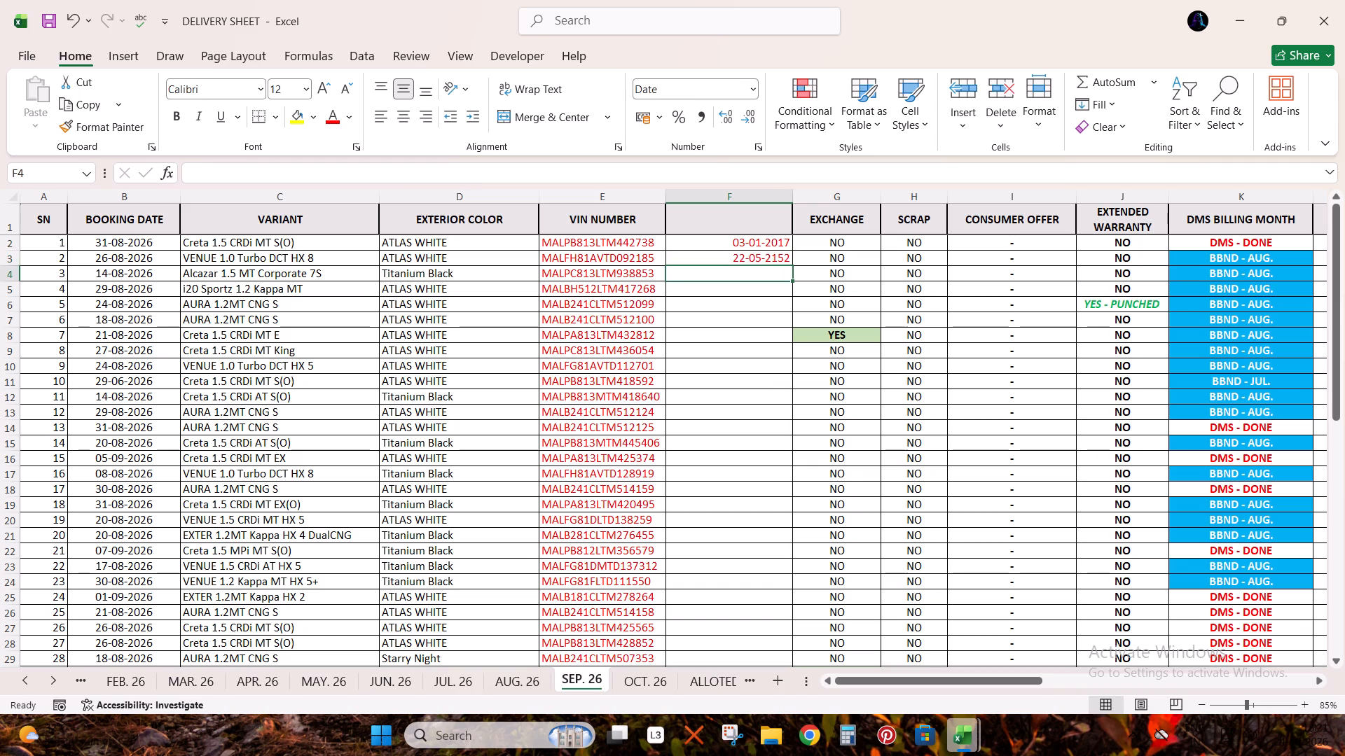
# Set the number format of the entire column F to General.
pyautogui.click(771, 195)
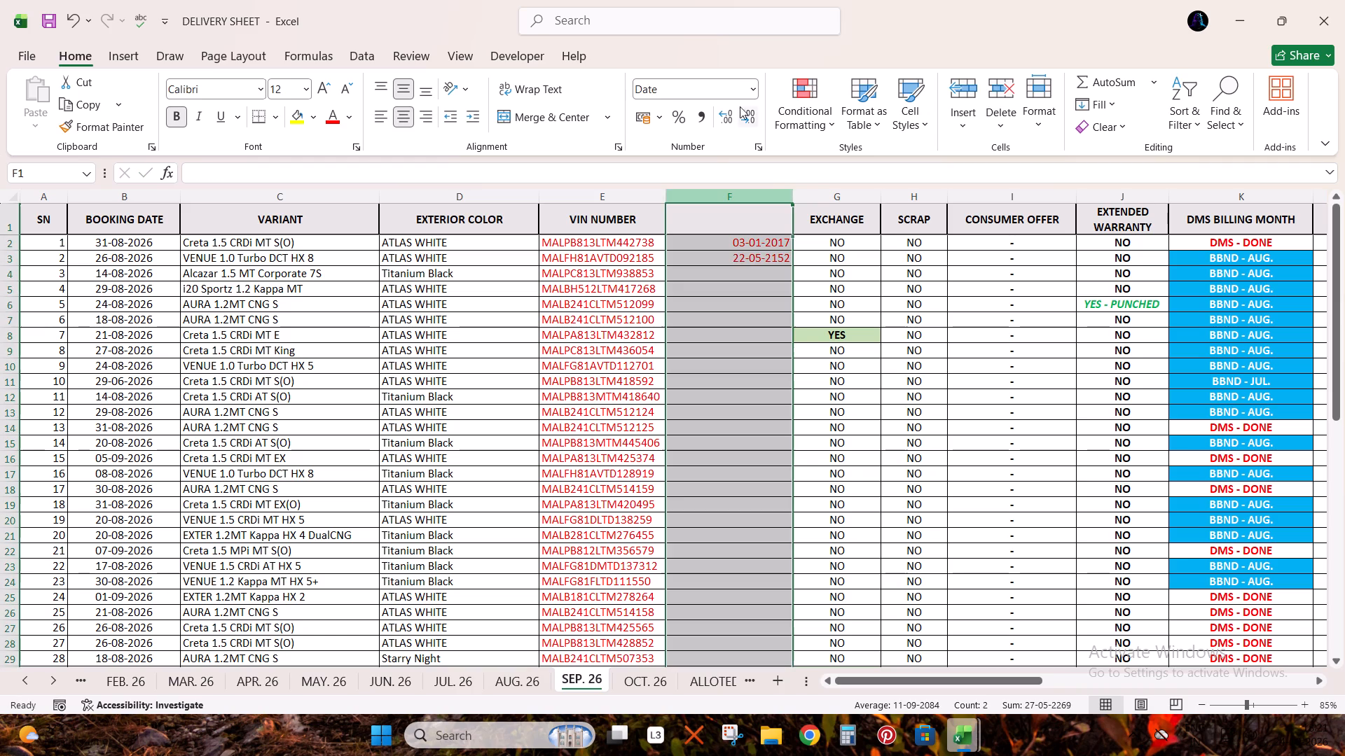
pyautogui.click(747, 85)
pyautogui.click(740, 110)
# Flash Fill column F from F4 with the last five digits of each VIN.
pyautogui.click(763, 267)
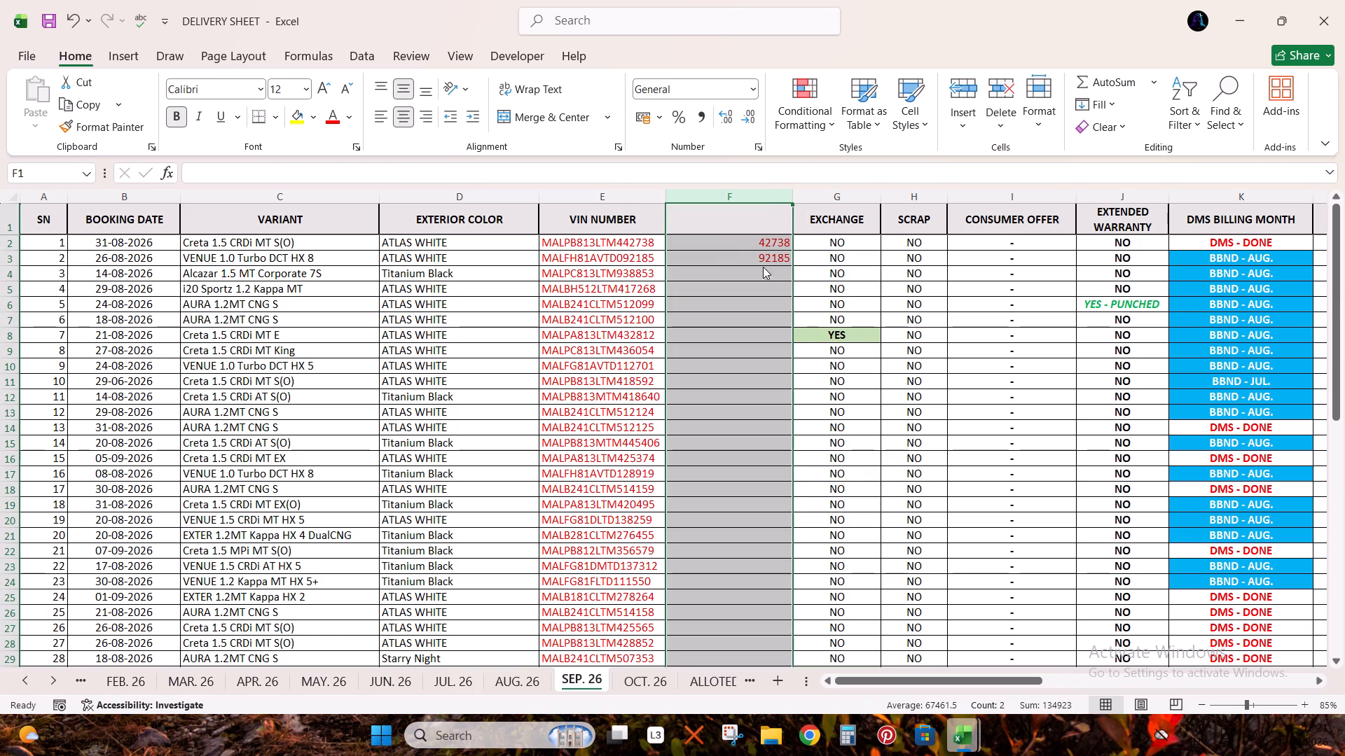
pyautogui.click(764, 269)
pyautogui.hotkey('ctrl', 'e')
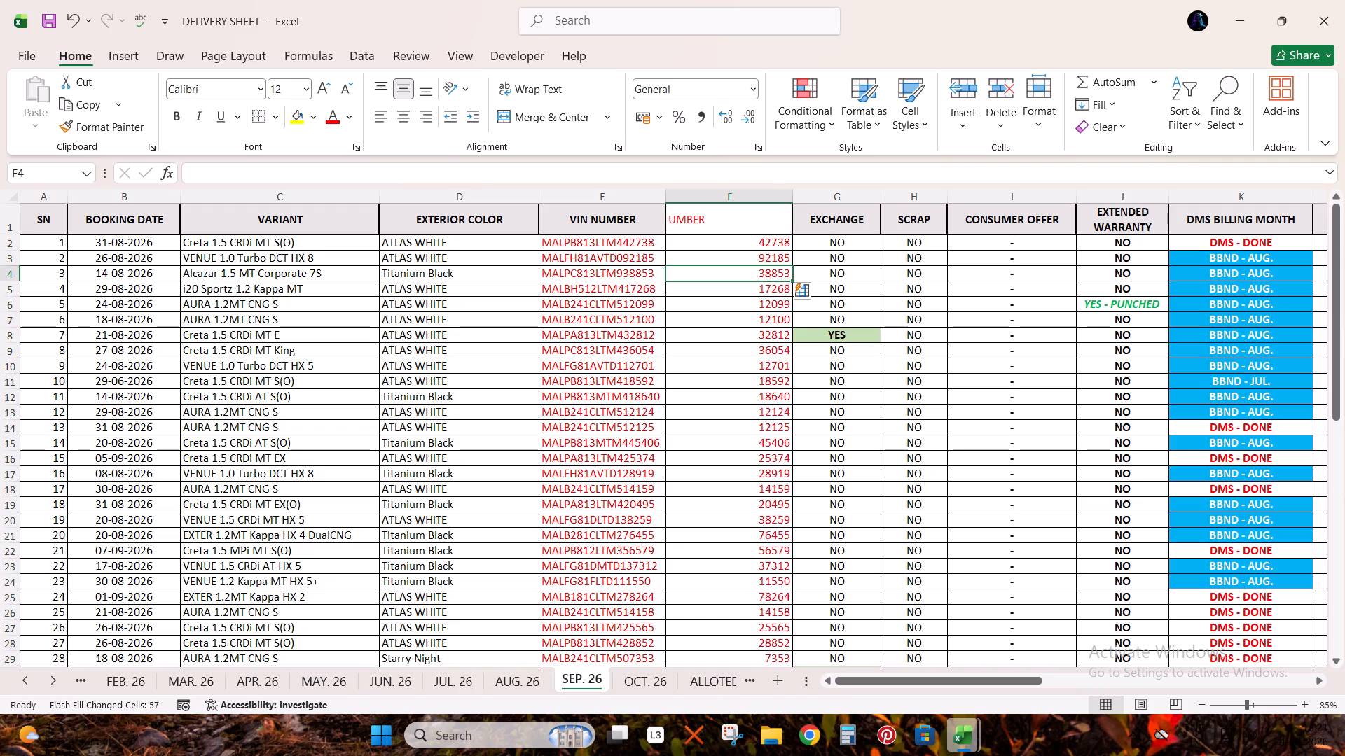
# Copy column F's five-digit numbers, F2:F59, and paste them back over the same cells.
pyautogui.click(728, 195)
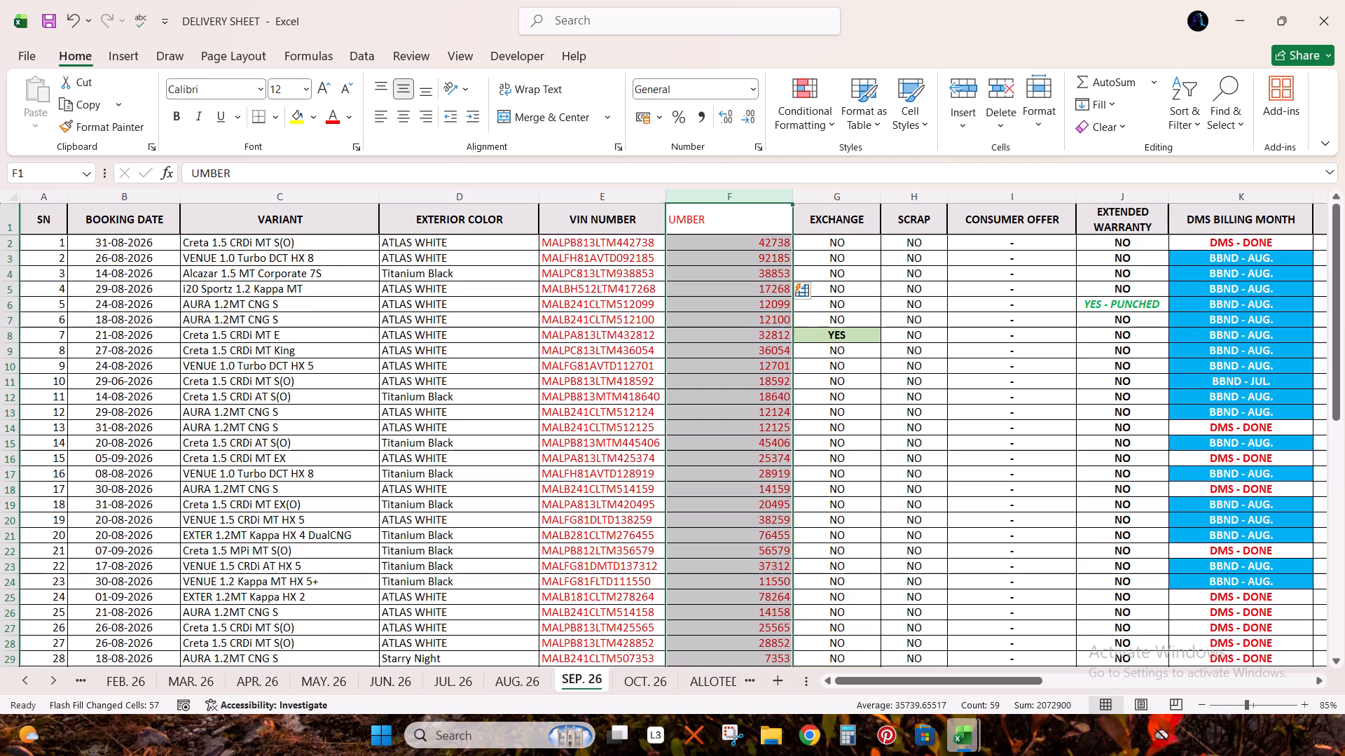
pyautogui.hotkey('ctrl', 'c')
pyautogui.hotkey('ctrl', 'v')
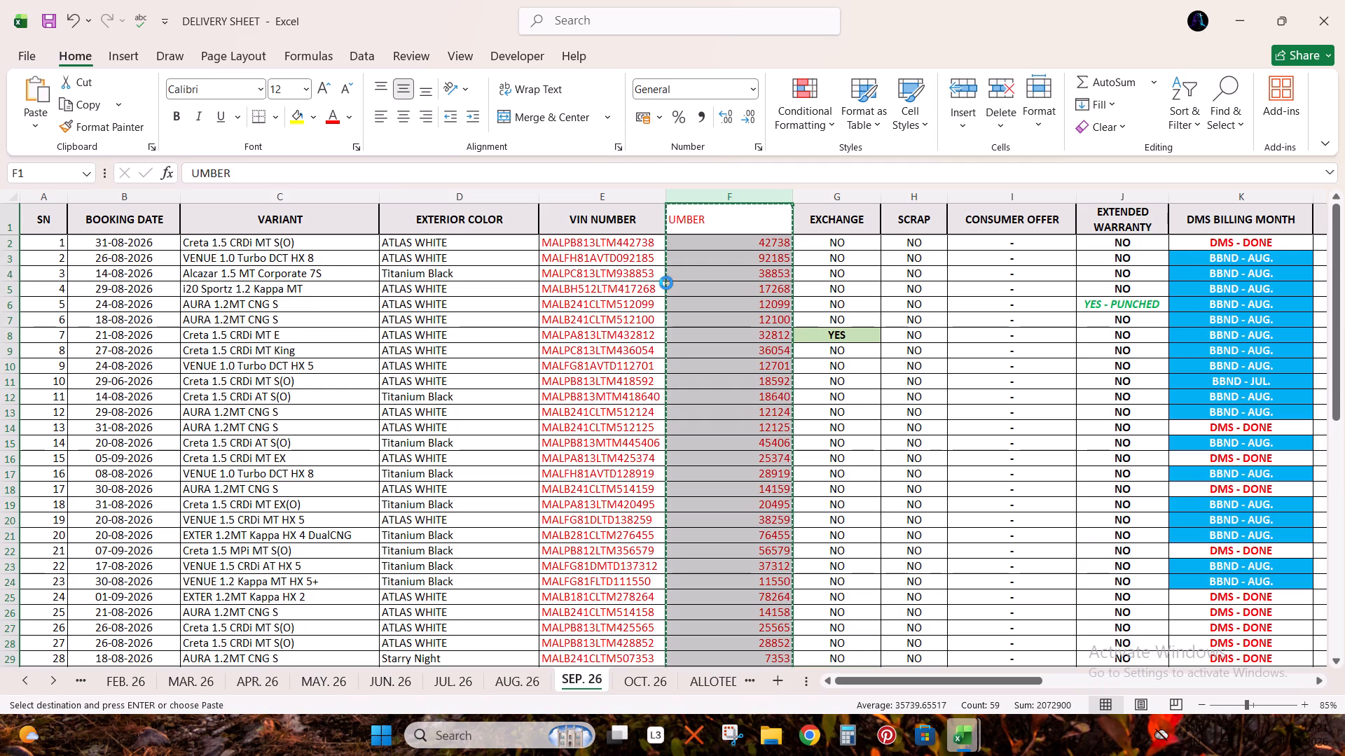
pyautogui.press('Escape')
pyautogui.press('Down')
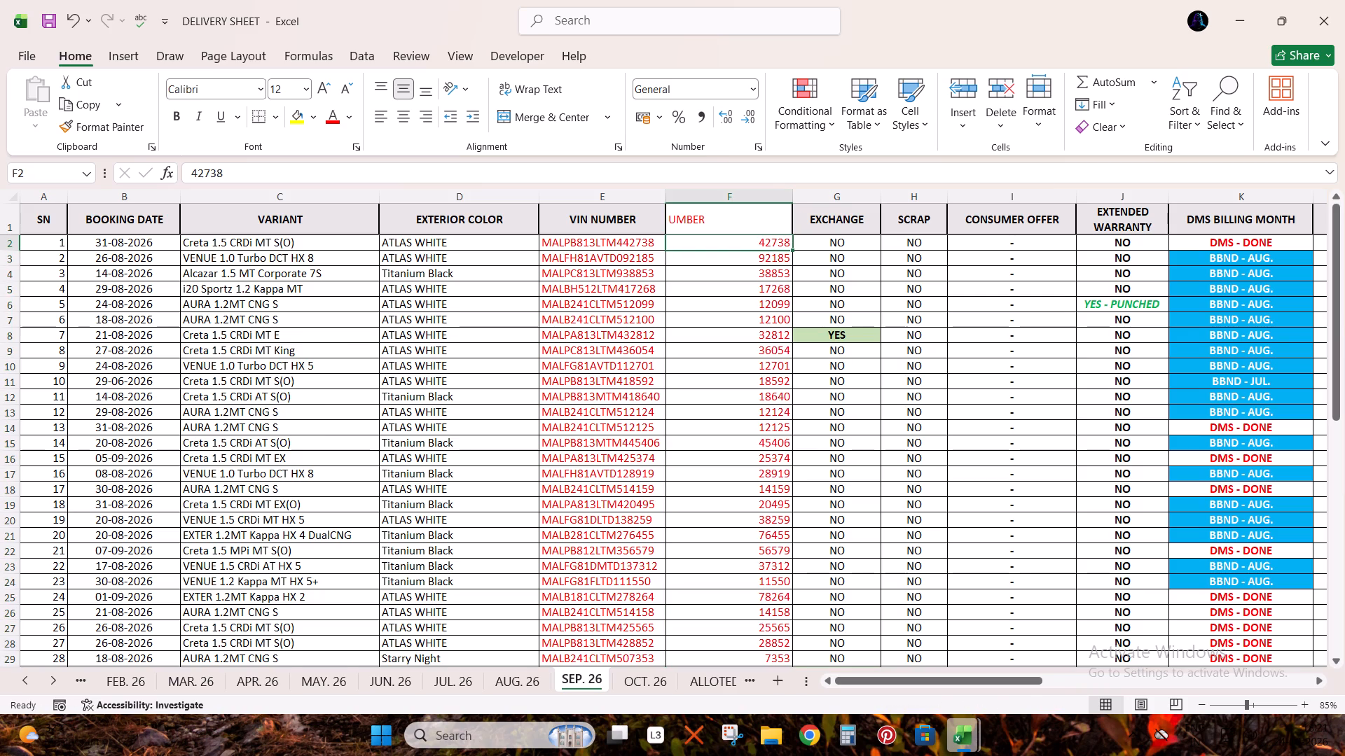
pyautogui.hotkey('ctrl', 'shift', 'Down')
pyautogui.hotkey('ctrl', 'c')
pyautogui.hotkey('ctrl', 'v')
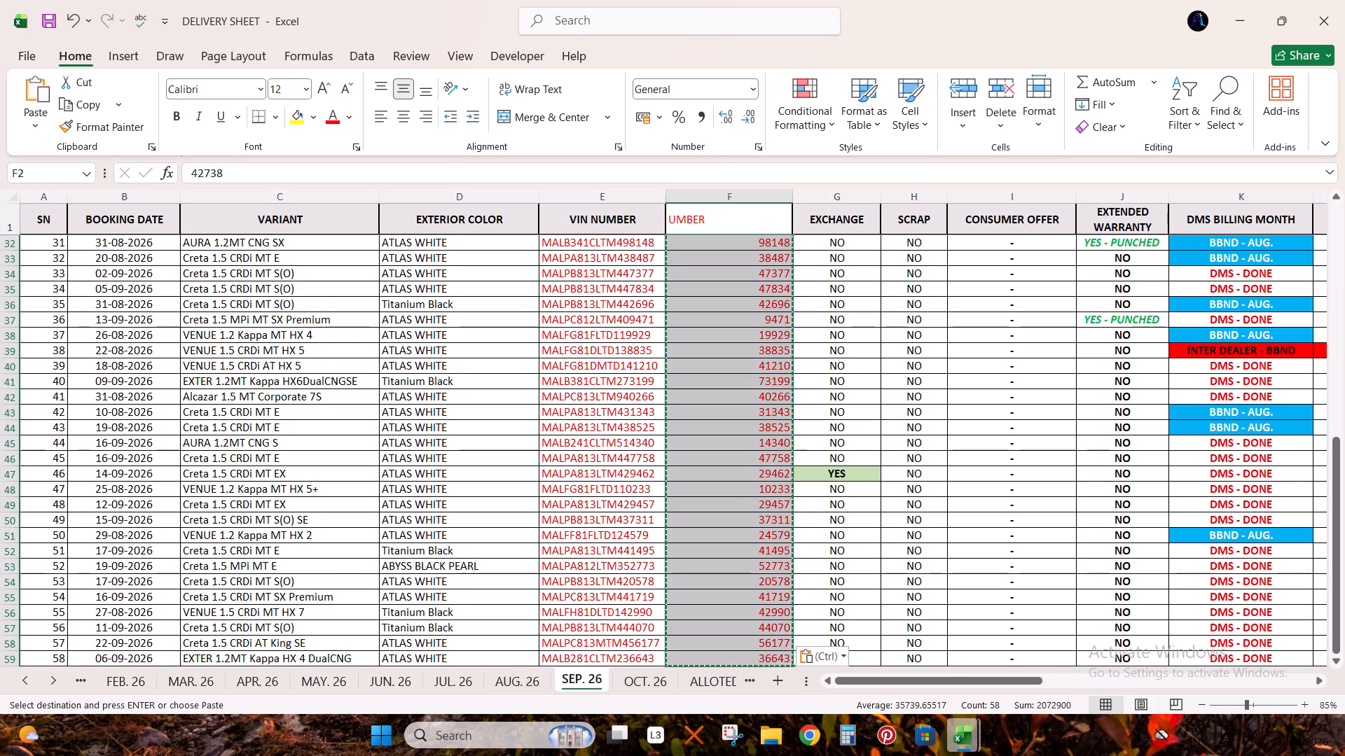
pyautogui.click(816, 672)
pyautogui.click(822, 661)
pyautogui.click(808, 572)
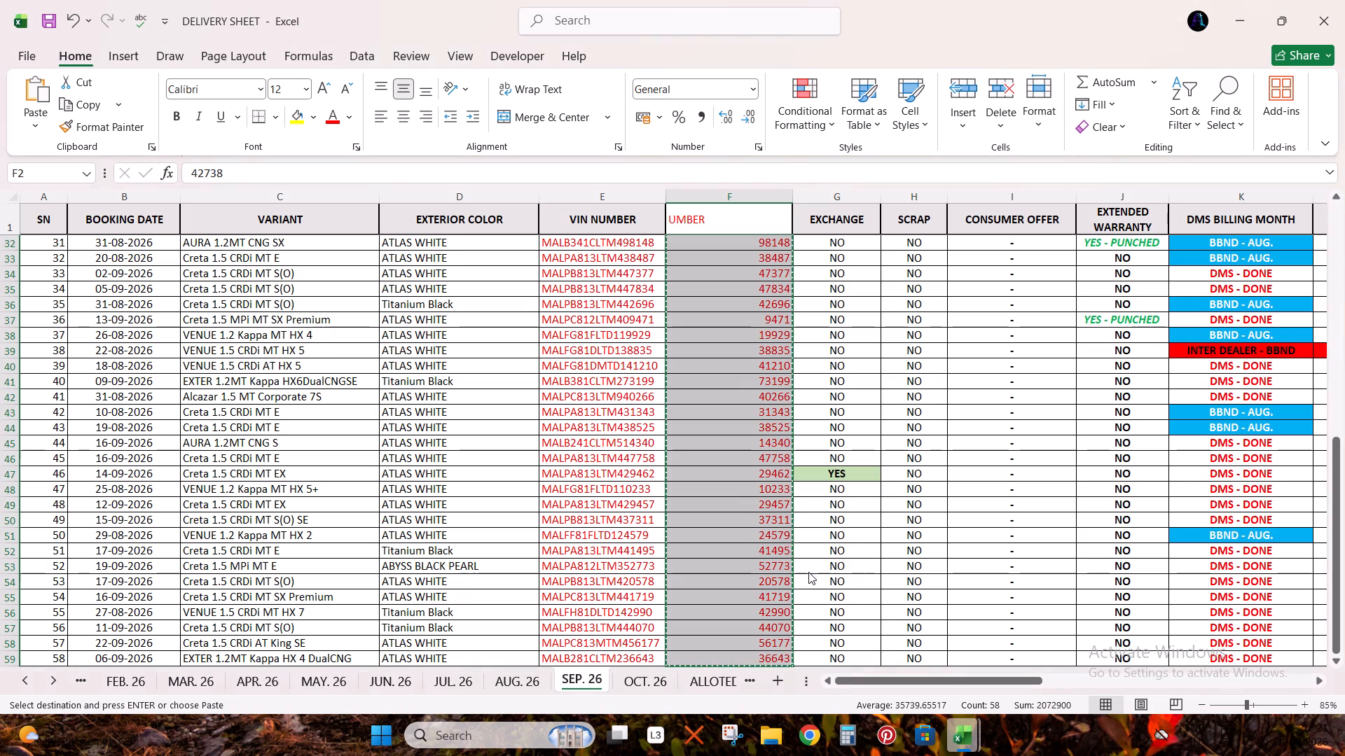
pyautogui.press('Down')
pyautogui.press('Escape')
pyautogui.press('Up')
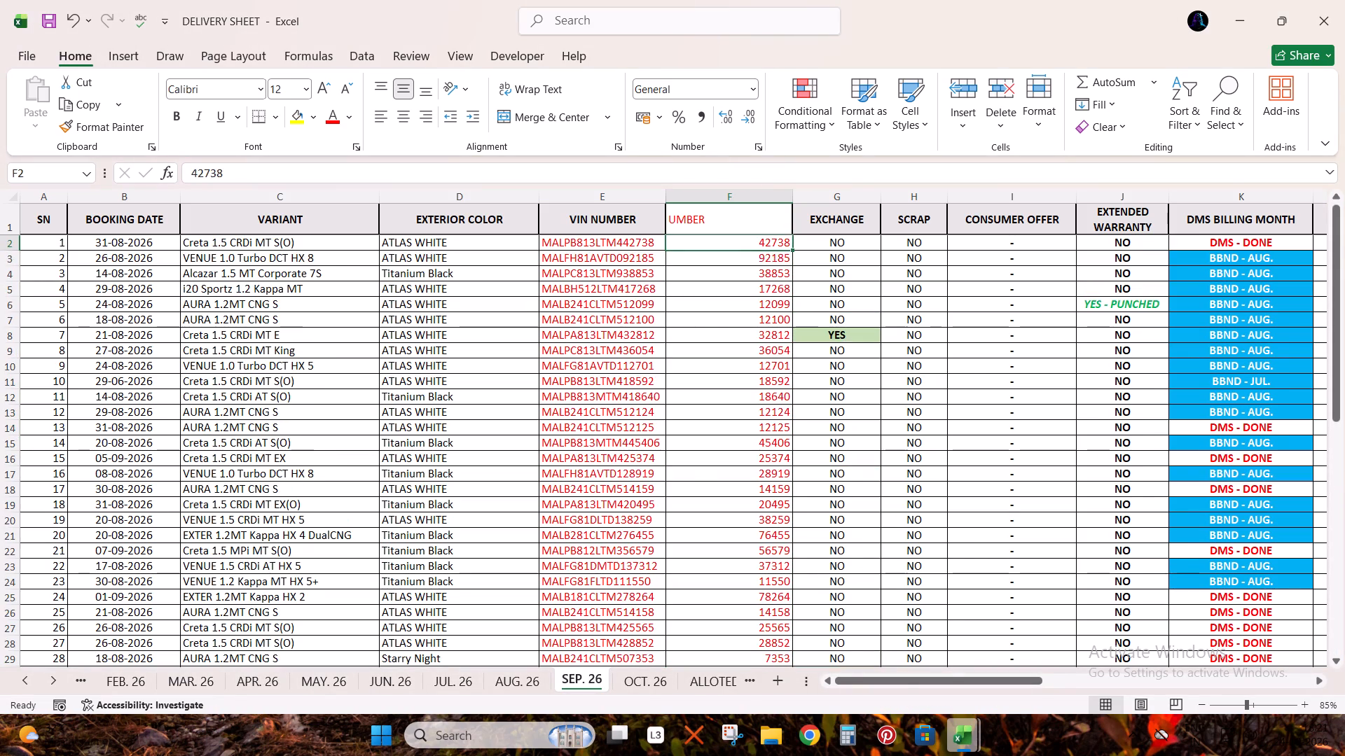
# Copy the sales report's filtered Number values from U4 down and paste them into the SEP. 26 sheet starting at F63.
pyautogui.press('Down')
pyautogui.press('Up')
pyautogui.hotkey('alt', 'Tab')
pyautogui.press('Up')
pyautogui.press('Down')
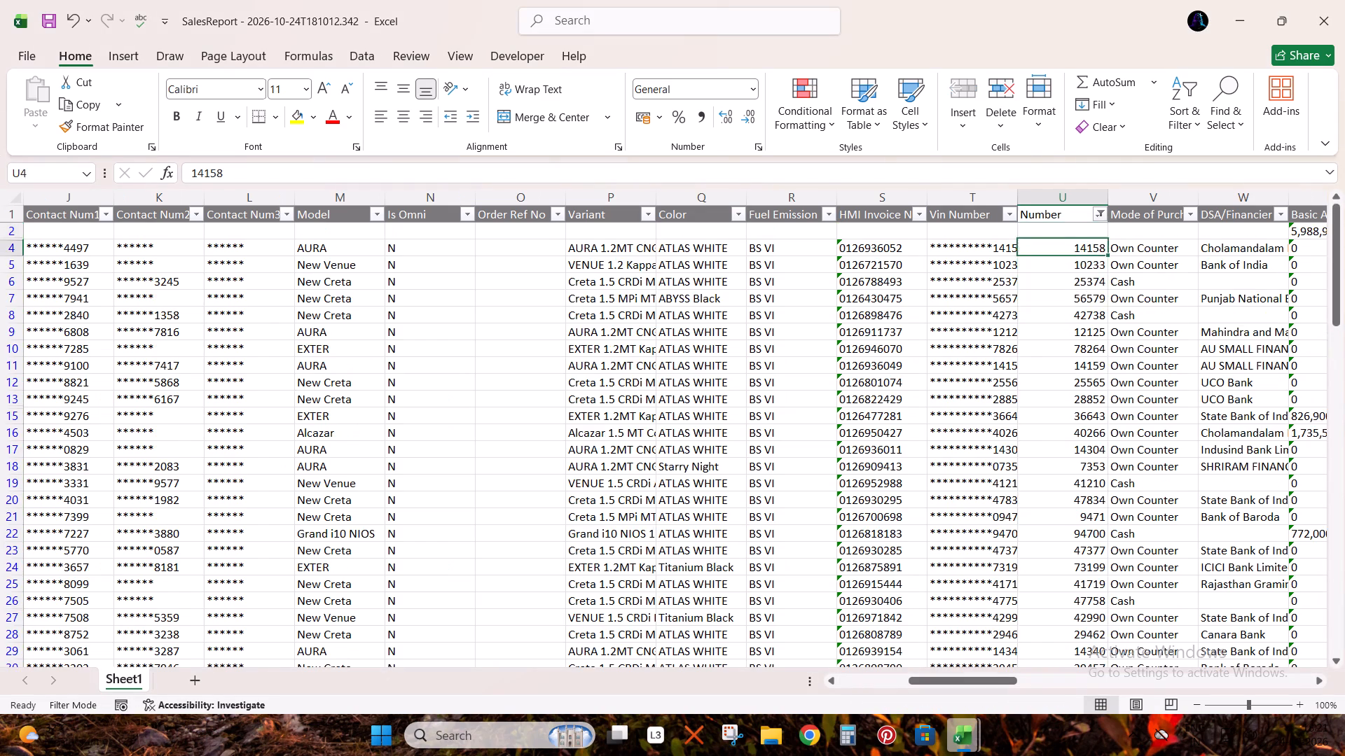
pyautogui.hotkey('ctrl', 'shift', 'Down')
pyautogui.hotkey('ctrl', 'c')
pyautogui.hotkey('alt', 'Tab')
pyautogui.hotkey('ctrl', 'Down')
pyautogui.press('Down')
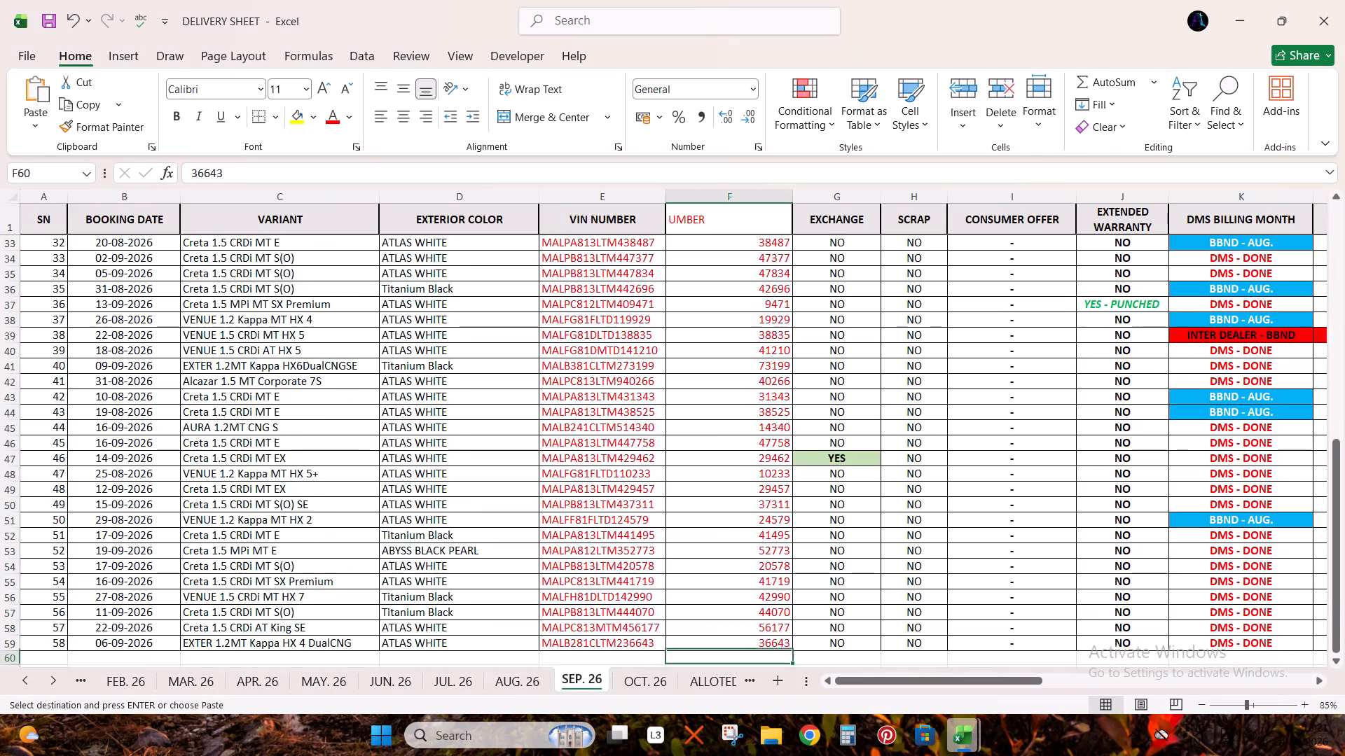
pyautogui.press('Down')
pyautogui.press('Down')
pyautogui.press('Down')
pyautogui.hotkey('ctrl', 'v')
# Highlight duplicate values in the SEP. 26 sheet's entire column F using Light Red Fill with Dark Red Text.
pyautogui.hotkey('ctrl', 'space')
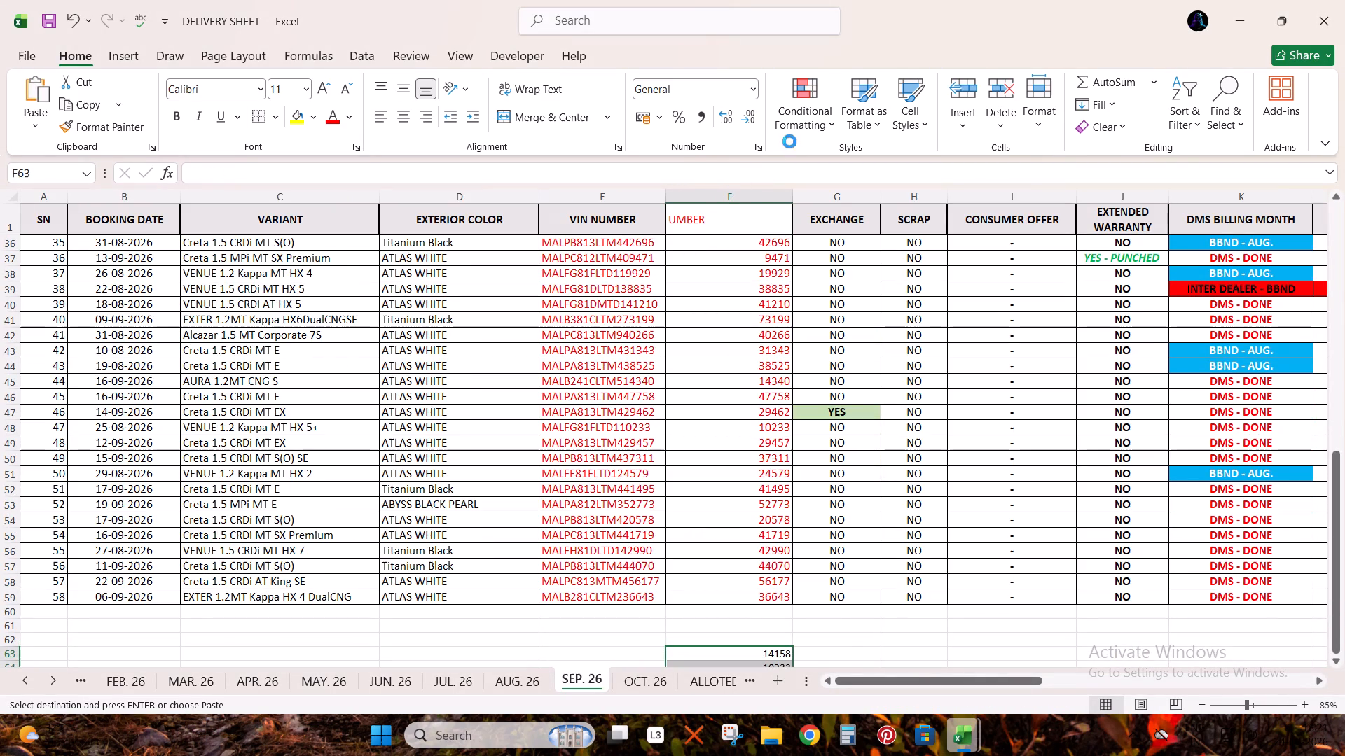
pyautogui.click(810, 130)
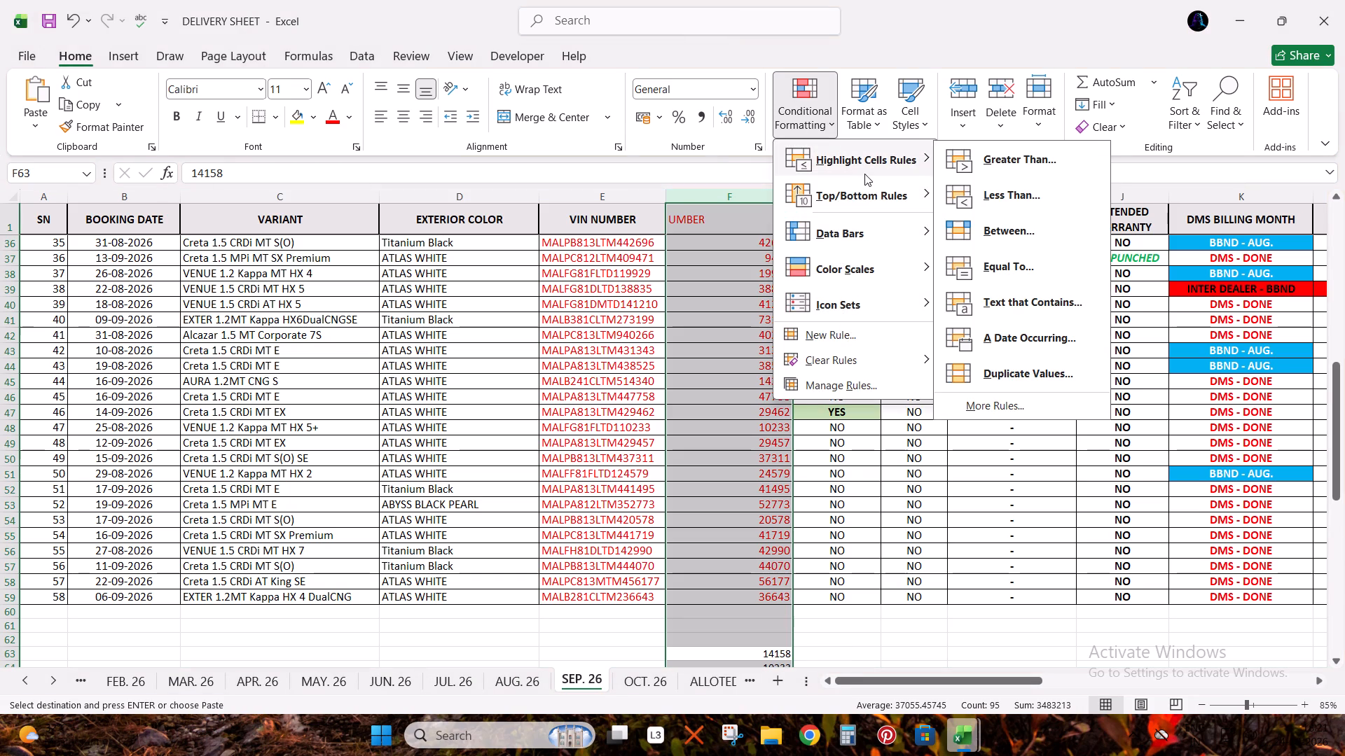
pyautogui.click(864, 174)
pyautogui.click(1053, 379)
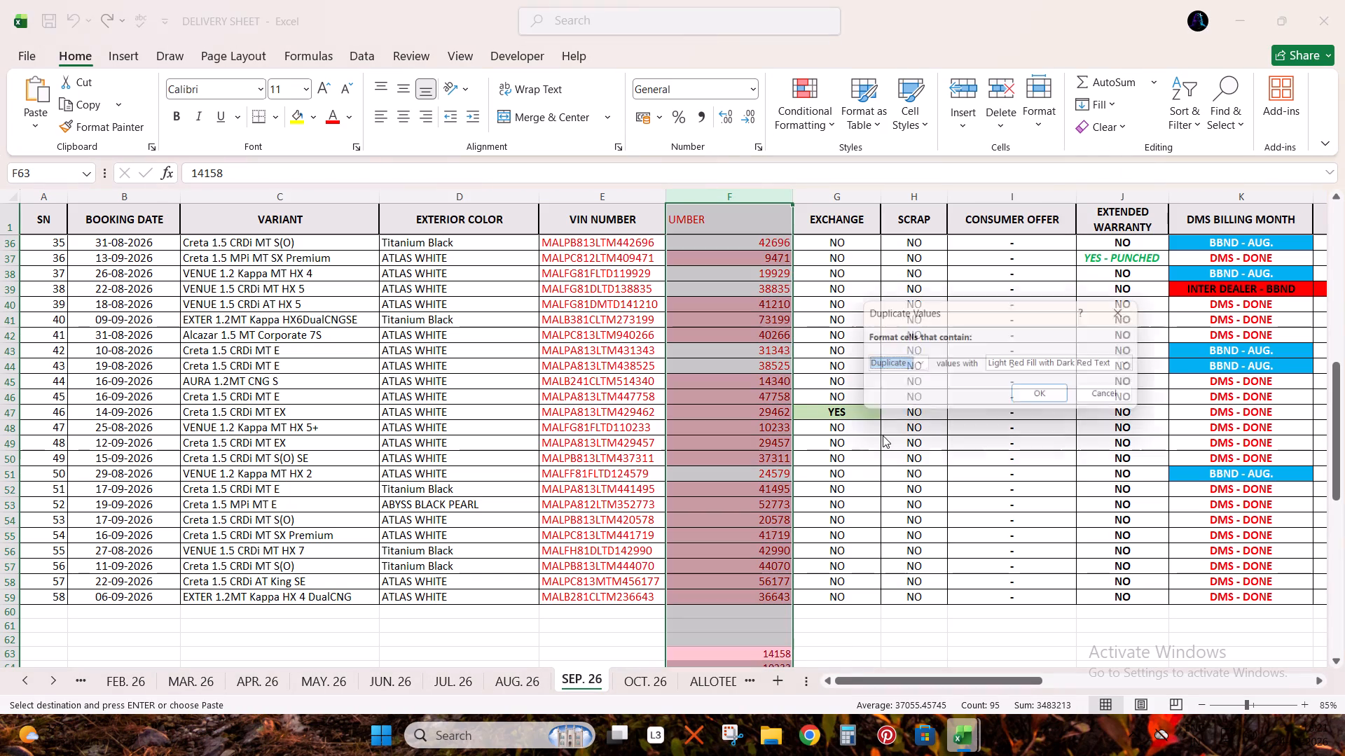
pyautogui.press('Return')
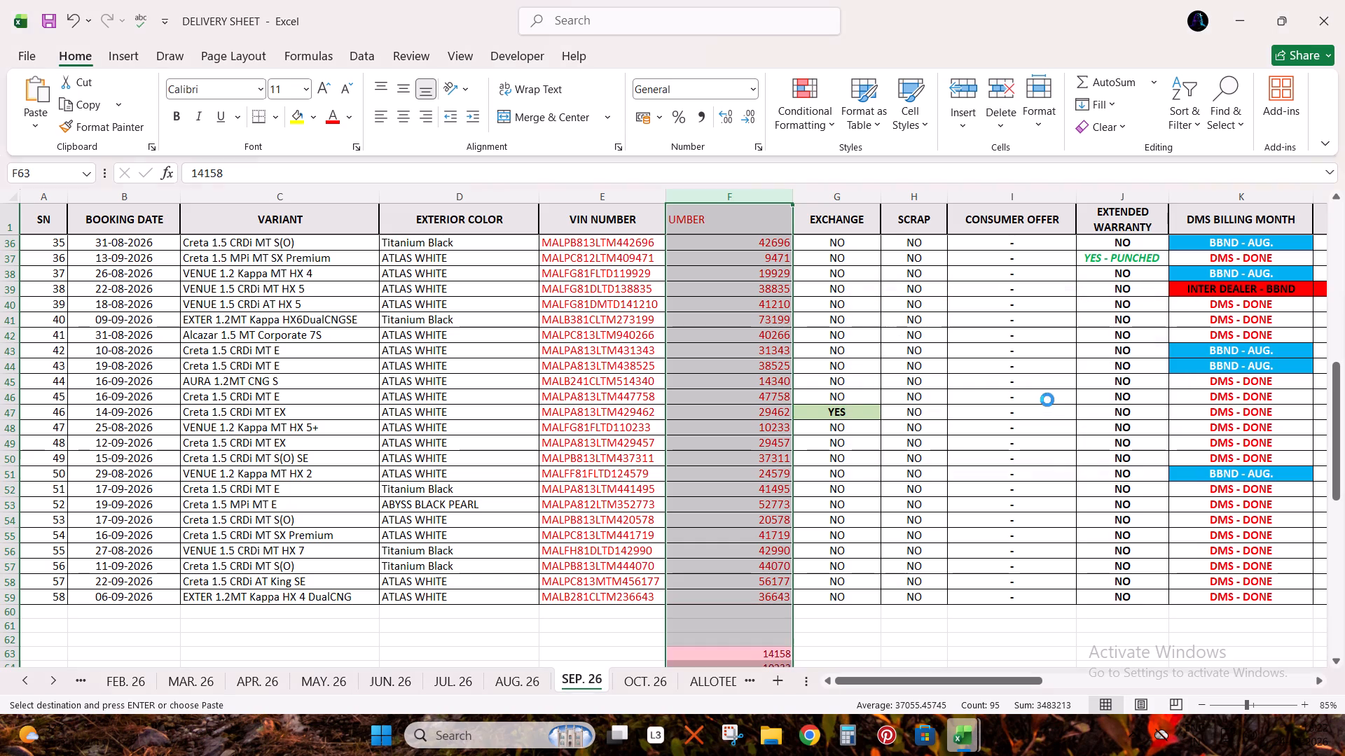
# Examine column F for numbers not highlighted as duplicates, in the pasted list from row 63 and at the table's start.
pyautogui.scroll(-2, 737, 503)
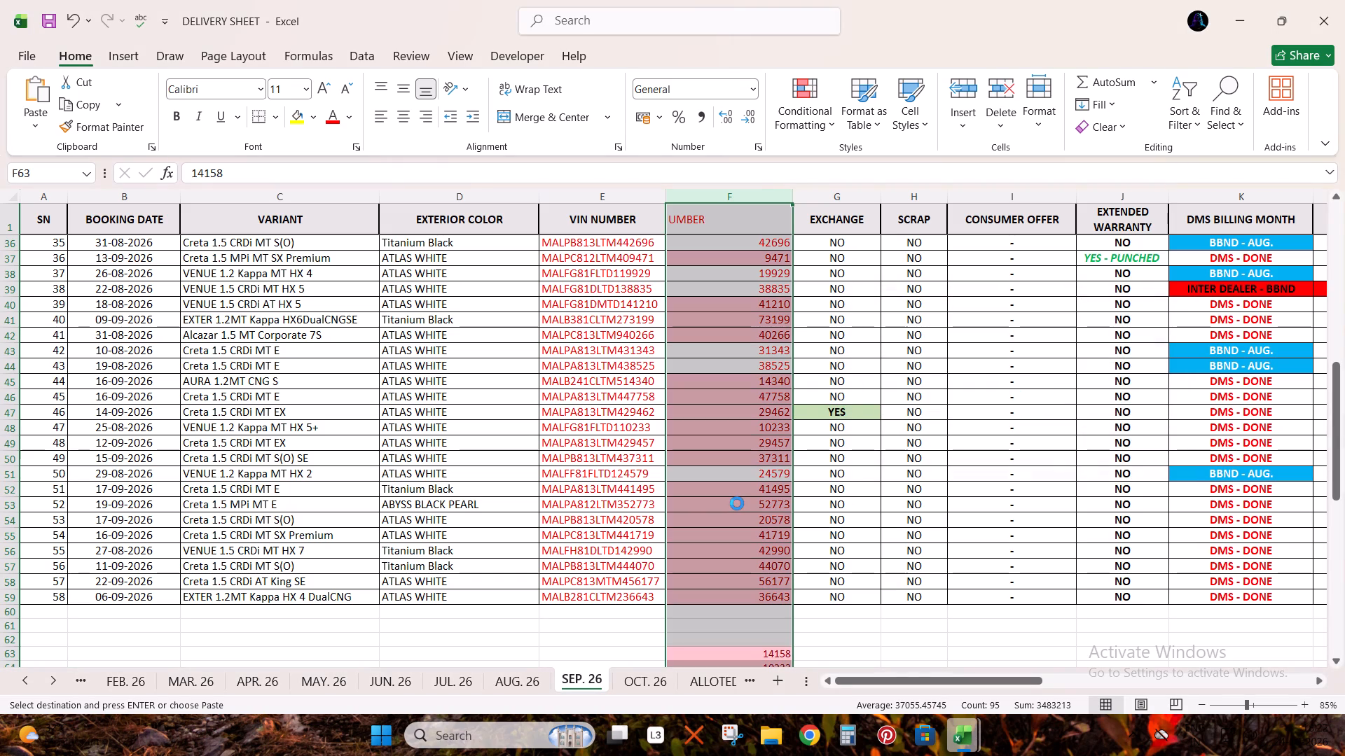
pyautogui.scroll(-9, 737, 503)
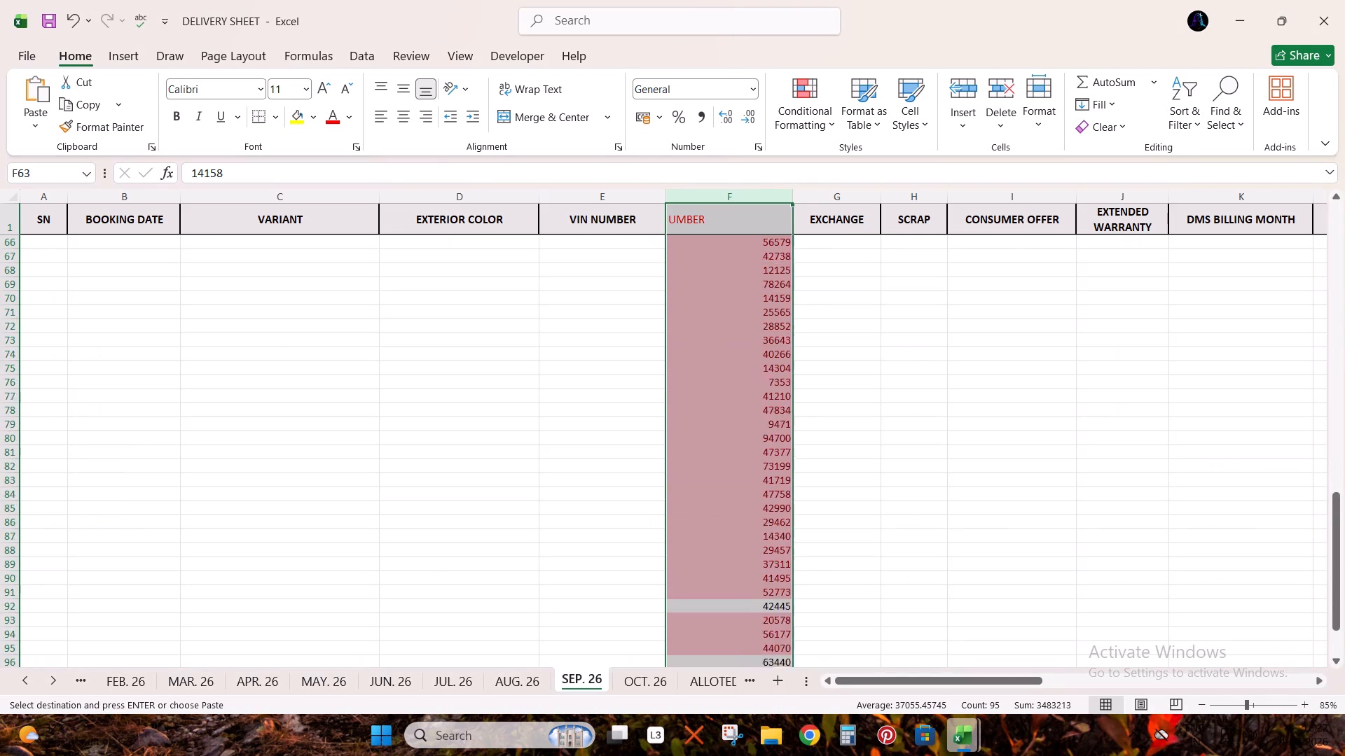
pyautogui.scroll(-2, 737, 503)
pyautogui.click(744, 452)
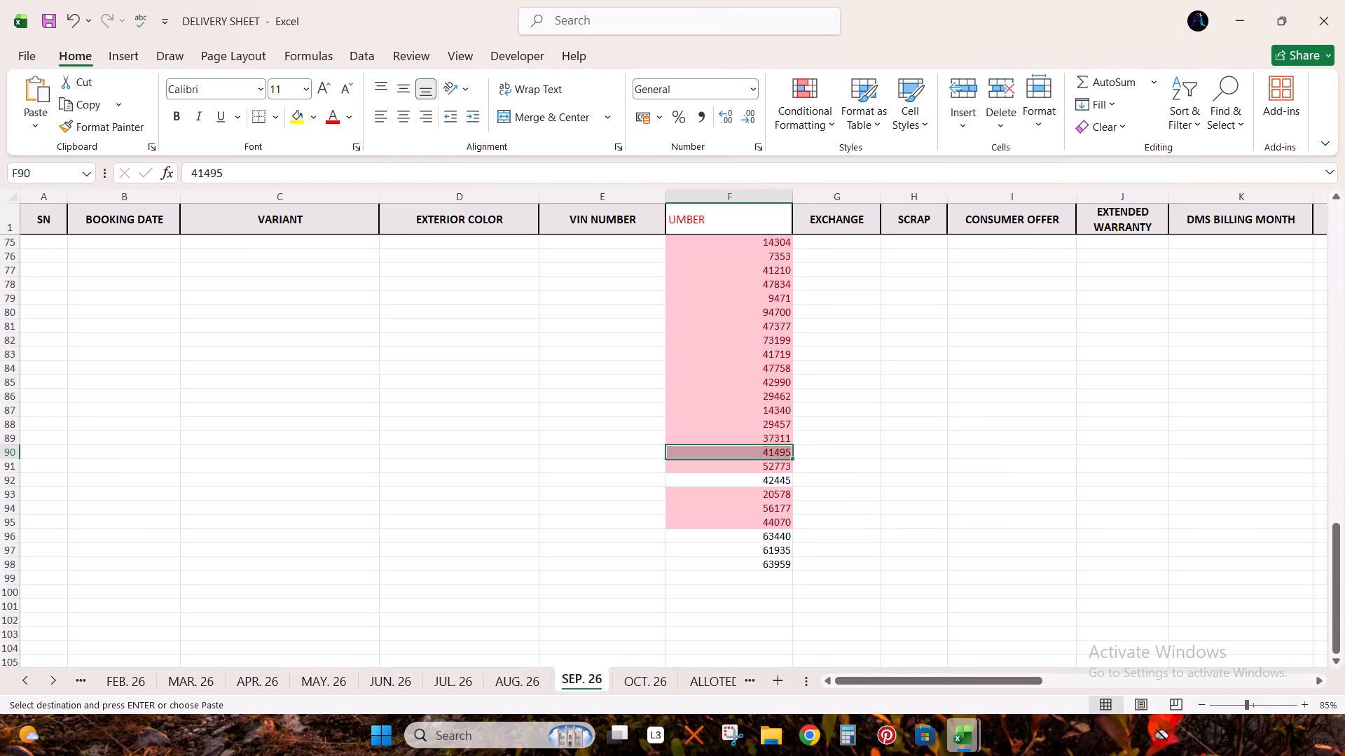
pyautogui.hotkey('ctrl', 'Up')
pyautogui.hotkey('ctrl', 'Up')
pyautogui.hotkey('ctrl', 'Up')
pyautogui.hotkey('ctrl', 'Up')
pyautogui.hotkey('ctrl', 'Up')
pyautogui.press('Down')
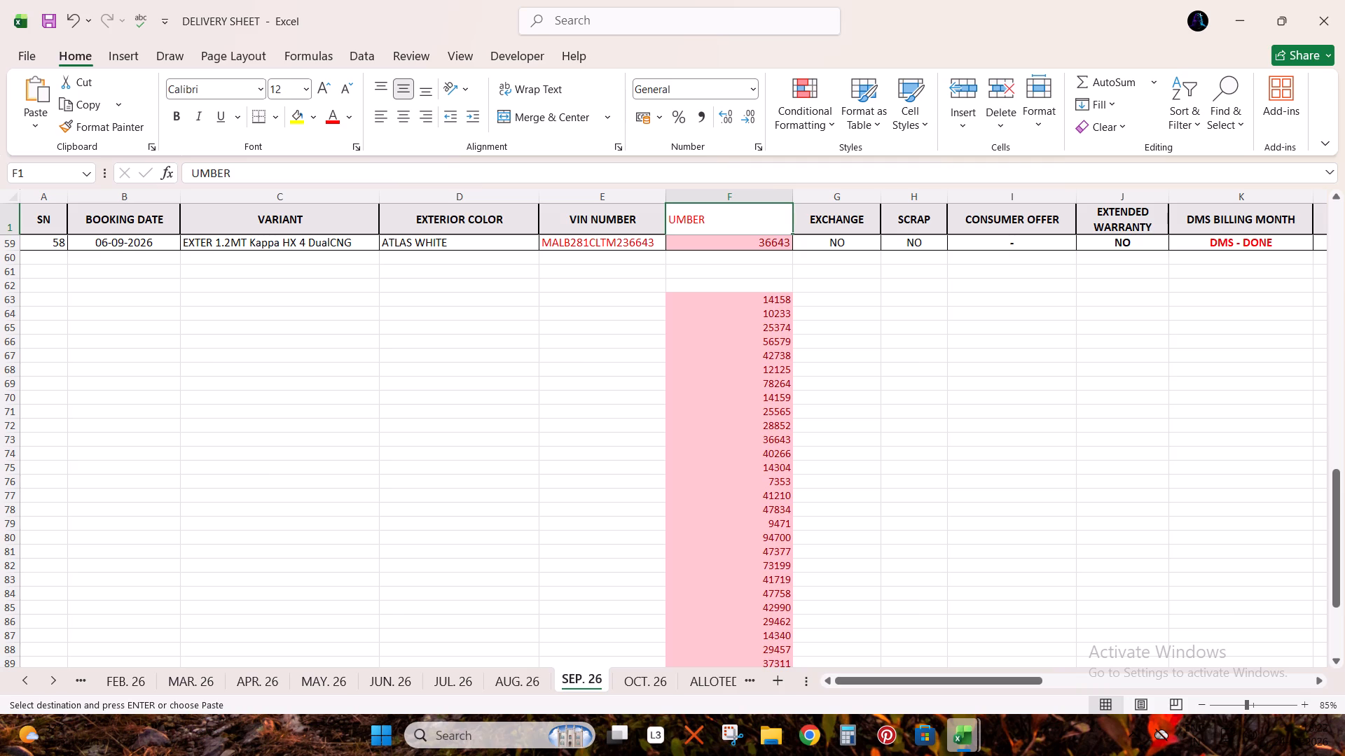
pyautogui.press('Down')
pyautogui.press('Down')
pyautogui.press('Down')
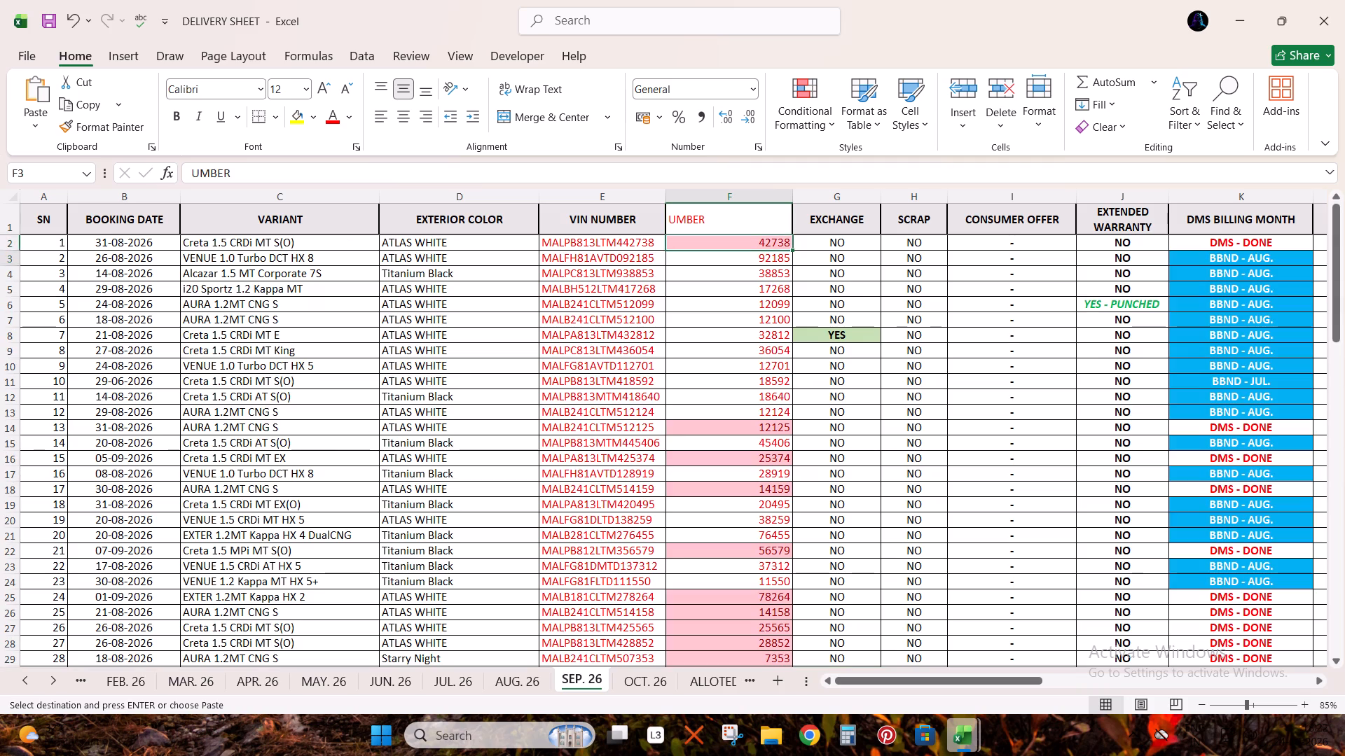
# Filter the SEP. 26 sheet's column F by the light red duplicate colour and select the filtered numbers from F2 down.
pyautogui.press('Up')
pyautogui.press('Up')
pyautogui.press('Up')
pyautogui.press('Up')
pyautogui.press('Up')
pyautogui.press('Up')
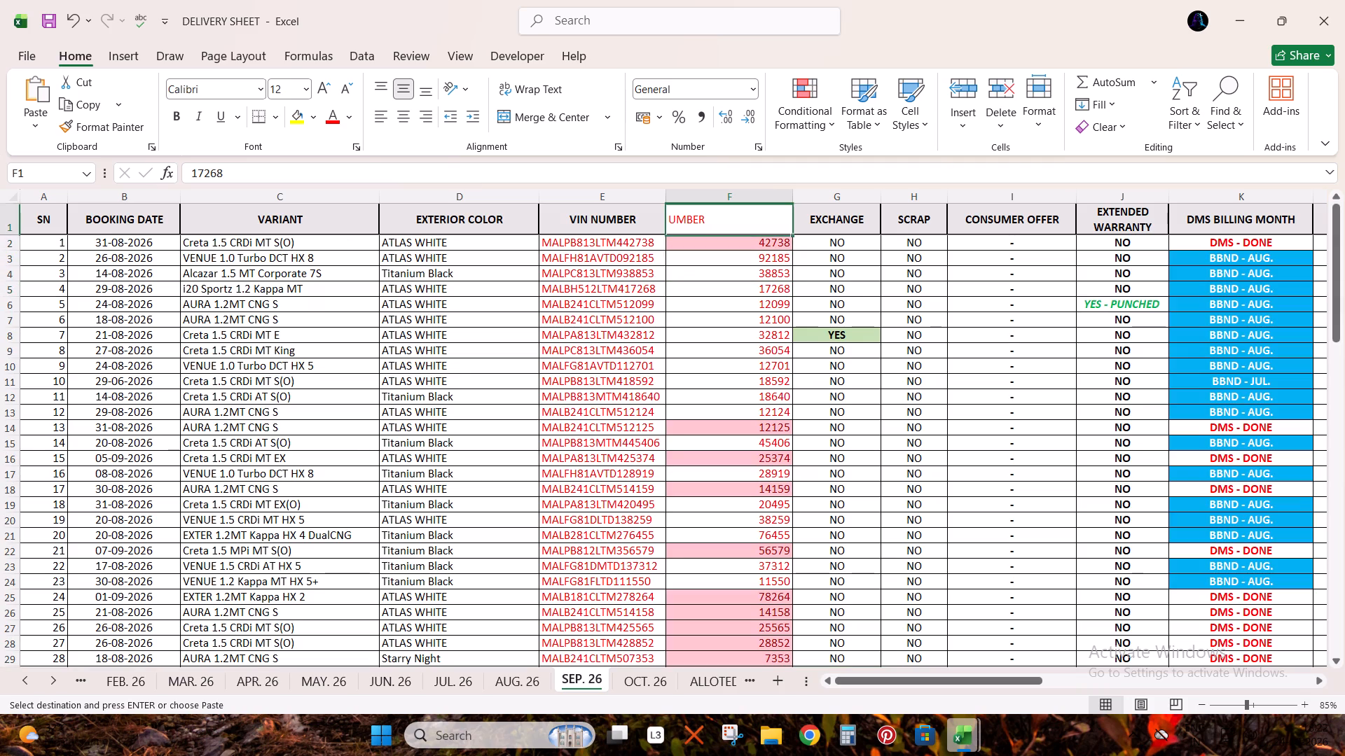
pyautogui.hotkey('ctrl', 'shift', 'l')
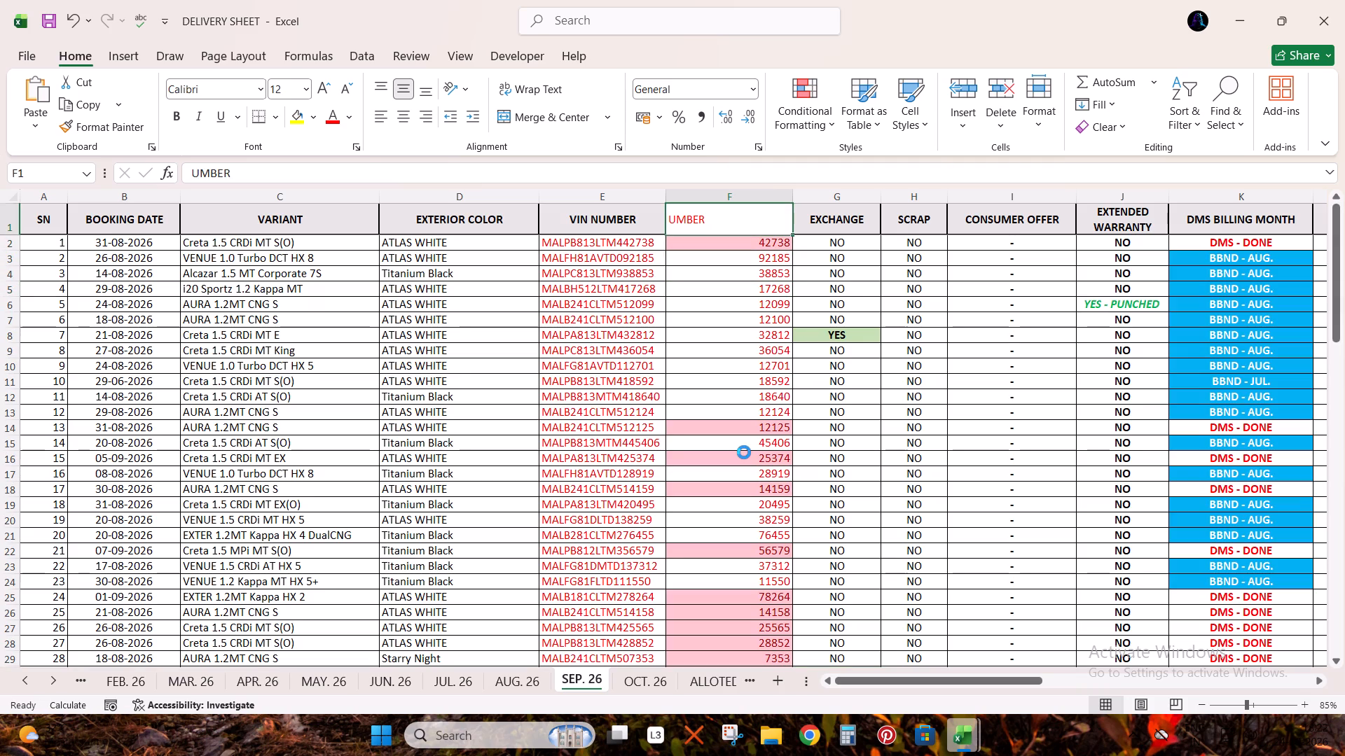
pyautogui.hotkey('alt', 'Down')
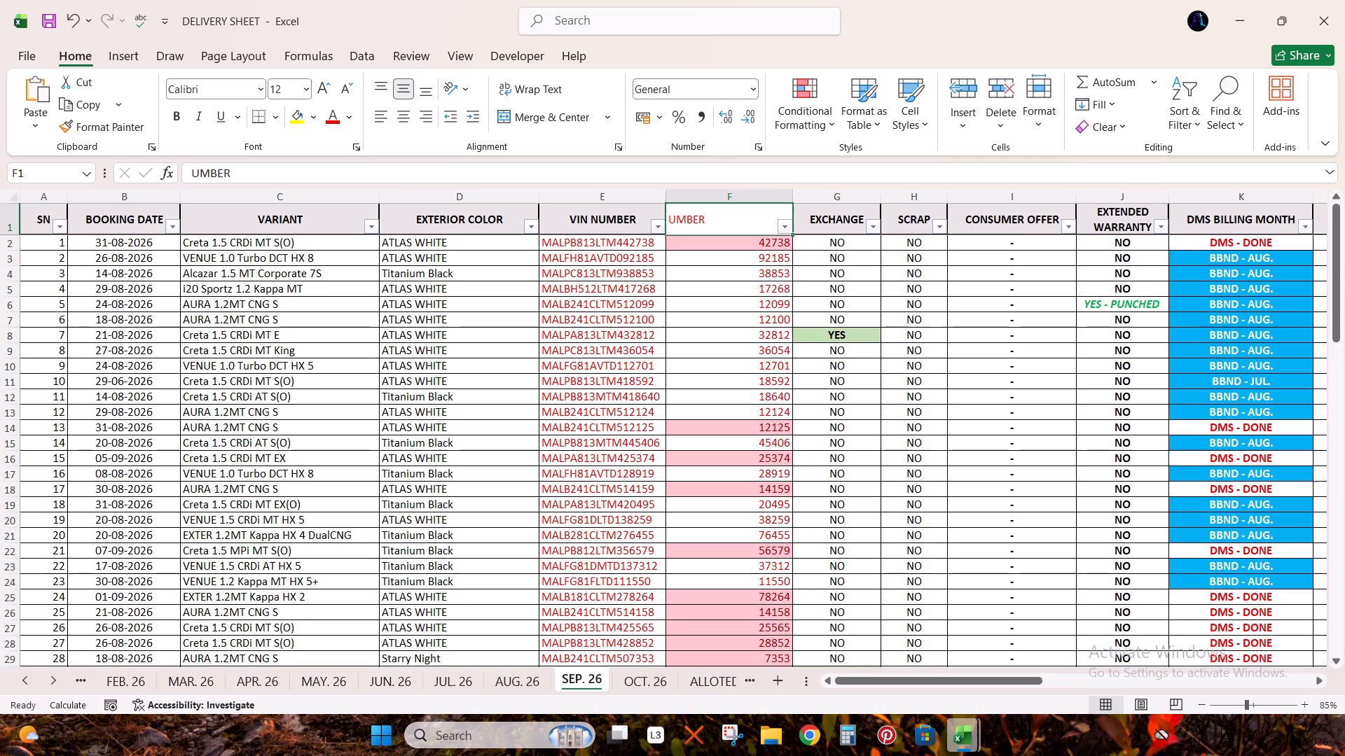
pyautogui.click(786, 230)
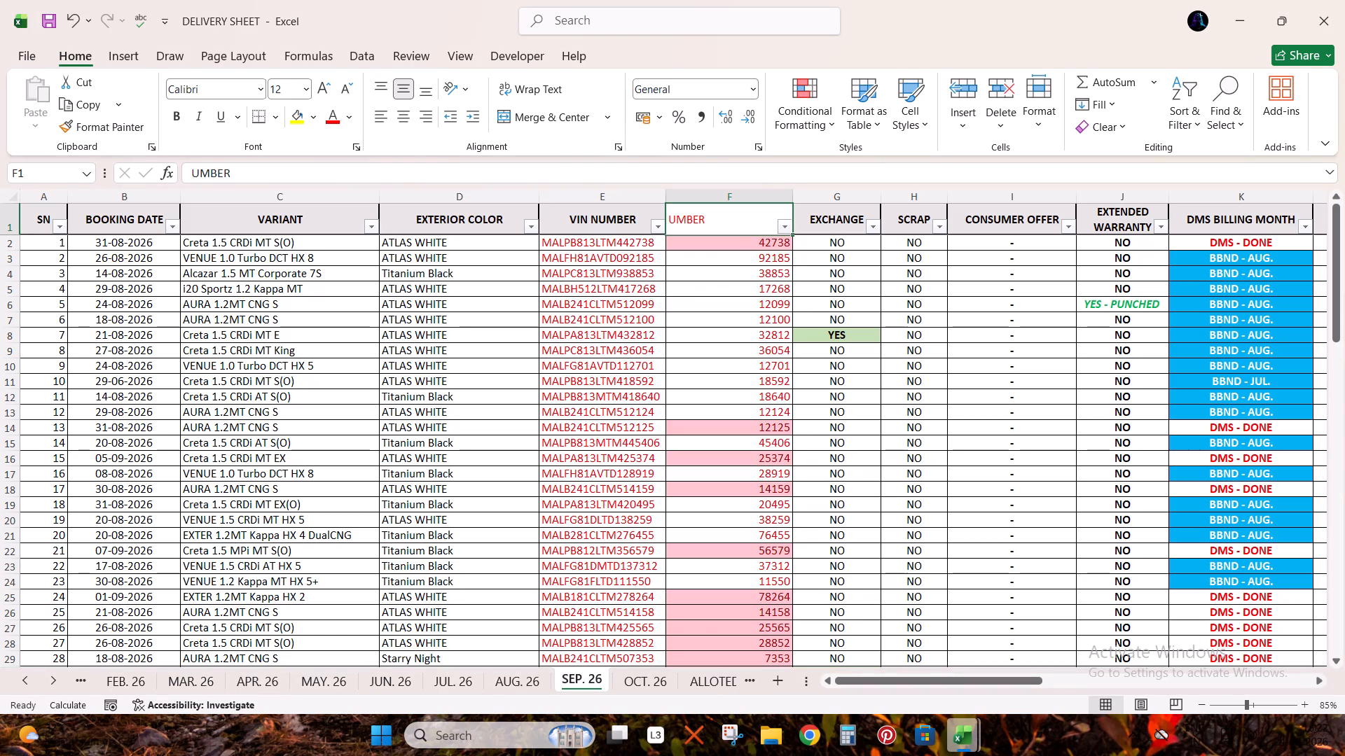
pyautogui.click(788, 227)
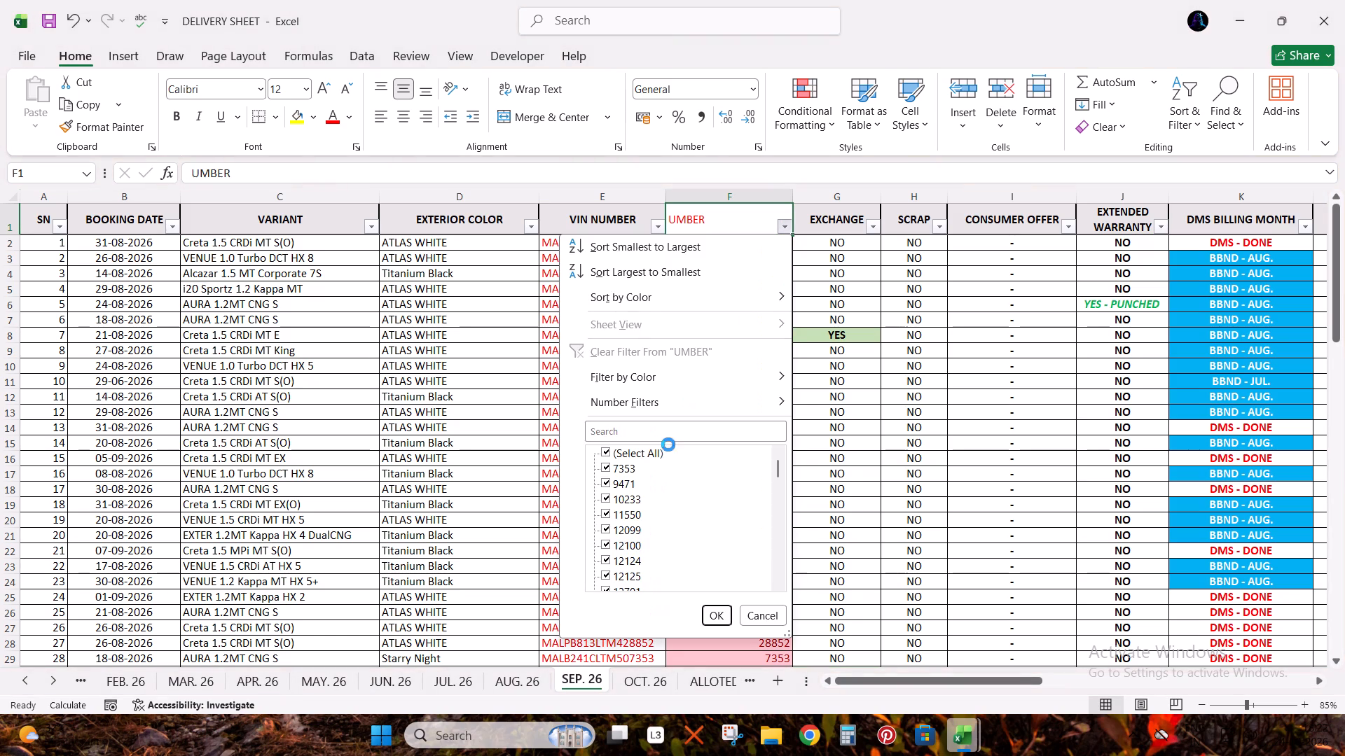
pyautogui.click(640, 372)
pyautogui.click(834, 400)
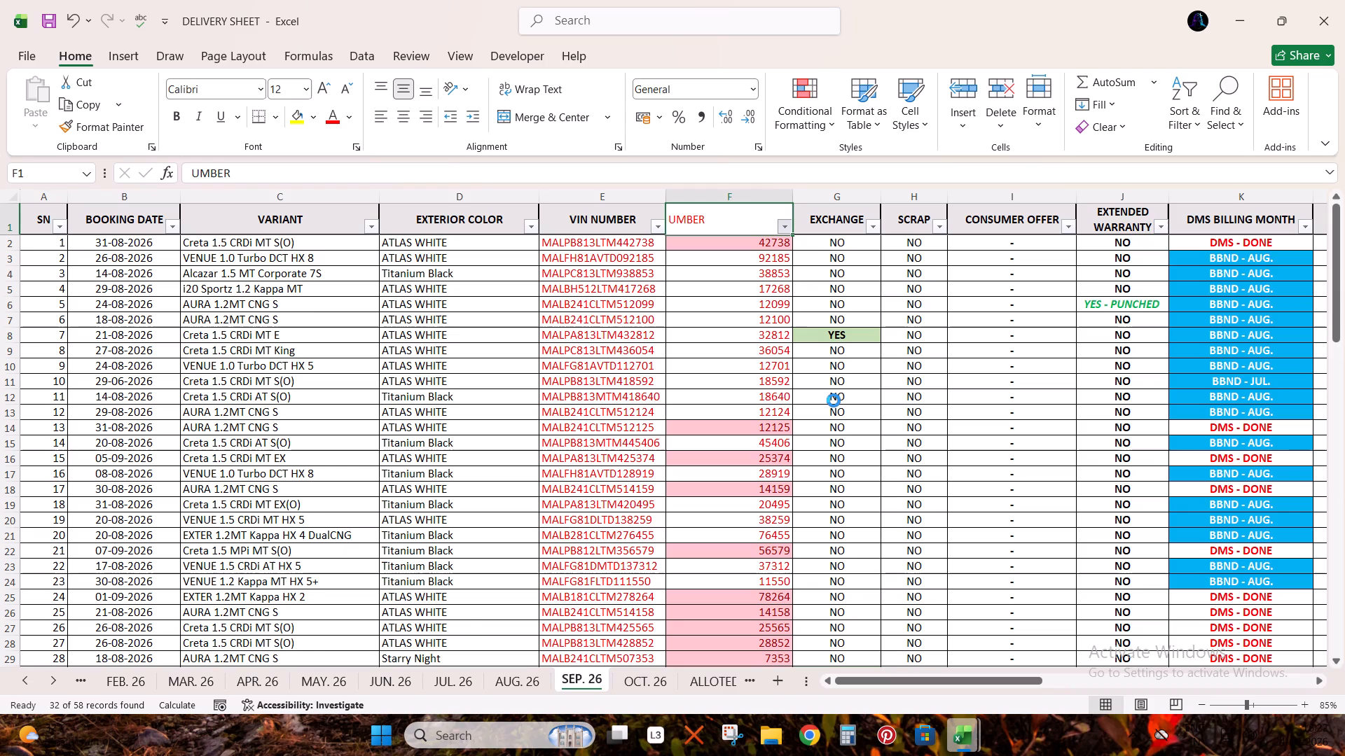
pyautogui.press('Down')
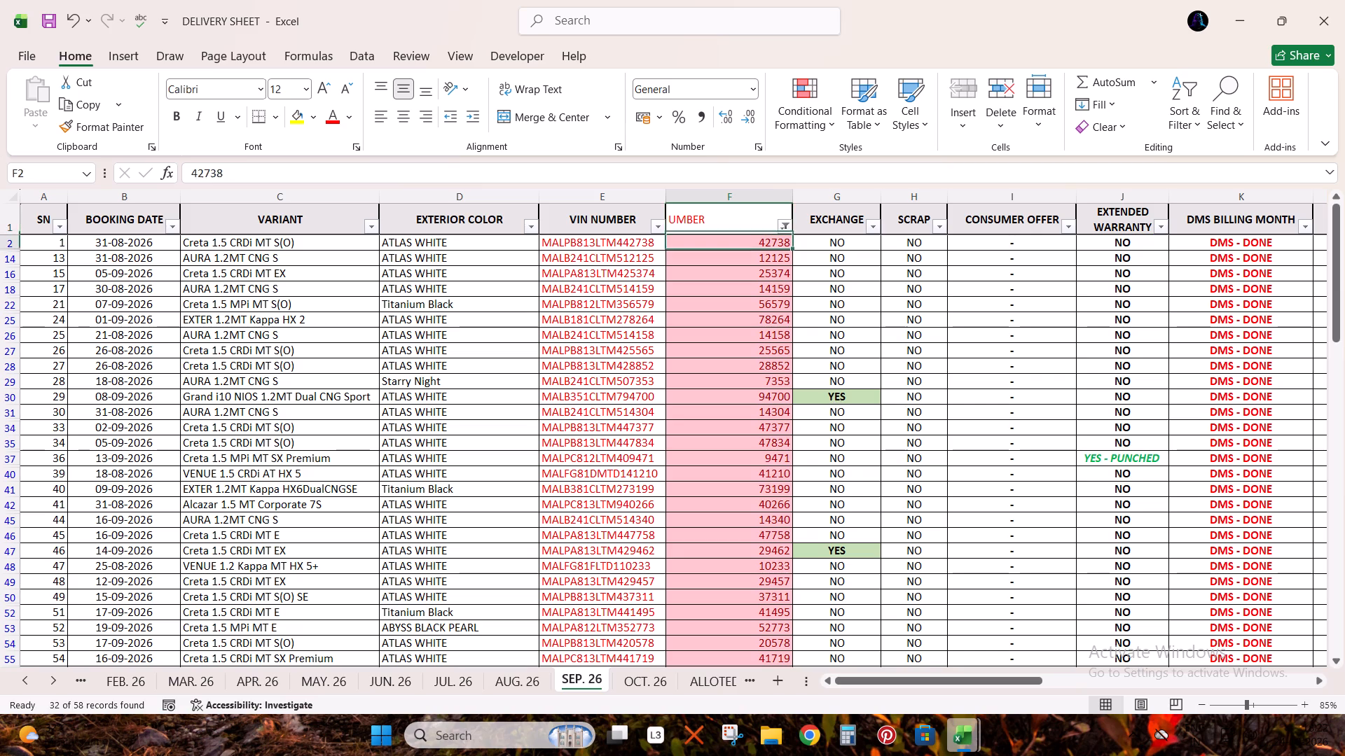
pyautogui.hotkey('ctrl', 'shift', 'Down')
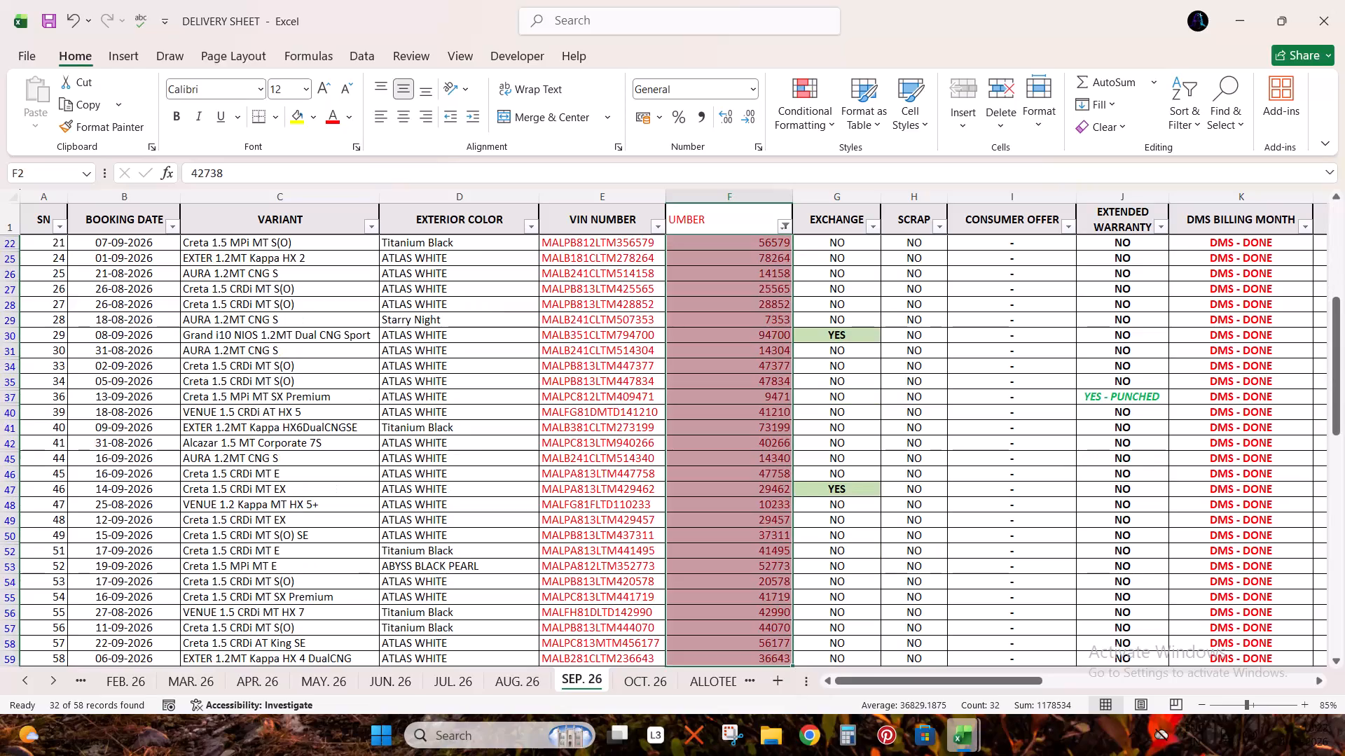
# Replace the colour filter with a "dms" filter on DMS BILLING MONTH and select the filtered DMS - DONE cells from K2 down.
pyautogui.press('Right')
pyautogui.press('Up')
pyautogui.press('Right')
pyautogui.press('Right')
pyautogui.press('Right')
pyautogui.press('Right')
pyautogui.press('Down')
pyautogui.press('Up')
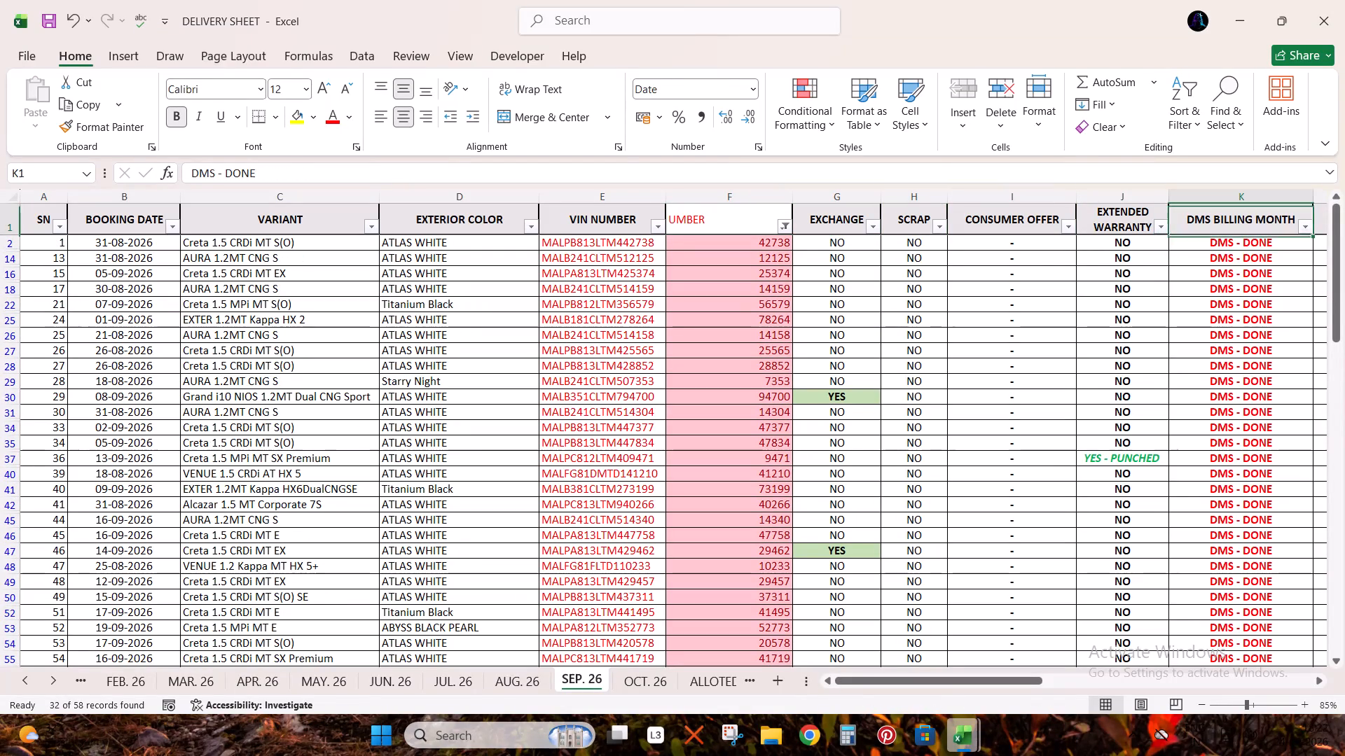
pyautogui.hotkey('alt', 'Down')
pyautogui.press('Escape')
pyautogui.hotkey('ctrl', 'shift', 'l')
pyautogui.hotkey('ctrl', 'shift', 'l')
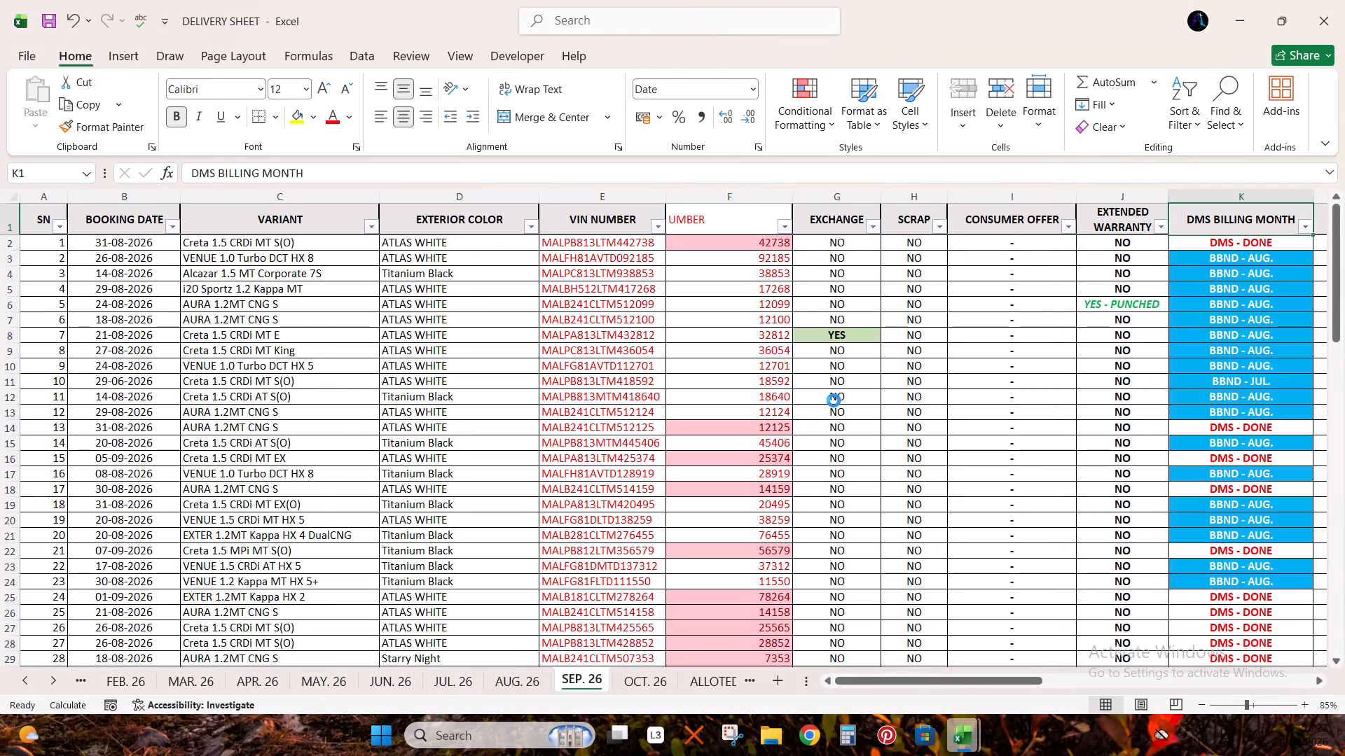
pyautogui.hotkey('alt', 'Down')
pyautogui.press('Down')
pyautogui.press('Down')
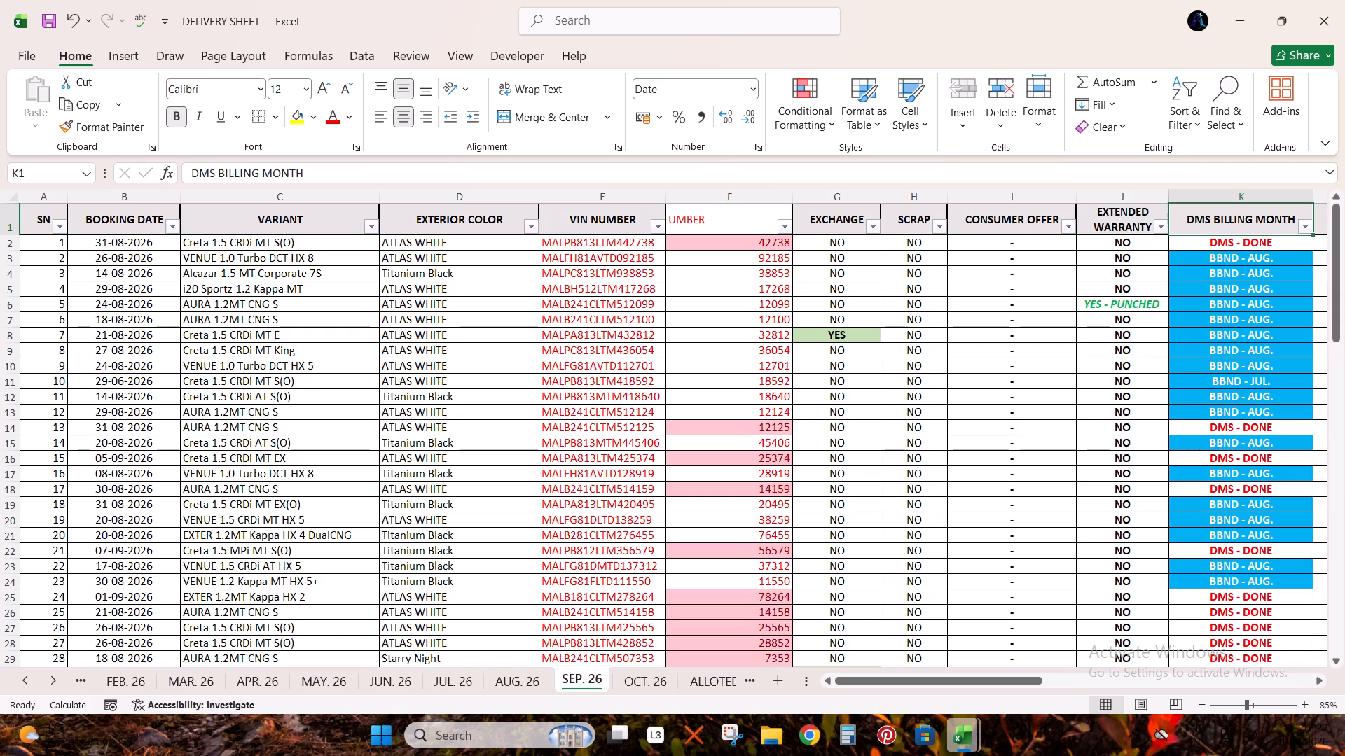
pyautogui.press('Down')
pyautogui.press('Down')
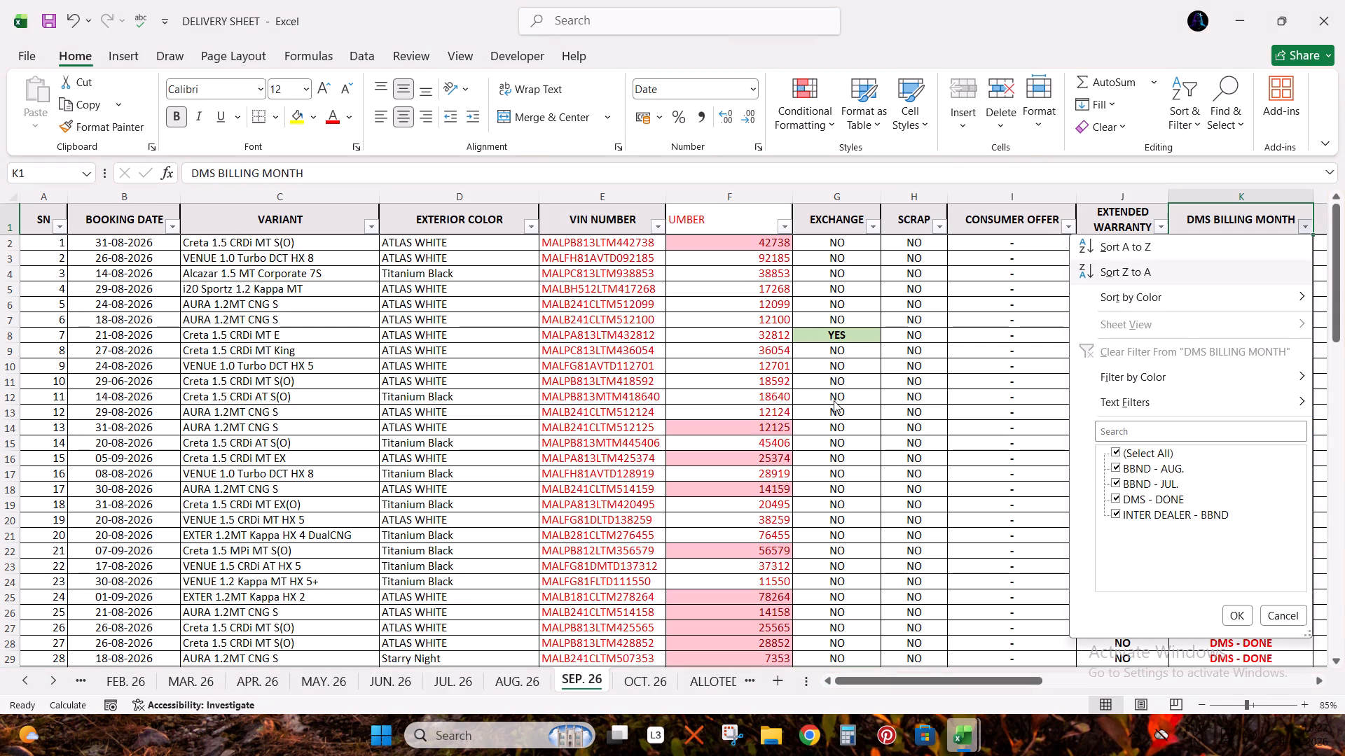
pyautogui.press('Down')
pyautogui.press('Down')
pyautogui.press('Down')
pyautogui.press('Down')
pyautogui.press('Down')
pyautogui.write('dms')
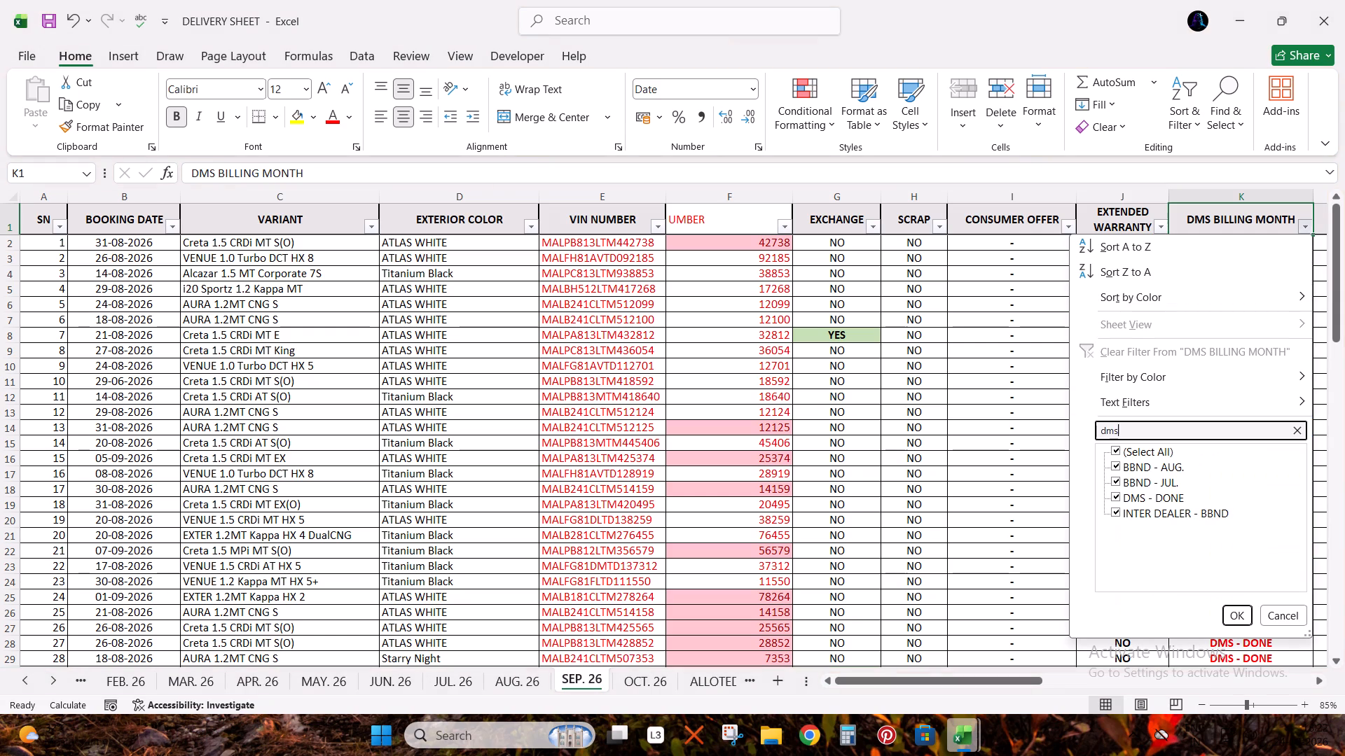
pyautogui.press('Return')
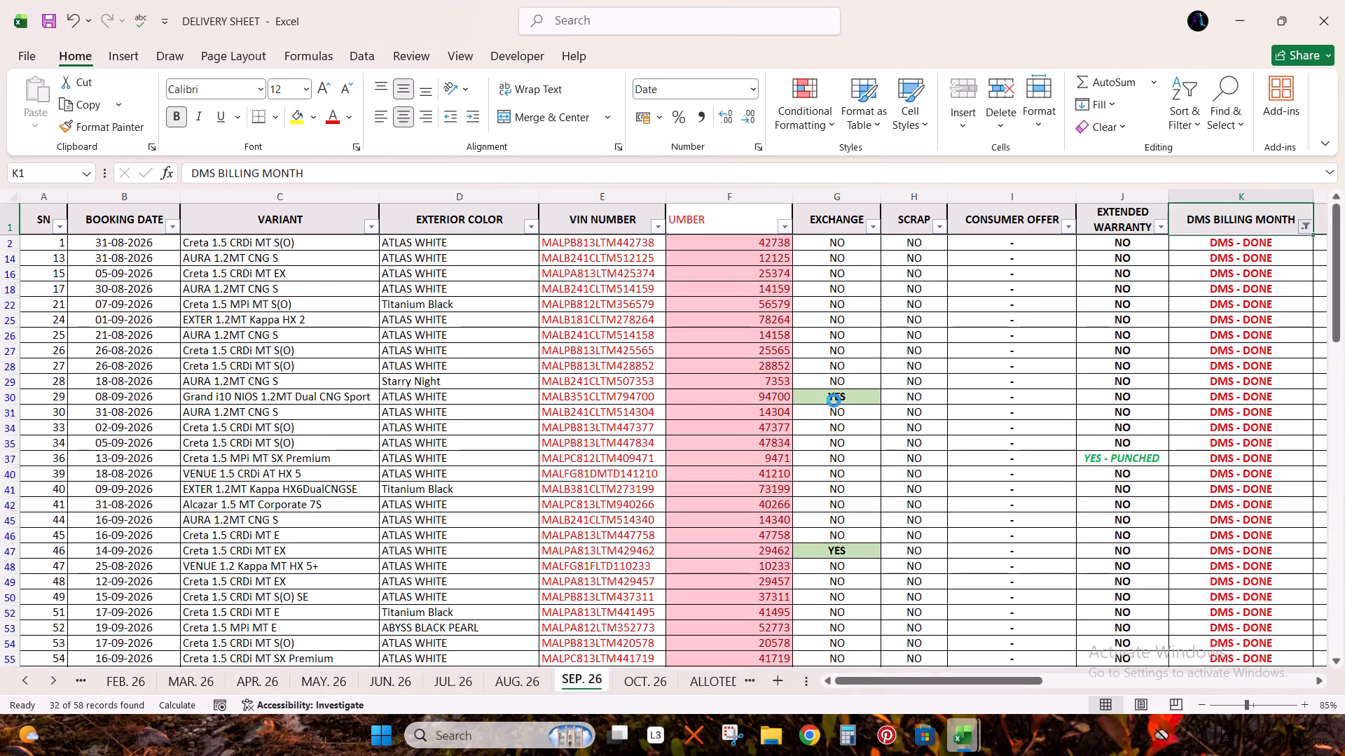
pyautogui.press('Down')
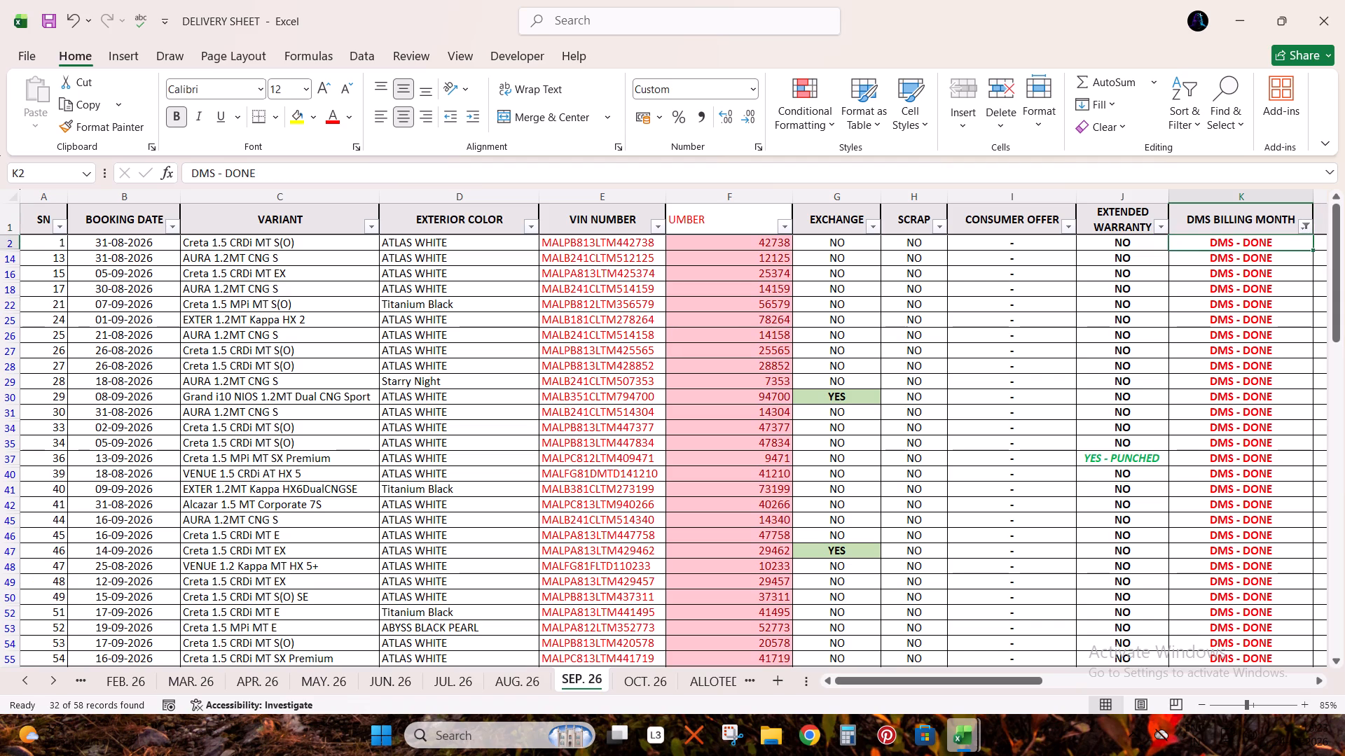
pyautogui.hotkey('ctrl', 'shift', 'Down')
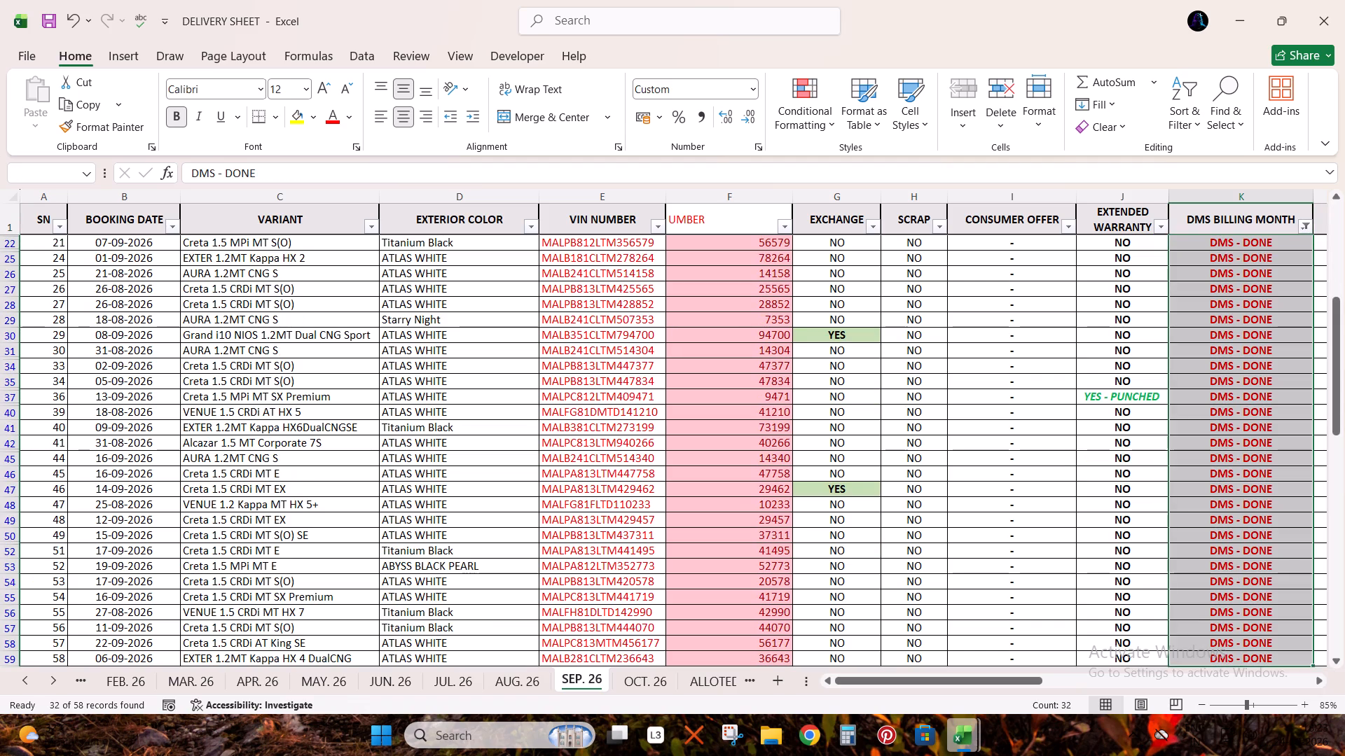
# Select the numbers not highlighted as duplicates in the pasted list below the table: 42445, 63440, 61935 and 63959.
pyautogui.scroll(13, 764, 503)
pyautogui.scroll(-3, 763, 486)
pyautogui.scroll(1, 763, 486)
pyautogui.scroll(-4, 763, 486)
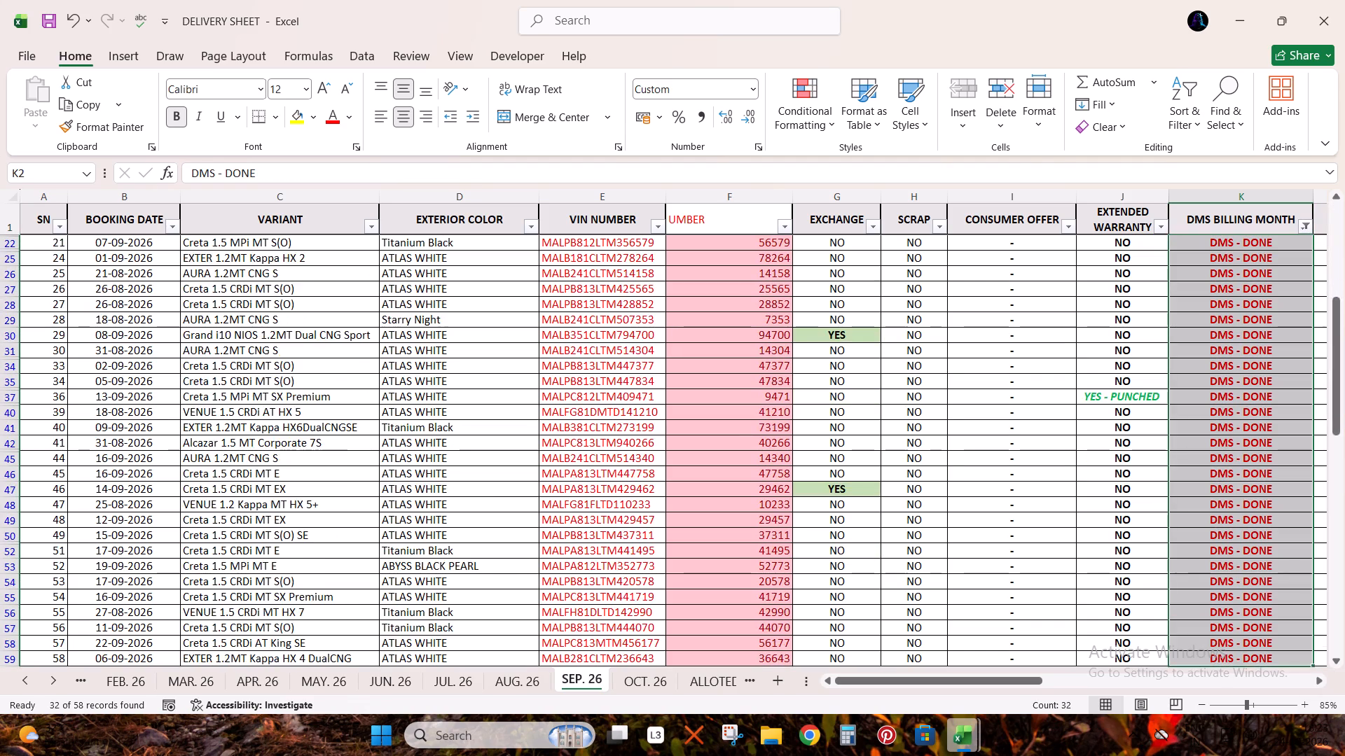
pyautogui.scroll(-11, 763, 486)
pyautogui.scroll(1, 763, 486)
pyautogui.scroll(-1, 763, 486)
pyautogui.scroll(1, 763, 486)
pyautogui.scroll(-5, 763, 486)
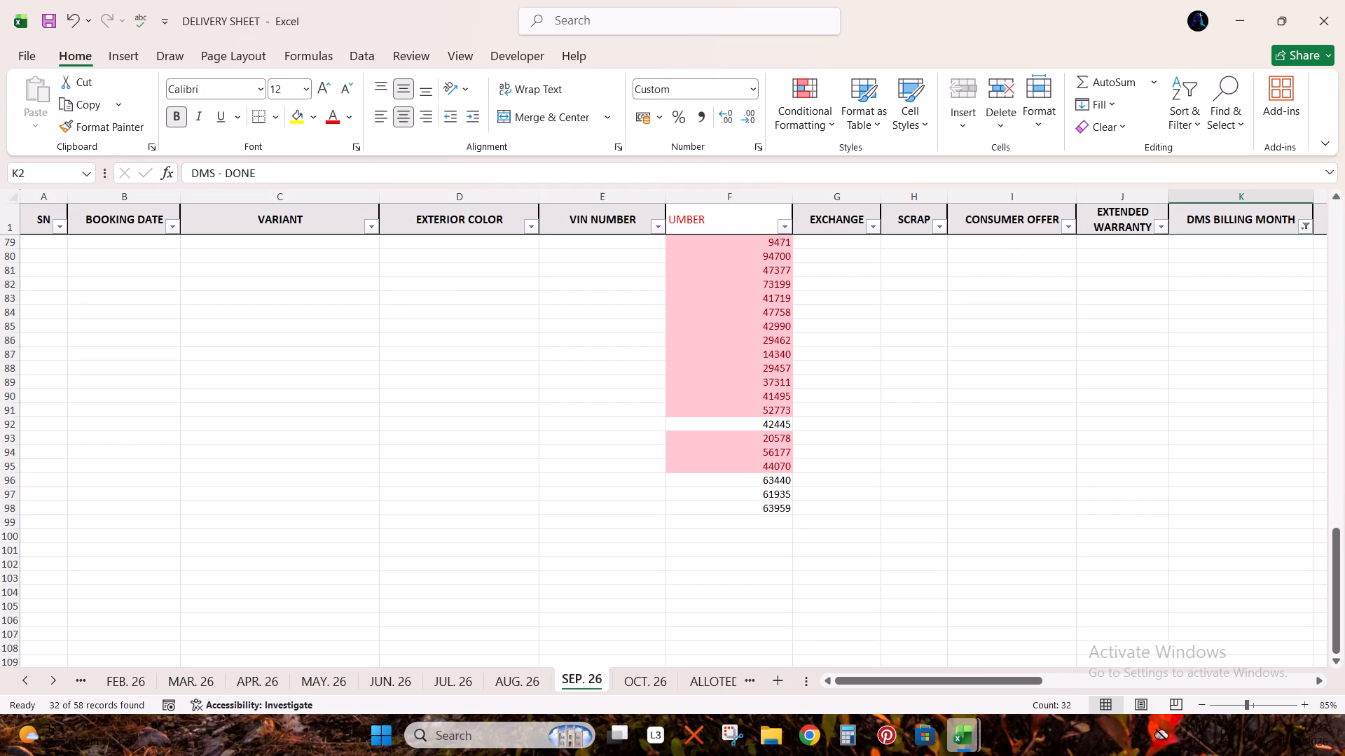
pyautogui.click(783, 424)
pyautogui.keyDown('ctrl'); pyautogui.click(771, 481); pyautogui.keyUp('ctrl')
pyautogui.keyDown('ctrl'); pyautogui.click(776, 498); pyautogui.keyUp('ctrl')
pyautogui.keyDown('ctrl'); pyautogui.click(779, 507); pyautogui.keyUp('ctrl')
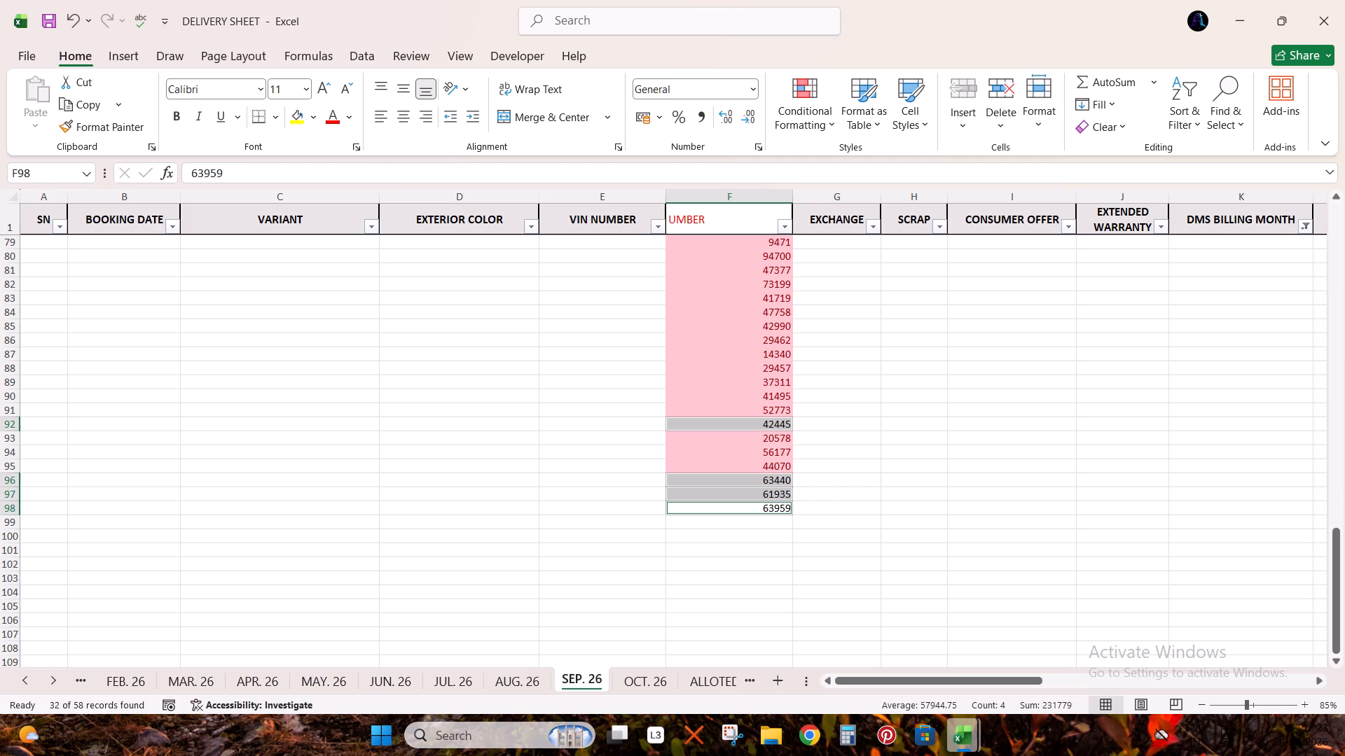
pyautogui.click(771, 422)
pyautogui.hotkey('ctrl', 'c')
pyautogui.hotkey('alt', 'Tab')
pyautogui.press('Right')
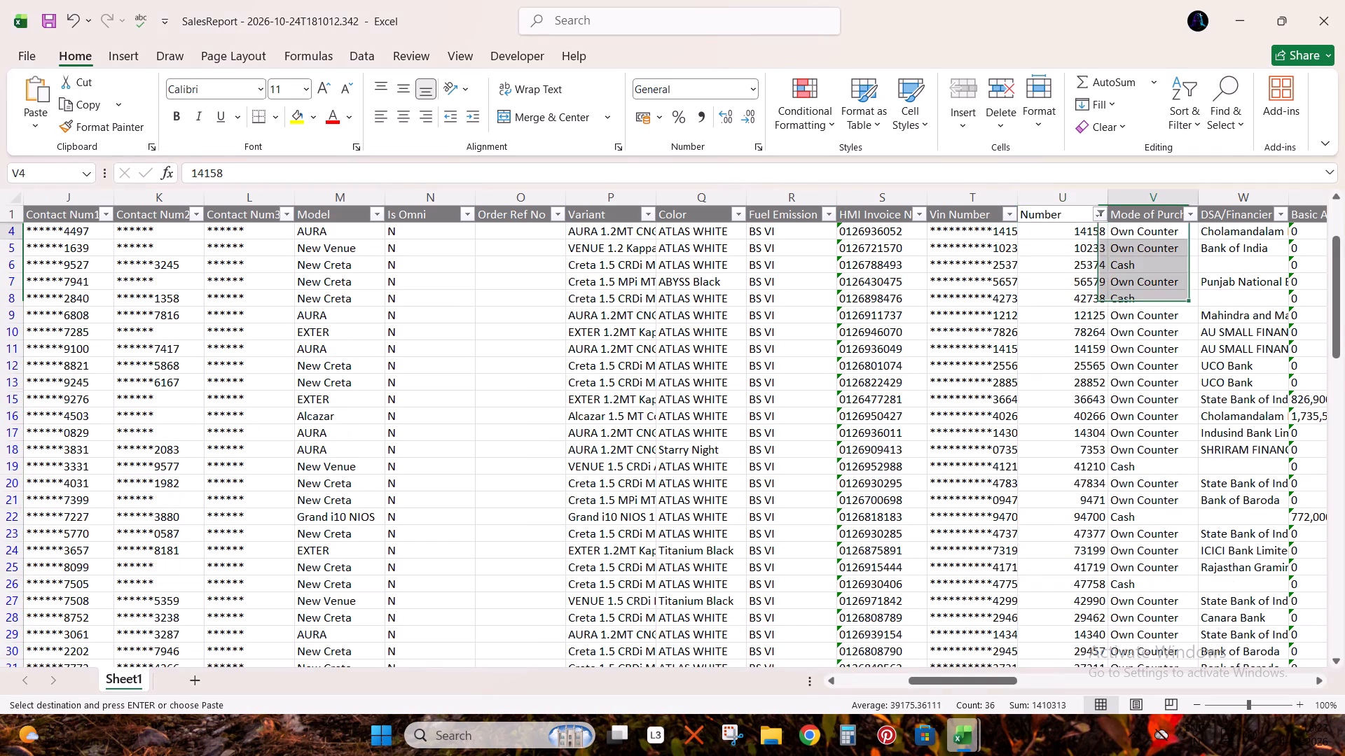
pyautogui.hotkey('ctrl', 'f')
pyautogui.hotkey('ctrl', 'v')
pyautogui.press('Return')
pyautogui.press('Return')
pyautogui.press('Return')
pyautogui.press('Return')
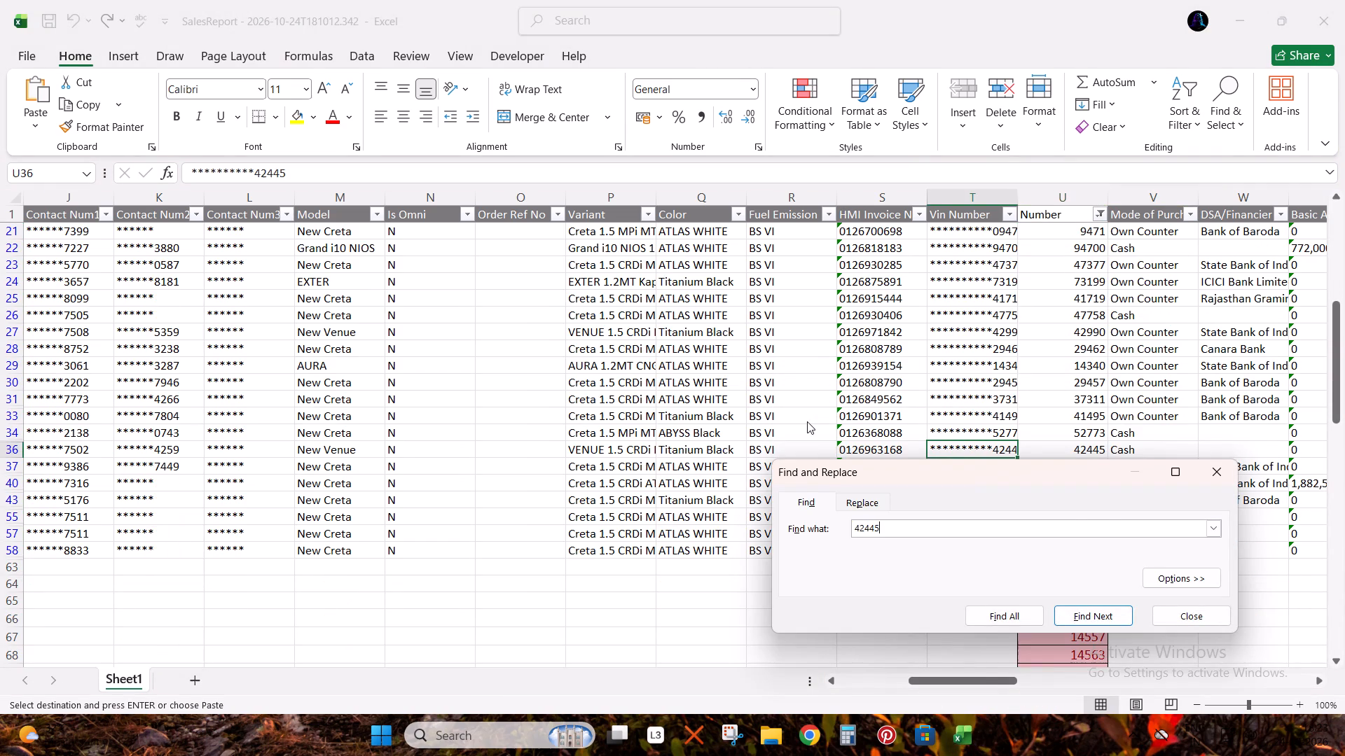
pyautogui.press('Return')
pyautogui.press('Escape')
pyautogui.hotkey('ctrl', 'Left')
pyautogui.hotkey('ctrl', 'Left')
pyautogui.hotkey('ctrl', 'Left')
pyautogui.hotkey('ctrl', 'Left')
pyautogui.press('Right')
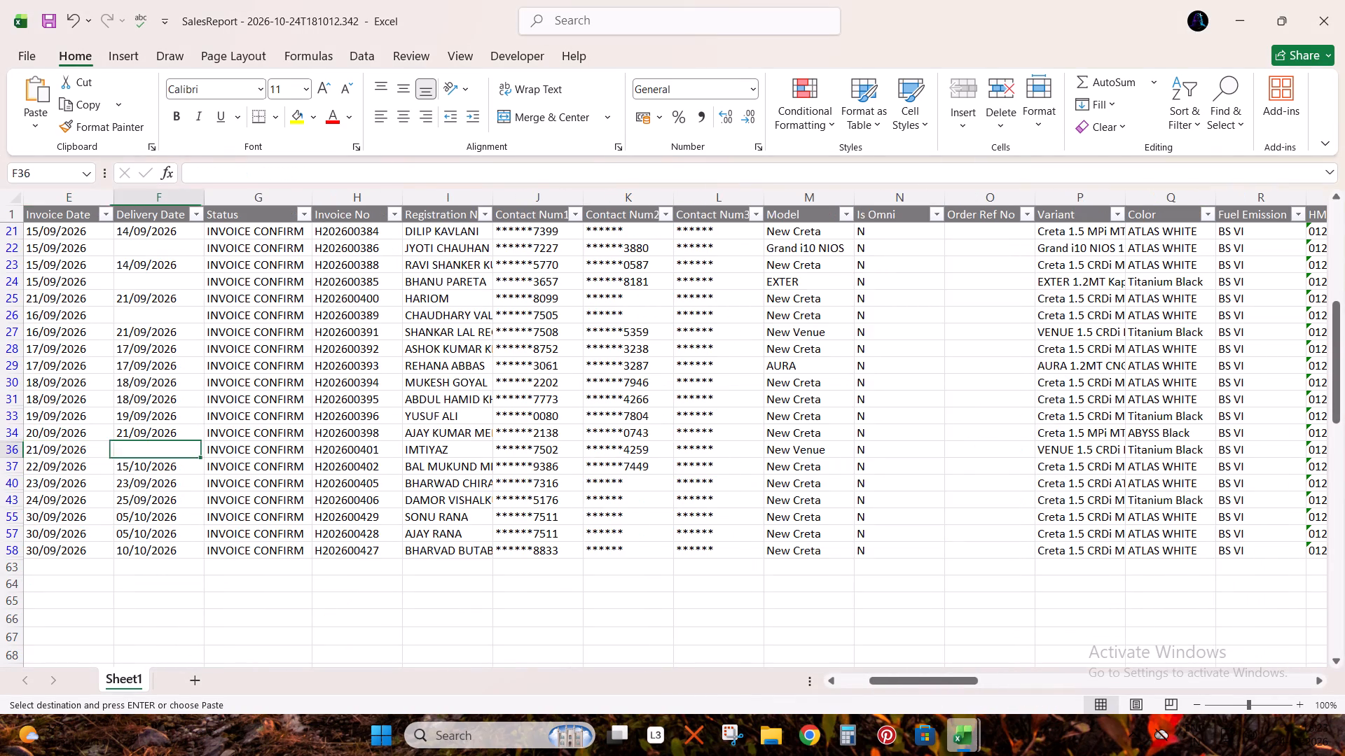
pyautogui.press('Right')
pyautogui.press('Right')
pyautogui.press('Right')
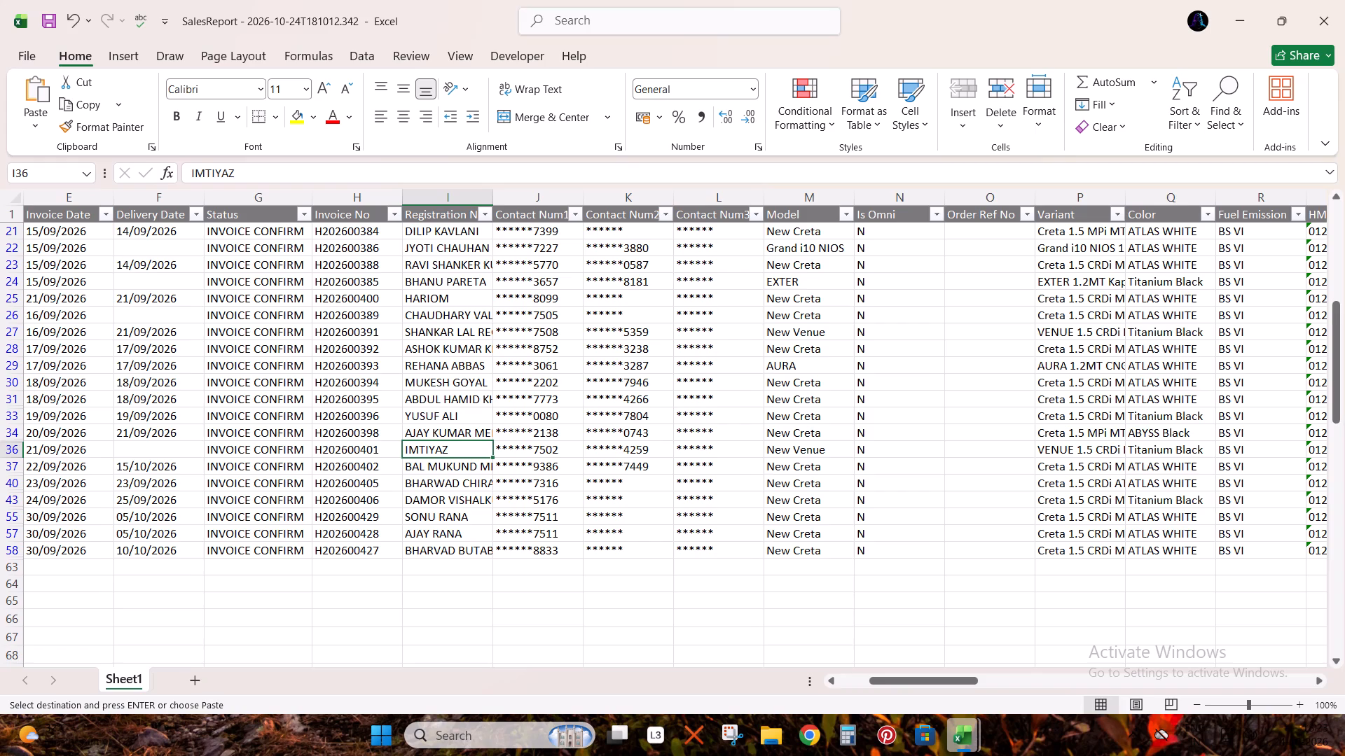
pyautogui.hotkey('alt', 'Tab')
pyautogui.press('Down')
pyautogui.press('Down')
pyautogui.press('Down')
pyautogui.press('Down')
pyautogui.hotkey('ctrl', 'c')
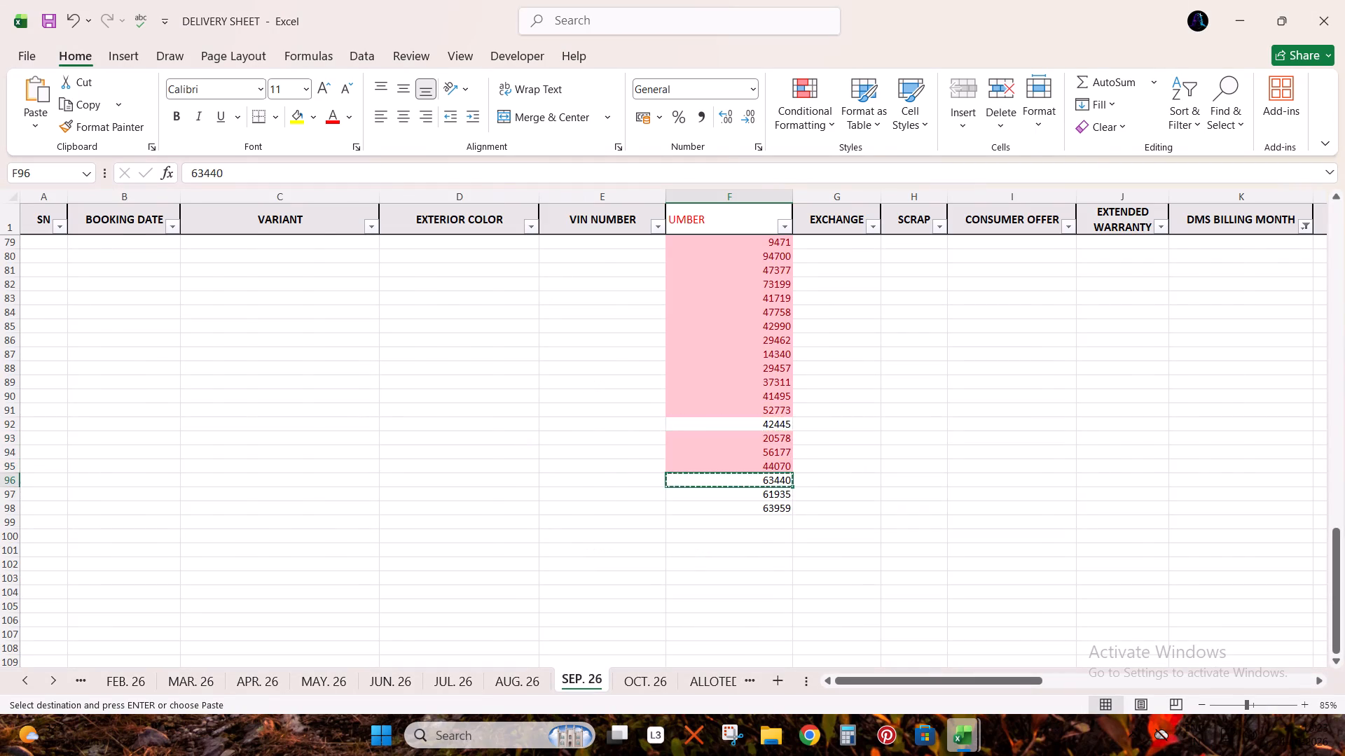
pyautogui.hotkey('alt', 'Tab')
pyautogui.press('Right')
pyautogui.hotkey('ctrl', 'f')
pyautogui.hotkey('ctrl', 'v')
pyautogui.press('Return')
pyautogui.press('Return')
pyautogui.press('Escape')
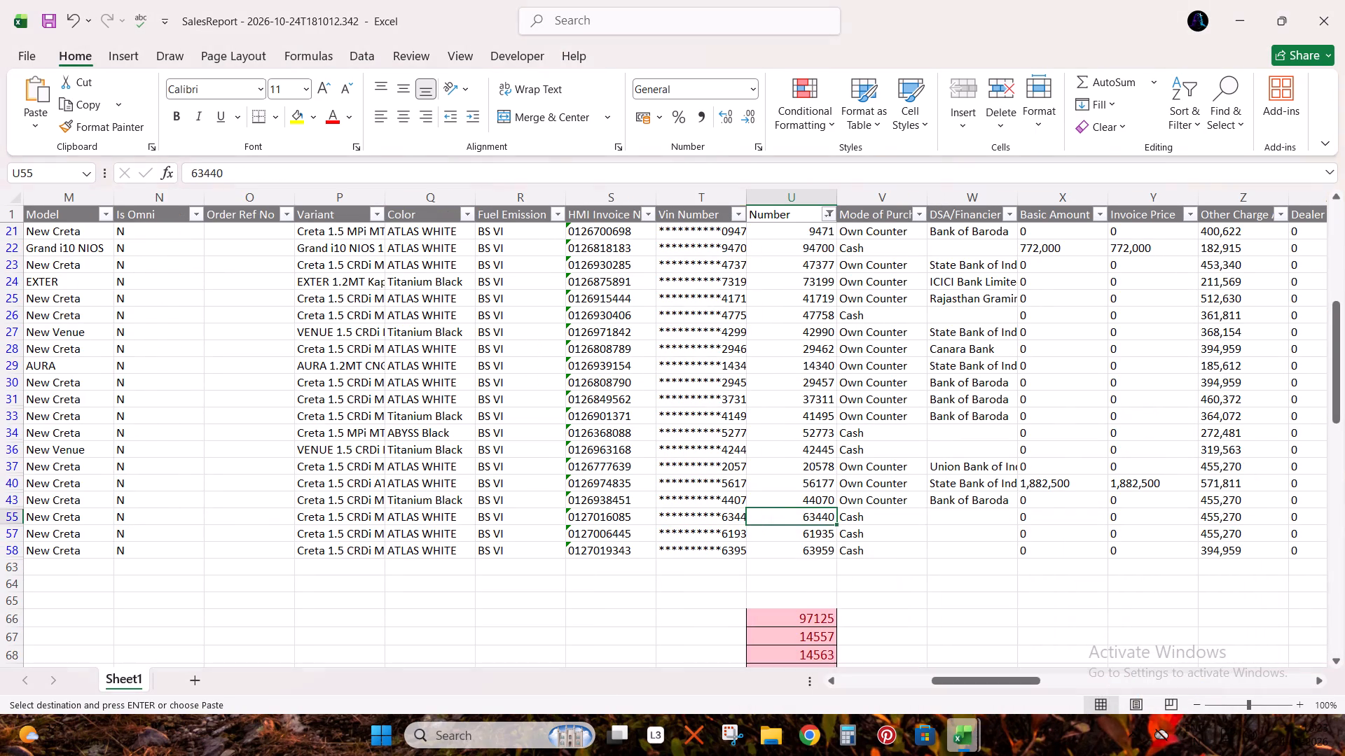
pyautogui.hotkey('ctrl', 'Left')
pyautogui.hotkey('ctrl', 'Left')
pyautogui.hotkey('ctrl', 'Left')
pyautogui.press('Right')
pyautogui.press('Right')
pyautogui.press('Right')
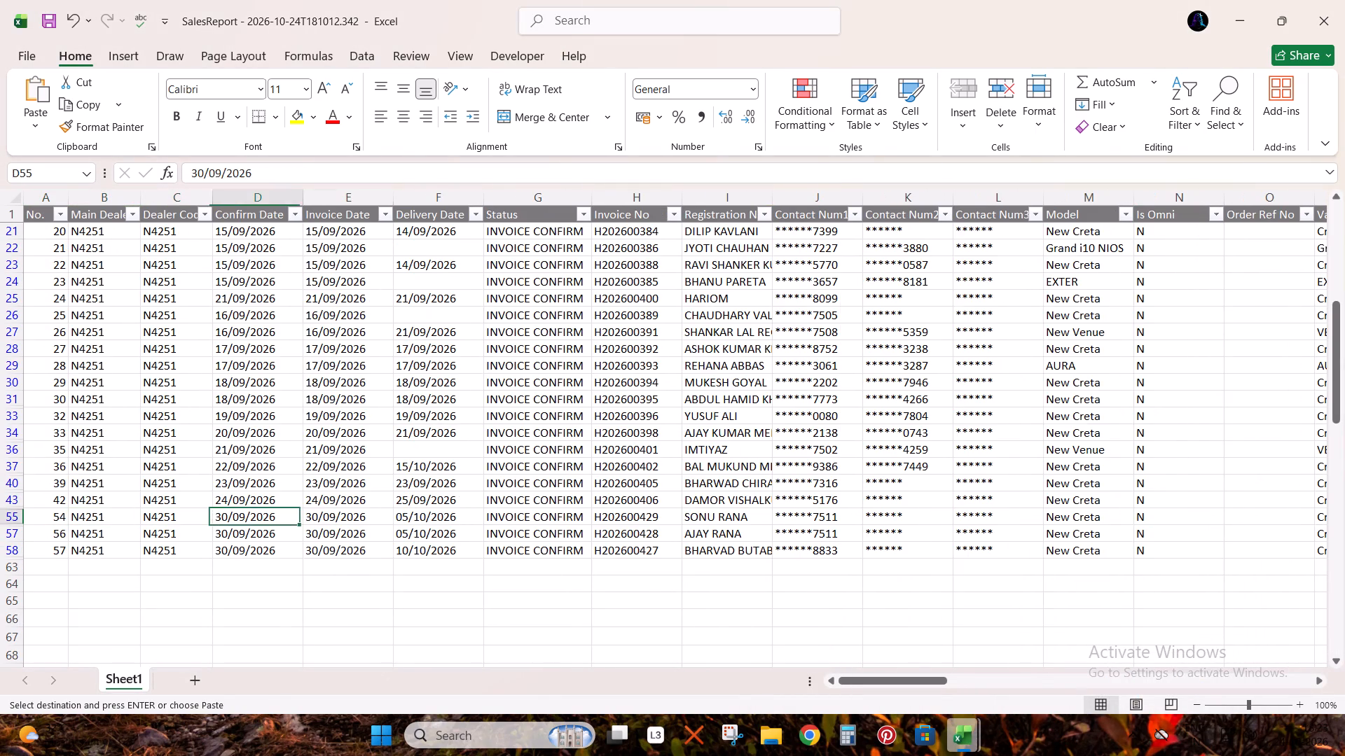
pyautogui.press('Right')
pyautogui.press('Right')
pyautogui.press('Right')
pyautogui.press('Right')
pyautogui.press('Right')
pyautogui.hotkey('alt', 'Tab')
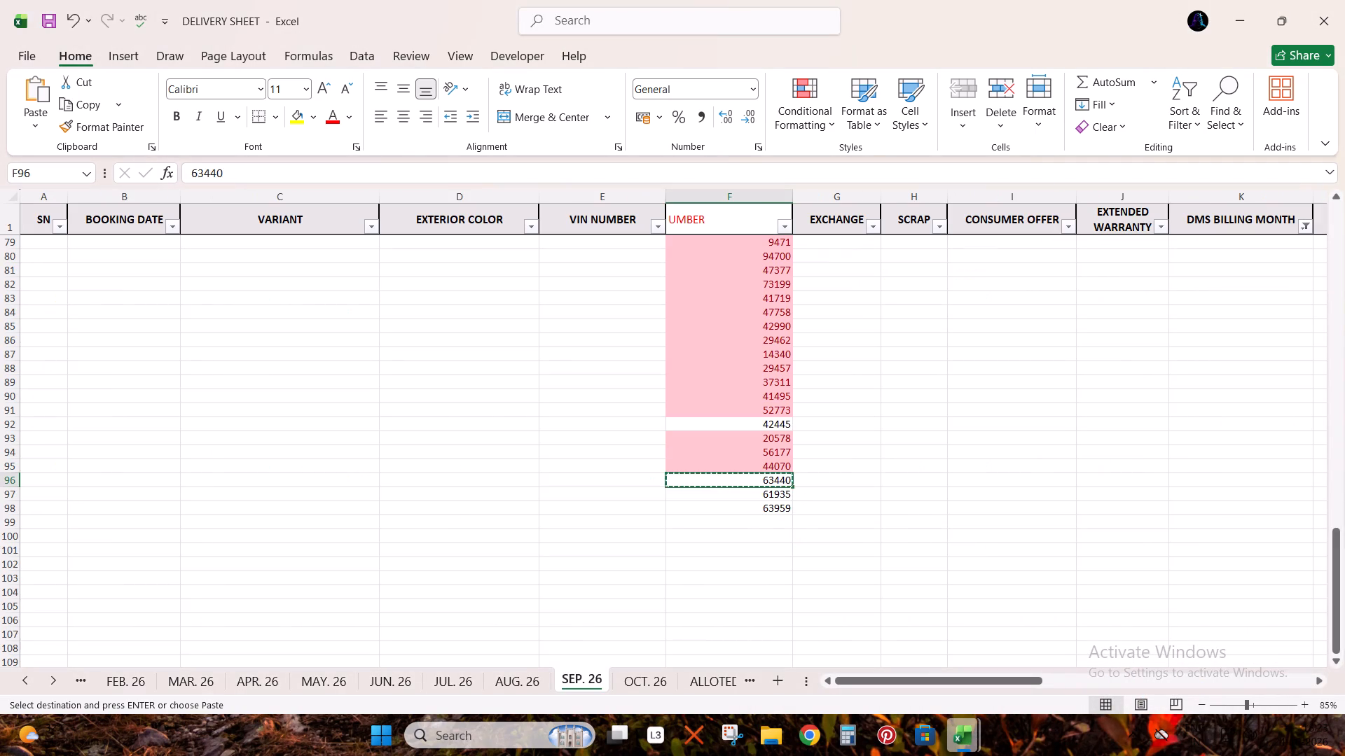
# Switch to the REPORT (AS ON 30-09-26) workbook and filter the FREE STOCK sheet's BBND column by "sep".
pyautogui.hotkey('alt', 'Tab')
pyautogui.hotkey('alt', 'Tab')
pyautogui.hotkey('alt', 'Tab')
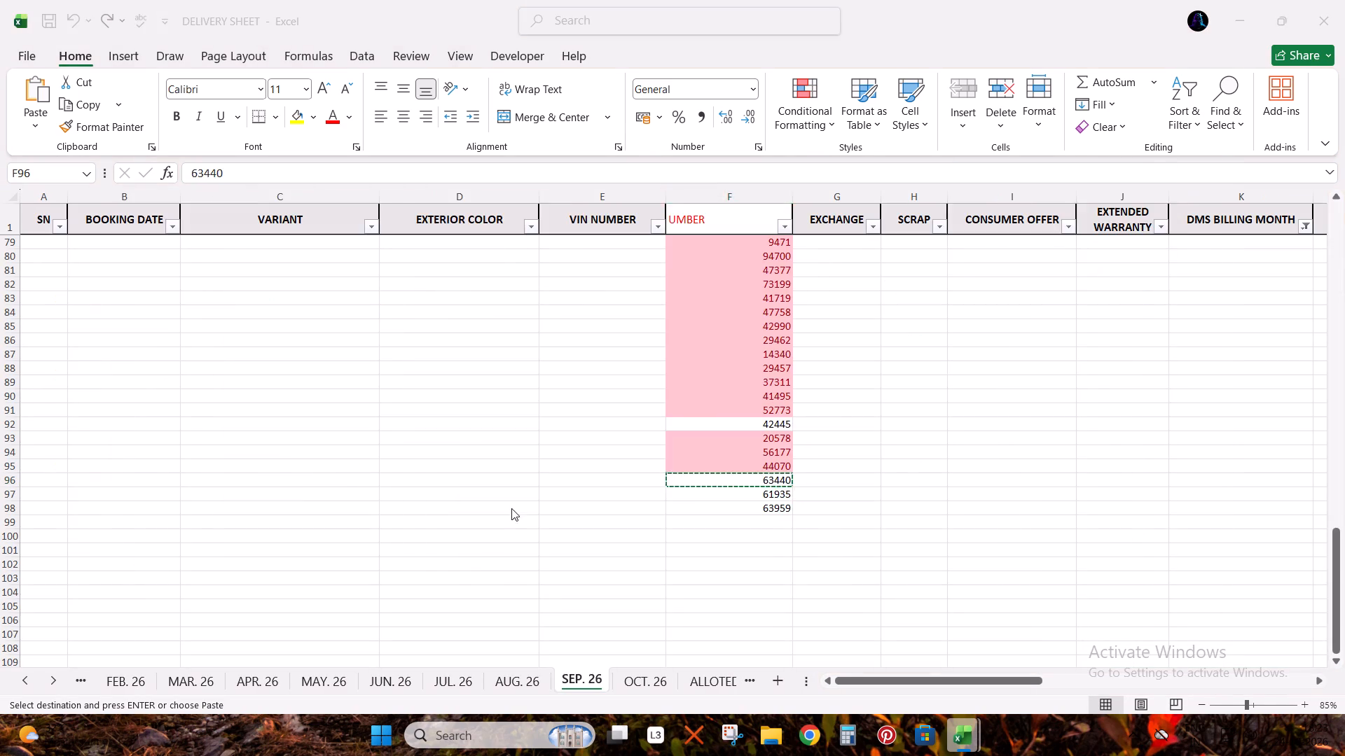
pyautogui.hotkey('alt', 'Tab')
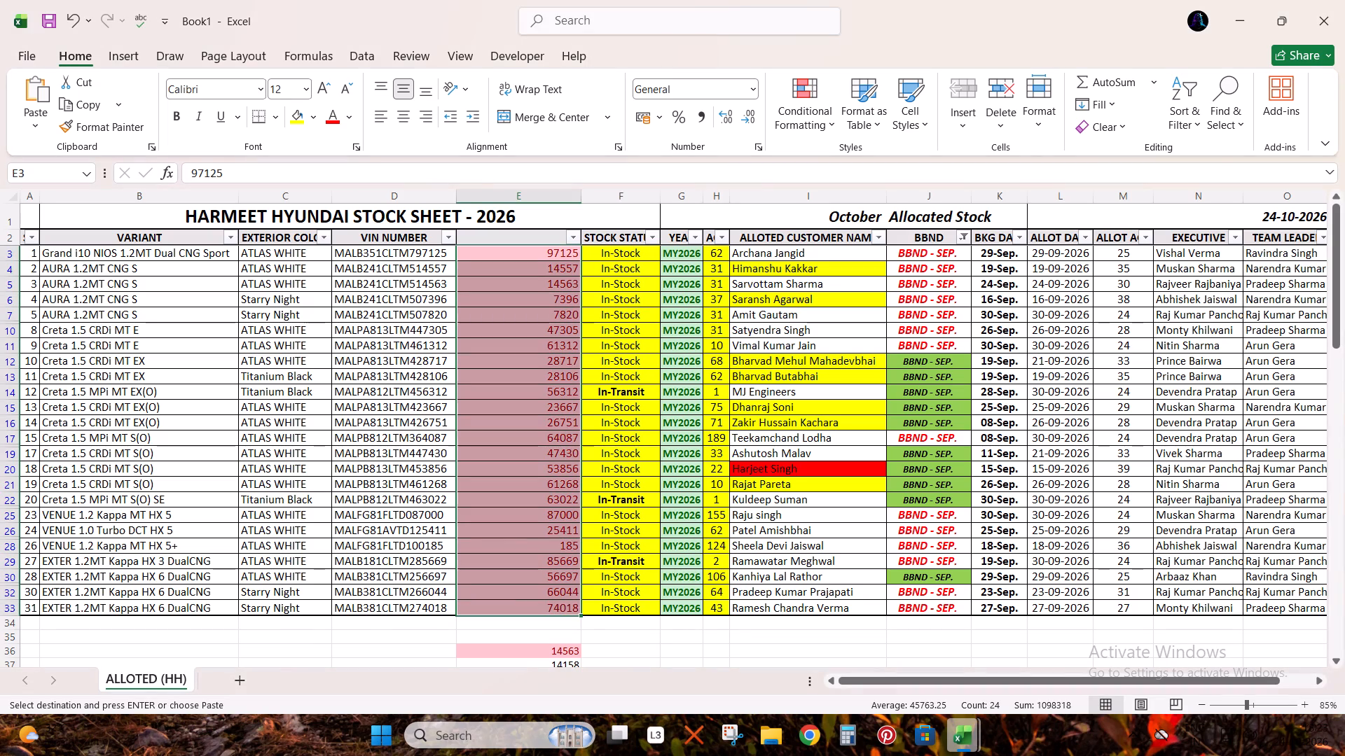
pyautogui.hotkey('alt', 'Tab')
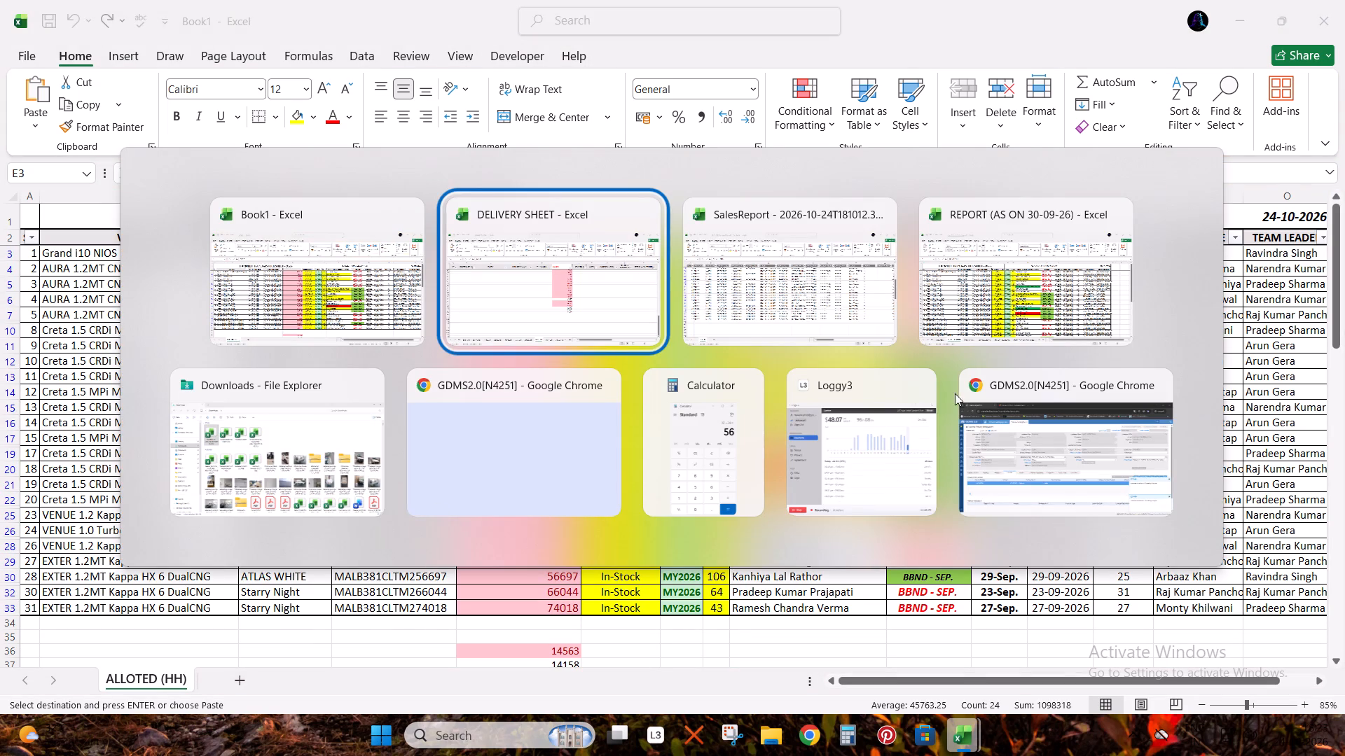
pyautogui.keyDown('alt'); pyautogui.click(970, 321); pyautogui.keyUp('alt')
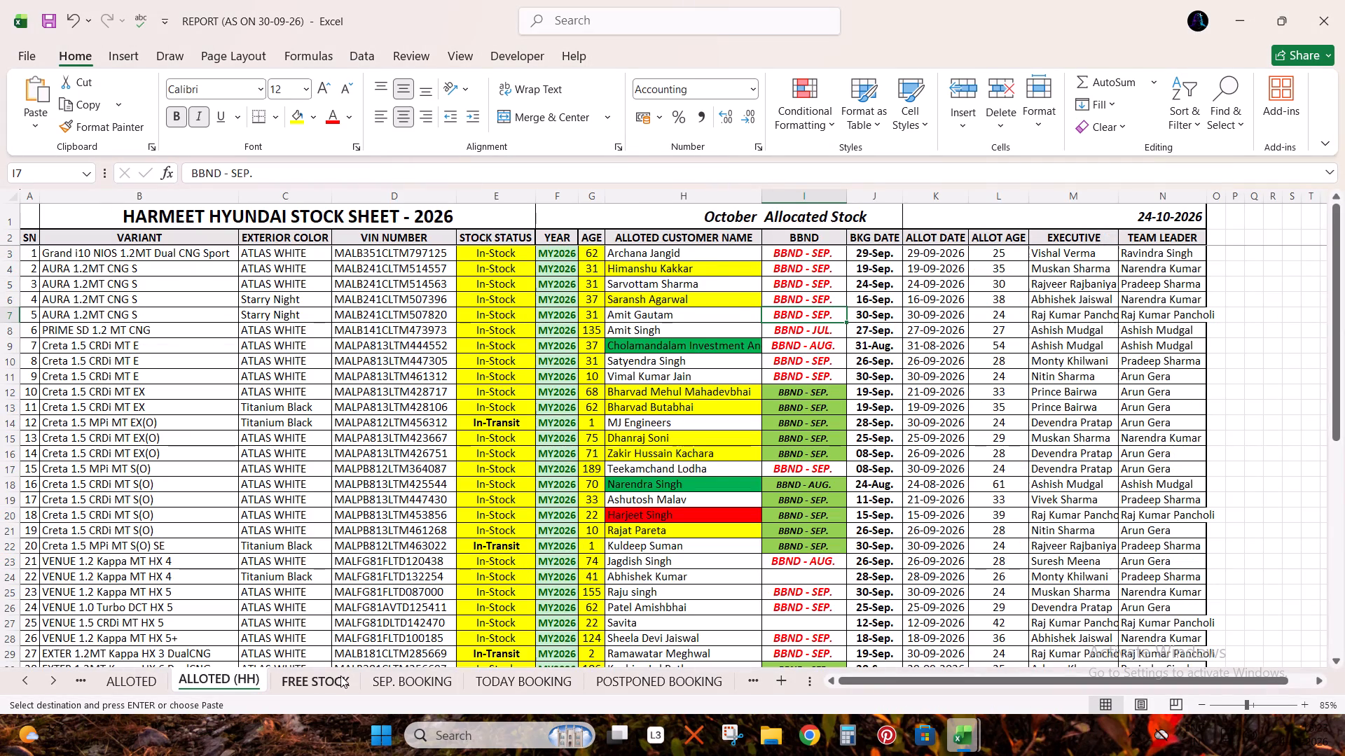
pyautogui.click(329, 675)
pyautogui.scroll(-1, 777, 400)
pyautogui.scroll(4, 777, 400)
pyautogui.click(691, 257)
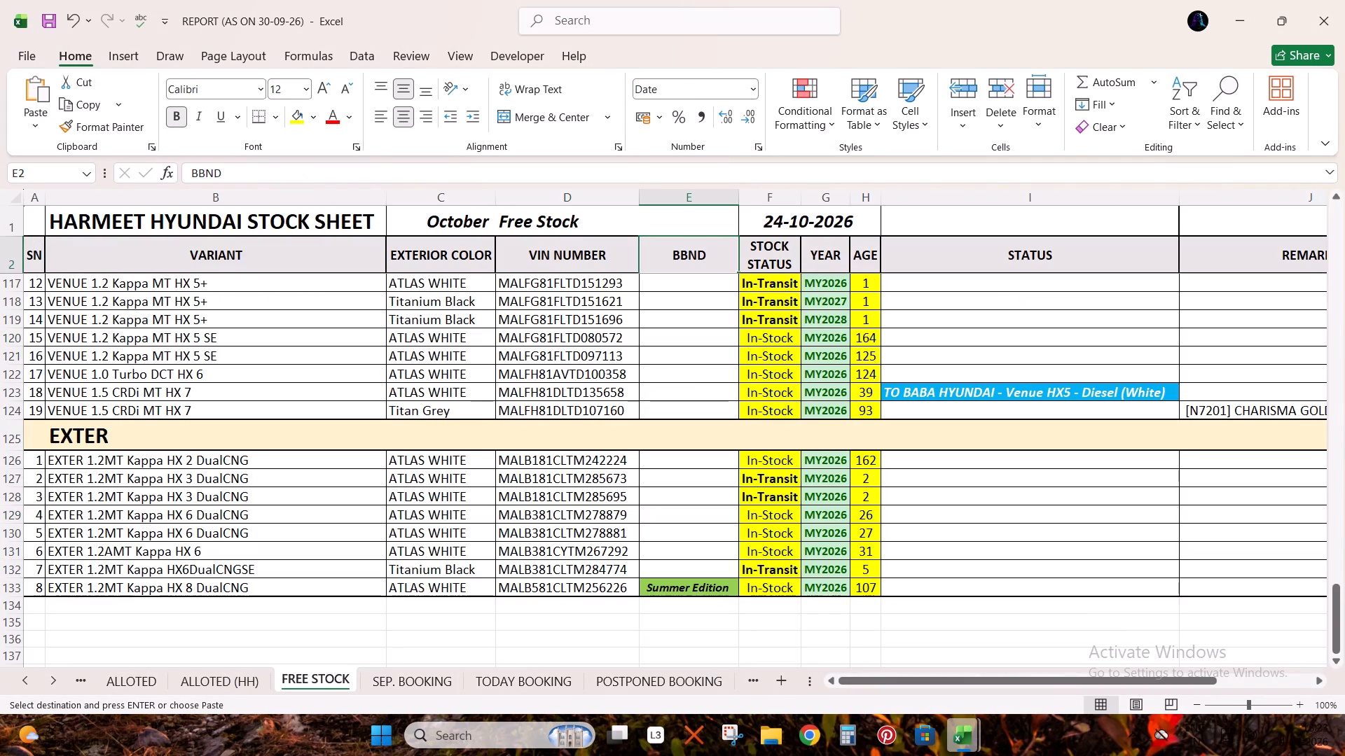
pyautogui.hotkey('ctrl', 'shift', 'l')
pyautogui.hotkey('alt', 'Down')
pyautogui.press('Down')
pyautogui.press('Down')
pyautogui.press('Down')
pyautogui.press('Down')
pyautogui.press('Down')
pyautogui.press('Down')
pyautogui.press('Down')
pyautogui.press('Down')
pyautogui.press('Down')
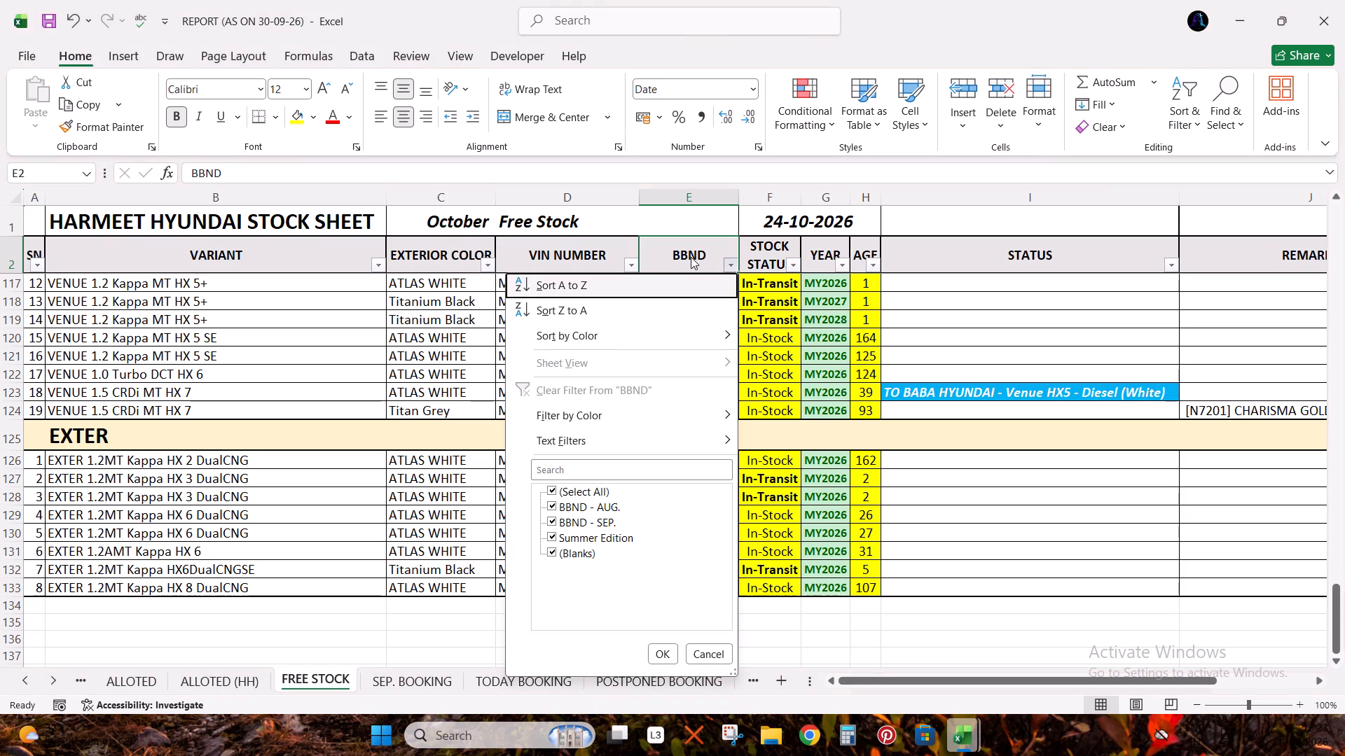
pyautogui.press('Down')
pyautogui.press('Up')
pyautogui.press('Up')
pyautogui.press('d')
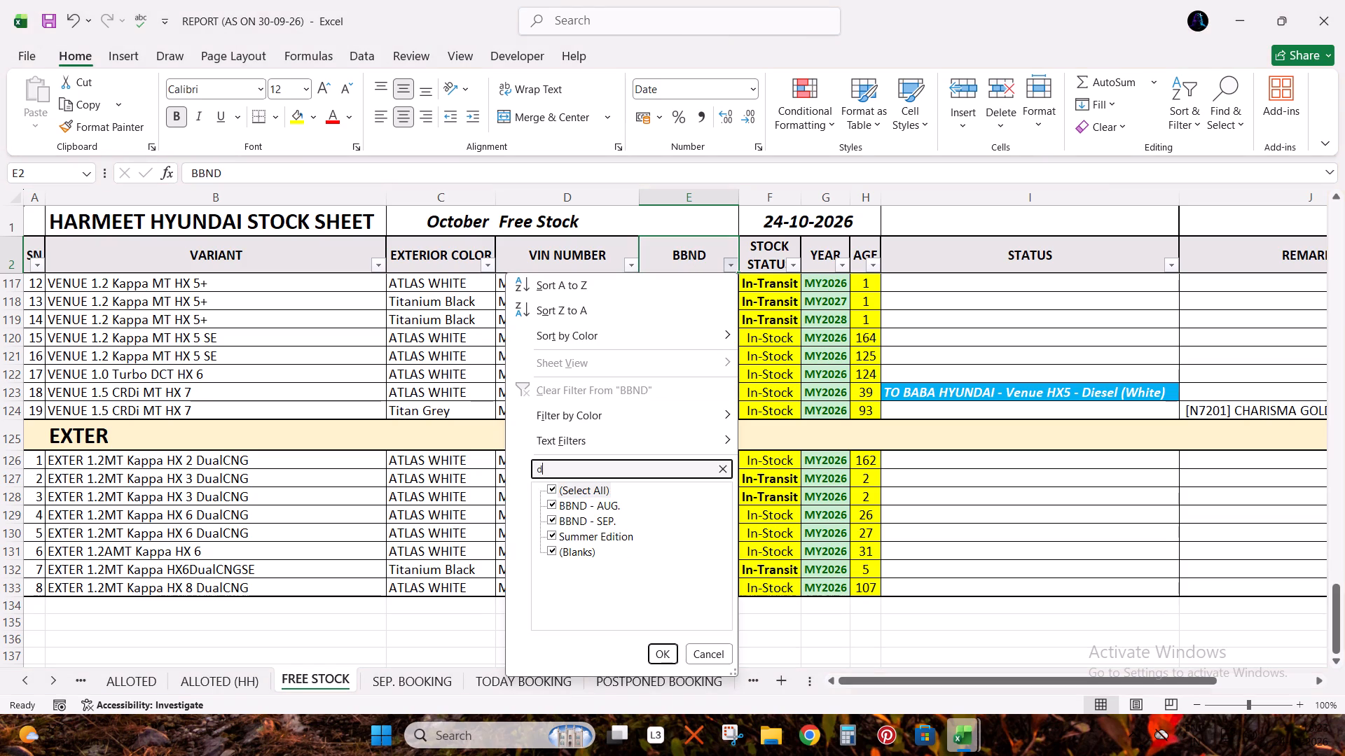
pyautogui.press('BackSpace')
pyautogui.write('sep')
pyautogui.press('Return')
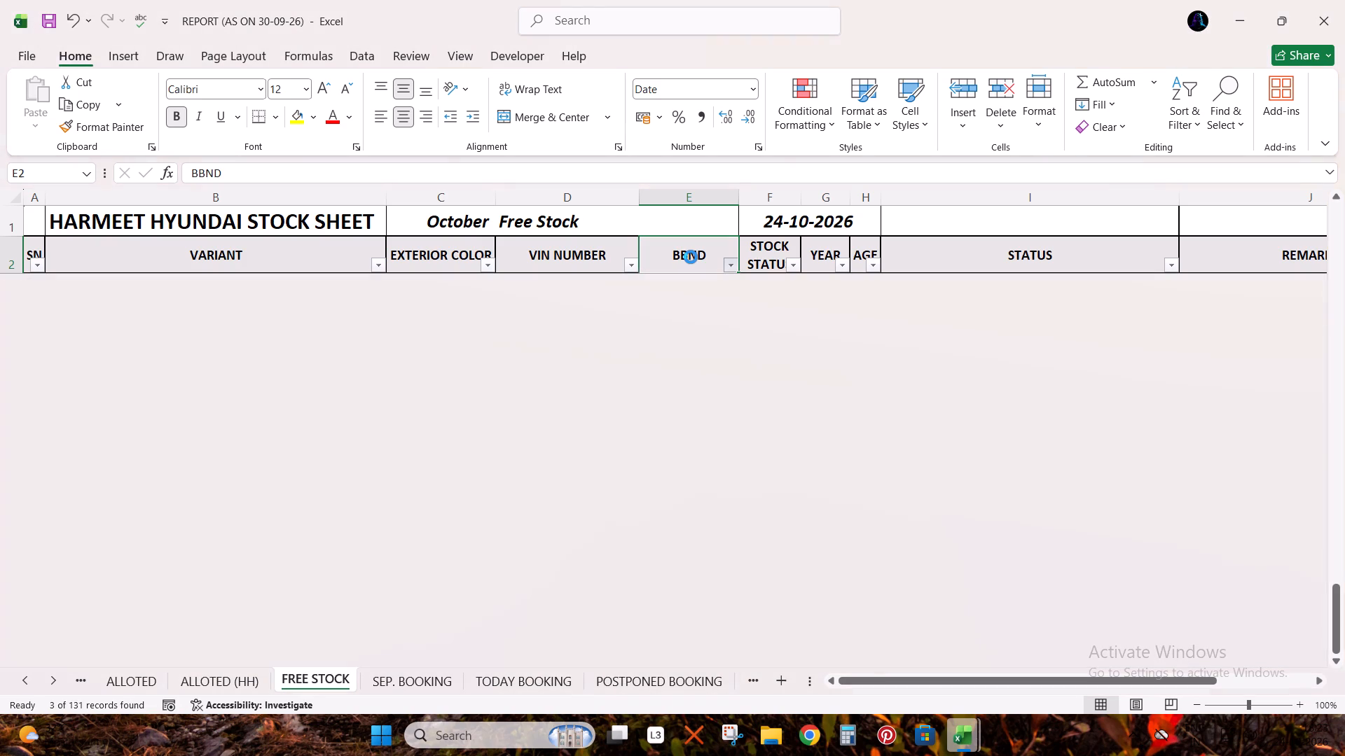
# Copy 42445 from the delivery sheet's pasted list and search for it in the filtered FREE STOCK sheet.
pyautogui.press('Down')
pyautogui.press('Down')
pyautogui.press('Up')
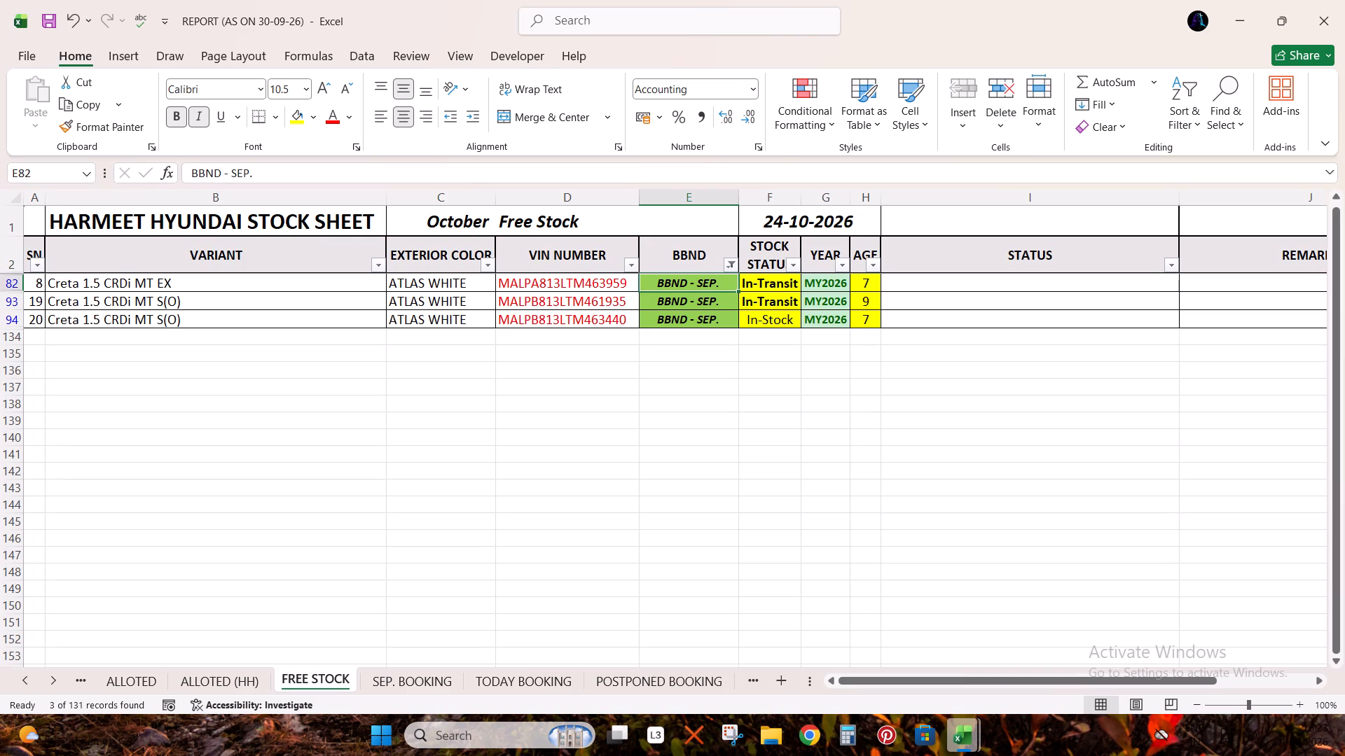
pyautogui.press('Left')
pyautogui.hotkey('alt', 'Tab')
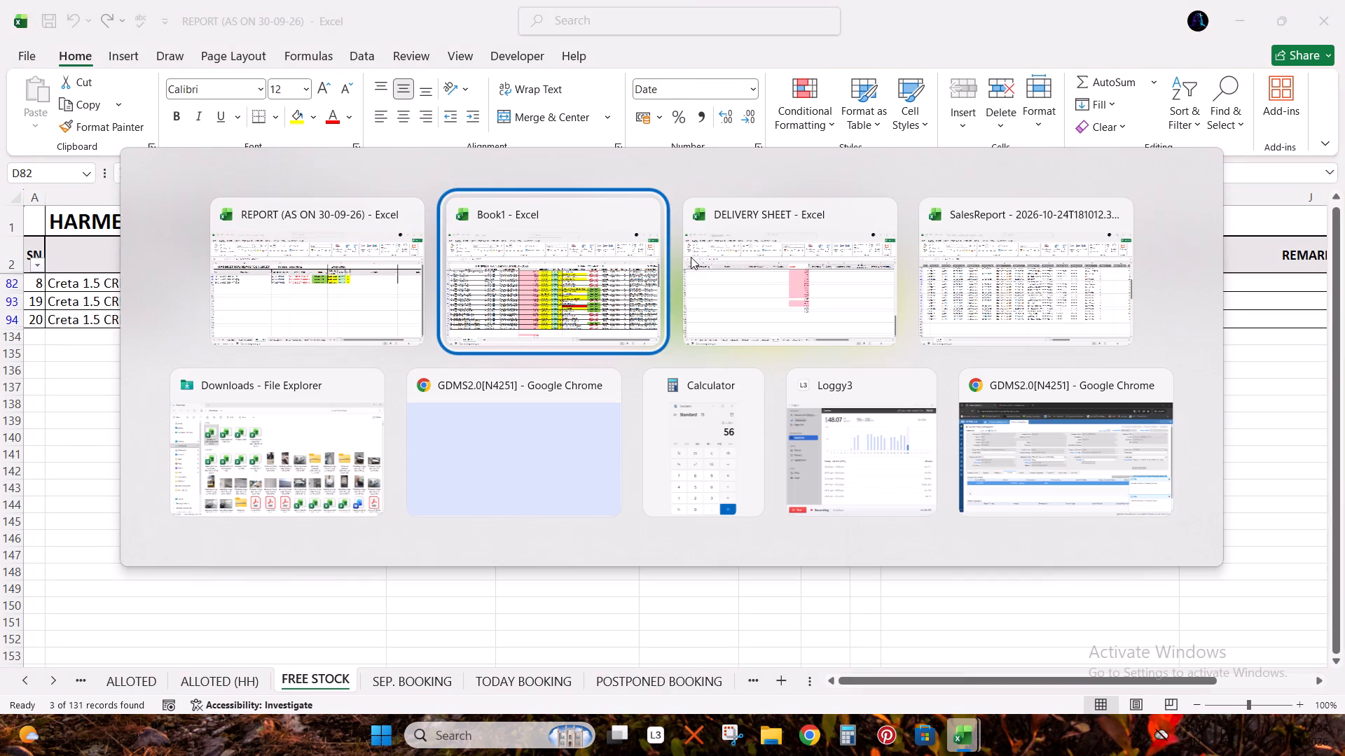
pyautogui.hotkey('alt', 'Tab')
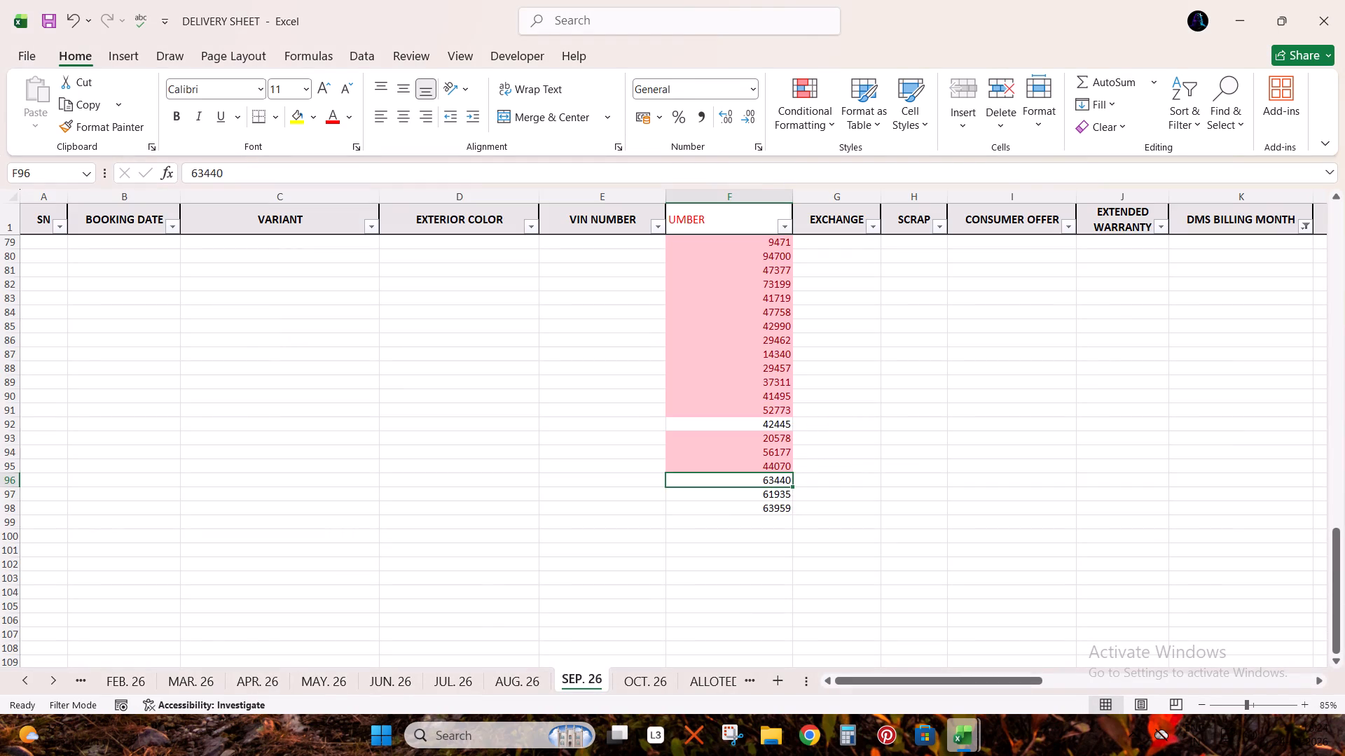
pyautogui.press('Up')
pyautogui.press('Up')
pyautogui.press('Up')
pyautogui.press('Up')
pyautogui.hotkey('ctrl', 'c')
pyautogui.hotkey('alt', 'Tab')
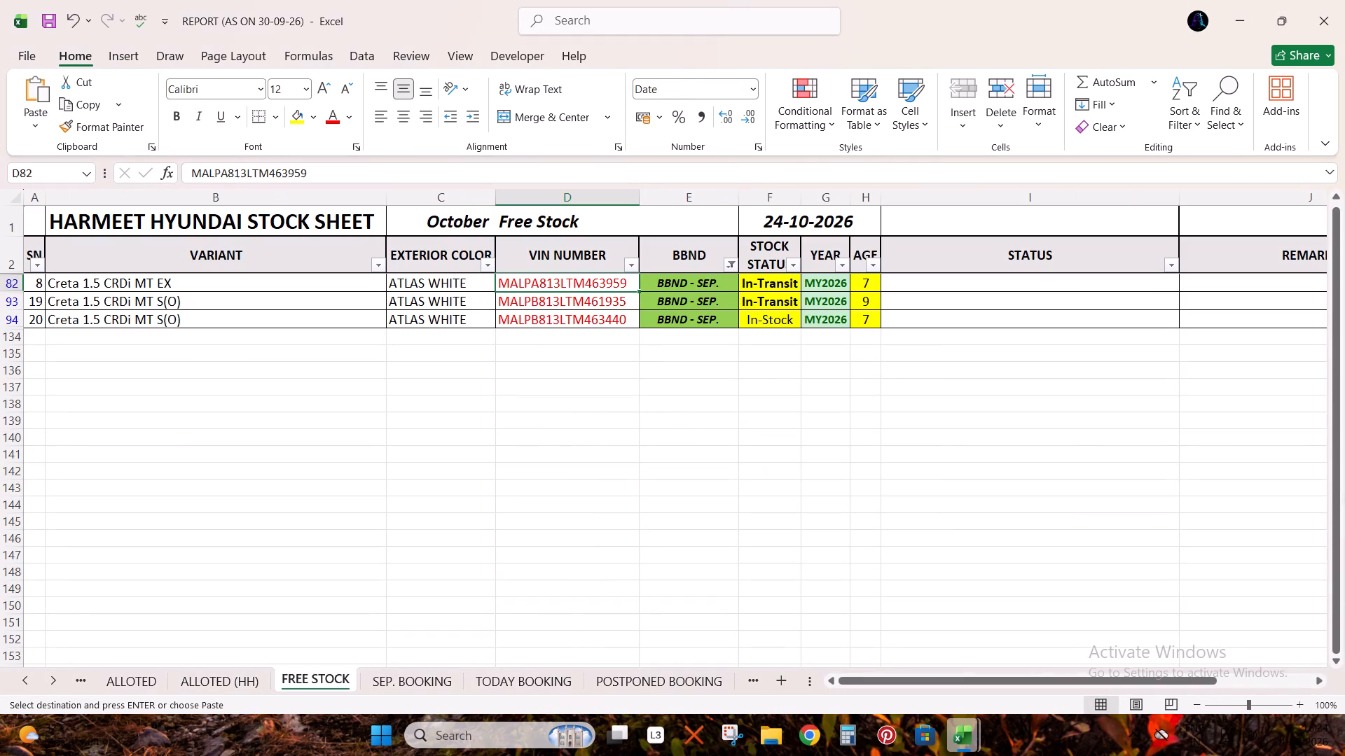
pyautogui.press('Right')
pyautogui.hotkey('ctrl', 'f')
pyautogui.hotkey('ctrl', 'v')
pyautogui.press('Return')
pyautogui.press('Escape')
pyautogui.press('Escape')
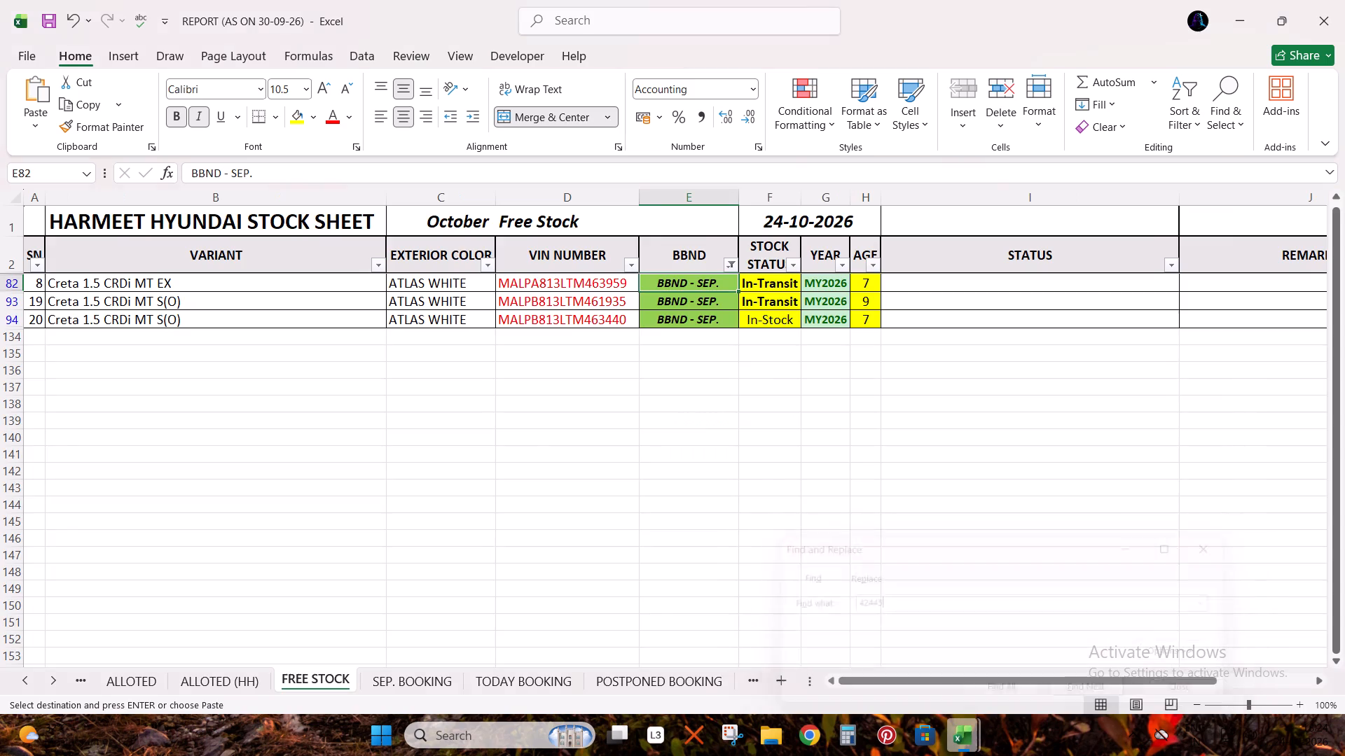
# Copy 63440 from the pasted list and find its VIN number in the filtered FREE STOCK sheet.
pyautogui.hotkey('alt', 'Tab')
pyautogui.press('Down')
pyautogui.press('Down')
pyautogui.press('Down')
pyautogui.hotkey('ctrl', 'c')
pyautogui.press('Down')
pyautogui.hotkey('ctrl', 'c')
pyautogui.hotkey('alt', 'Tab')
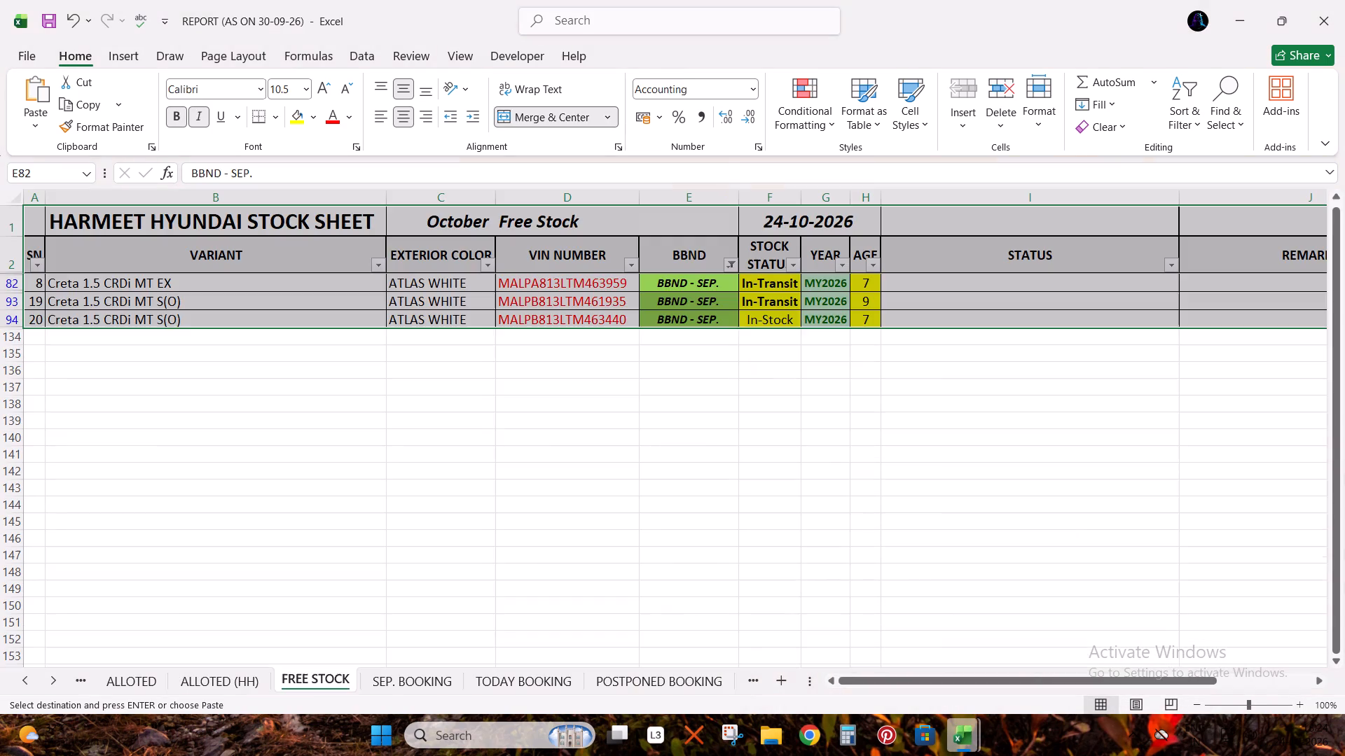
pyautogui.press('Right')
pyautogui.hotkey('ctrl', 'f')
pyautogui.hotkey('ctrl', 'v')
pyautogui.press('Return')
pyautogui.press('Return')
pyautogui.press('Escape')
# Copy 61935 from the pasted list and find its VIN number in the filtered FREE STOCK sheet.
pyautogui.hotkey('alt', 'Tab')
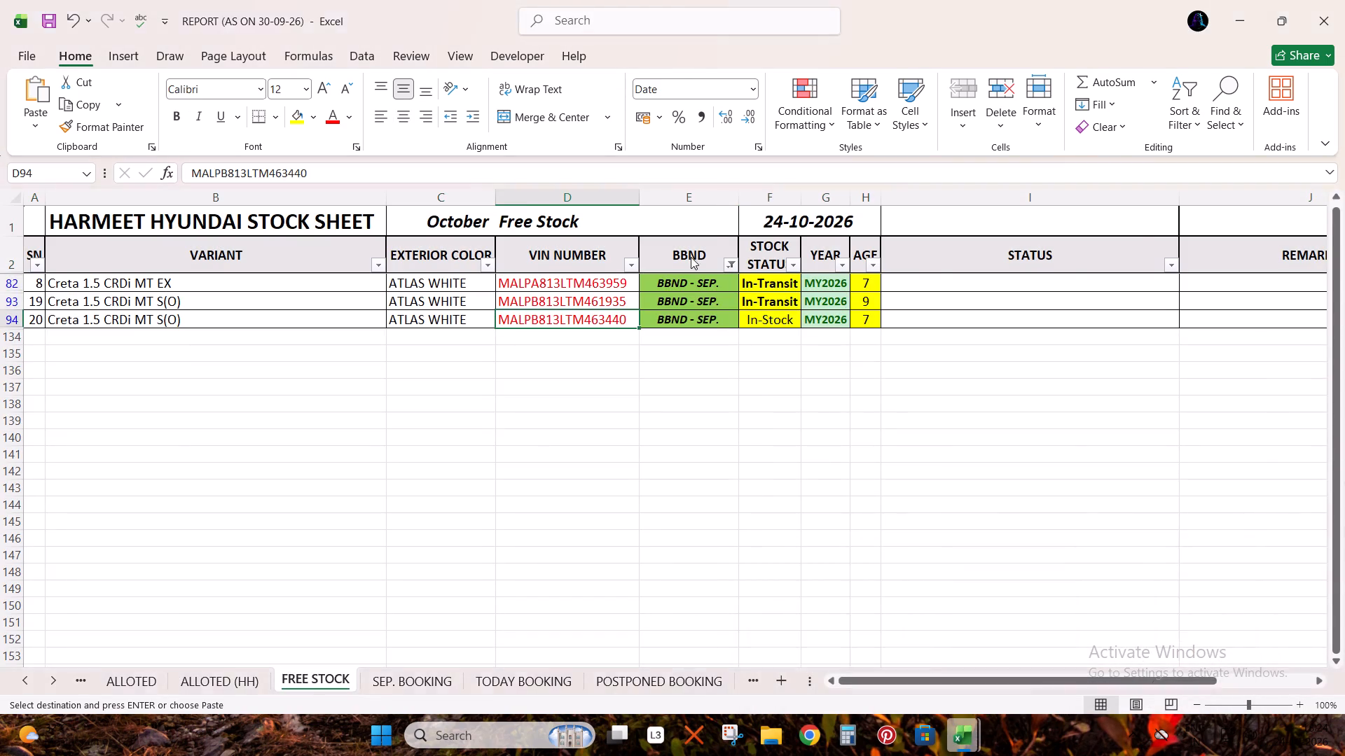
pyautogui.press('Down')
pyautogui.hotkey('ctrl', 'c')
pyautogui.hotkey('alt', 'Tab')
pyautogui.press('Right')
pyautogui.hotkey('ctrl', 'f')
pyautogui.hotkey('ctrl', 'v')
pyautogui.press('Return')
pyautogui.press('Return')
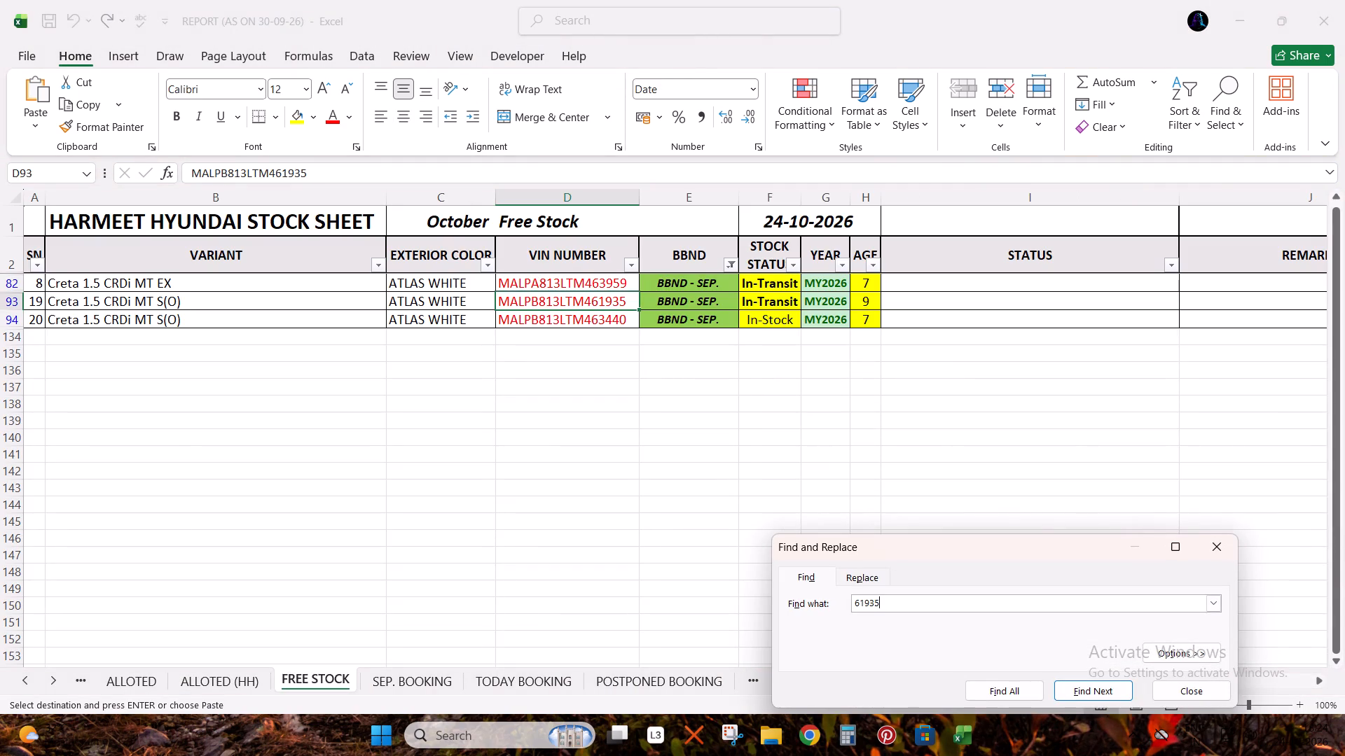
pyautogui.press('Return')
pyautogui.press('Return')
pyautogui.press('Return')
pyautogui.press('Escape')
# Copy 63959 from the pasted list and find its VIN number in the filtered FREE STOCK sheet.
pyautogui.hotkey('alt', 'Tab')
pyautogui.press('Down')
pyautogui.hotkey('ctrl', 'c')
pyautogui.hotkey('alt', 'Tab')
pyautogui.press('Right')
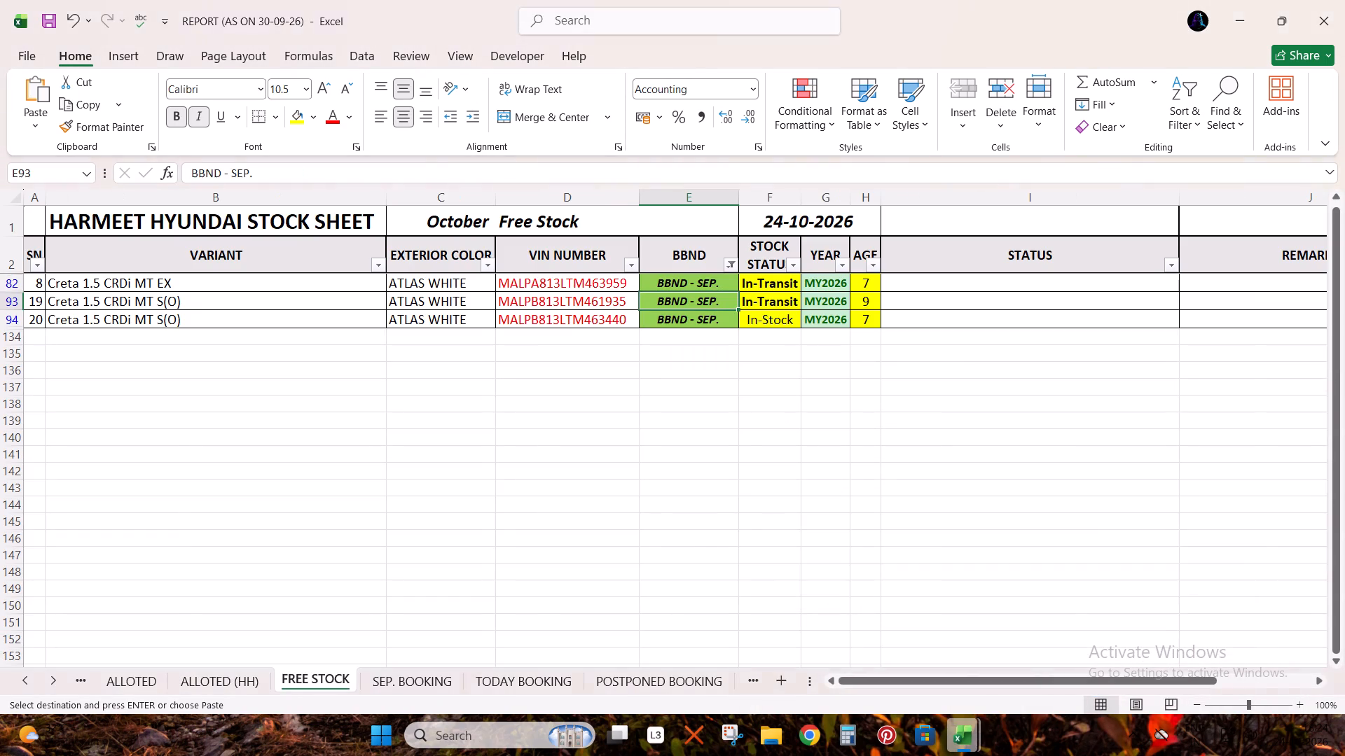
pyautogui.hotkey('ctrl', 'f')
pyautogui.hotkey('ctrl', 'v')
pyautogui.press('Return')
pyautogui.press('Return')
pyautogui.press('Escape')
pyautogui.hotkey('alt', 'Tab')
pyautogui.press('Escape')
pyautogui.press('Escape')
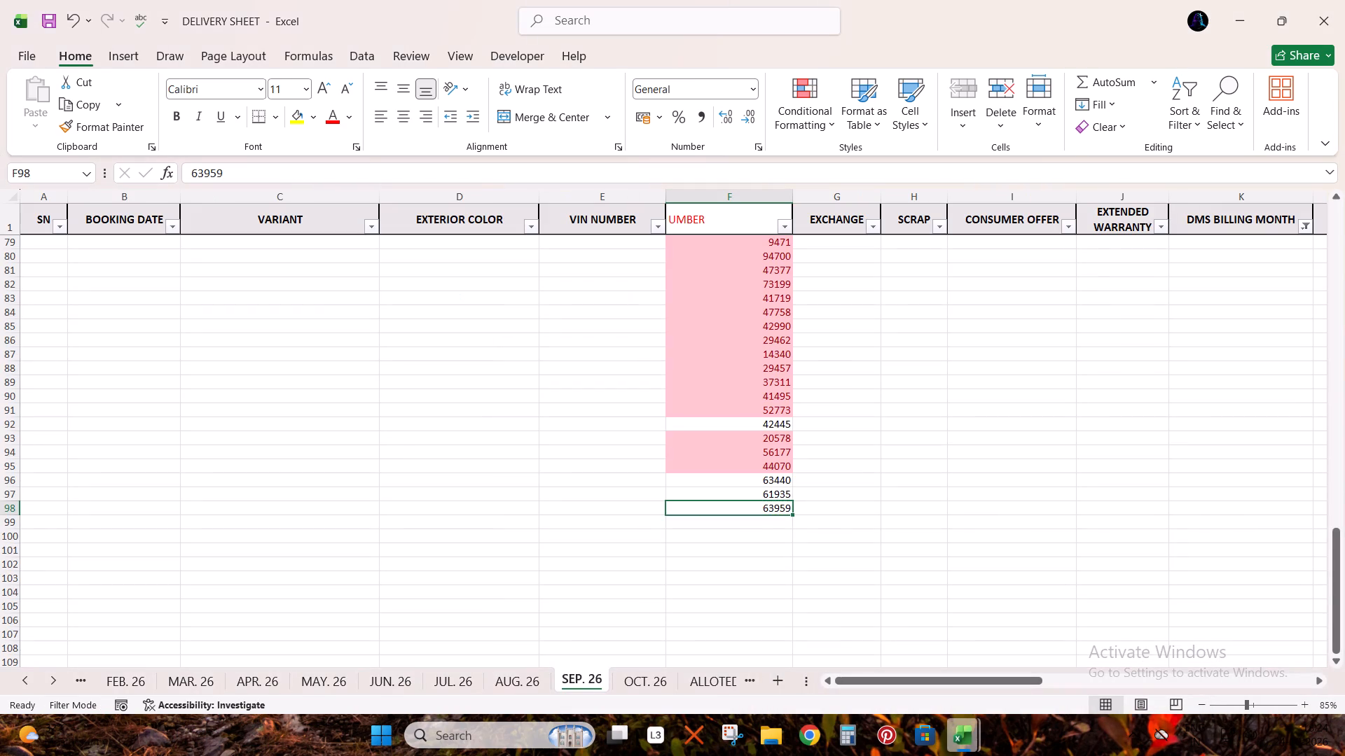
# Revisit 42445 in the pasted list and compare it with the BBND - SEP. free stock, selecting the filtered VIN numbers.
pyautogui.press('Up')
pyautogui.press('Up')
pyautogui.press('Up')
pyautogui.press('Up')
pyautogui.press('Up')
pyautogui.press('Up')
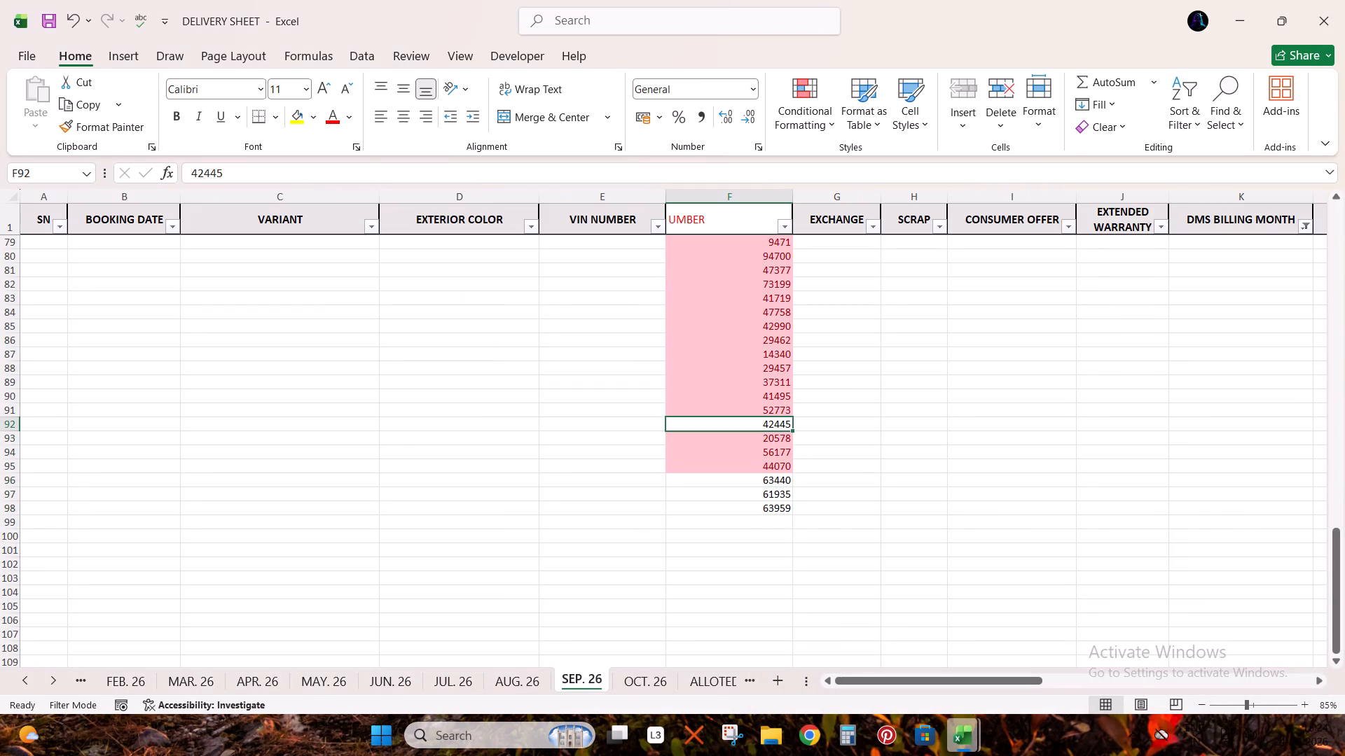
pyautogui.hotkey('alt', 'Tab')
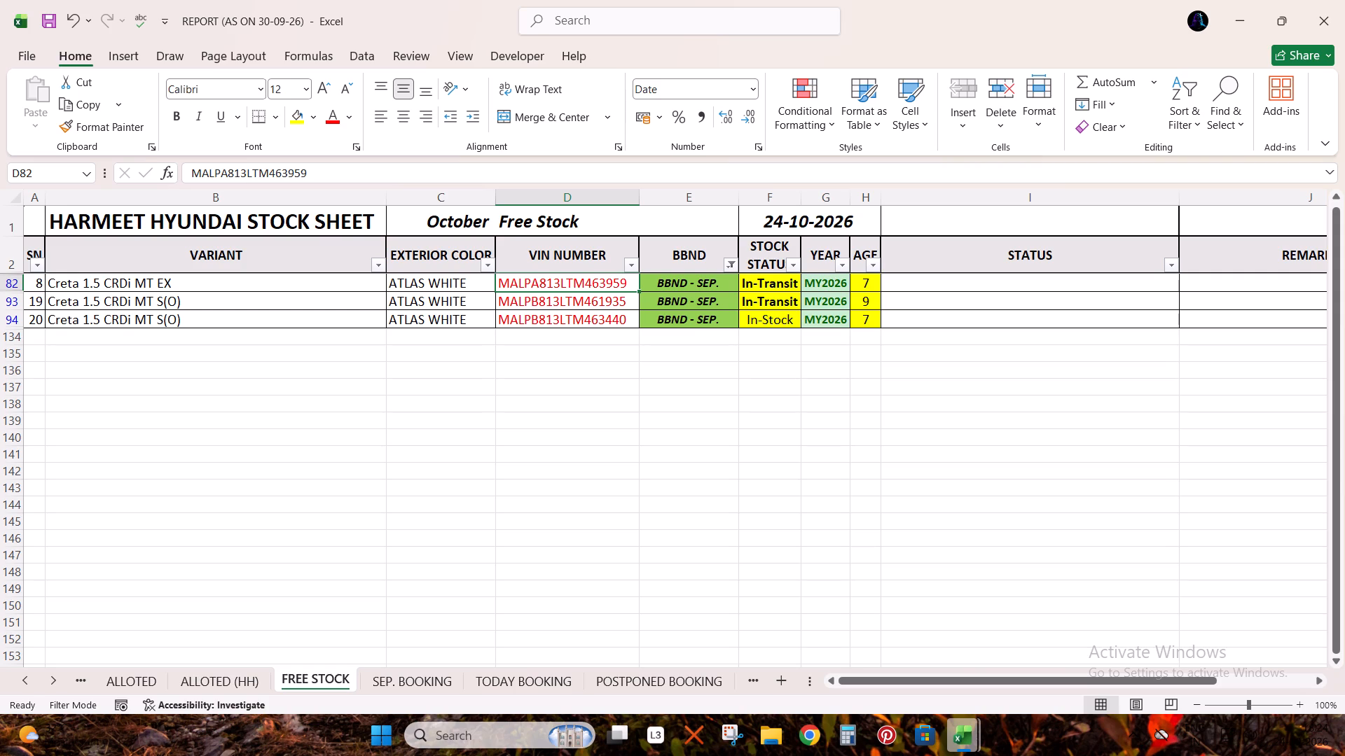
pyautogui.press('Down')
pyautogui.press('Up')
pyautogui.press('Up')
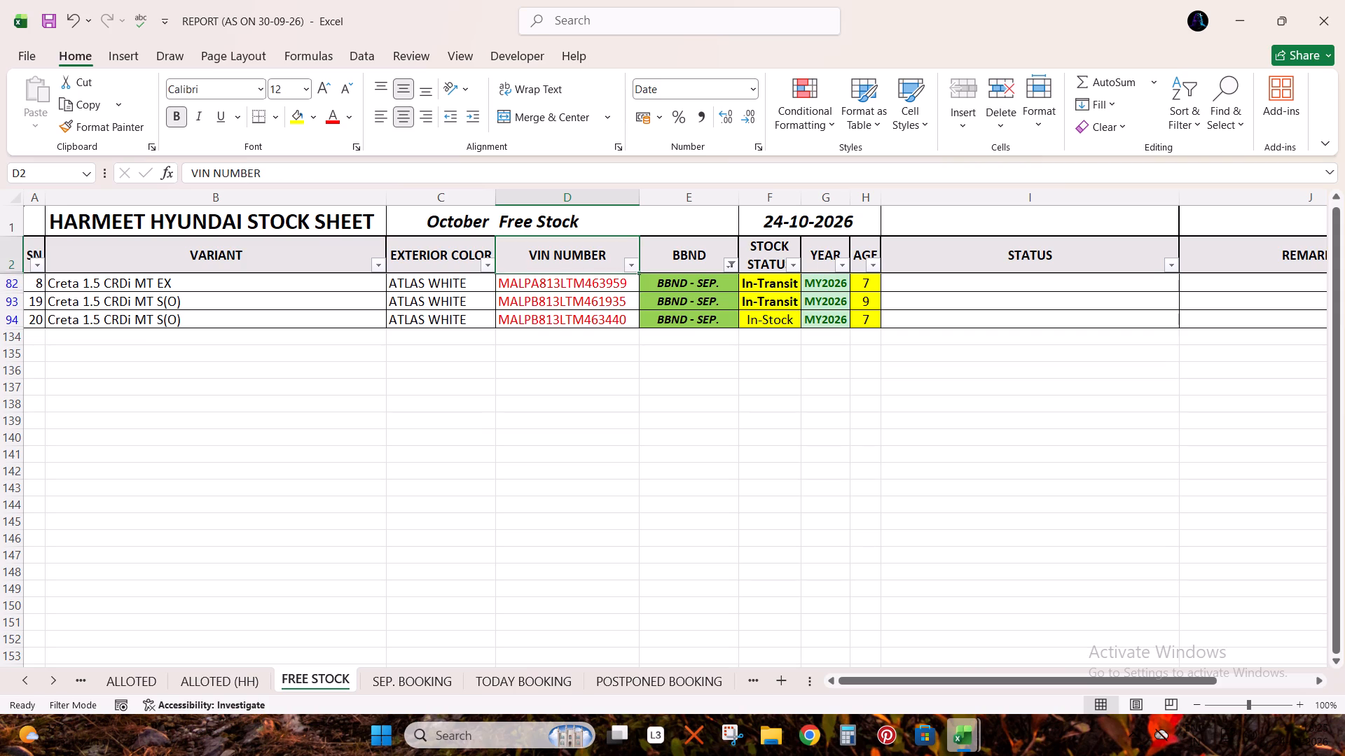
pyautogui.press('Down')
pyautogui.hotkey('ctrl', 'shift', 'Down')
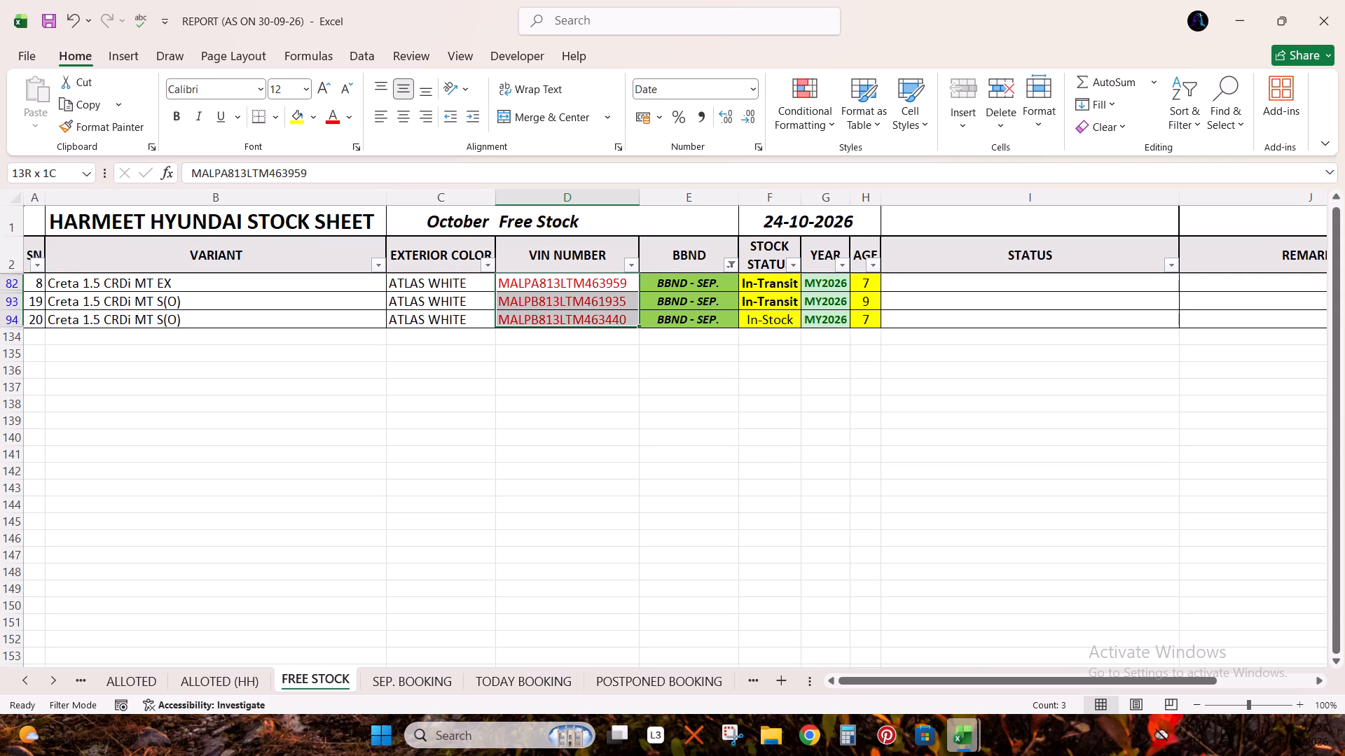
# Filter the ALLOTED (HH) sheet's BBND column by "sep" and select the filtered BBND entries.
pyautogui.click(200, 686)
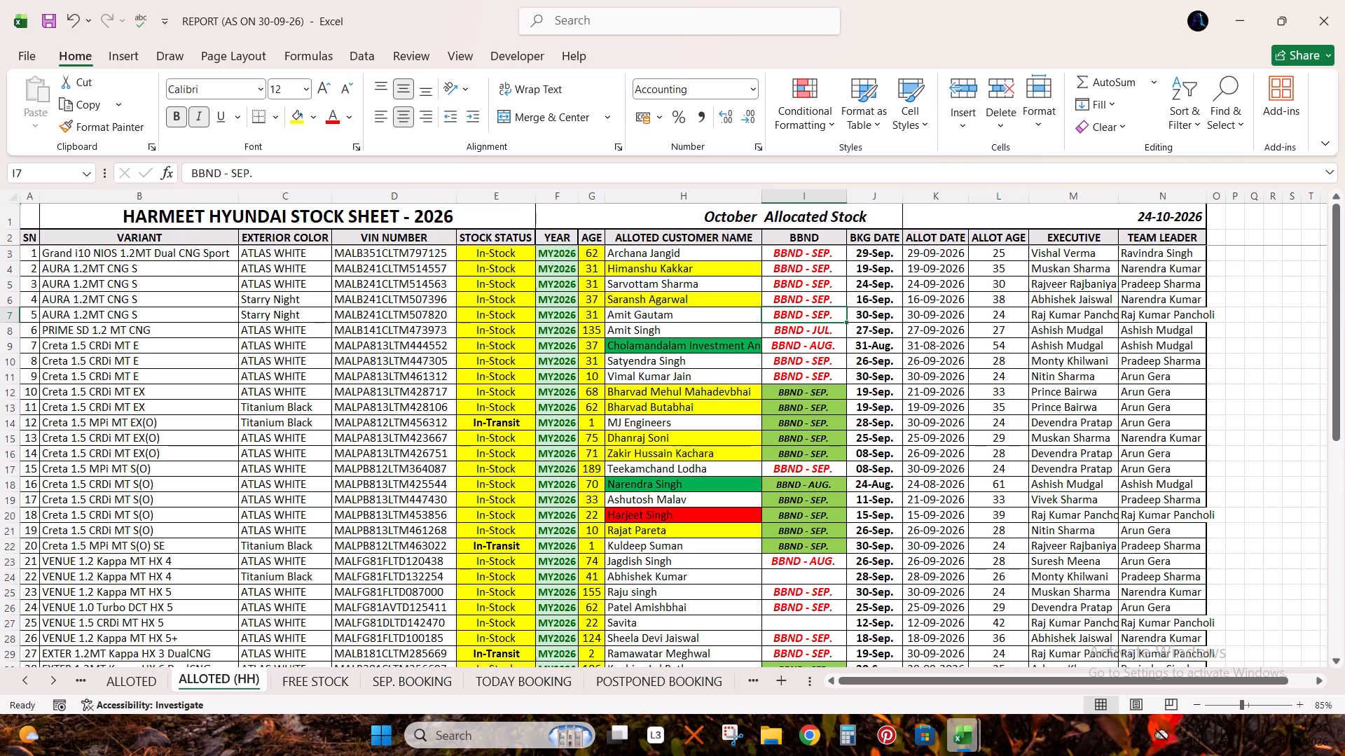
pyautogui.hotkey('ctrl', 'Up')
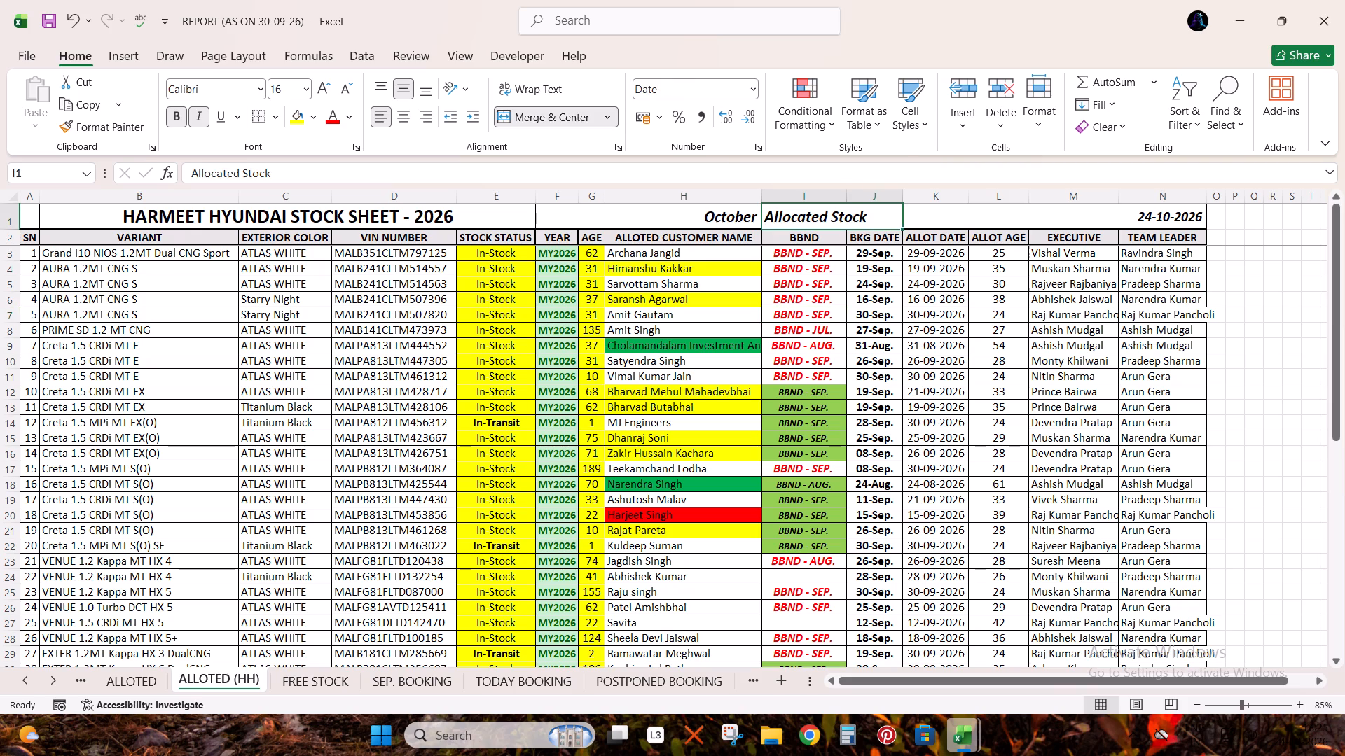
pyautogui.press('Down')
pyautogui.hotkey('shift', 'space')
pyautogui.hotkey('ctrl', 'shift', 'l')
pyautogui.hotkey('alt', 'Down')
pyautogui.press('Down')
pyautogui.press('Down')
pyautogui.press('Down')
pyautogui.press('Down')
pyautogui.press('Down')
pyautogui.press('Down')
pyautogui.press('Down')
pyautogui.press('Down')
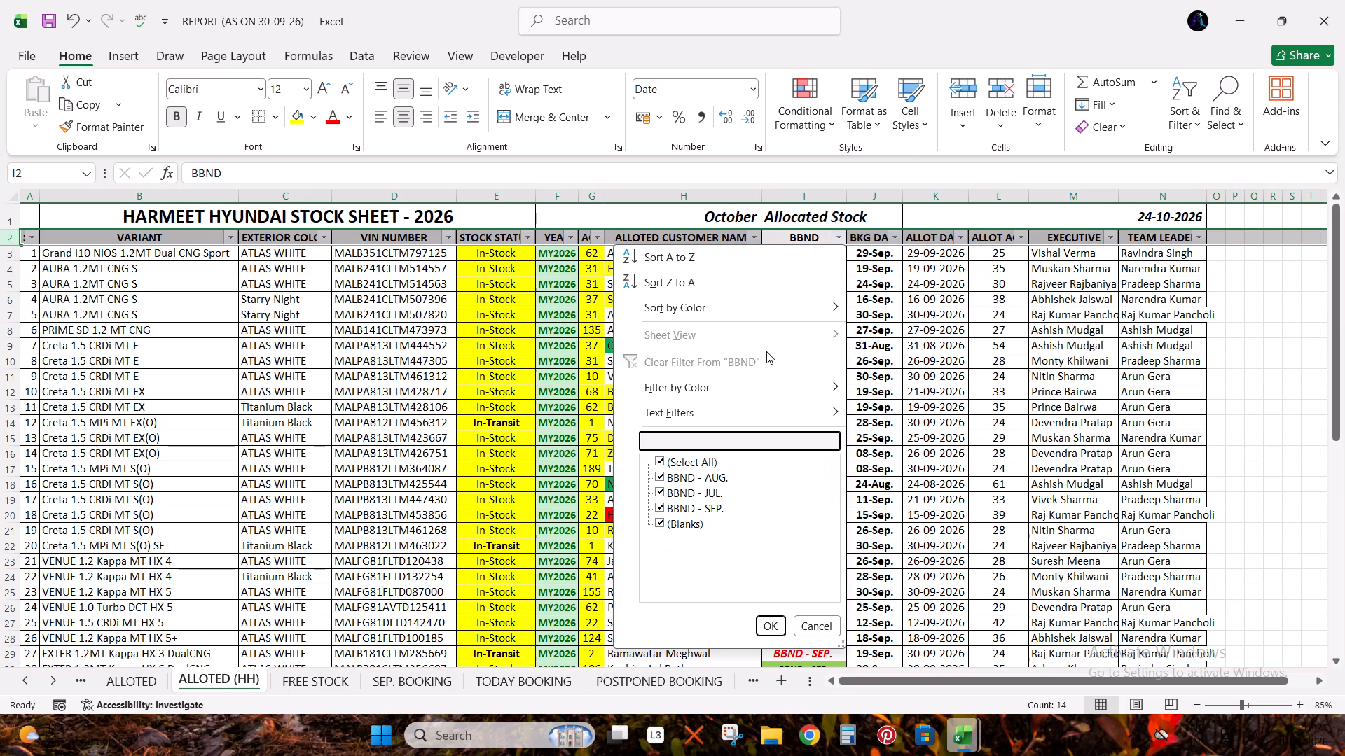
pyautogui.write('sep')
pyautogui.press('Return')
pyautogui.press('Down')
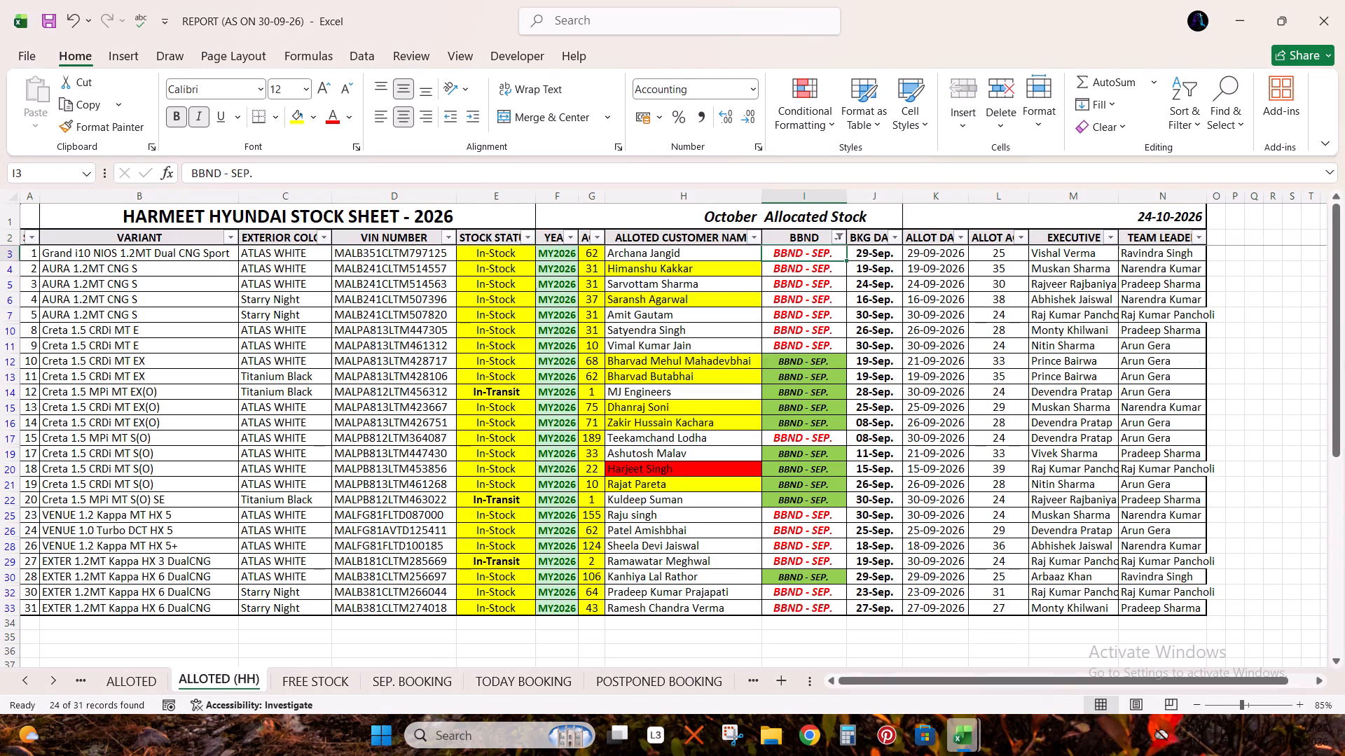
pyautogui.hotkey('ctrl', 'shift', 'Down')
# Switch to the Book1 workbook and remove the filter from its ALLOTED (HH) stock table.
pyautogui.hotkey('alt', 'Tab')
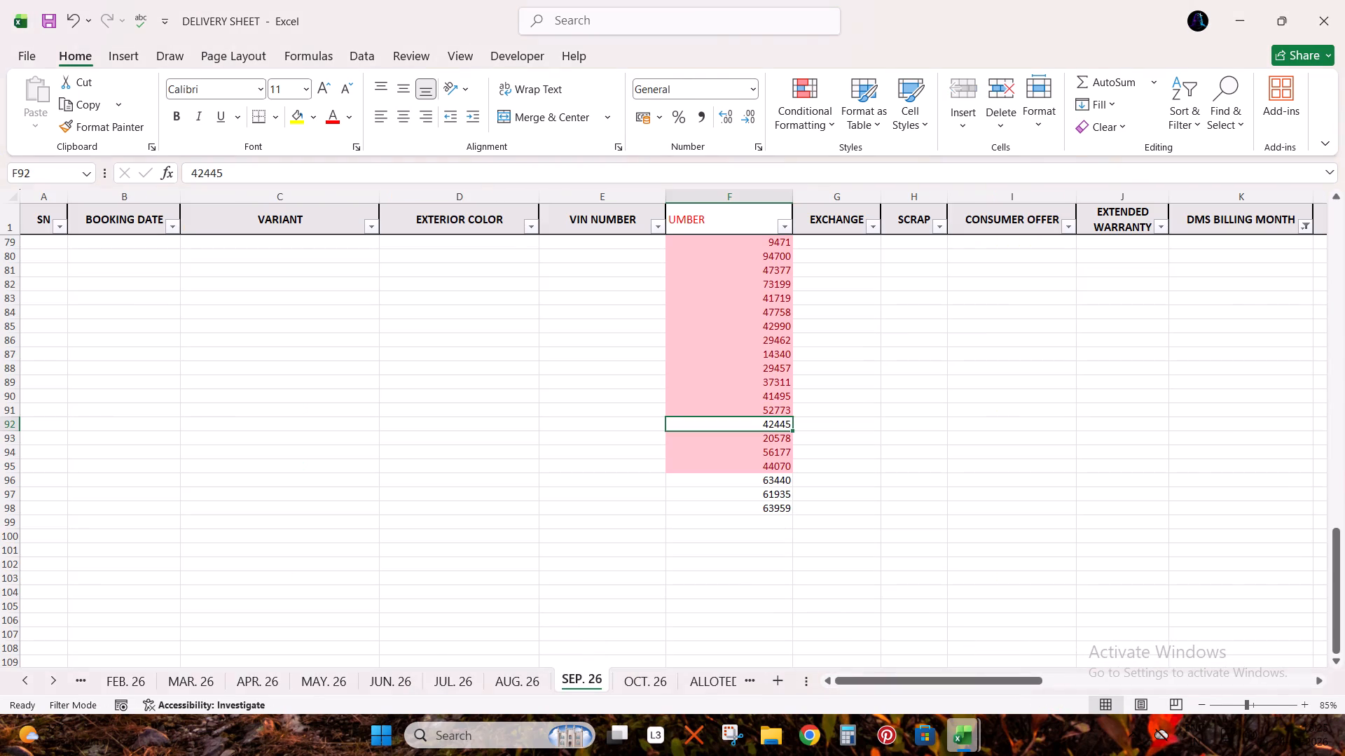
pyautogui.hotkey('alt', 'Tab')
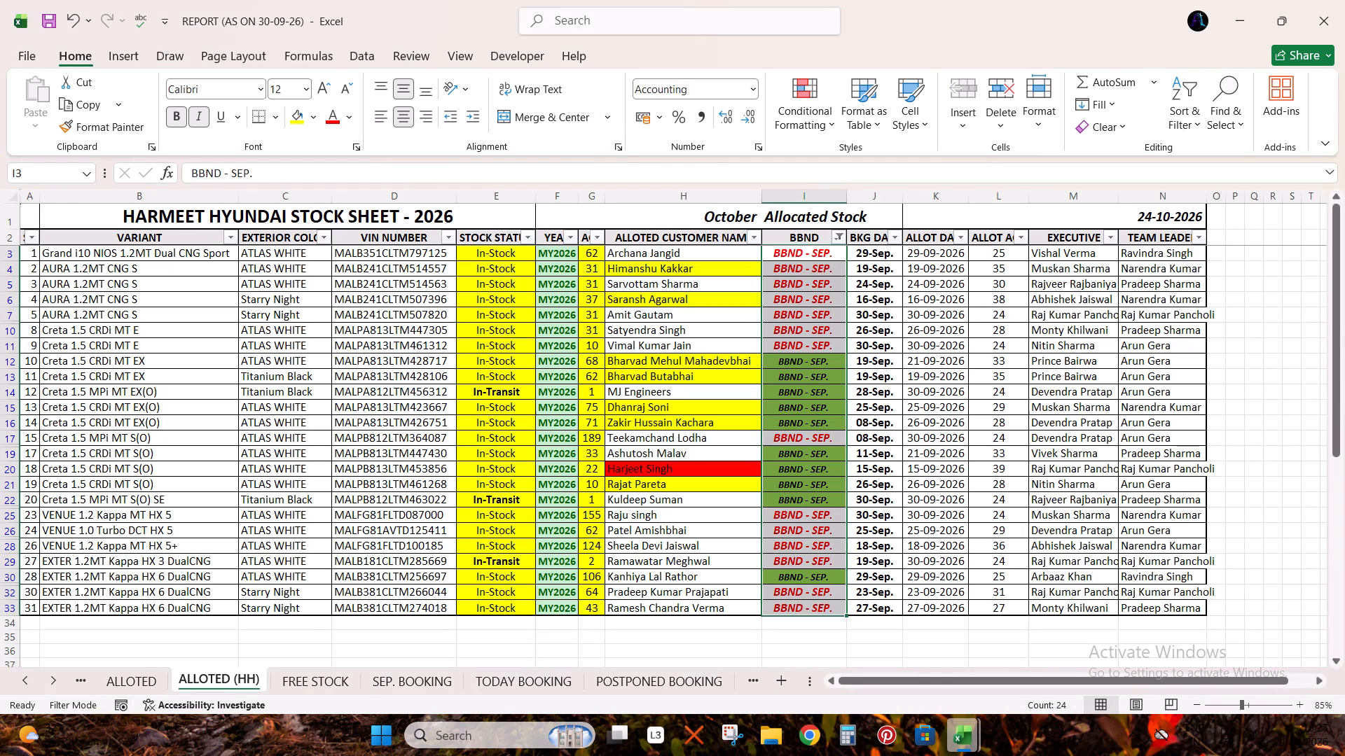
pyautogui.scroll(2, 540, 410)
pyautogui.hotkey('alt', 'Tab')
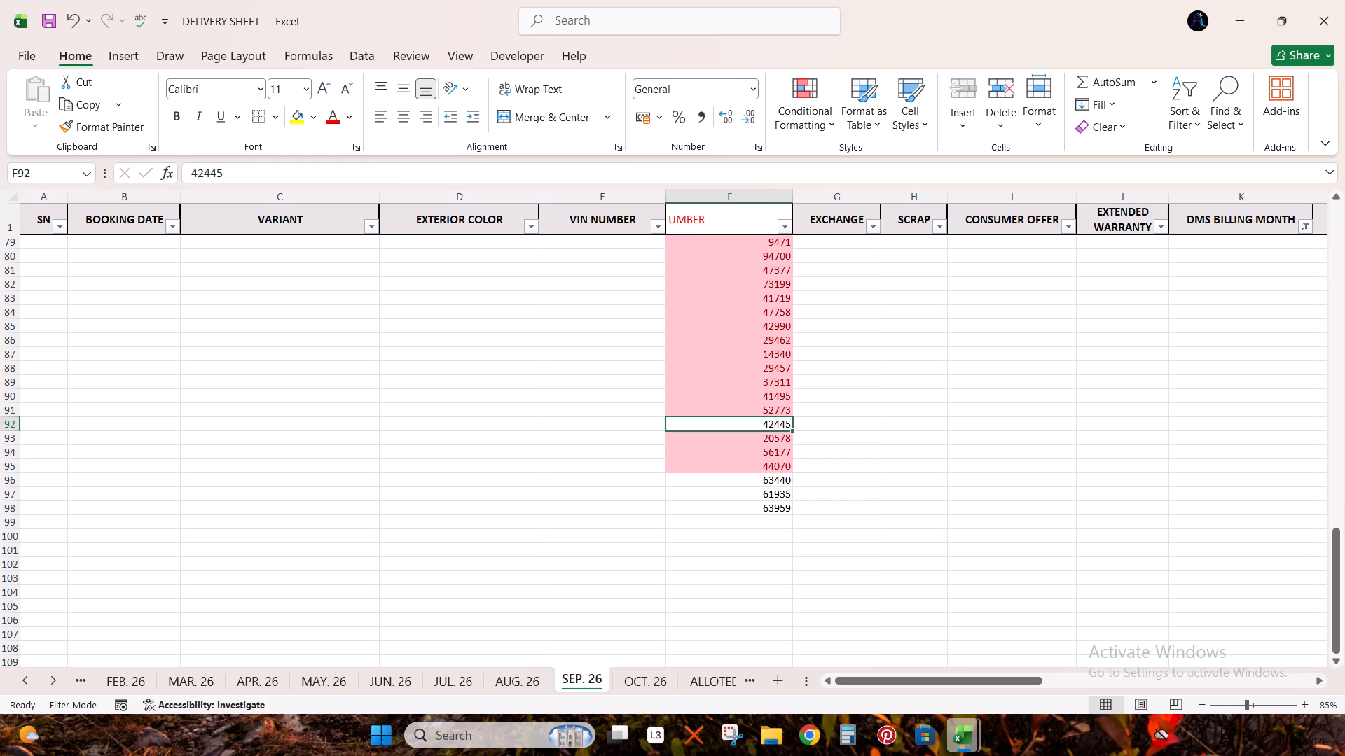
pyautogui.hotkey('alt', 'Tab')
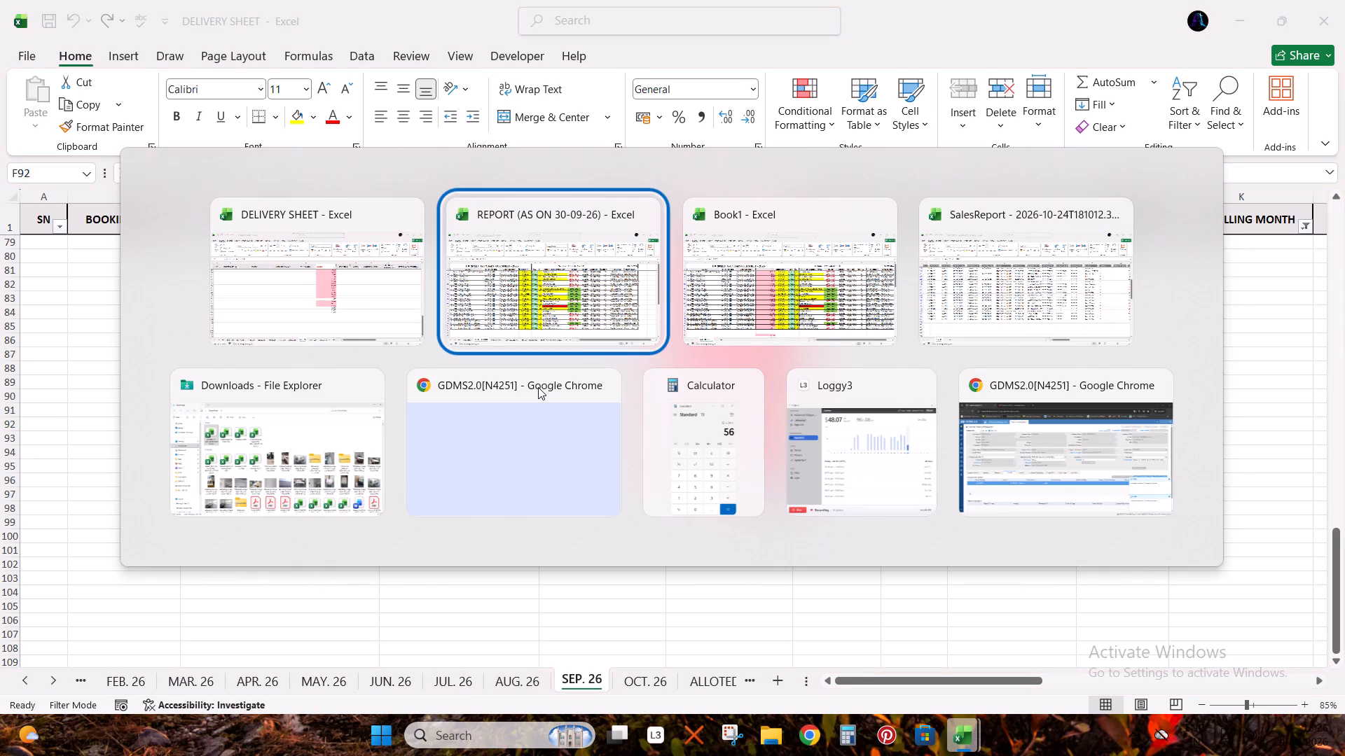
pyautogui.hotkey('alt', 'Tab')
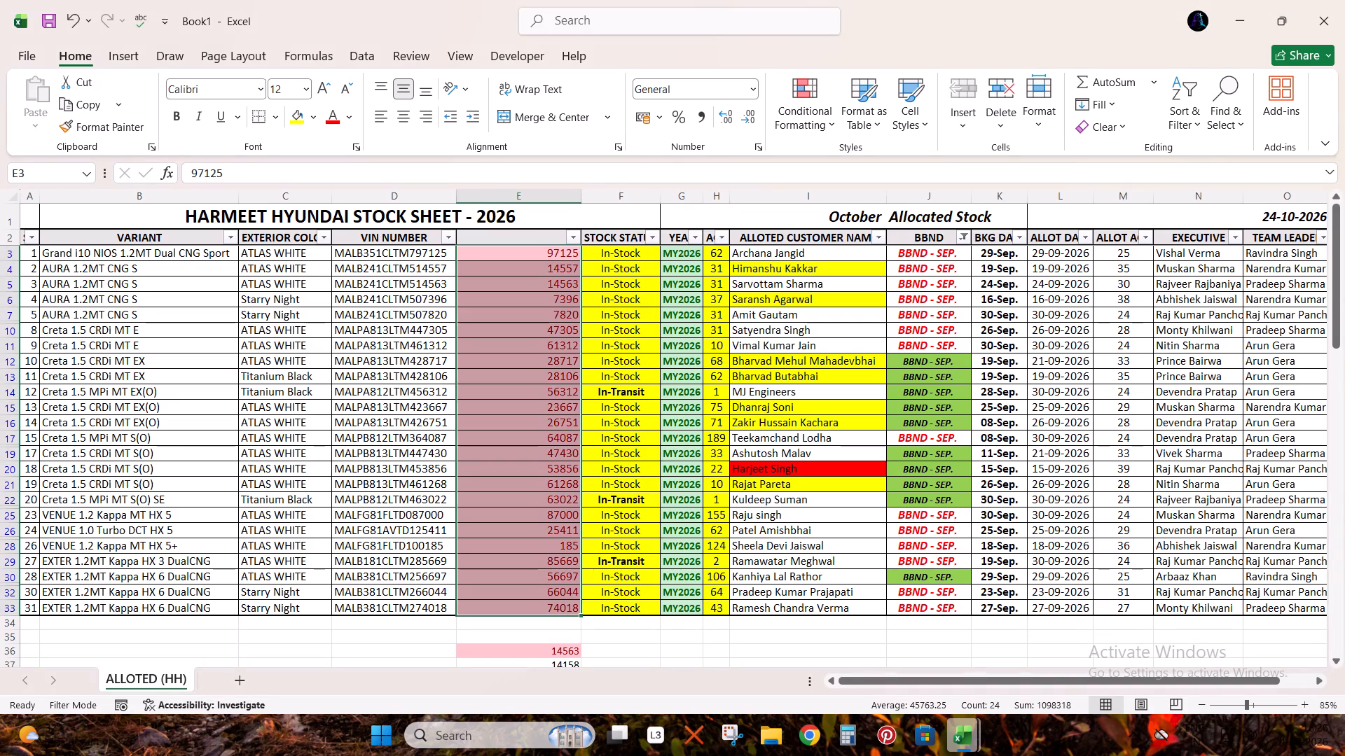
pyautogui.click(527, 417)
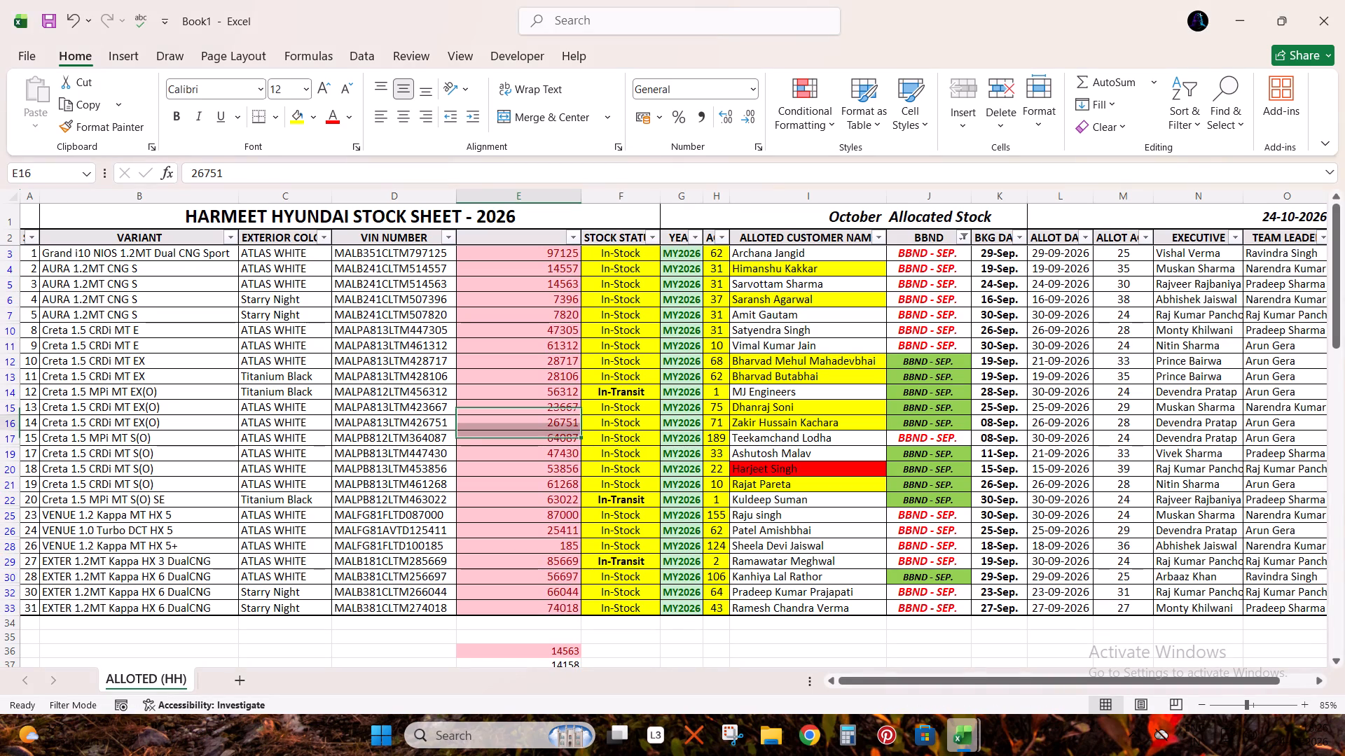
pyautogui.hotkey('ctrl', 'Up')
pyautogui.press('Up')
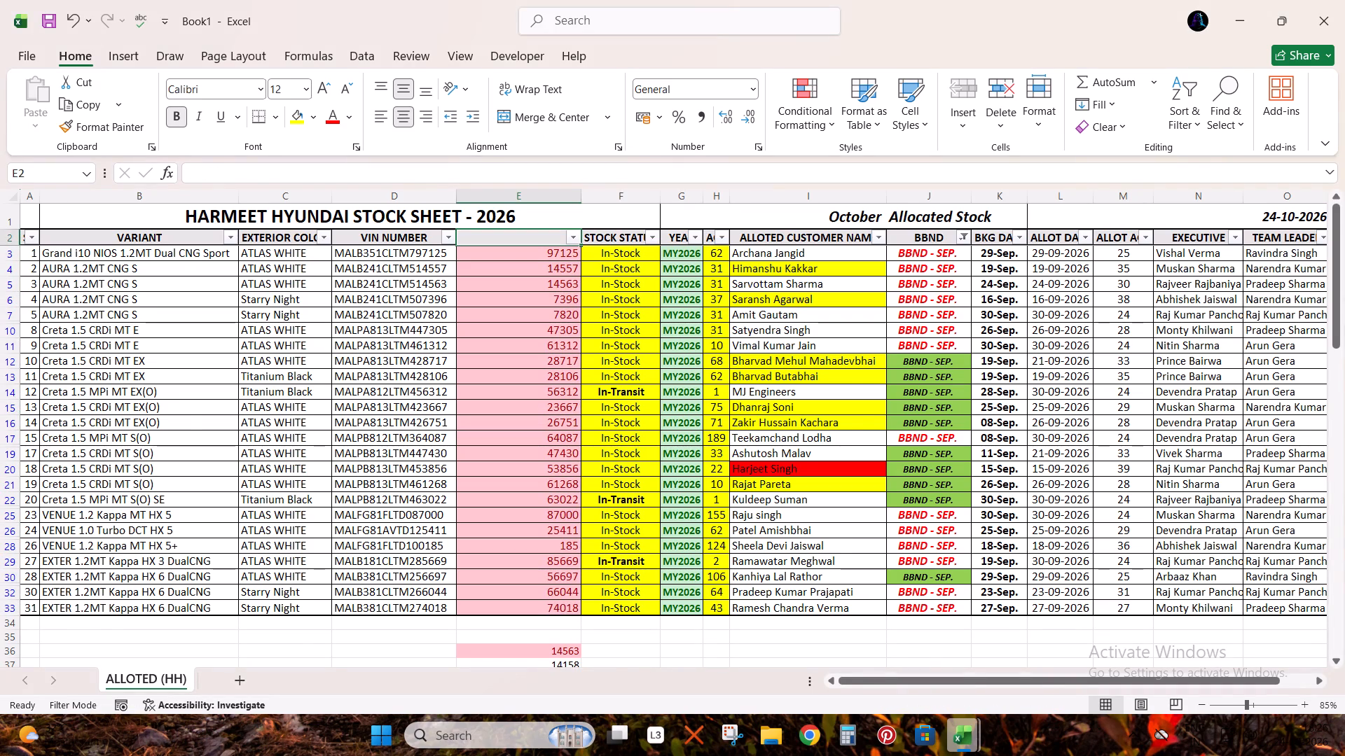
pyautogui.hotkey('ctrl', 'shift', 'l')
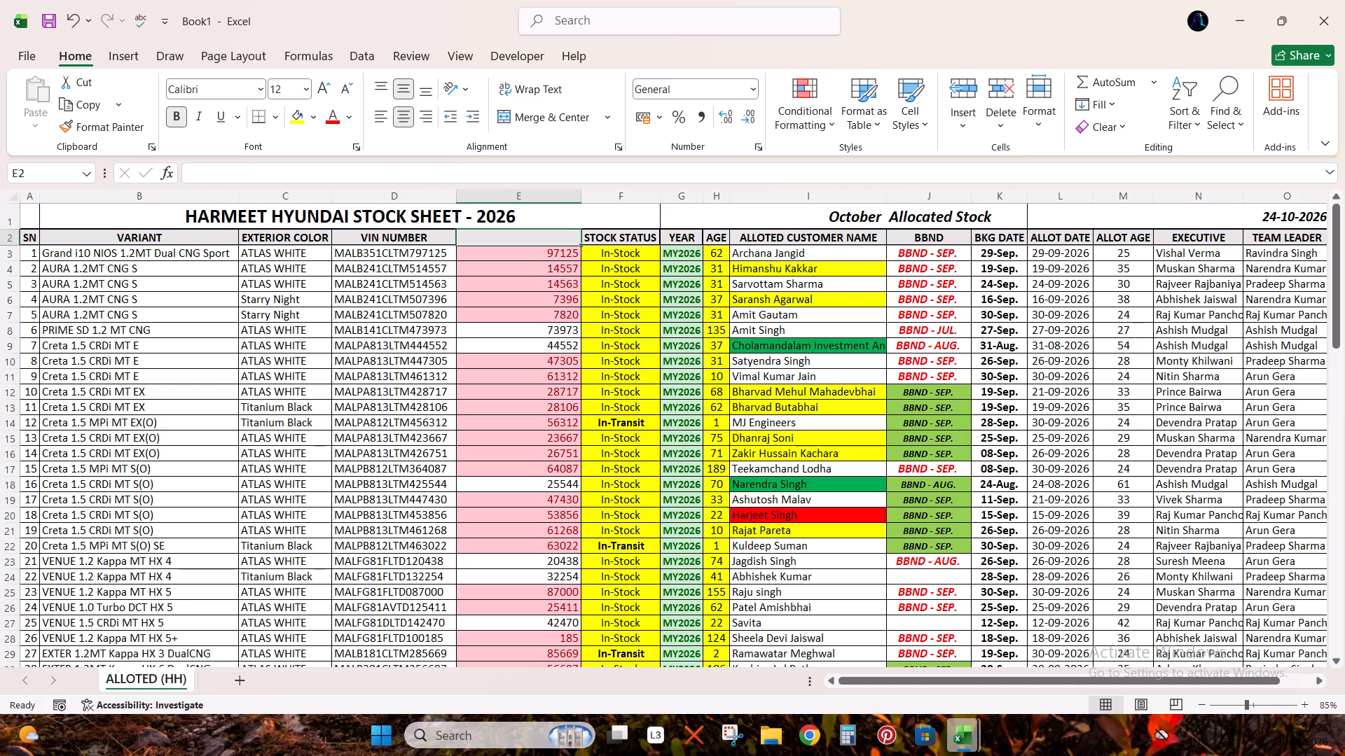
# Delete the BBND - JUL. and BBND - AUG. rows numbered 73973 and 44552 from the Book1 stock table.
pyautogui.press('Down')
pyautogui.press('Down')
pyautogui.press('Down')
pyautogui.press('Down')
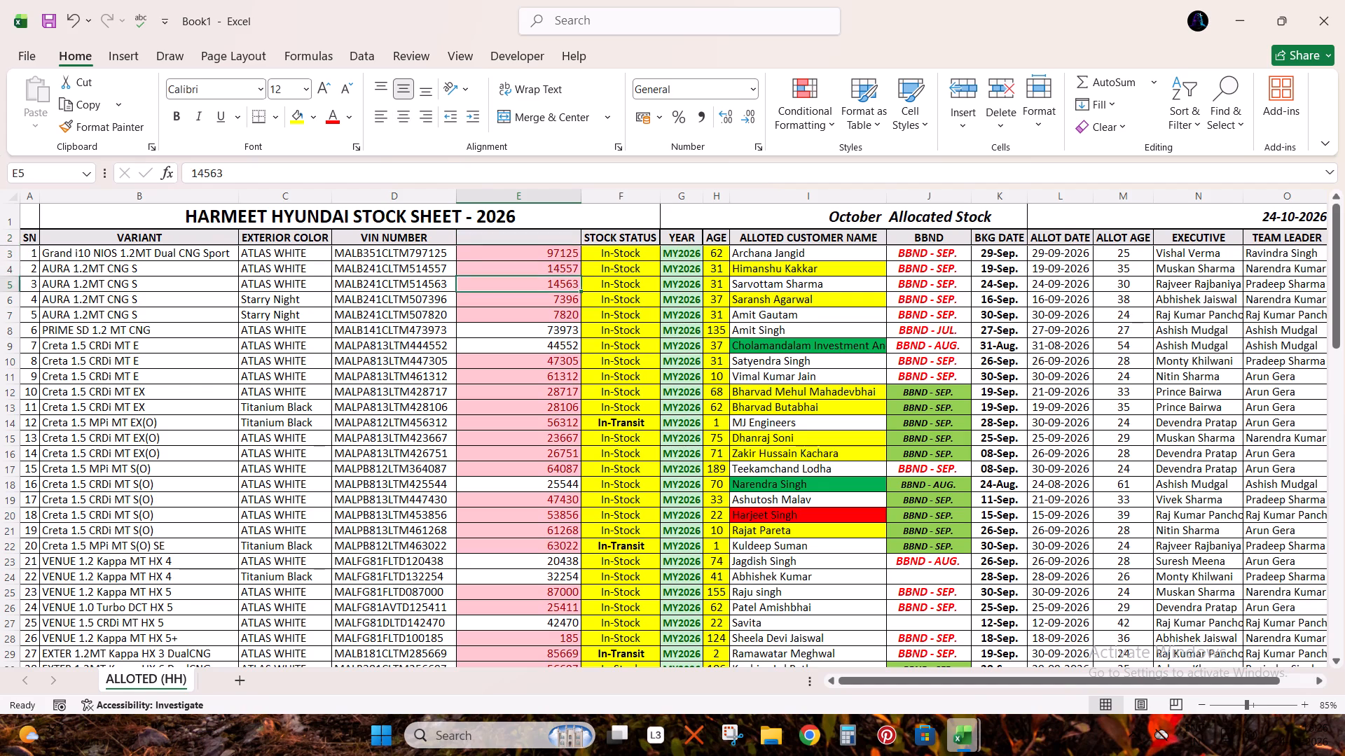
pyautogui.press('Down')
pyautogui.press('Down')
pyautogui.hotkey('shift', 'space')
pyautogui.hotkey('shift', 'Down')
pyautogui.hotkey('ctrl', '-')
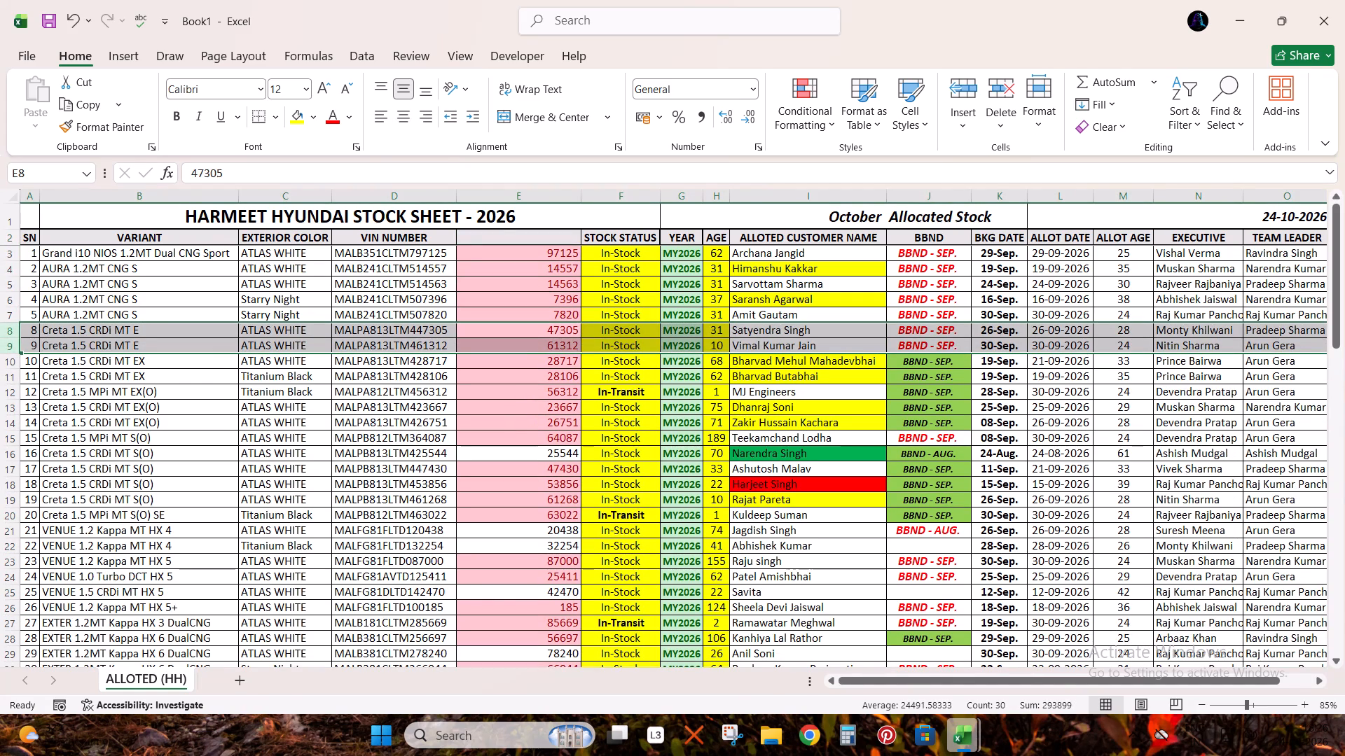
# Delete the BBND - AUG. row numbered 25544 from the Book1 stock table.
pyautogui.press('Down')
pyautogui.press('Down')
pyautogui.press('Down')
pyautogui.press('Down')
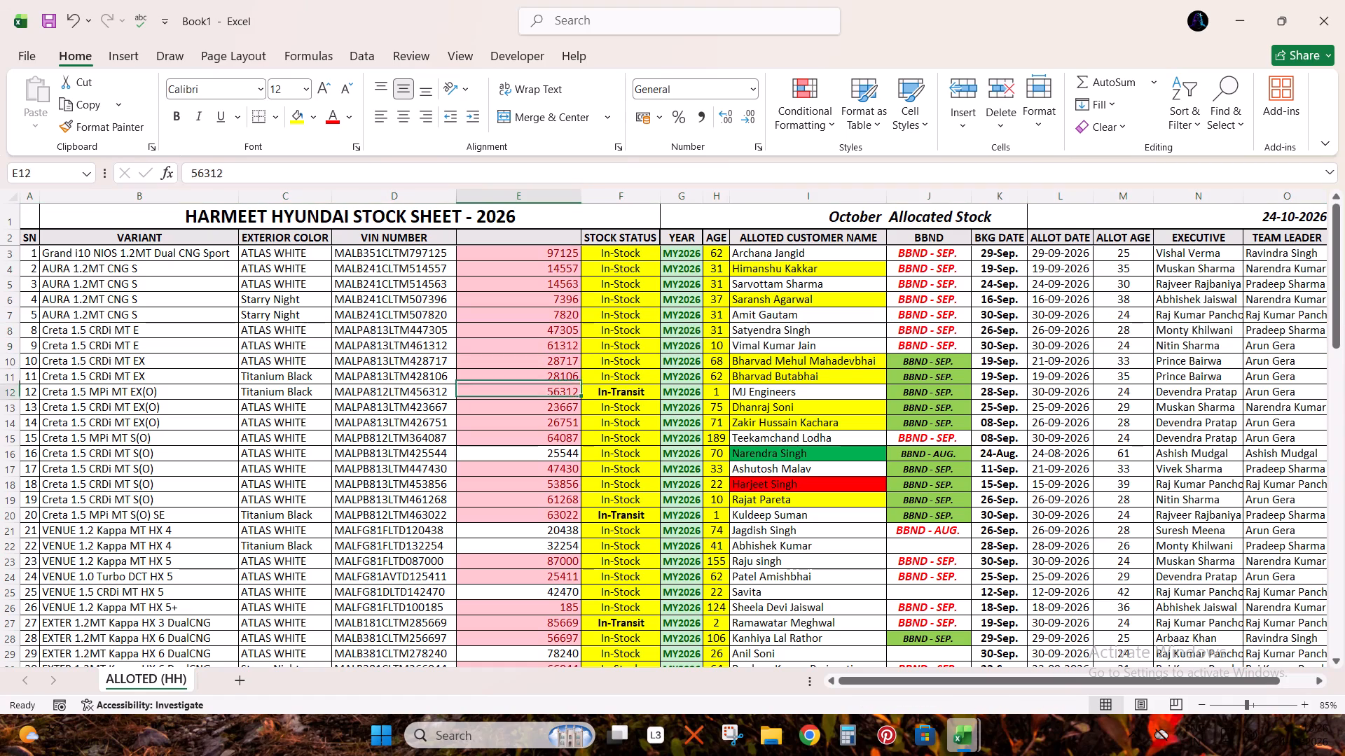
pyautogui.press('Down')
pyautogui.press('Down')
pyautogui.press('Down')
pyautogui.press('Down')
pyautogui.hotkey('shift', 'space')
pyautogui.hotkey('ctrl', '-')
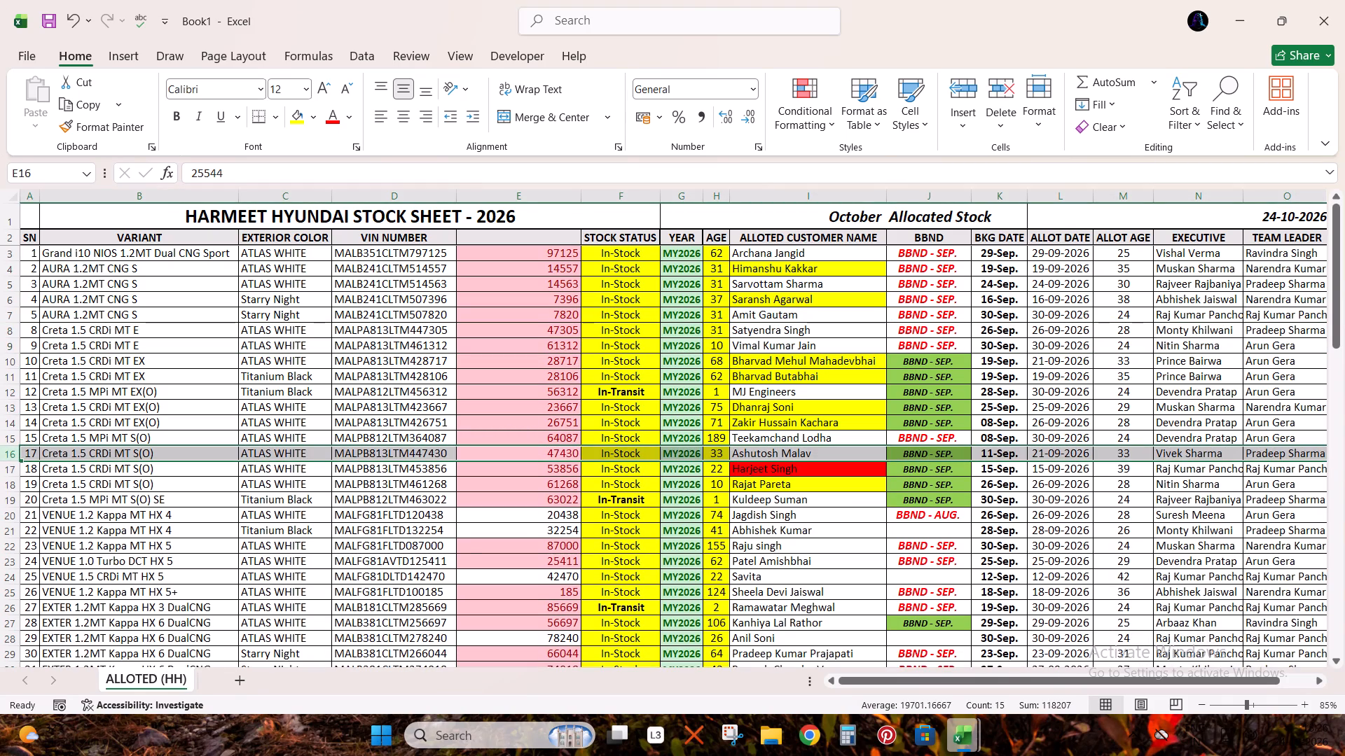
# Delete the two adjacent unhighlighted VENUE 1.2 Kappa MT HX 4 rows numbered 20438 and 32254.
pyautogui.press('Down')
pyautogui.press('Down')
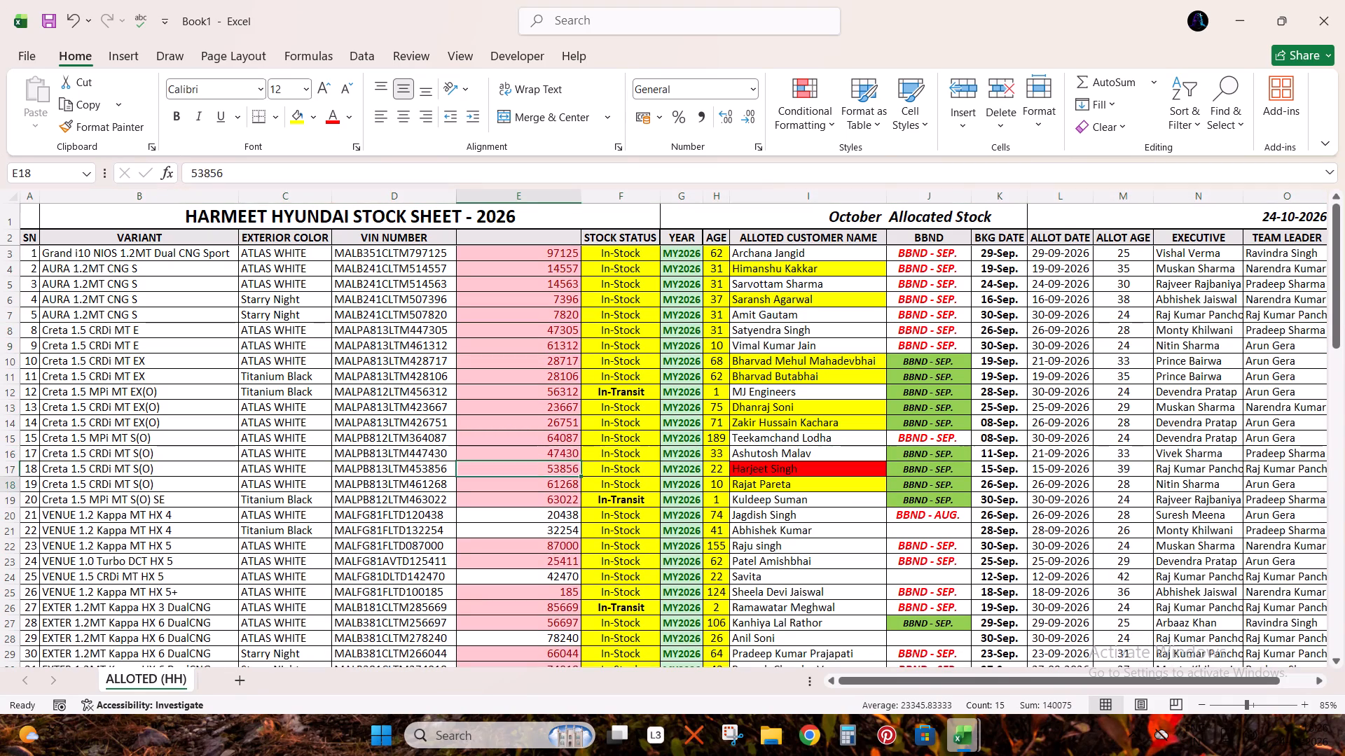
pyautogui.press('Down')
pyautogui.press('Down')
pyautogui.hotkey('shift', 'space')
pyautogui.hotkey('shift', 'Down')
pyautogui.hotkey('ctrl', '-')
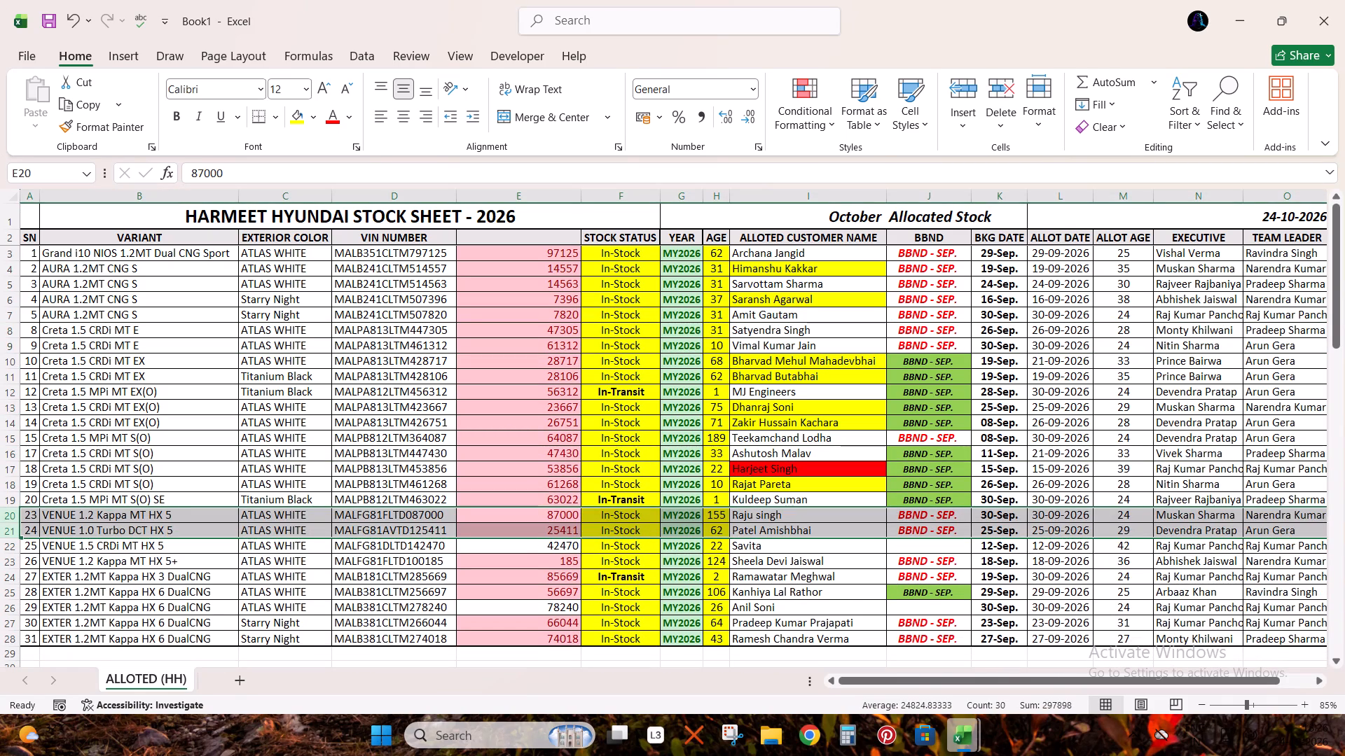
# Delete the two unhighlighted rows numbered 42470 and 78240 from the Book1 stock table.
pyautogui.press('Down')
pyautogui.press('Down')
pyautogui.hotkey('shift', 'space')
pyautogui.hotkey('ctrl', '-')
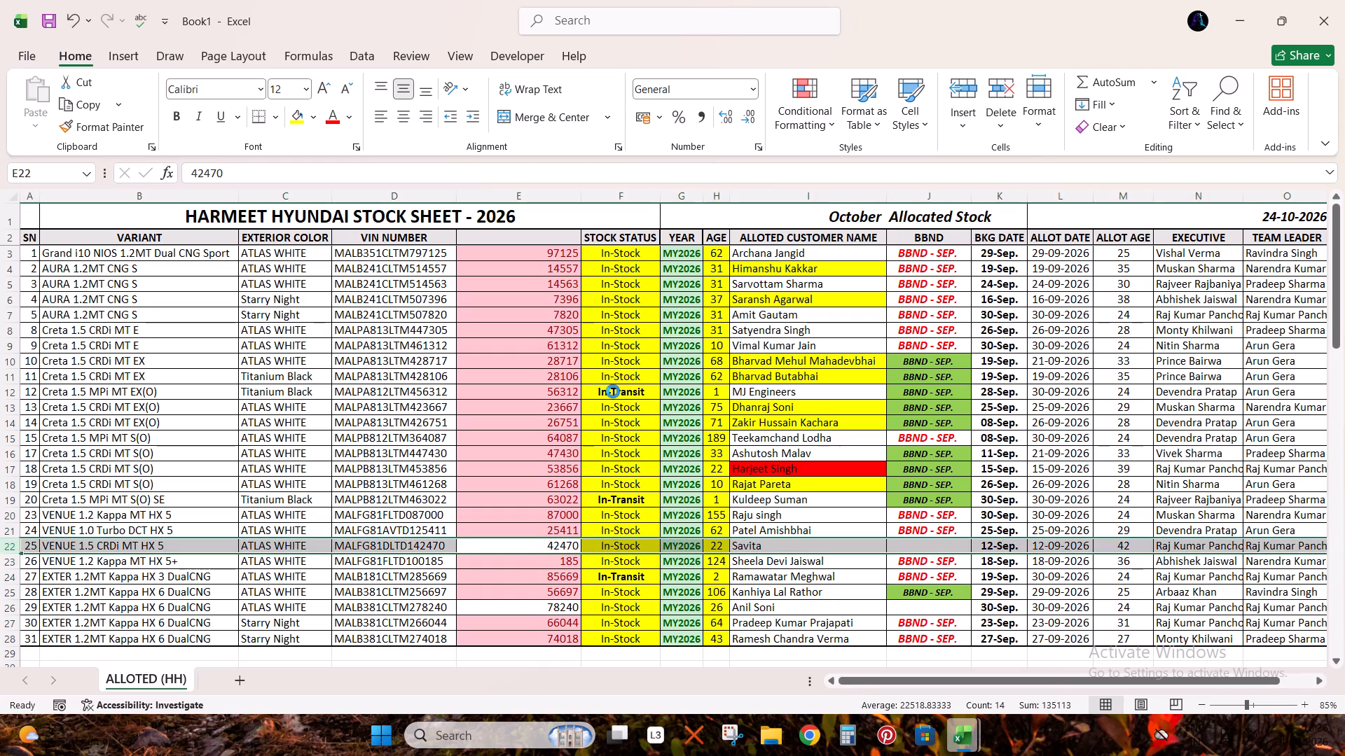
pyautogui.press('Down')
pyautogui.press('Down')
pyautogui.press('Down')
pyautogui.hotkey('shift', 'space')
pyautogui.hotkey('ctrl', '-')
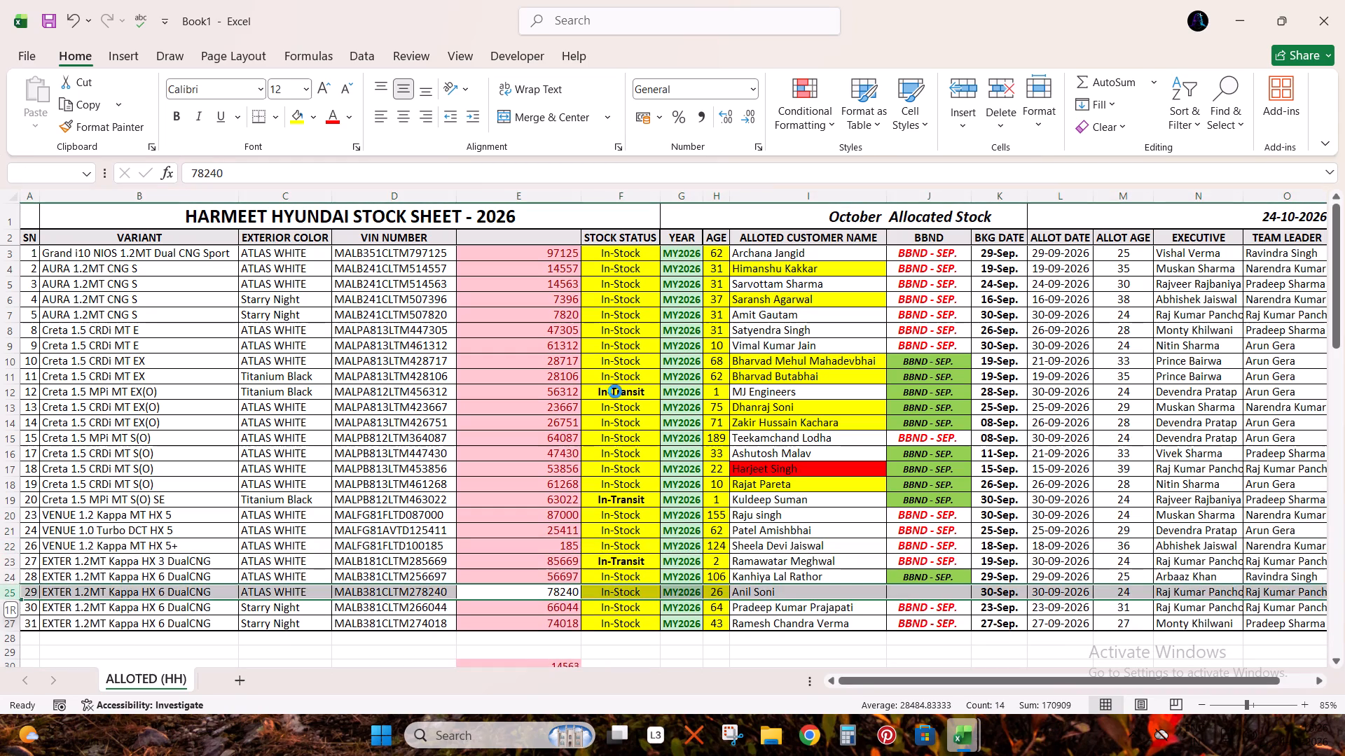
# Delete all the rows holding the leftover number list beneath the stock table.
pyautogui.hotkey('ctrl', 'Down')
pyautogui.hotkey('ctrl', 'Down')
pyautogui.hotkey('ctrl', 'shift', 'Down')
pyautogui.hotkey('shift', 'space')
pyautogui.hotkey('ctrl', '-')
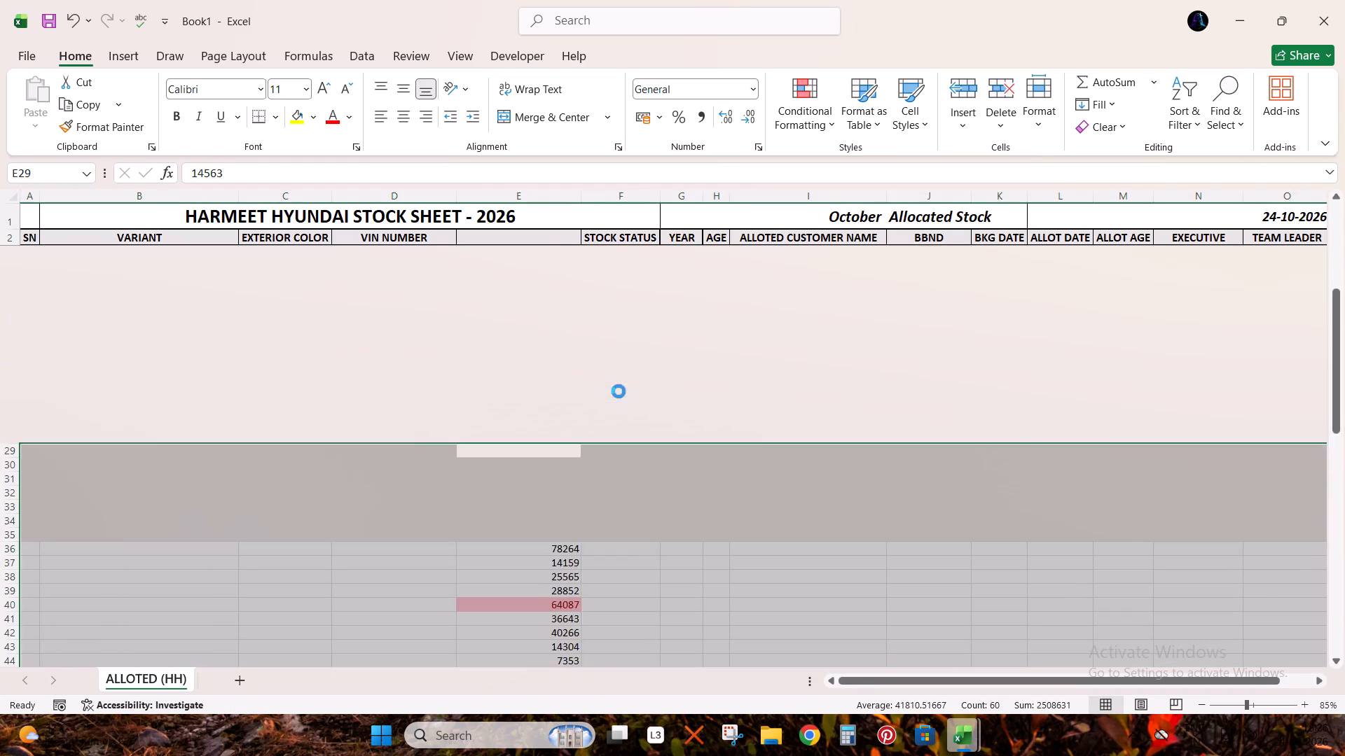
# Delete the untitled helper column of short numbers between VIN NUMBER and STOCK STATUS.
pyautogui.hotkey('ctrl', 'Up')
pyautogui.hotkey('ctrl', 'Up')
pyautogui.press('Down')
pyautogui.press('Left')
pyautogui.press('Up')
pyautogui.press('Up')
pyautogui.press('Right')
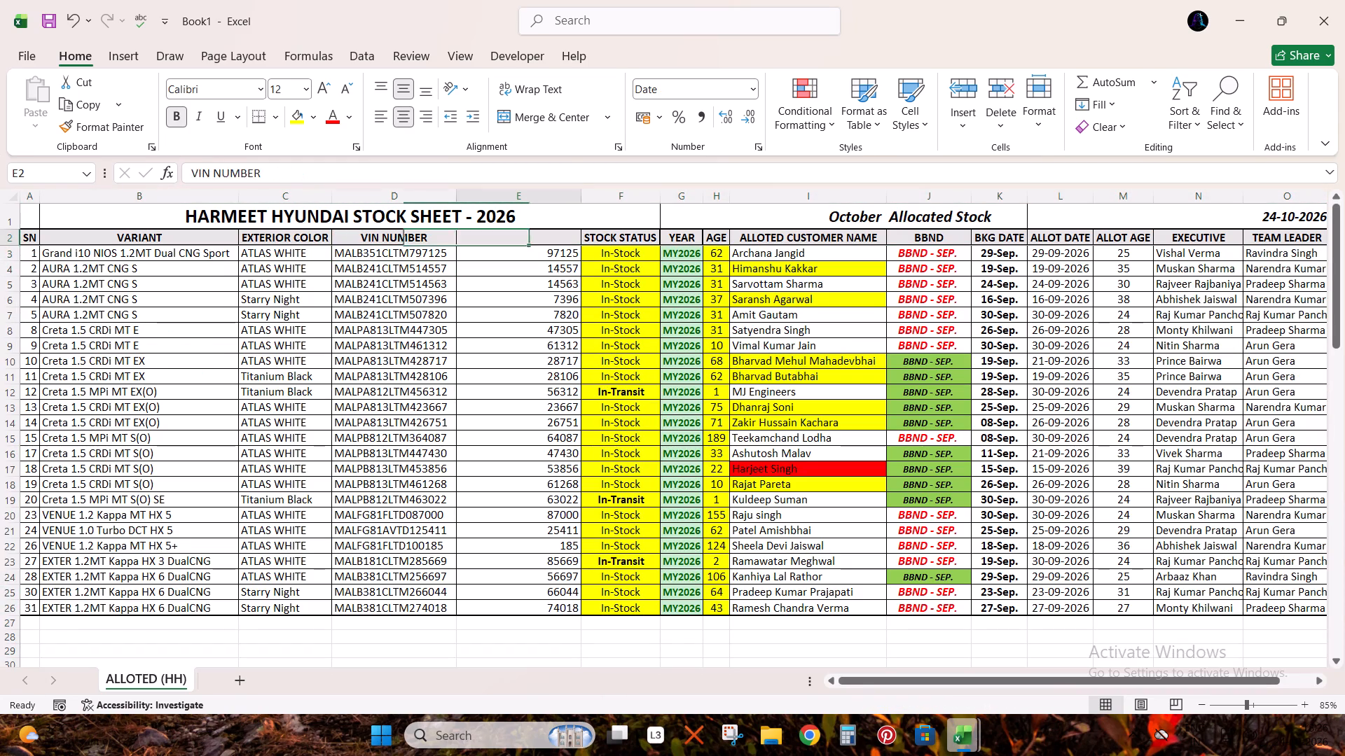
pyautogui.click(525, 192)
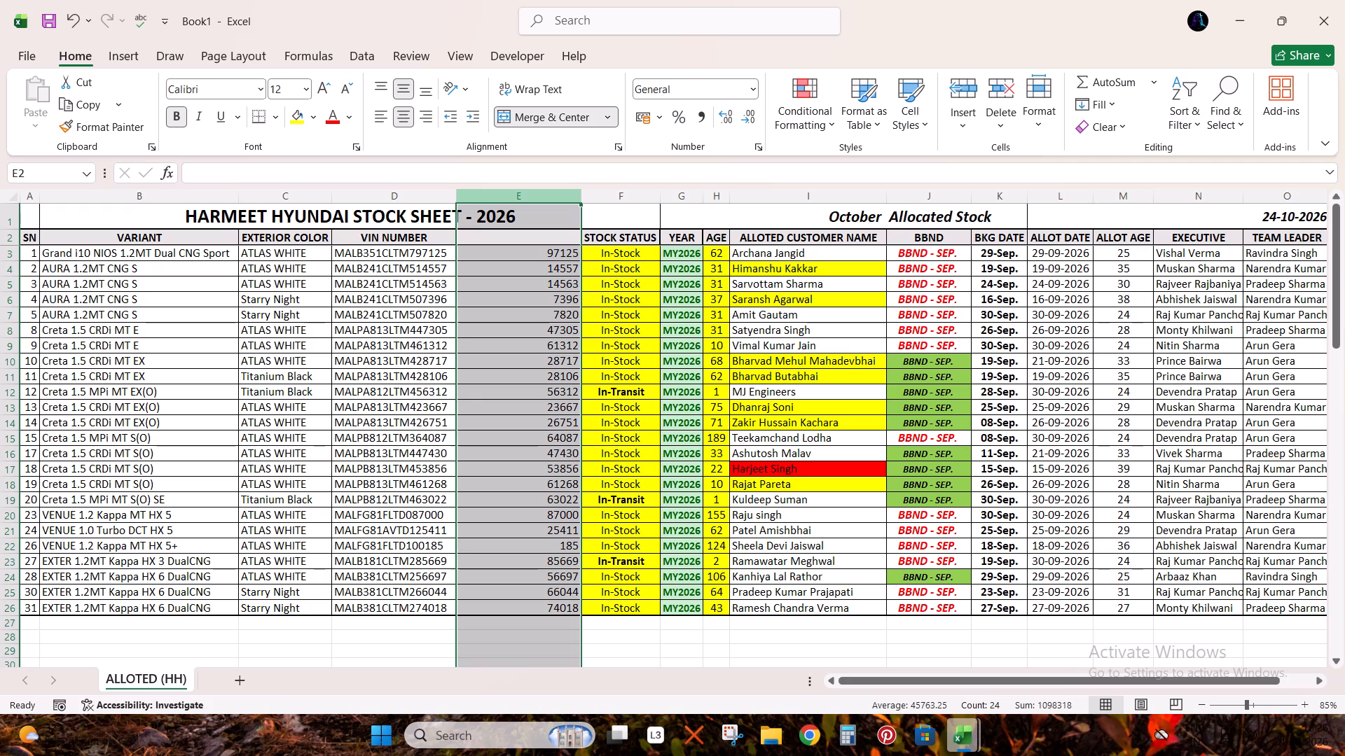
pyautogui.hotkey('ctrl', '-')
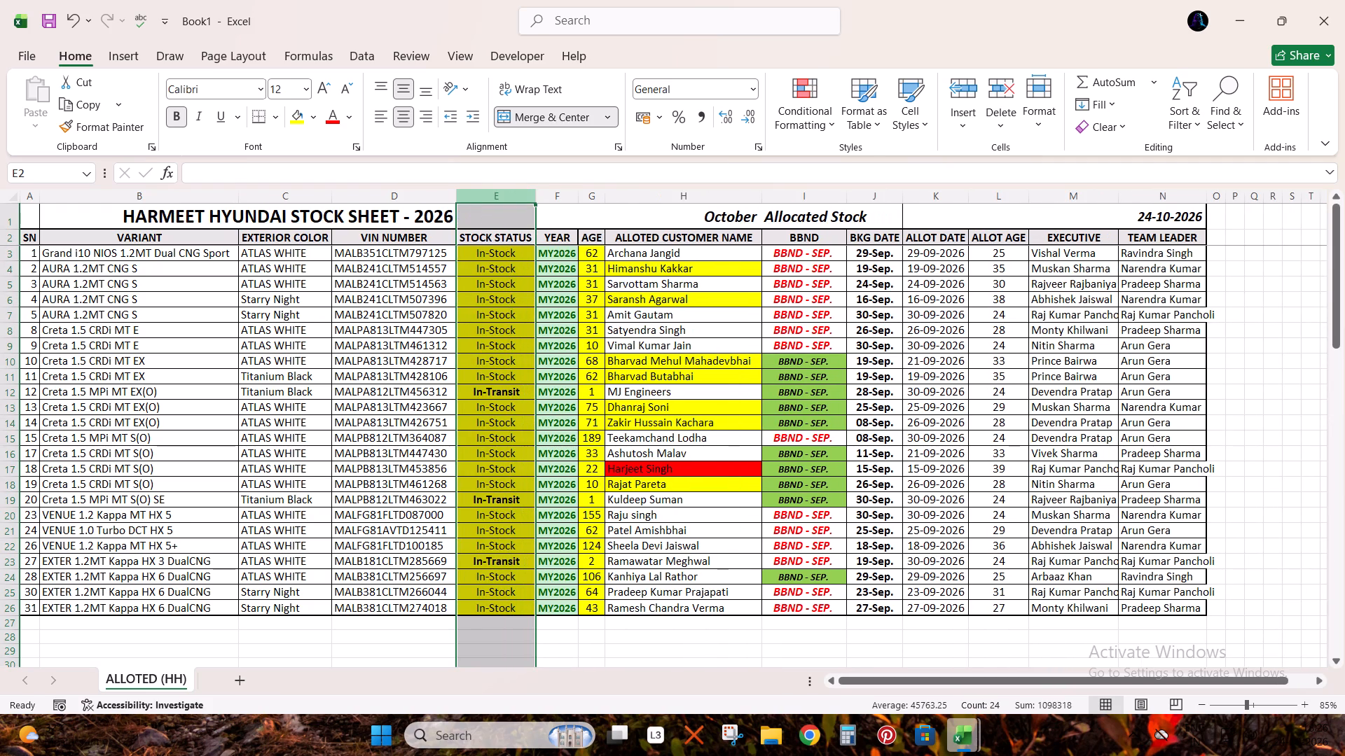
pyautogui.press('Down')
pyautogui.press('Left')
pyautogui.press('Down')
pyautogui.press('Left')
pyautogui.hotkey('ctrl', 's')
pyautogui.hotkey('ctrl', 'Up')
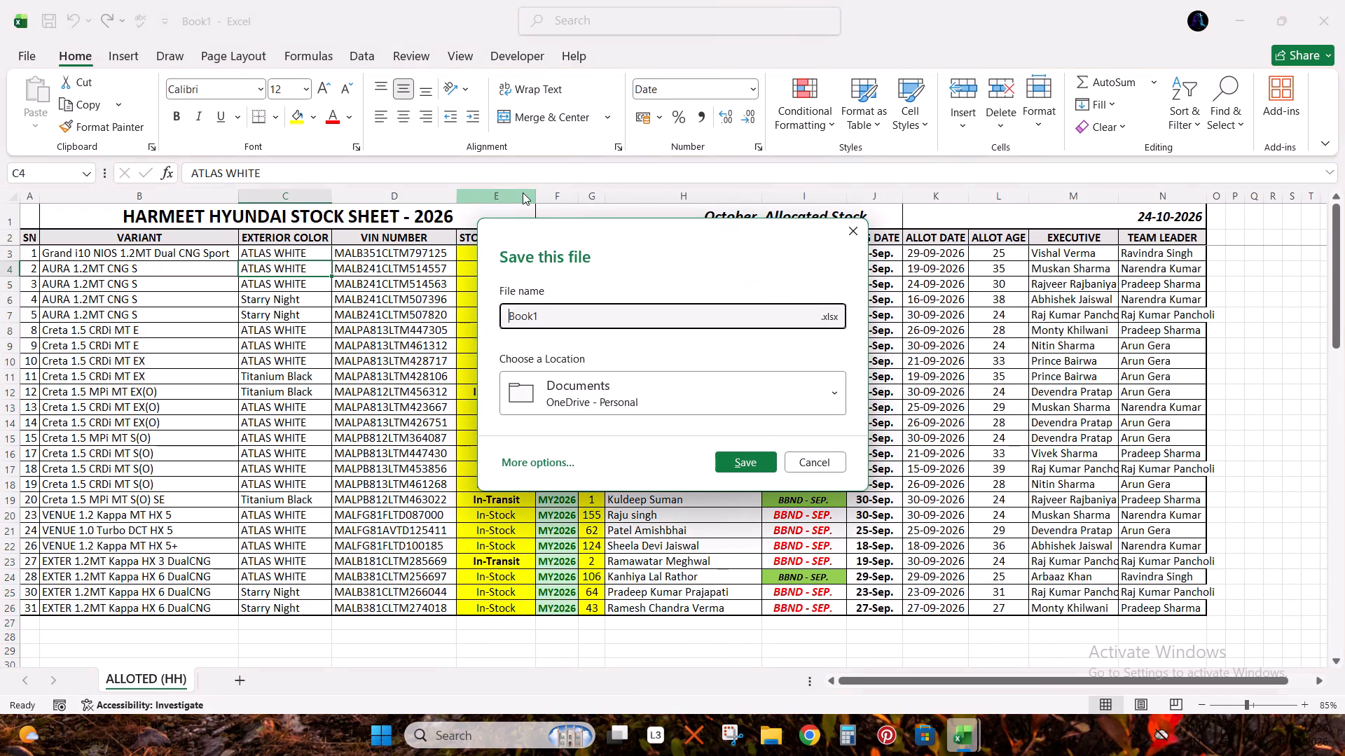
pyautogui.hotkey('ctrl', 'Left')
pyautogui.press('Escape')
# Save the workbook to the Desktop under the name BBND - Sep;26.
pyautogui.hotkey('ctrl', 's')
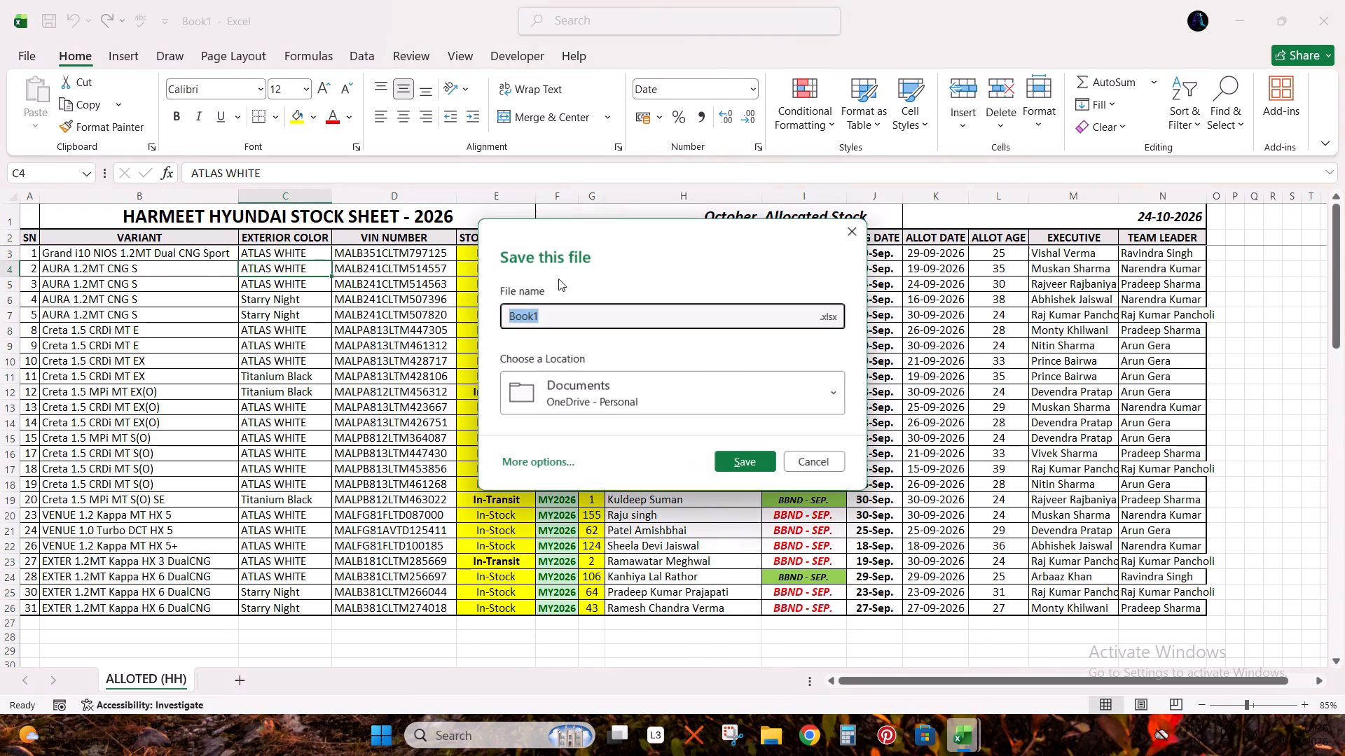
pyautogui.click(598, 402)
pyautogui.click(596, 213)
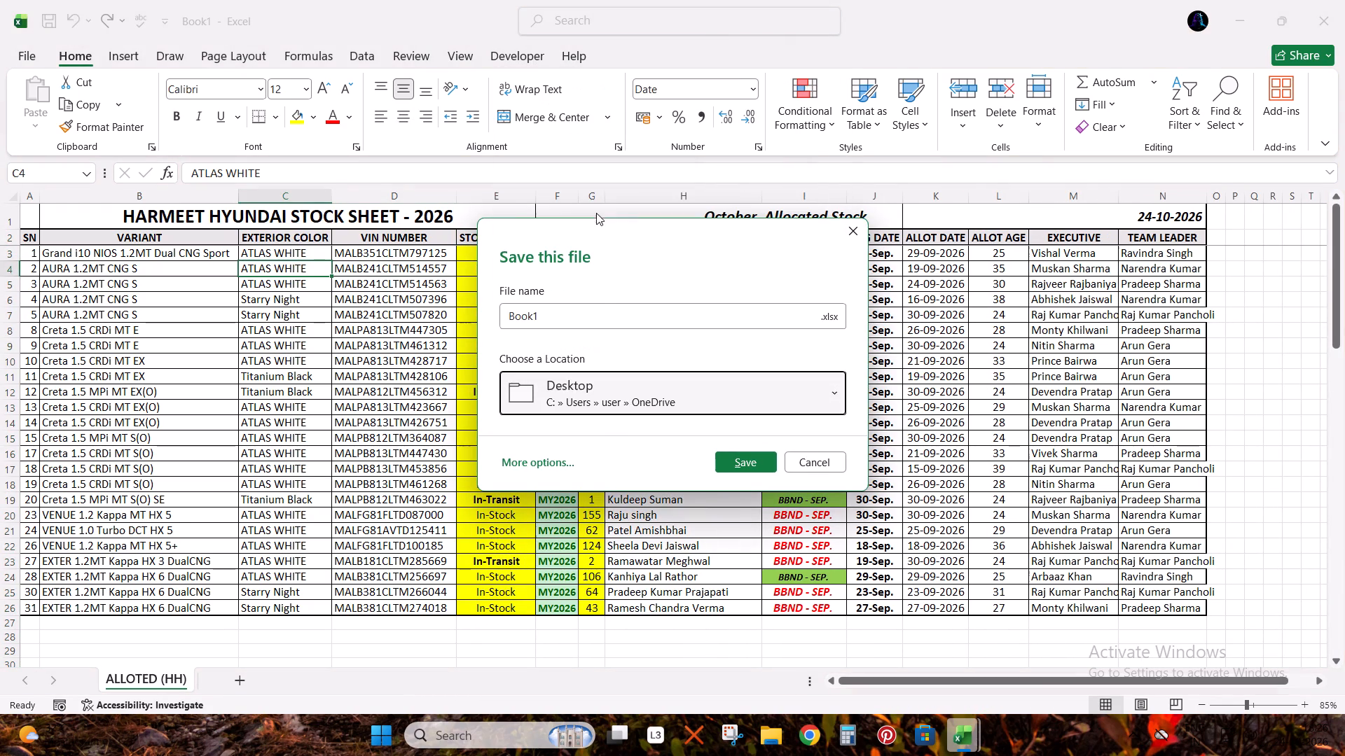
pyautogui.click(598, 314)
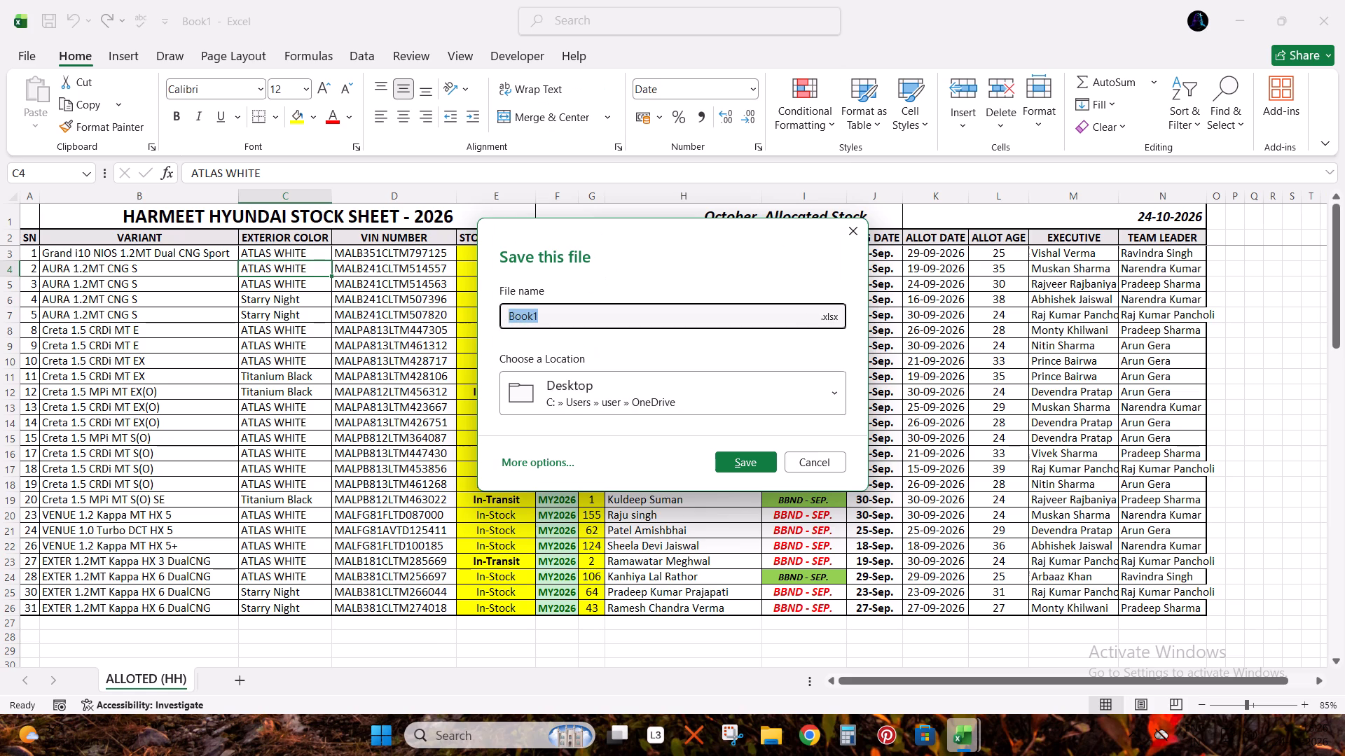
pyautogui.write('BBNS')
pyautogui.press('space')
pyautogui.press('BackSpace')
pyautogui.press('BackSpace')
pyautogui.write('D')
pyautogui.press('space')
pyautogui.write('-')
pyautogui.press('space')
pyautogui.write('Sep;26')
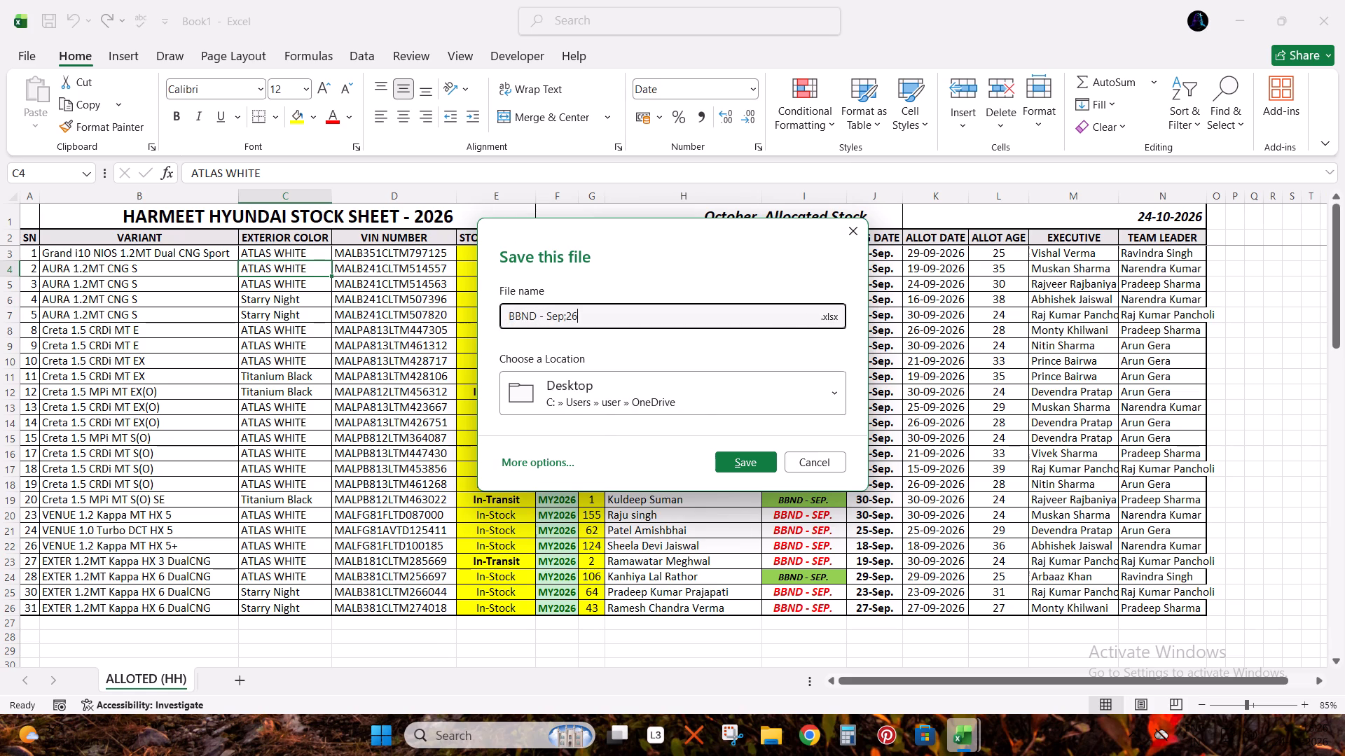
pyautogui.press('Return')
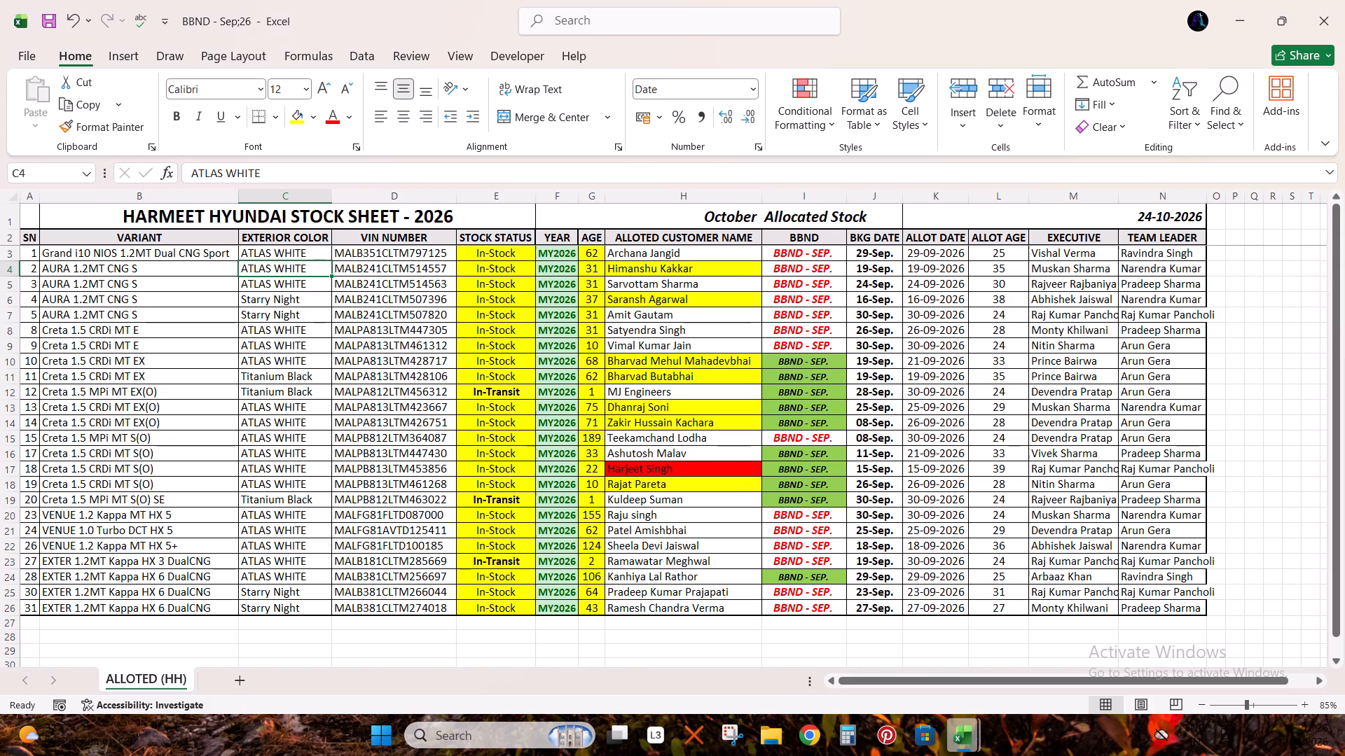
pyautogui.hotkey('ctrl', 's')
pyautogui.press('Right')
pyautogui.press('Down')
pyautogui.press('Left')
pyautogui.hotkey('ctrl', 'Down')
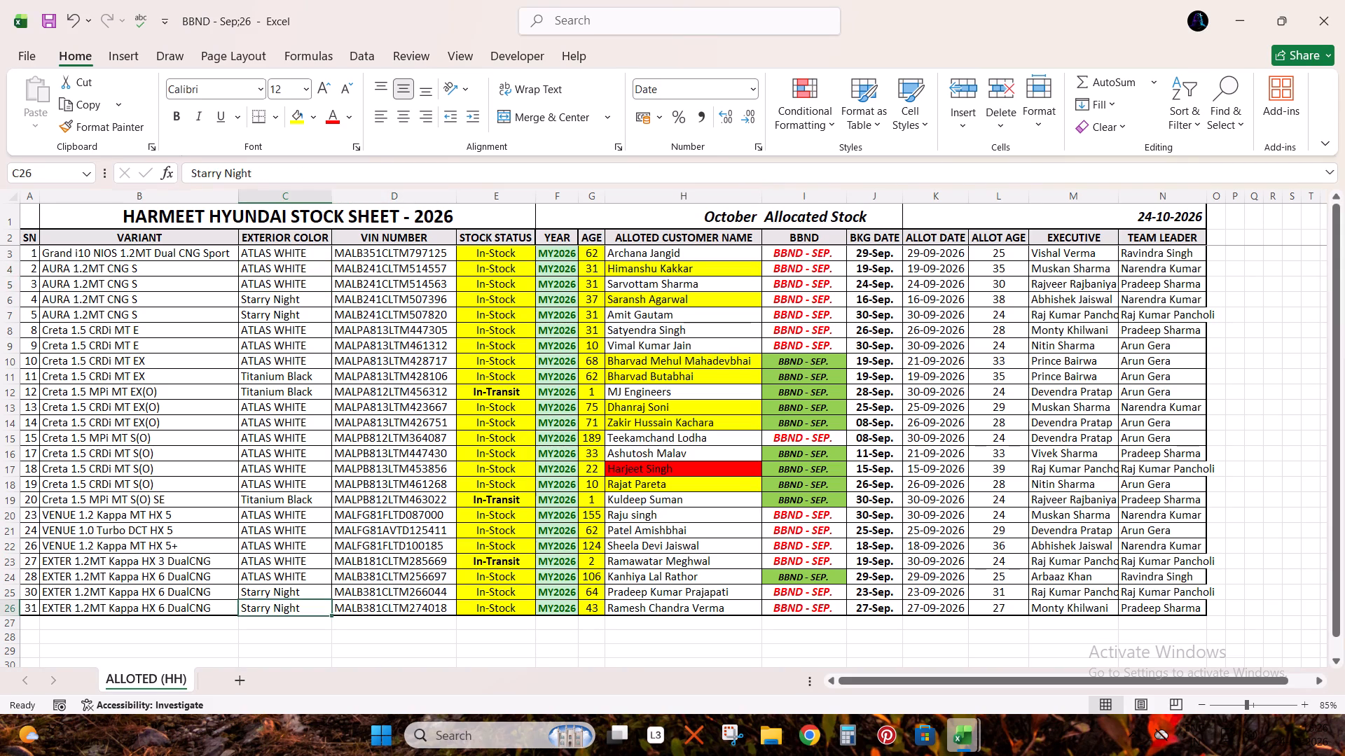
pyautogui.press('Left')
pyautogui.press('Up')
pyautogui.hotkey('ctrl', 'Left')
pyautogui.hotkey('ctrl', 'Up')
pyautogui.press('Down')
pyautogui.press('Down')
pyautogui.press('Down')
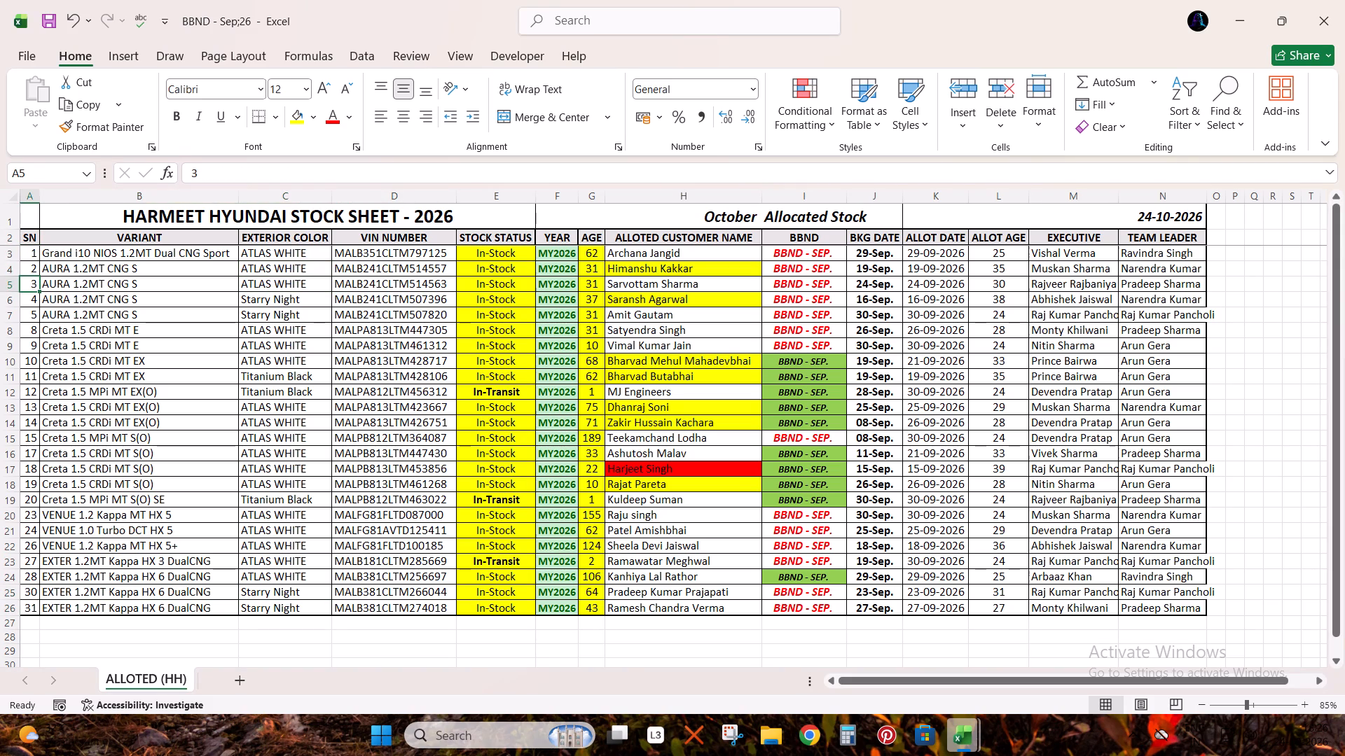
# Switch to the REPORT (AS ON 30-09-26) workbook and open its FREE STOCK sheet at the filtered BBND - SEP. rows.
pyautogui.hotkey('alt', 'Tab')
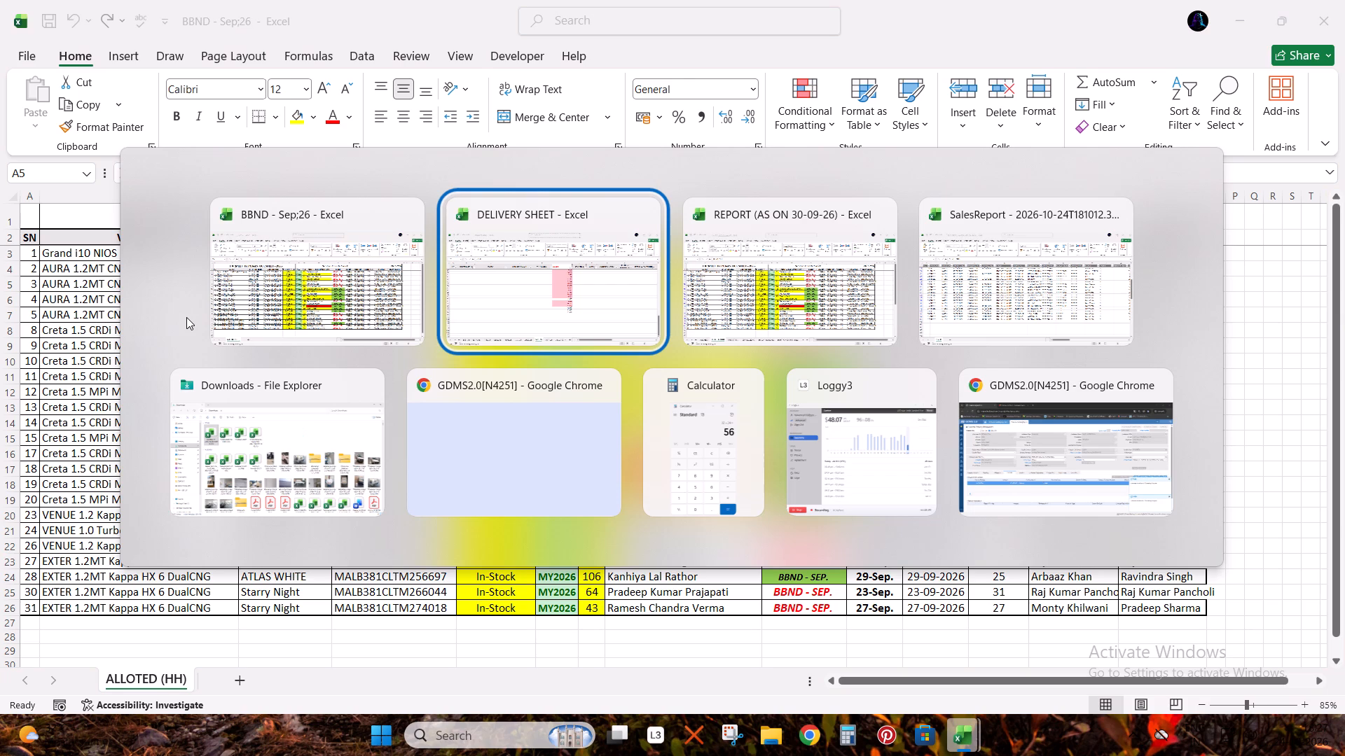
pyautogui.hotkey('alt', 'Tab')
pyautogui.hotkey('ctrl', 'pagedown')
pyautogui.hotkey('ctrl', 'Up')
pyautogui.hotkey('ctrl', 'Left')
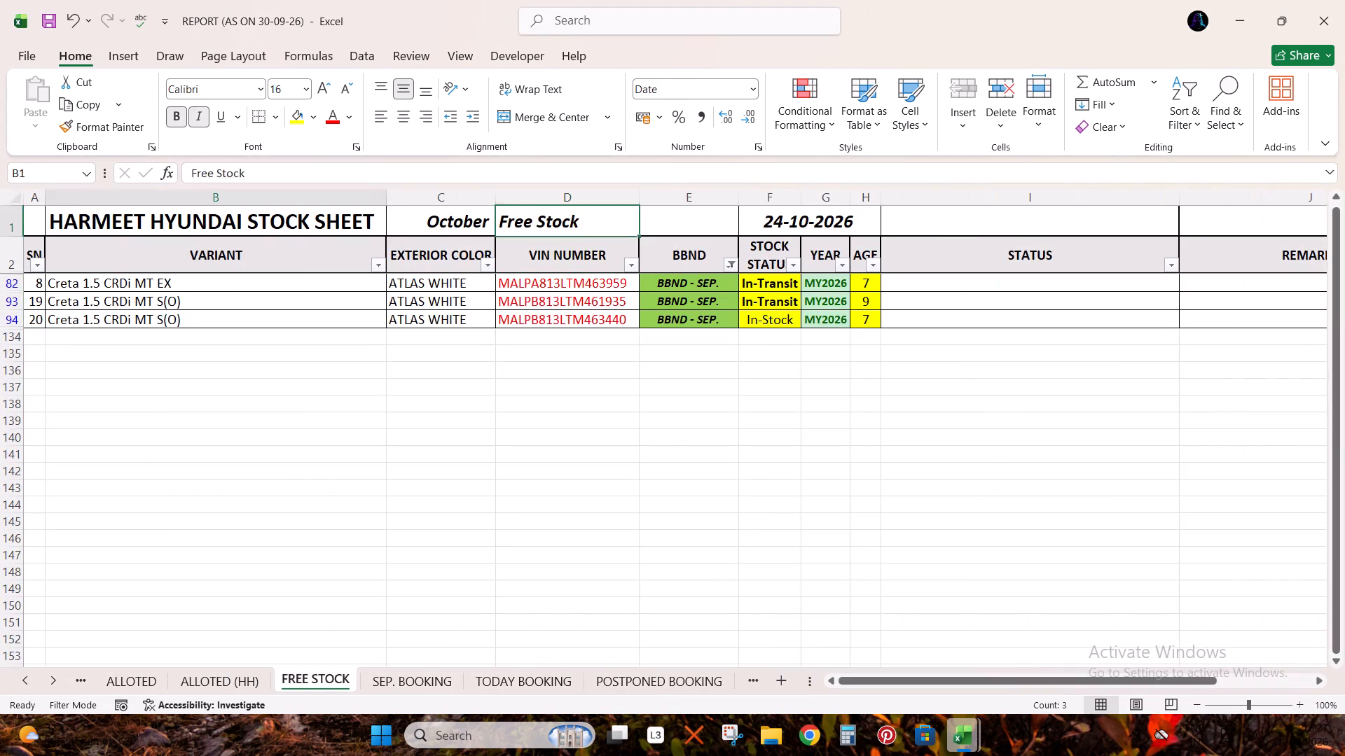
pyautogui.press('Down')
pyautogui.press('Left')
pyautogui.press('Down')
pyautogui.press('Right')
pyautogui.press('Down')
pyautogui.press('Up')
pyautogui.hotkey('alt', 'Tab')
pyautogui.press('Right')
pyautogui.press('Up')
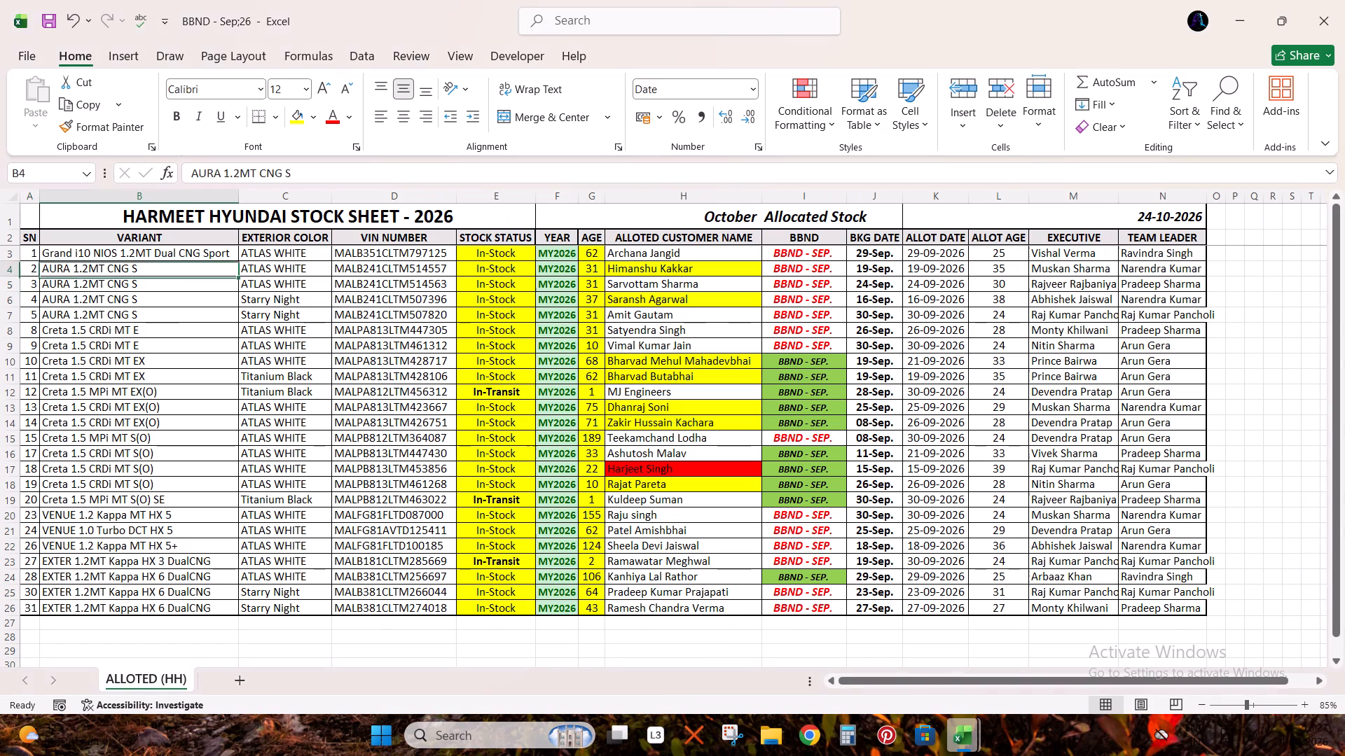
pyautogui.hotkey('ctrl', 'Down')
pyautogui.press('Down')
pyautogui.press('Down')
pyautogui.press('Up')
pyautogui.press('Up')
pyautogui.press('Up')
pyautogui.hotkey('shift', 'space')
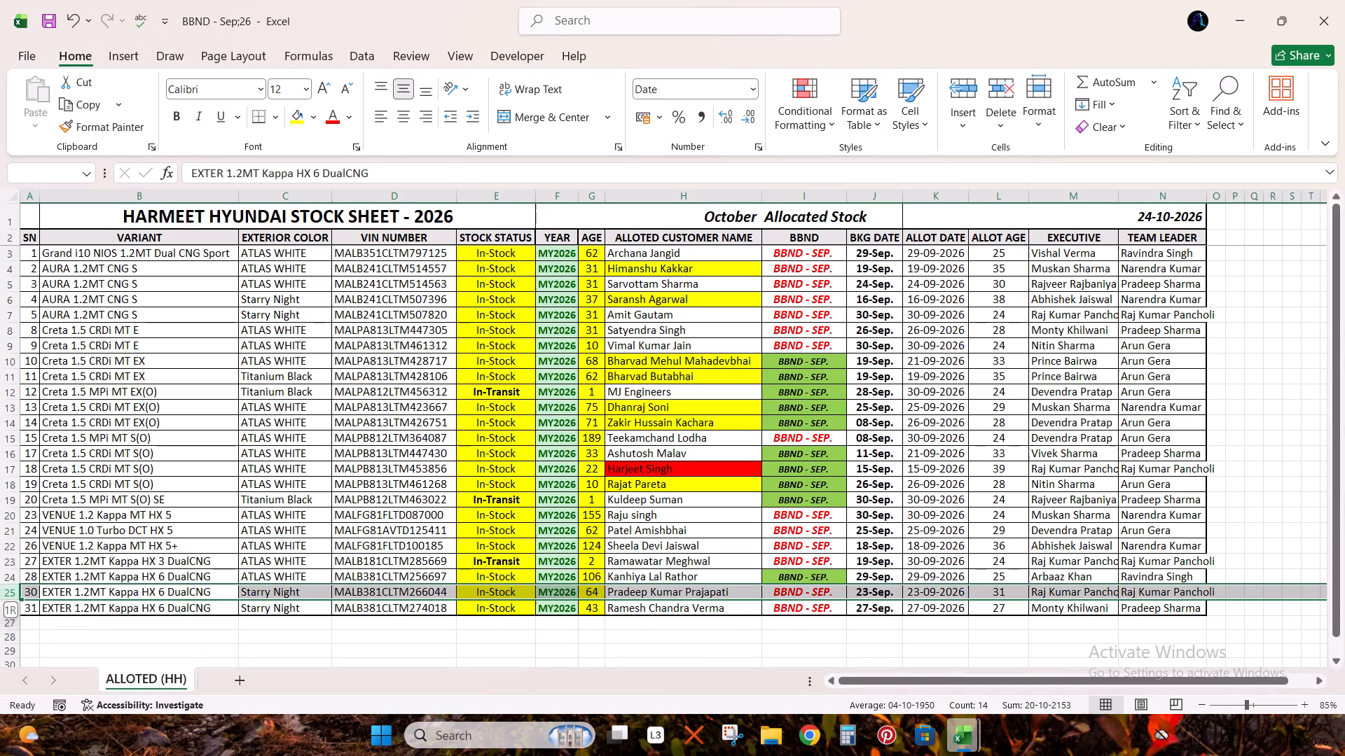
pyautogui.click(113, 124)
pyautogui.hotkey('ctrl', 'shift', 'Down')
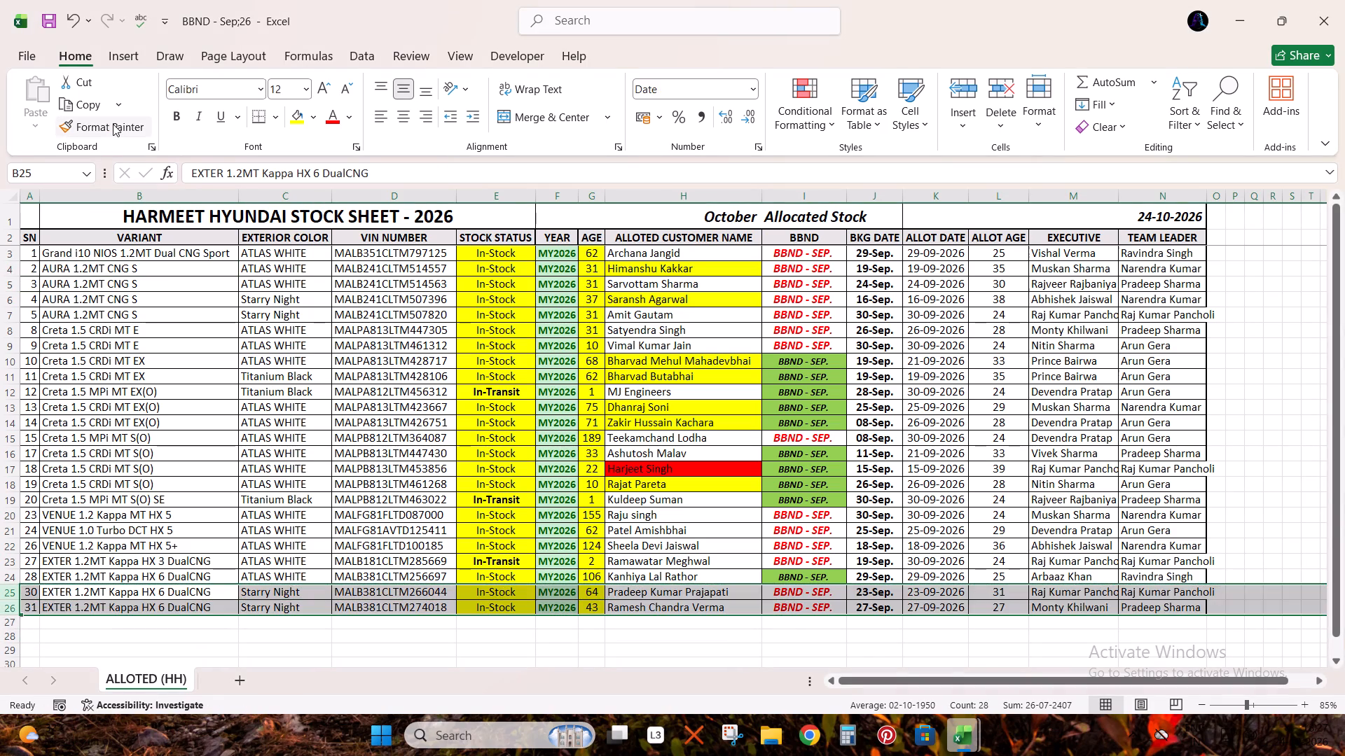
# Copy the variant, exterior colour and VIN of the three BBND - SEP. free stock cars beneath the last BBND - Sep;26 row.
pyautogui.press('Down')
pyautogui.press('Down')
pyautogui.press('Down')
pyautogui.press('Up')
pyautogui.hotkey('alt', 'Tab')
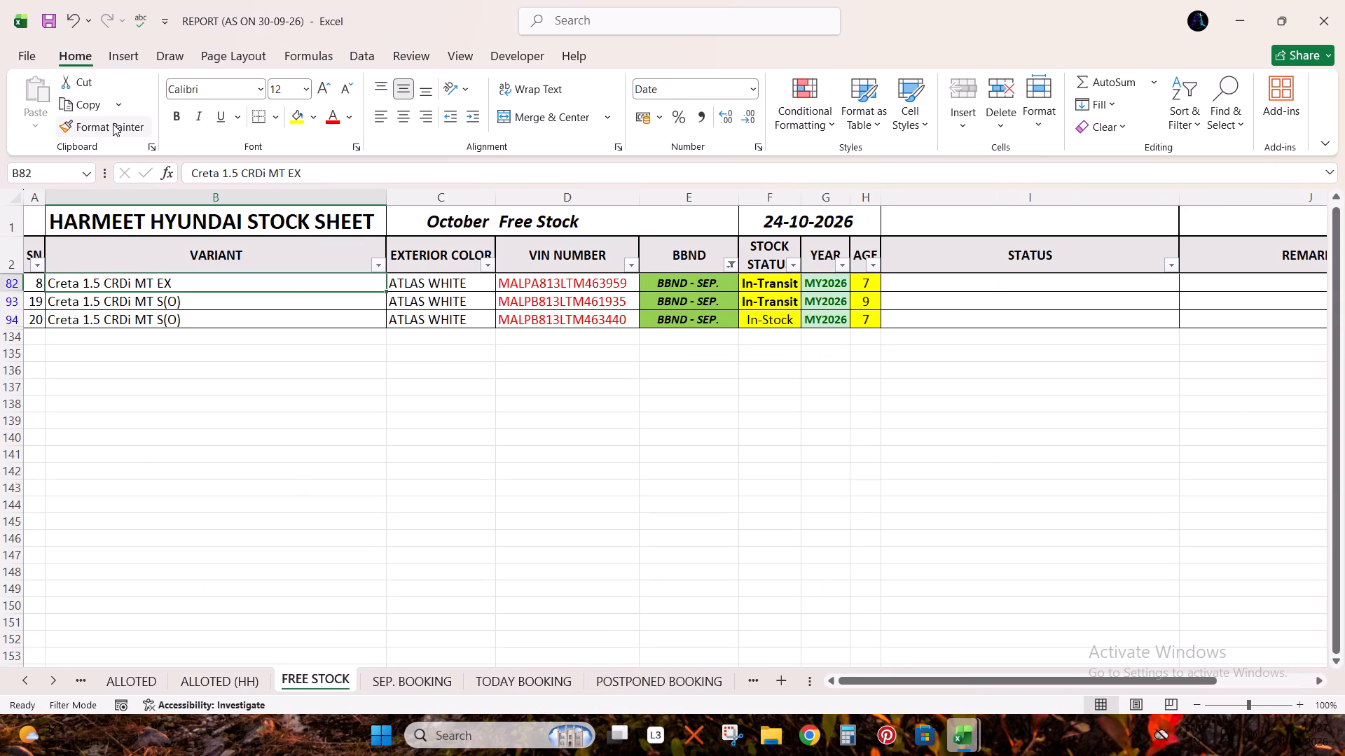
pyautogui.hotkey('shift', 'Down')
pyautogui.hotkey('shift', 'Right')
pyautogui.hotkey('shift', 'Down')
pyautogui.hotkey('shift', 'Right')
pyautogui.hotkey('ctrl', 'c')
pyautogui.hotkey('alt', 'Tab')
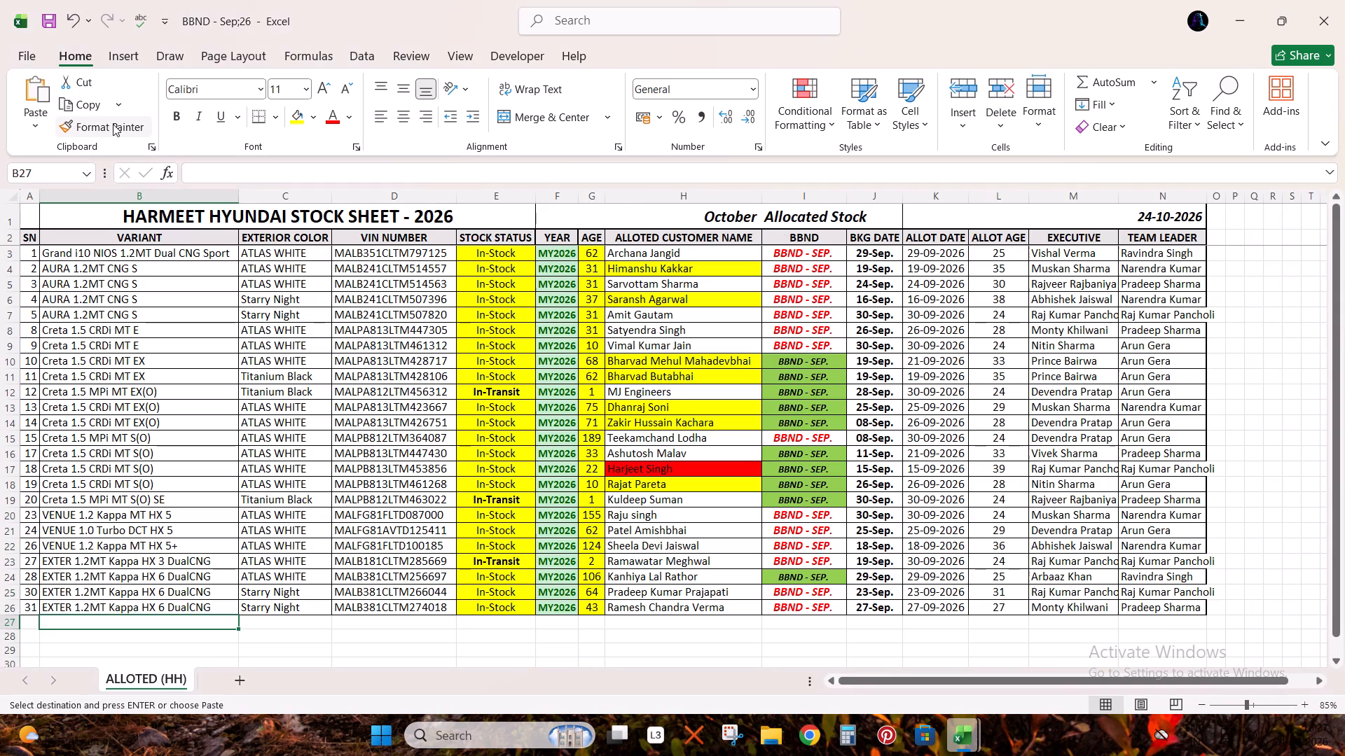
pyautogui.hotkey('ctrl', 'v')
# Copy the stock status, year and age of the three free stock cars into the matching columns of their BBND - Sep;26 rows.
pyautogui.press('Right')
pyautogui.press('Right')
pyautogui.hotkey('alt', 'Tab')
pyautogui.press('Right')
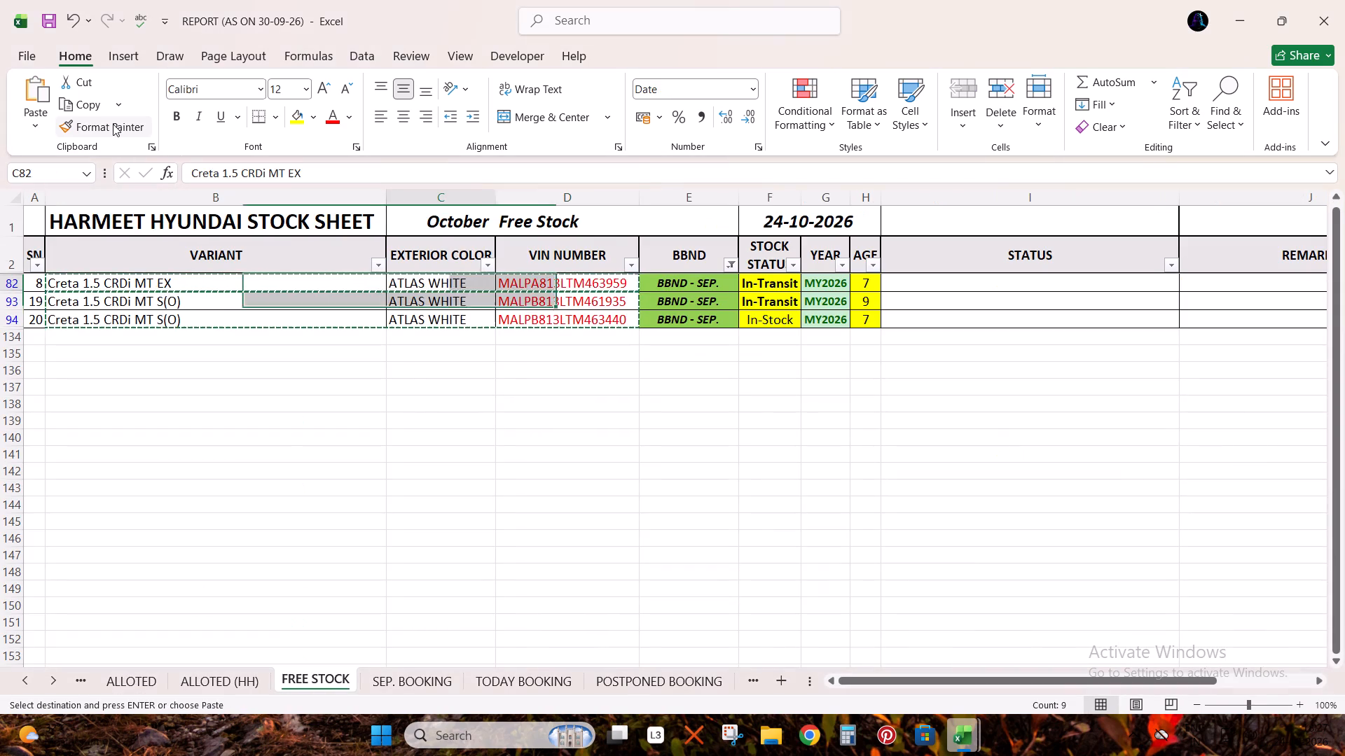
pyautogui.press('Right')
pyautogui.press('Right')
pyautogui.press('Right')
pyautogui.hotkey('shift', 'Down')
pyautogui.hotkey('shift', 'Right')
pyautogui.hotkey('shift', 'Down')
pyautogui.hotkey('shift', 'Down')
pyautogui.hotkey('shift', 'Right')
pyautogui.hotkey('shift', 'Up')
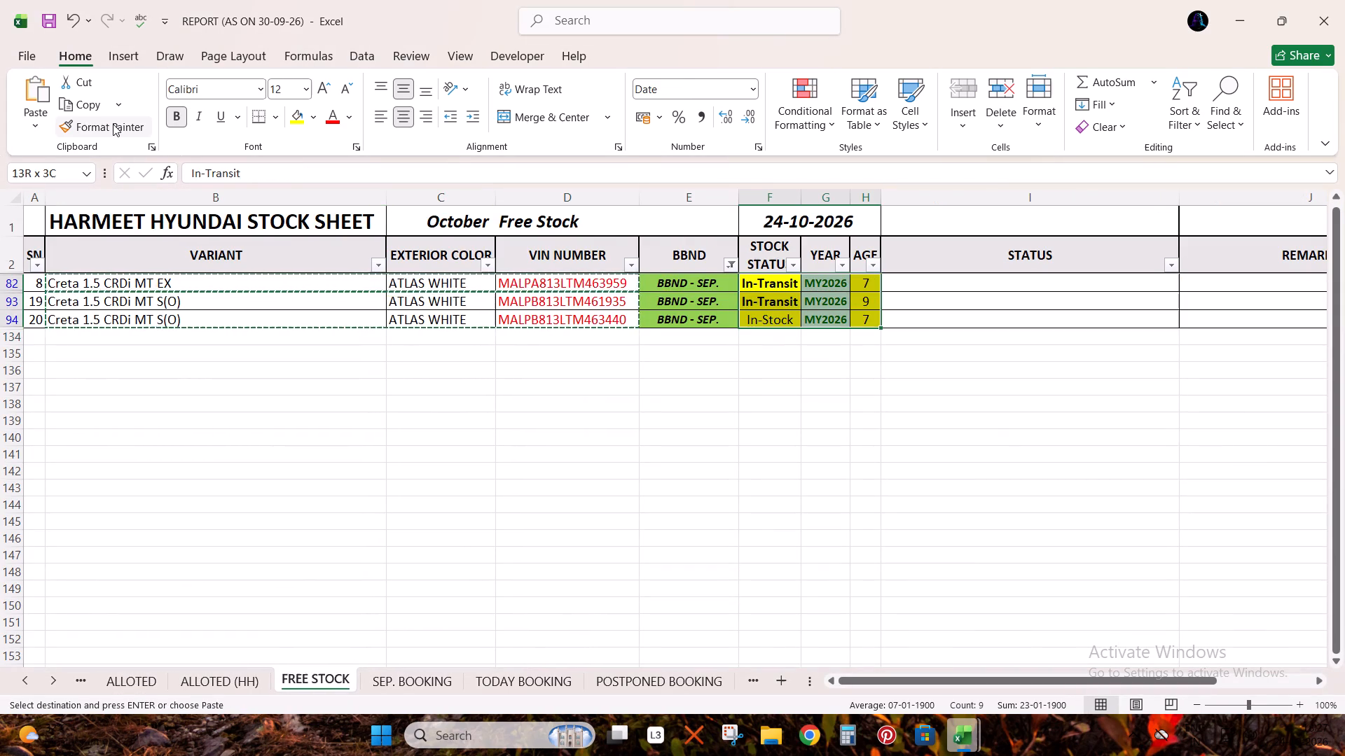
pyautogui.hotkey('ctrl', 'c')
pyautogui.hotkey('alt', 'Tab')
pyautogui.press('Right')
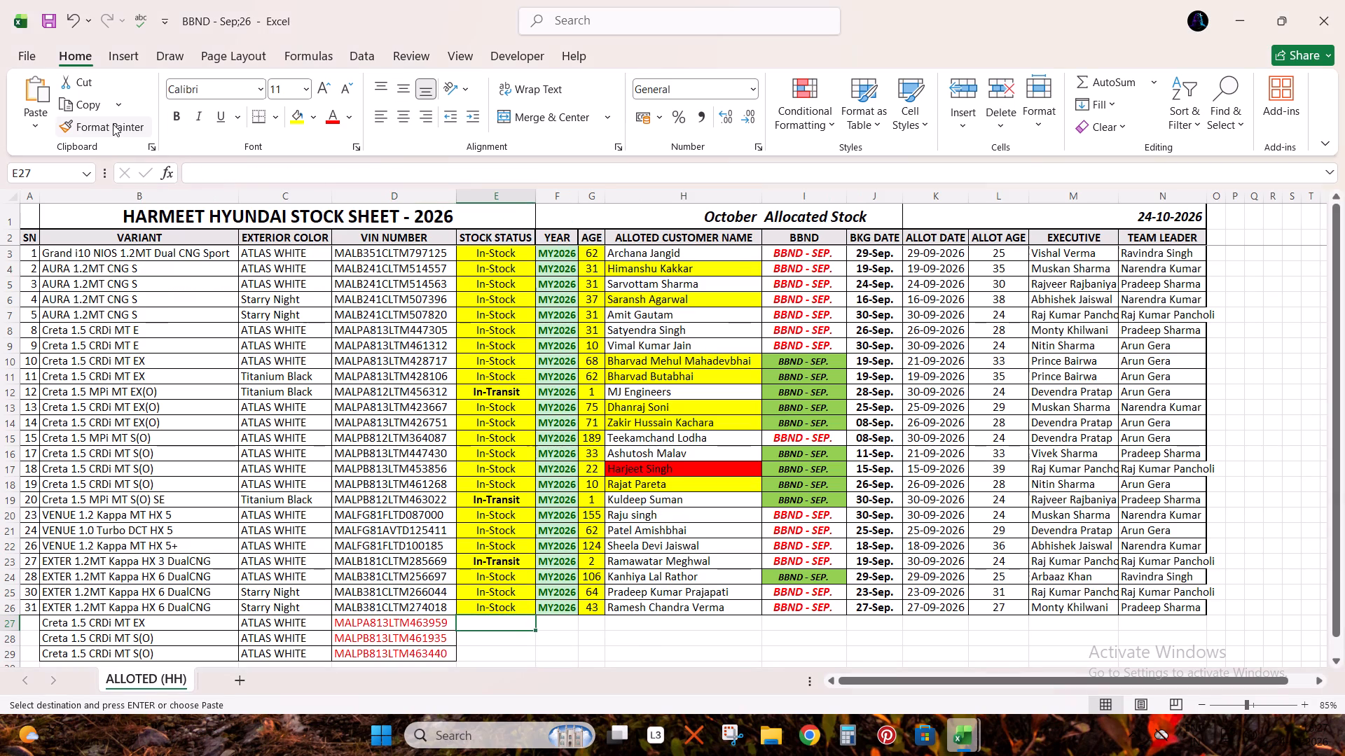
pyautogui.hotkey('ctrl', 'v')
pyautogui.press('Right')
pyautogui.press('Right')
pyautogui.press('Tab')
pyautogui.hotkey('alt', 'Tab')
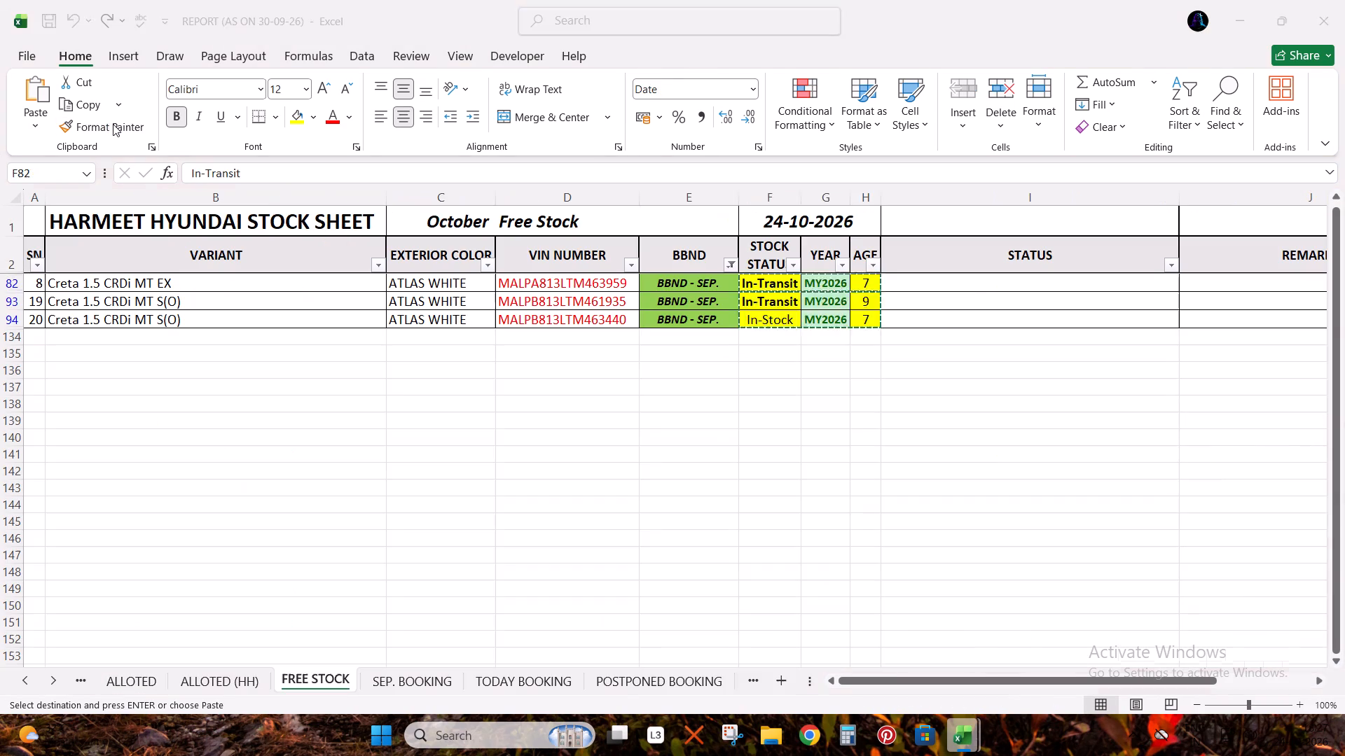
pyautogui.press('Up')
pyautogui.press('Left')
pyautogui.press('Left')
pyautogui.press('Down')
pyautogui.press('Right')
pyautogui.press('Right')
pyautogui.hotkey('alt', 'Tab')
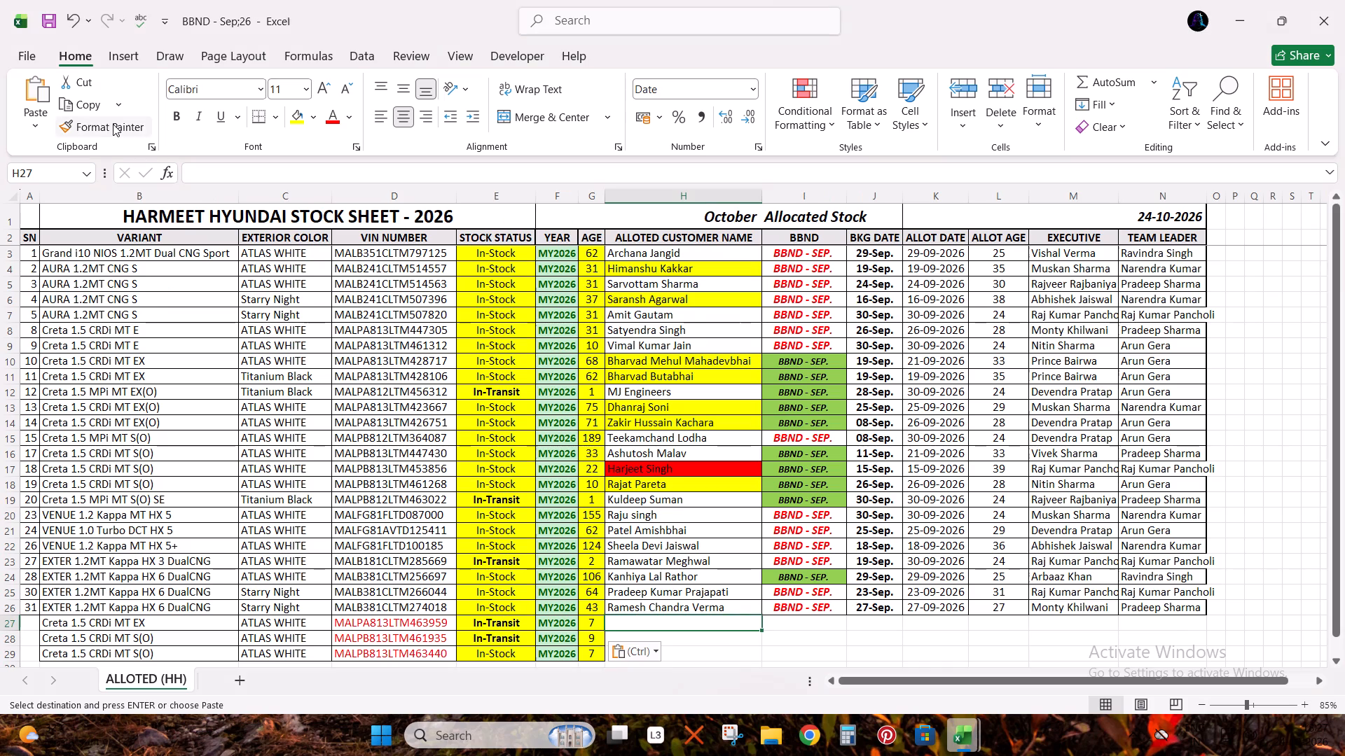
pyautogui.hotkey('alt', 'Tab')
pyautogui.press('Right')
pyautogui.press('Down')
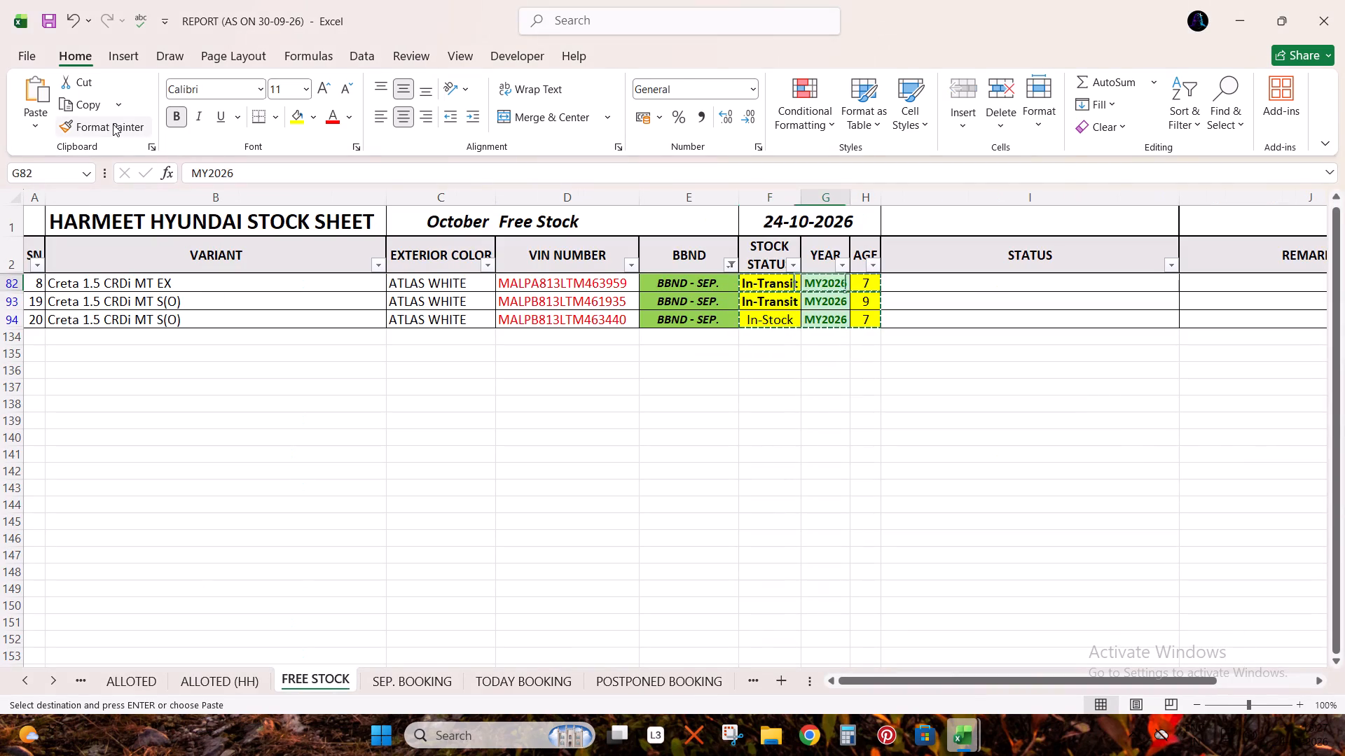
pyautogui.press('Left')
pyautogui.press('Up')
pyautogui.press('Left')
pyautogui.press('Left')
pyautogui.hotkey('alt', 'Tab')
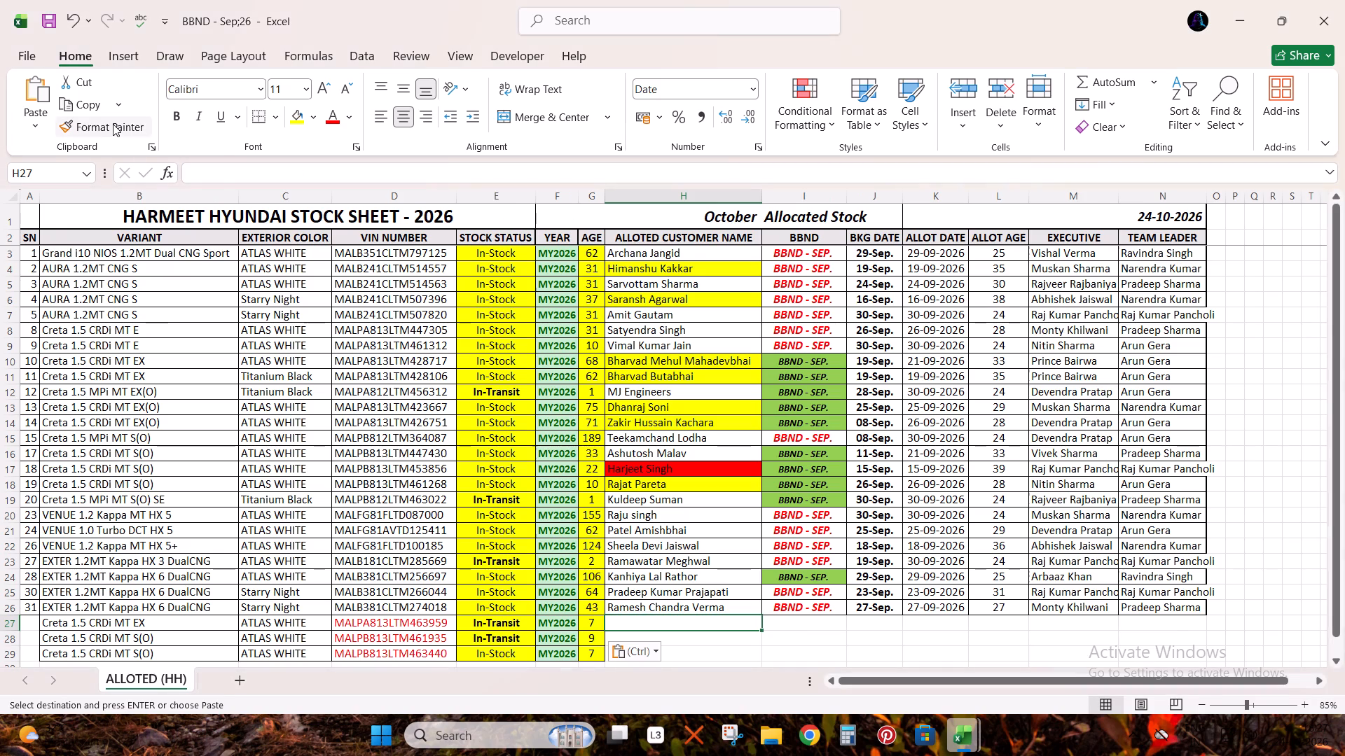
# Enter Free - Stock as the allotted customer name for the three added Creta rows.
pyautogui.write('Free')
pyautogui.press('space')
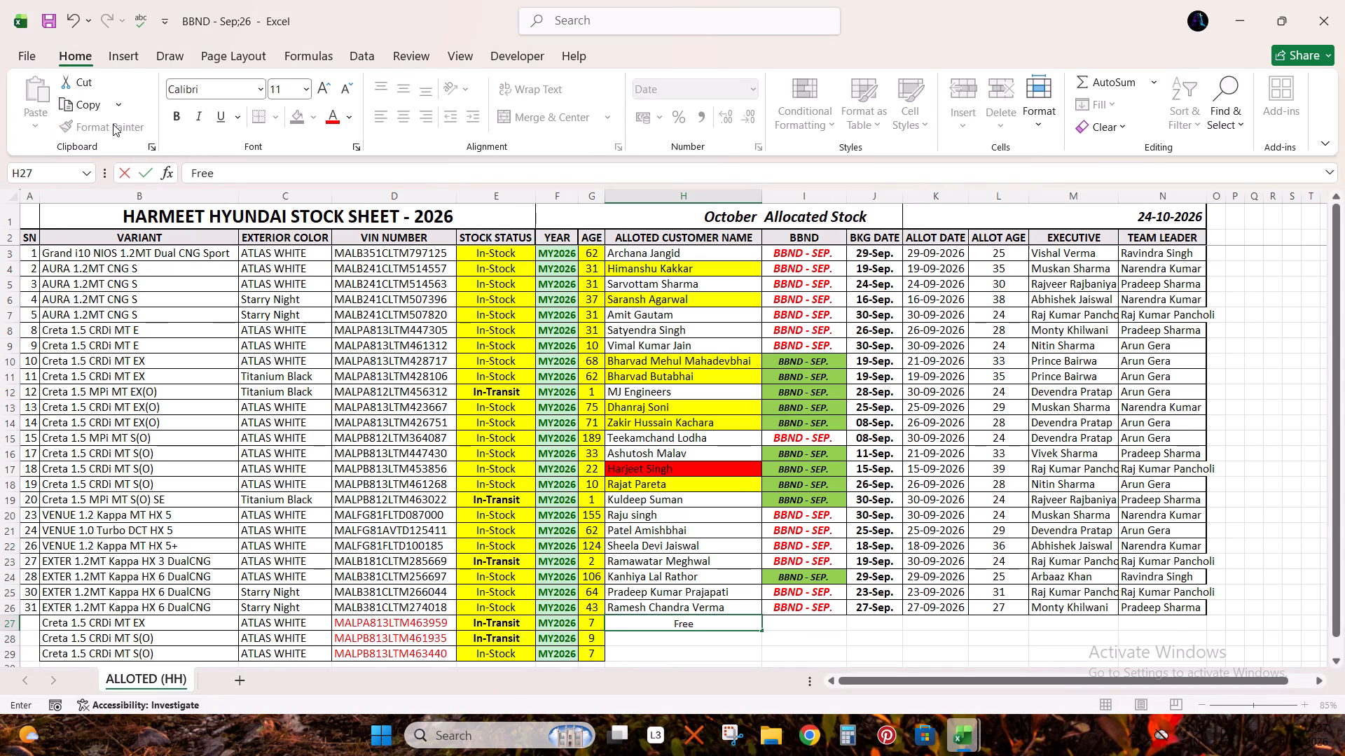
pyautogui.write('- Stock')
pyautogui.press('Return')
pyautogui.hotkey('ctrl', 'd')
pyautogui.press('Down')
pyautogui.hotkey('ctrl', 'd')
pyautogui.press('Down')
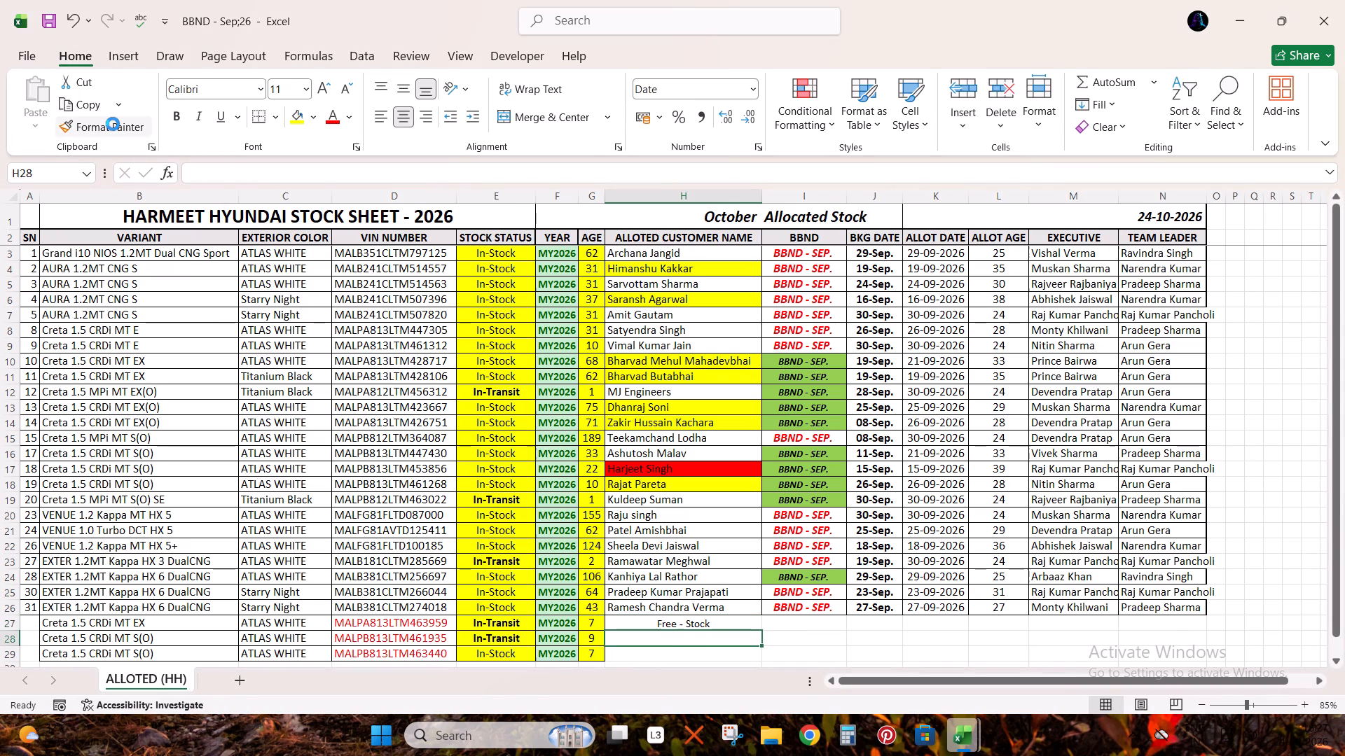
pyautogui.press('Up')
pyautogui.press('Up')
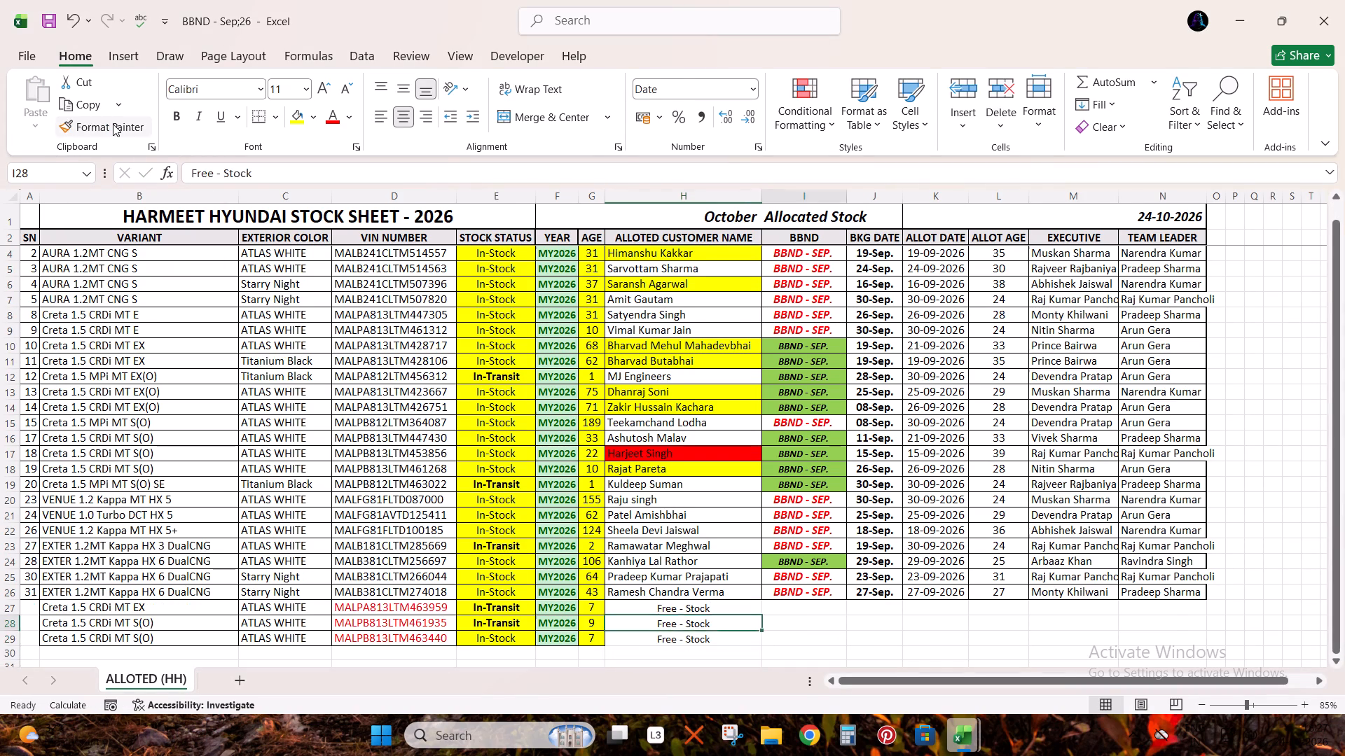
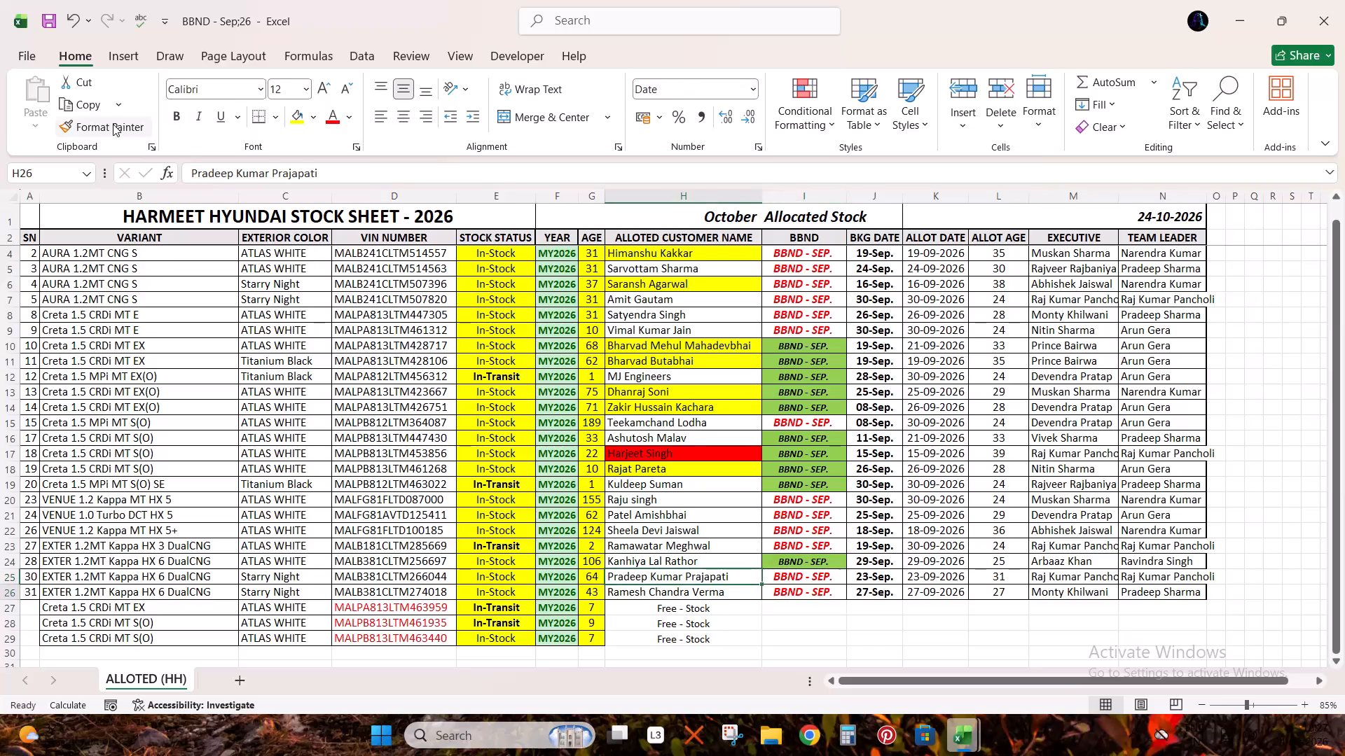
# Copy the cell format of the last allotted customer name onto the three Free - Stock cells below it.
pyautogui.click(107, 133)
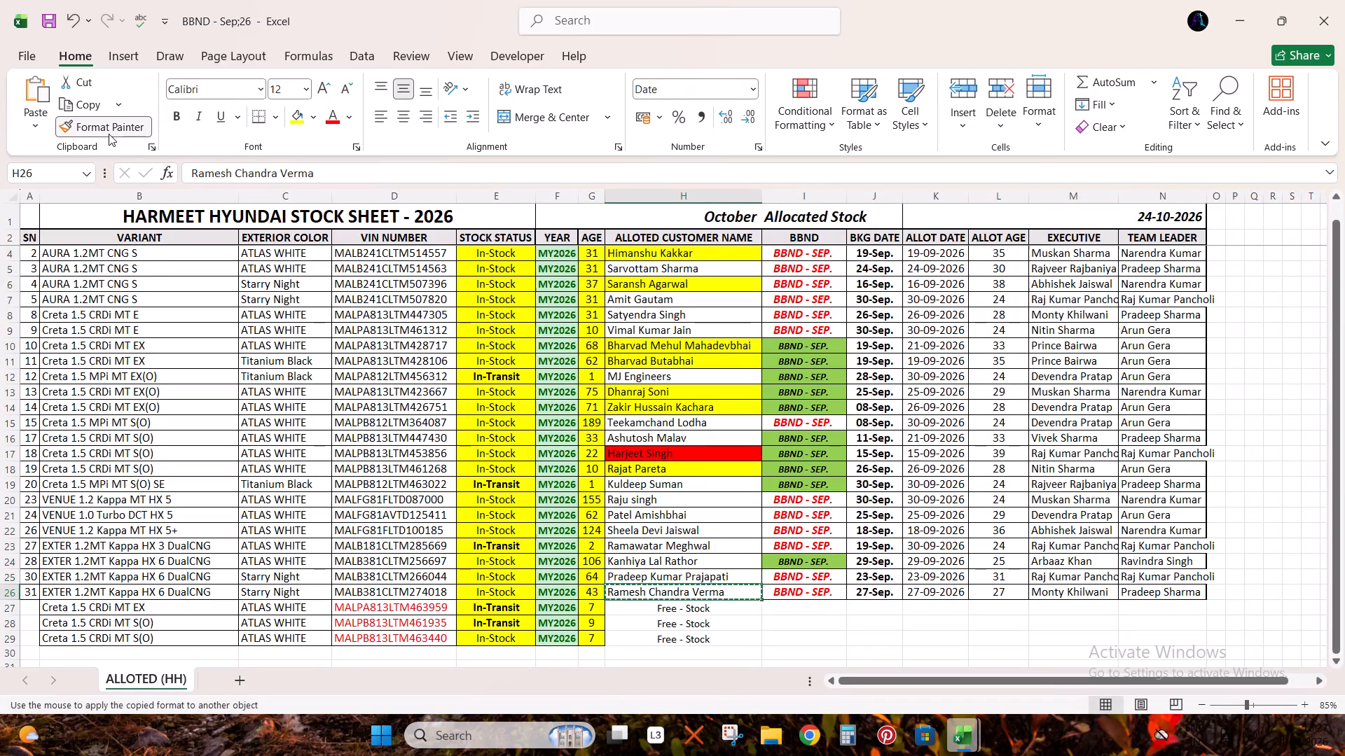
pyautogui.hotkey('ctrl', 'shift', 'Down')
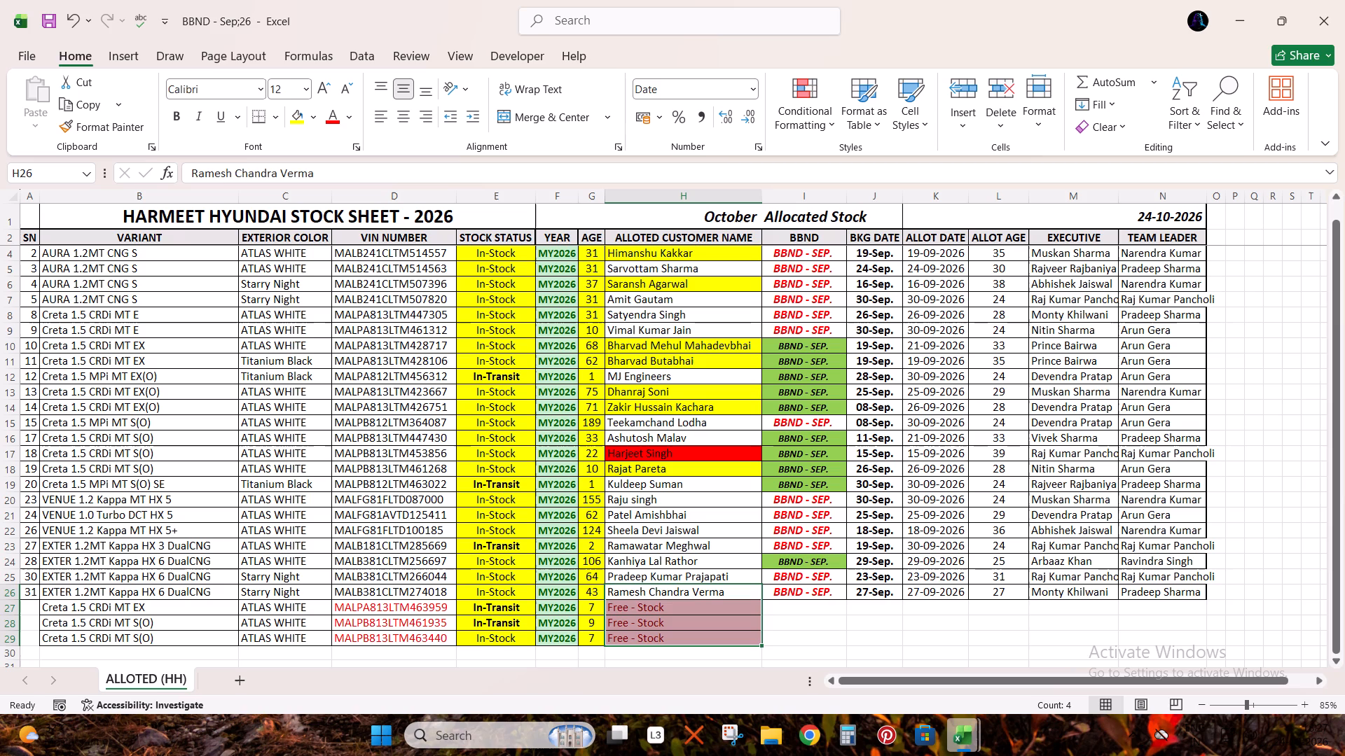
# Clear the conditional formatting rules from the three Free - Stock customer name cells and save the workbook.
pyautogui.click(649, 611)
pyautogui.hotkey('ctrl', 'shift', 'Down')
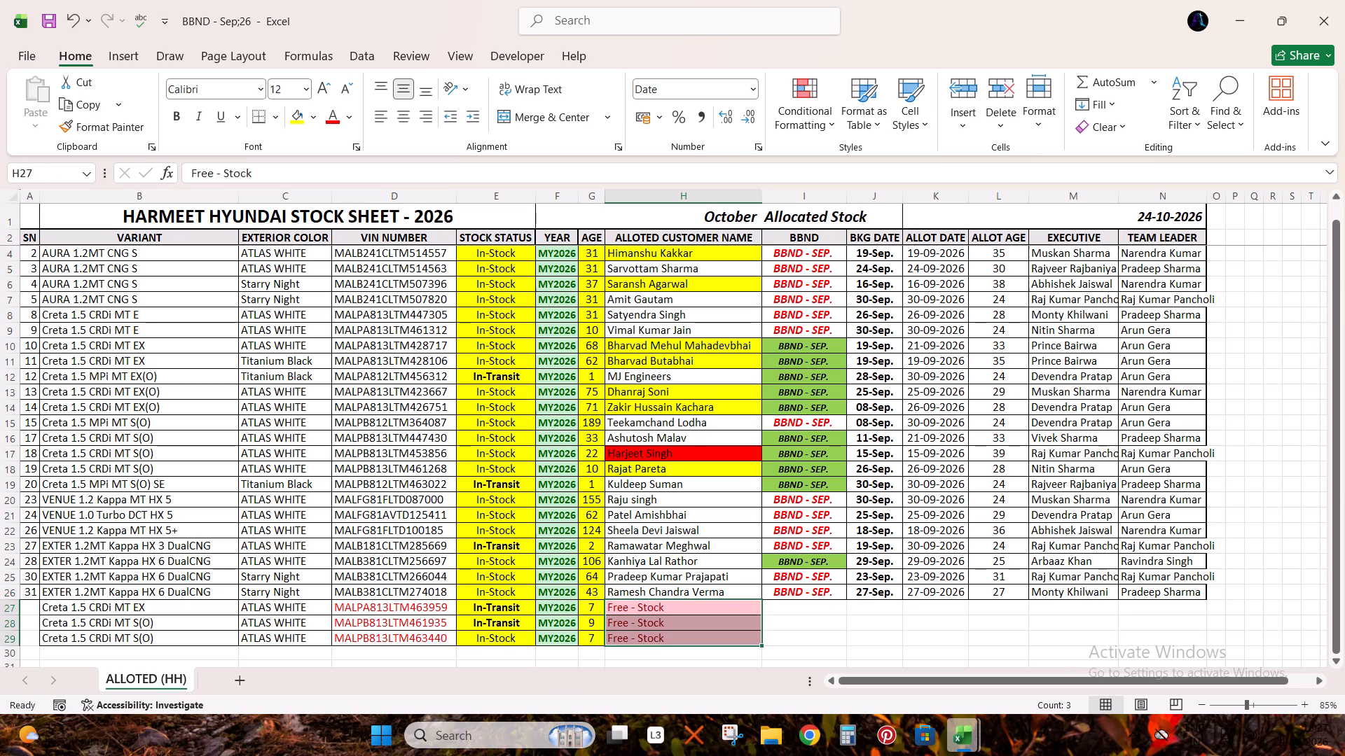
pyautogui.click(787, 106)
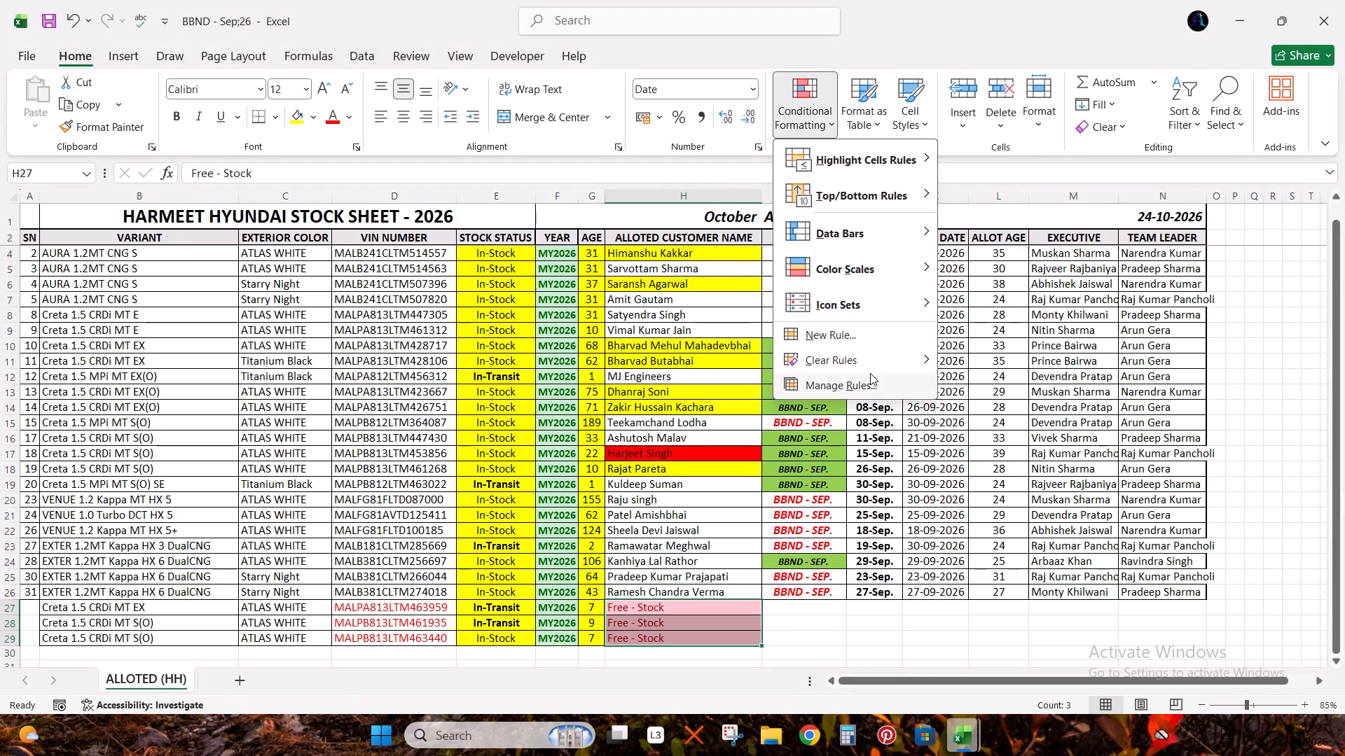
pyautogui.click(868, 367)
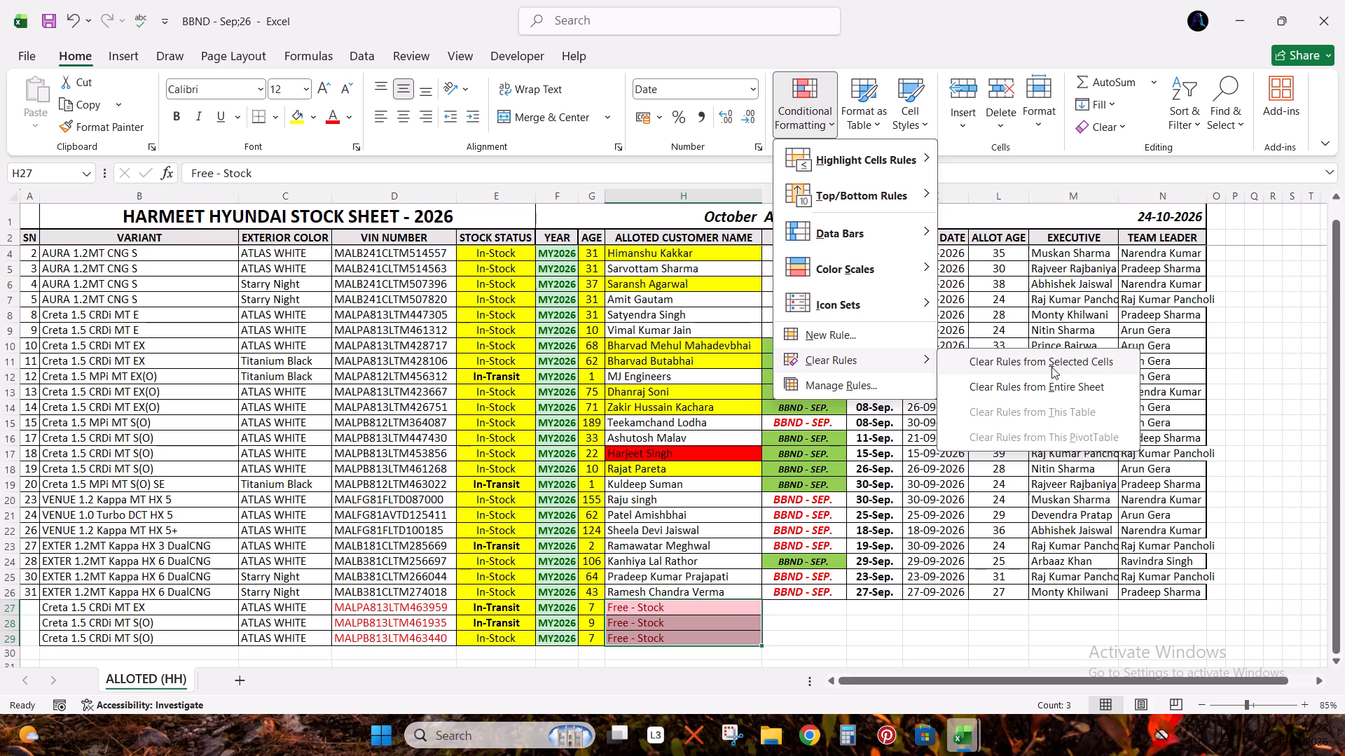
pyautogui.click(1051, 367)
pyautogui.hotkey('ctrl', 's')
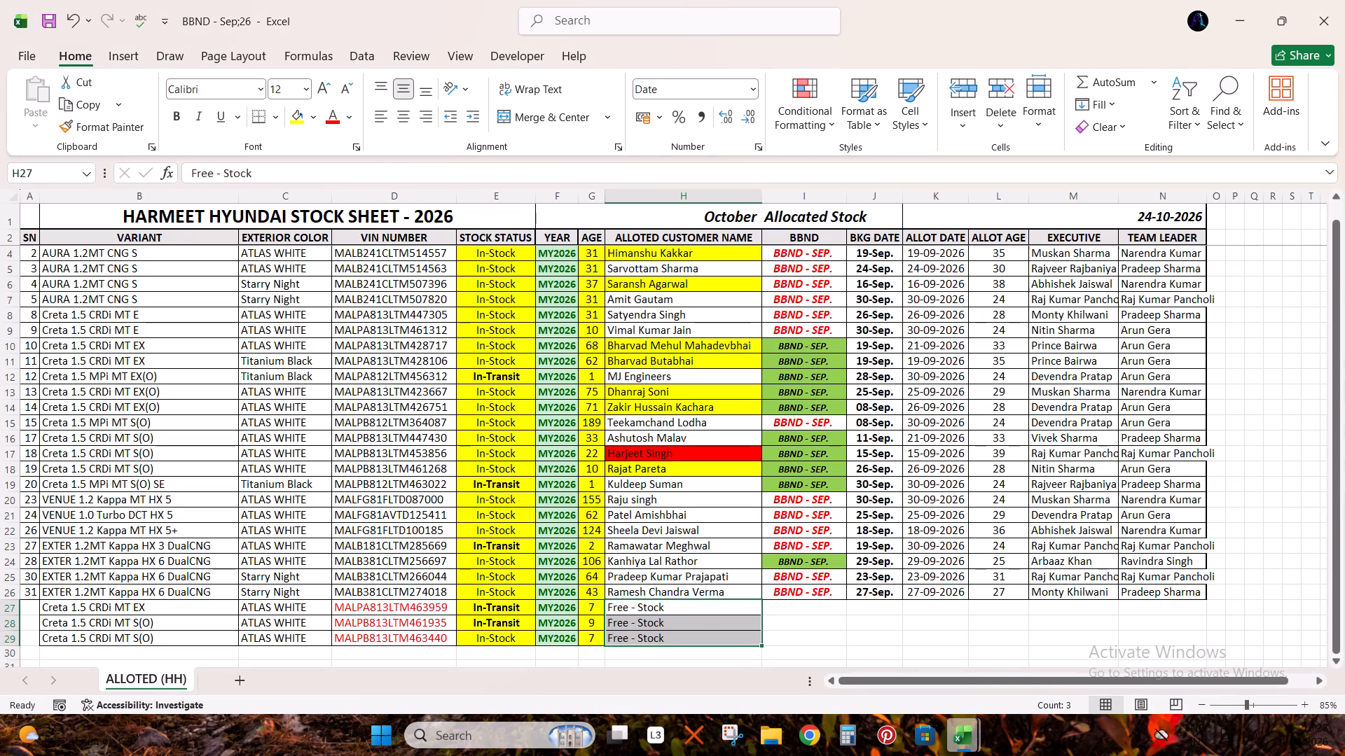
pyautogui.press('Right')
pyautogui.press('Down')
pyautogui.press('Up')
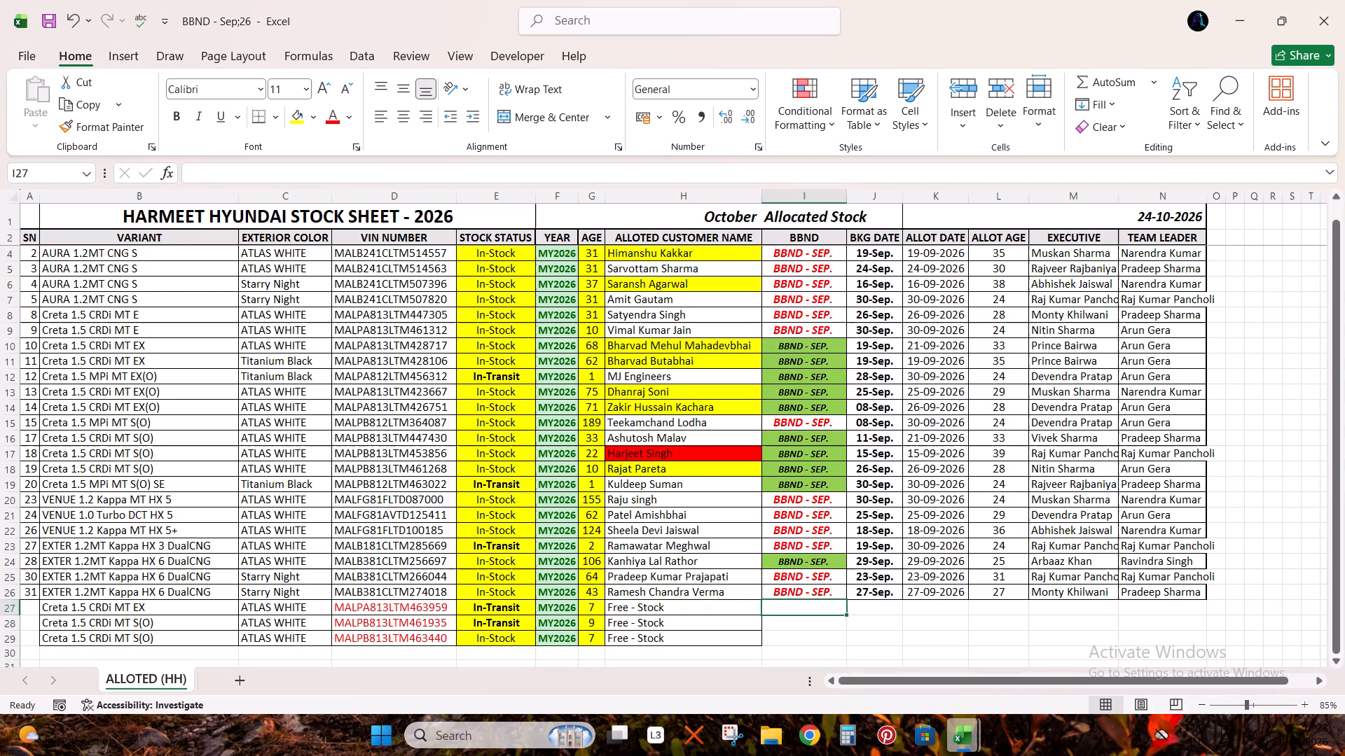
# Renumber the SN column as a continuous series from 1 to 27, including the three Free - Stock rows.
pyautogui.click(153, 460)
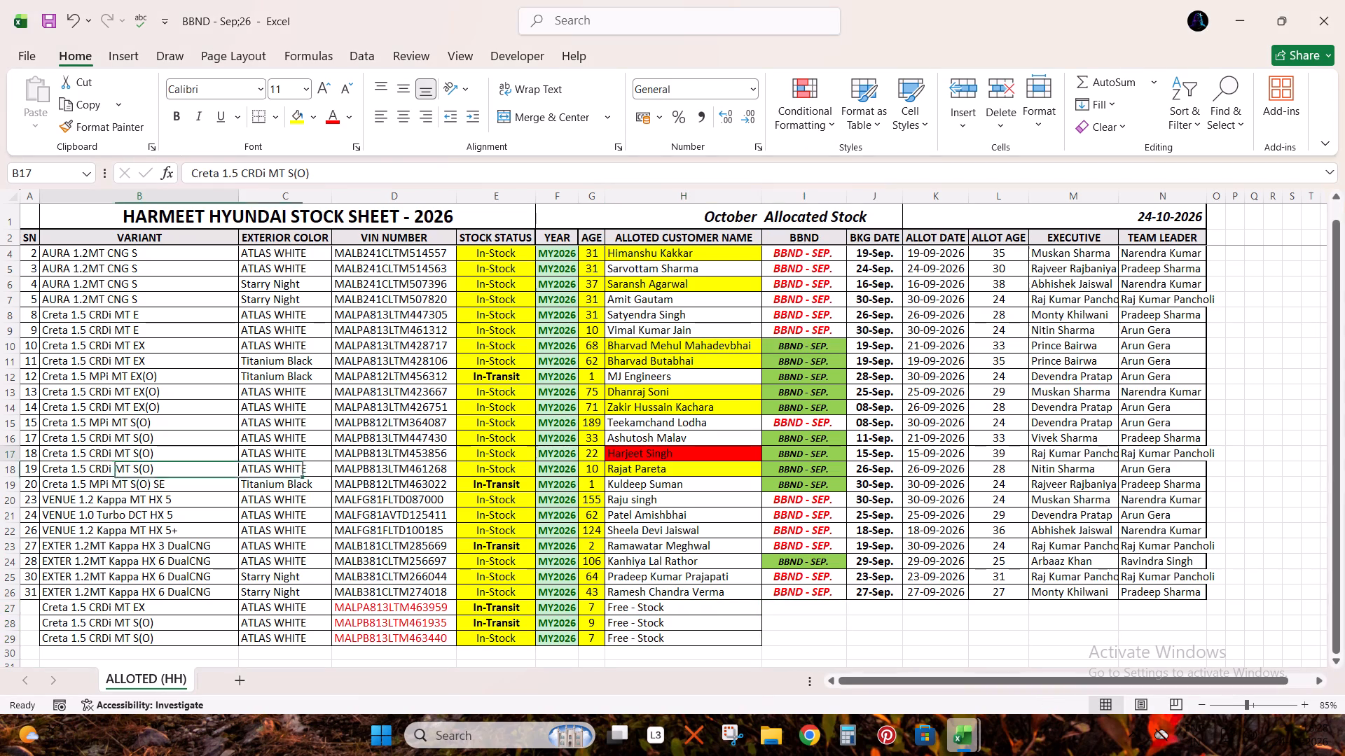
pyautogui.hotkey('ctrl', 'Up')
pyautogui.press('Left')
pyautogui.press('Down')
pyautogui.press('Down')
pyautogui.hotkey('shift', 'Down')
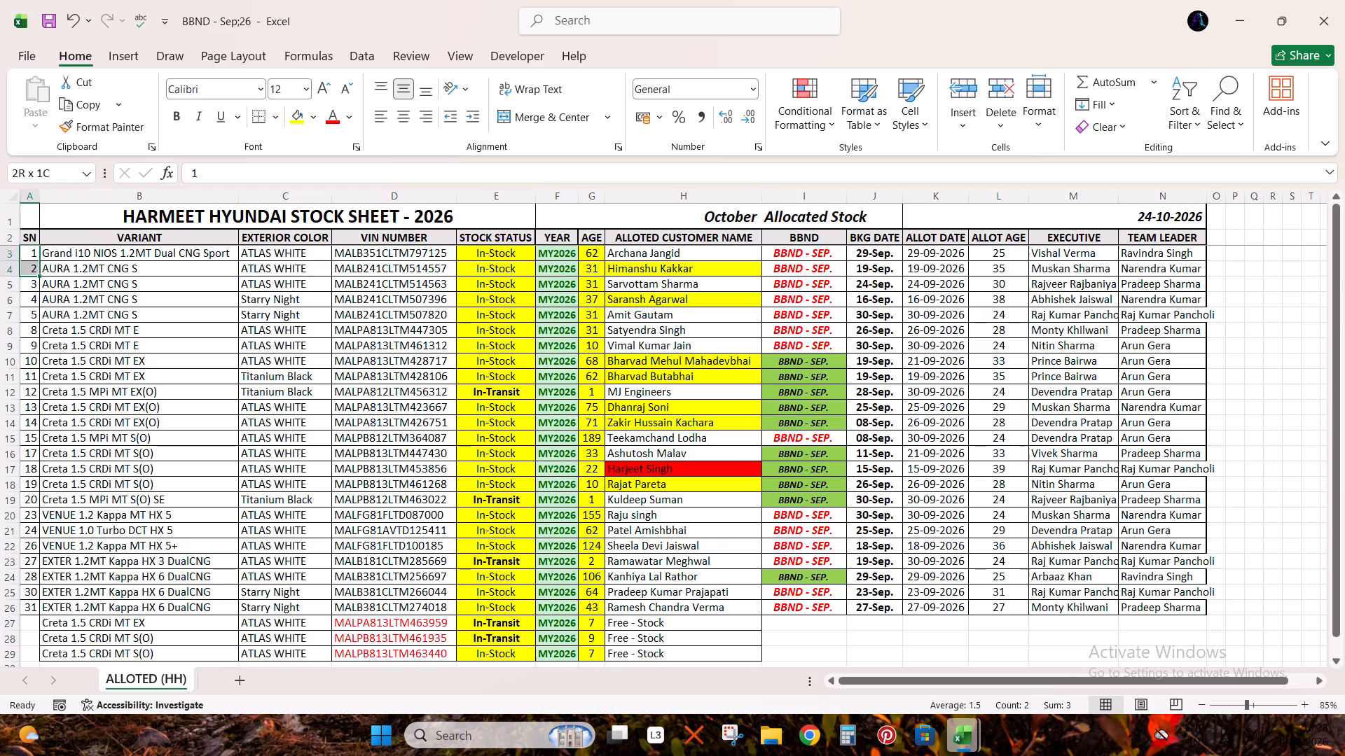
pyautogui.moveTo(39, 278); pyautogui.dragTo(0, 626)
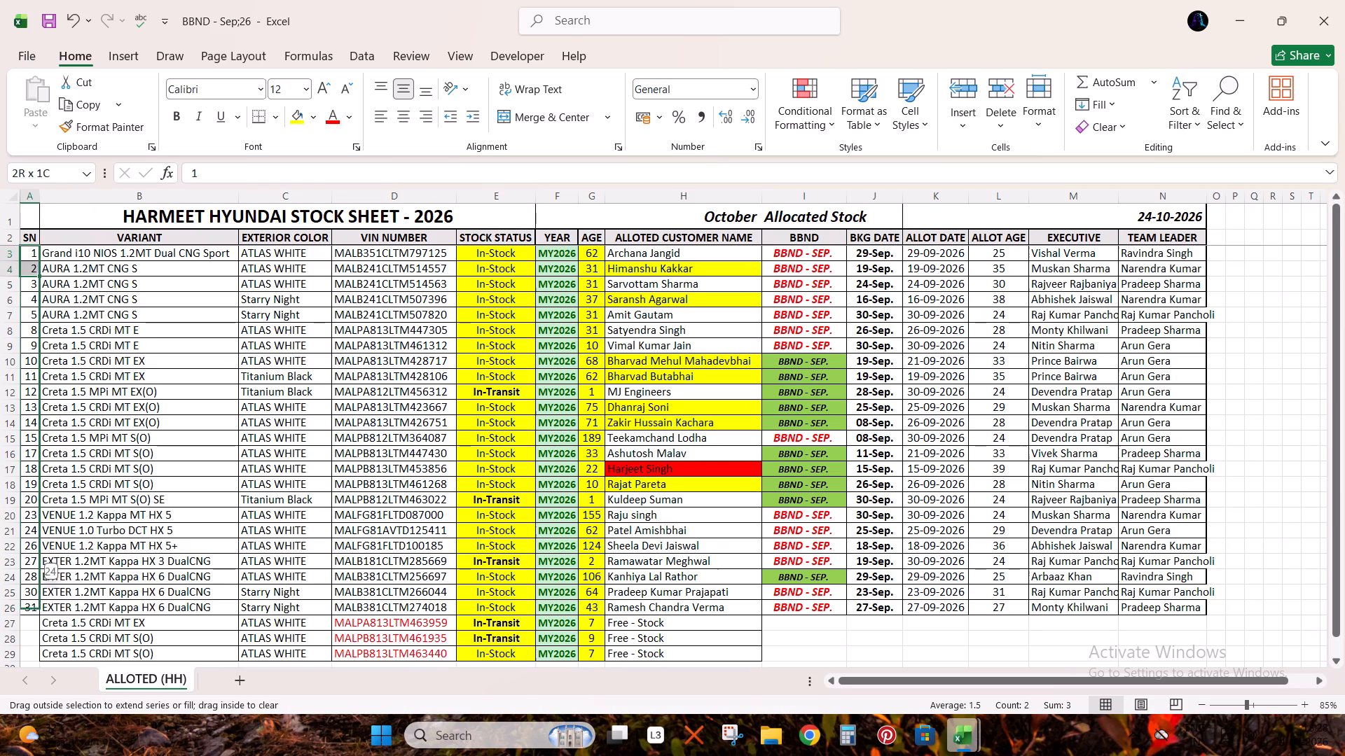
pyautogui.moveTo(0, 626); pyautogui.dragTo(20, 612)
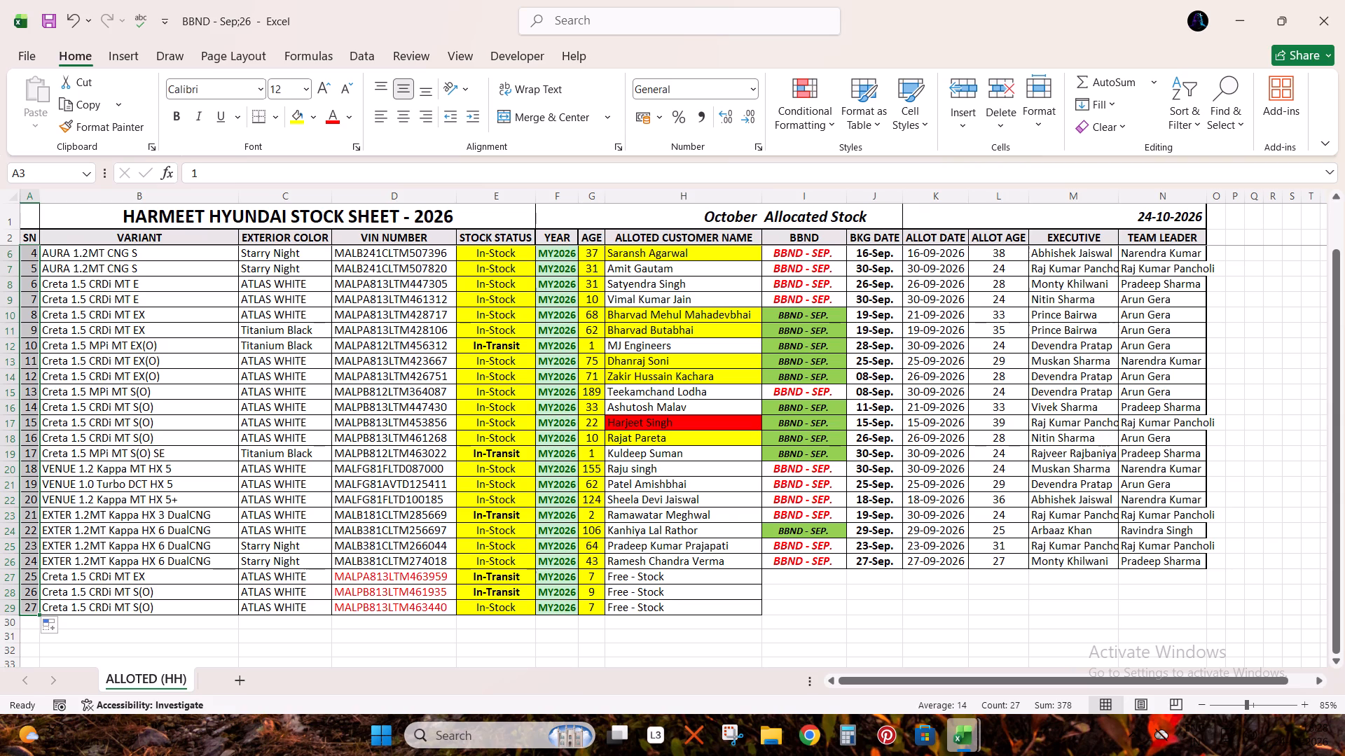
# Extend the BBND to TEAM LEADER cell formatting to the three Free - Stock rows, clear the contents copied with it, and save.
pyautogui.moveTo(825, 563); pyautogui.dragTo(1183, 559)
pyautogui.moveTo(1207, 568); pyautogui.dragTo(1194, 589)
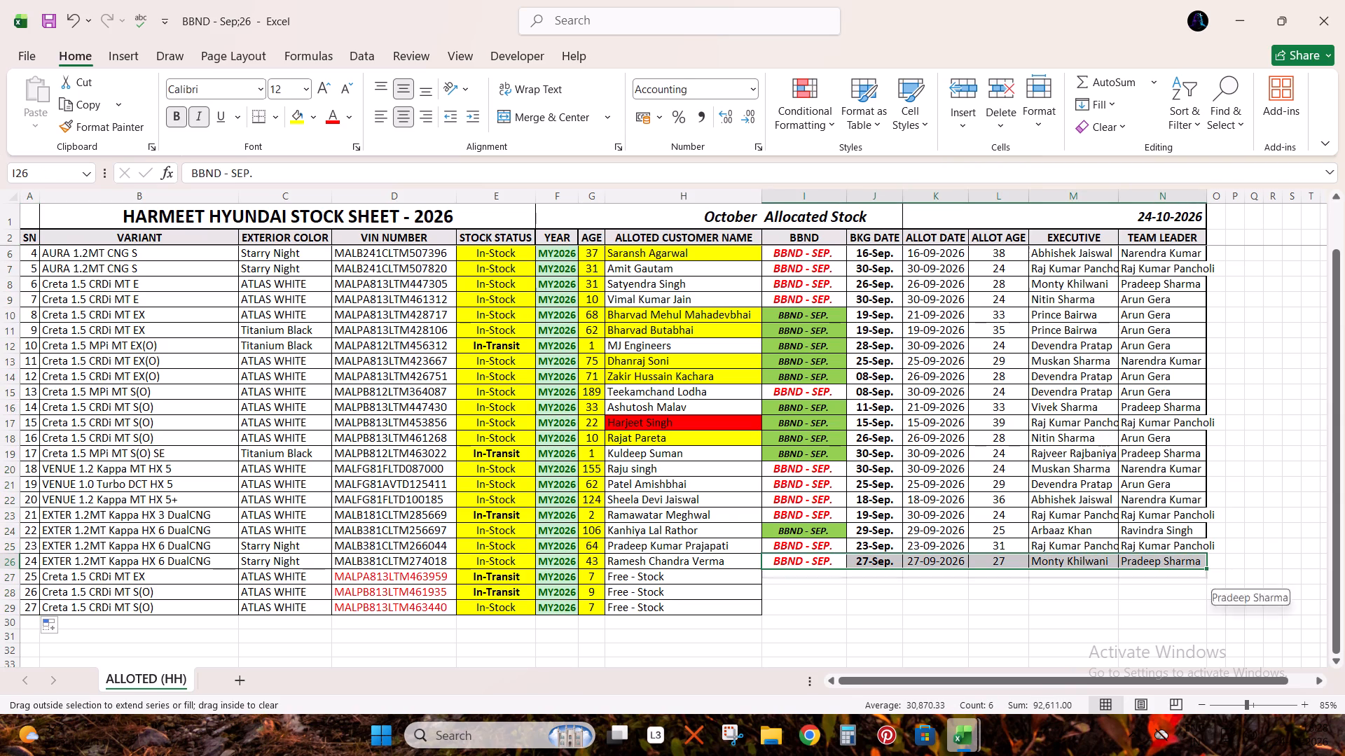
pyautogui.moveTo(1194, 589); pyautogui.dragTo(1185, 612)
pyautogui.click(786, 572)
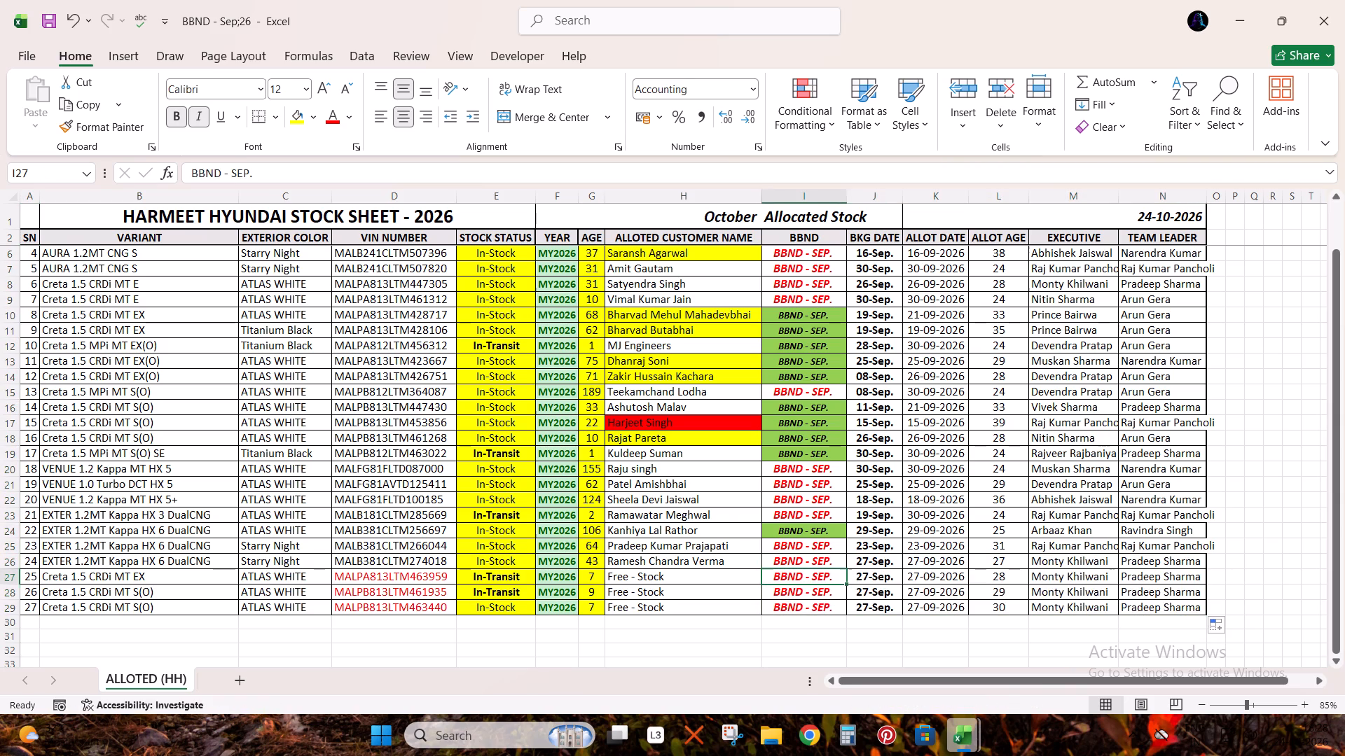
pyautogui.hotkey('ctrl', 'shift', 'Right')
pyautogui.hotkey('ctrl', 'shift', 'Down')
pyautogui.press('Delete')
pyautogui.press('Right')
pyautogui.press('Down')
pyautogui.press('Left')
pyautogui.press('Up')
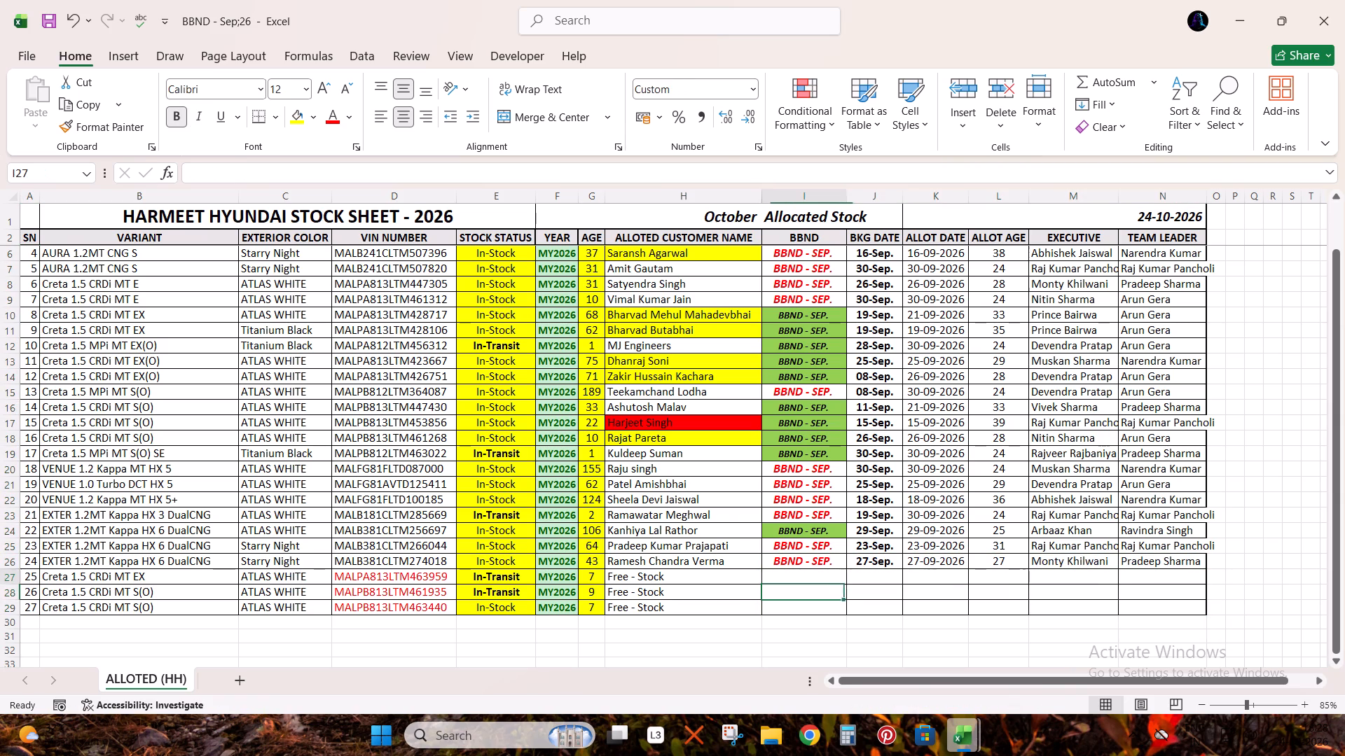
pyautogui.hotkey('ctrl', 'Left')
pyautogui.hotkey('ctrl', 'Left')
pyautogui.hotkey('ctrl', 's')
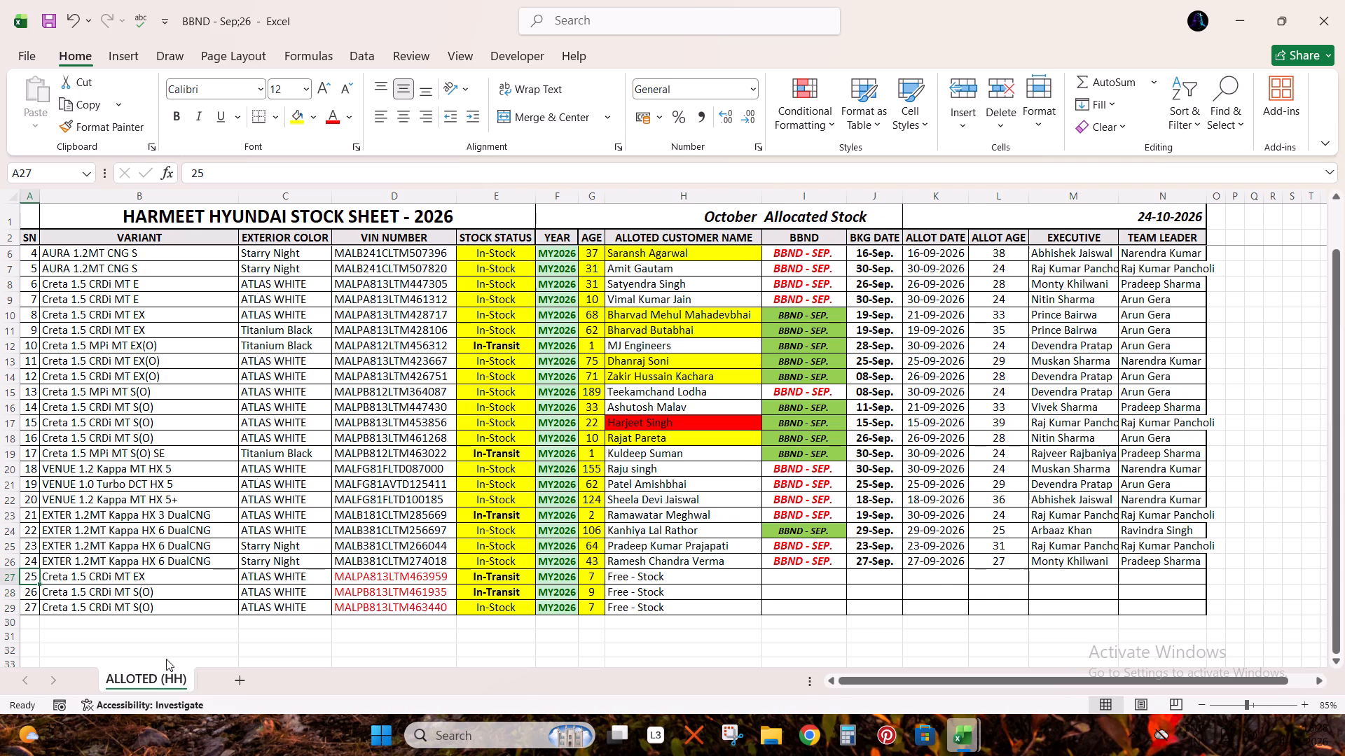
# Rename the ALLOTED (HH) sheet as BBND Sep'26 and save the workbook.
pyautogui.doubleClick(144, 682)
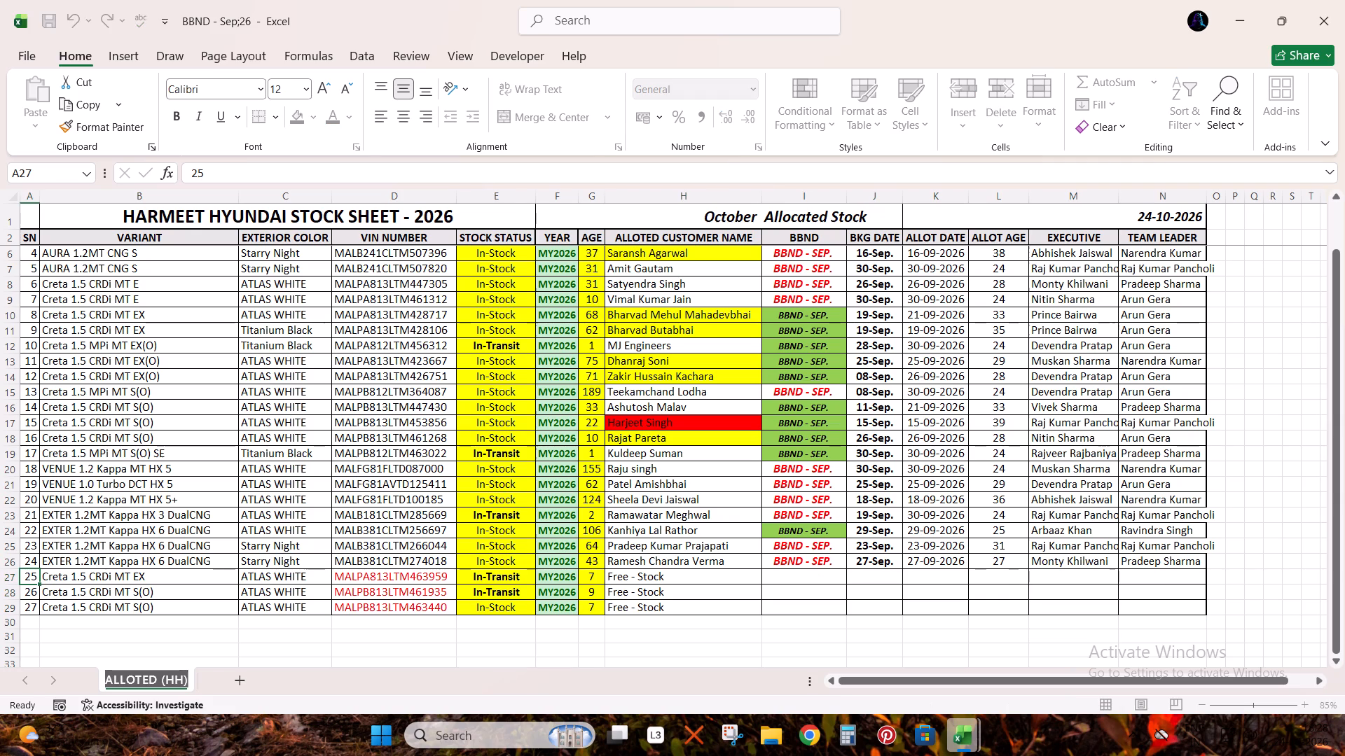
pyautogui.write('BBND')
pyautogui.press('space')
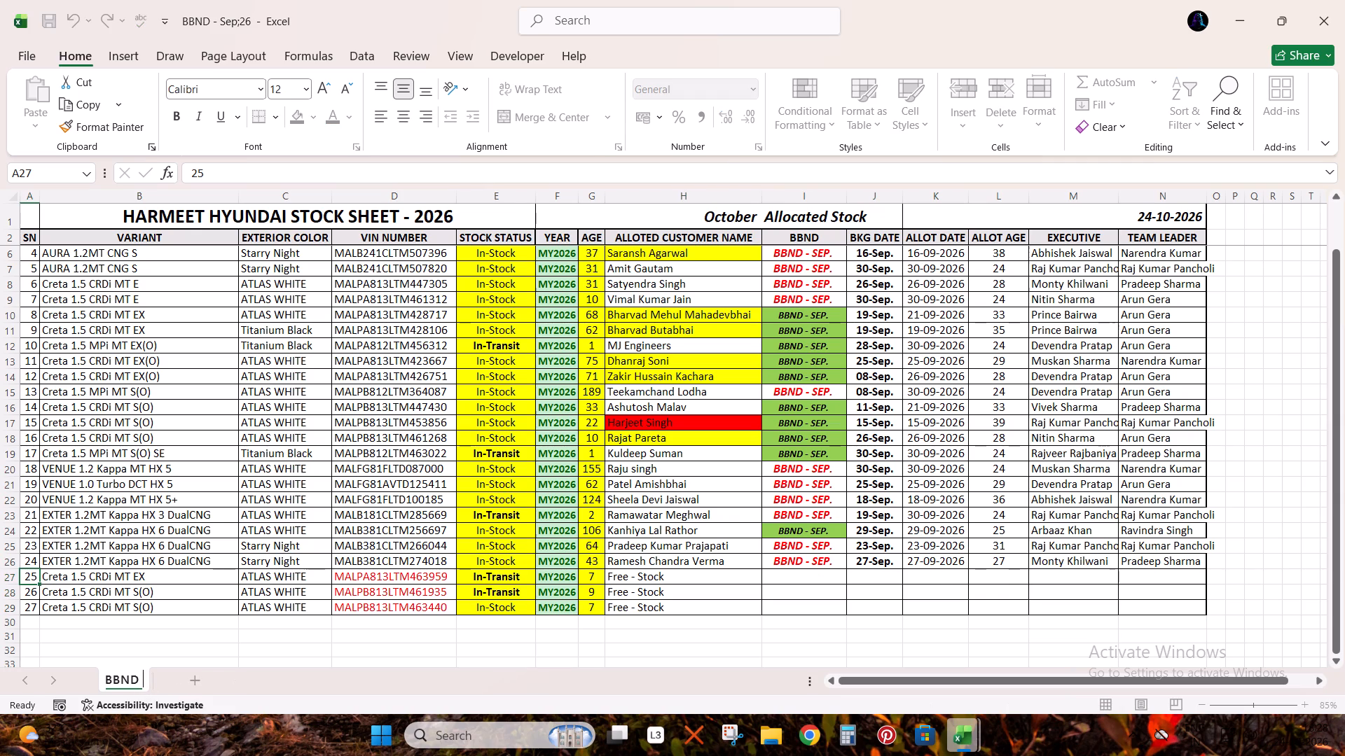
pyautogui.write("Sep'")
pyautogui.write('26')
pyautogui.press('Return')
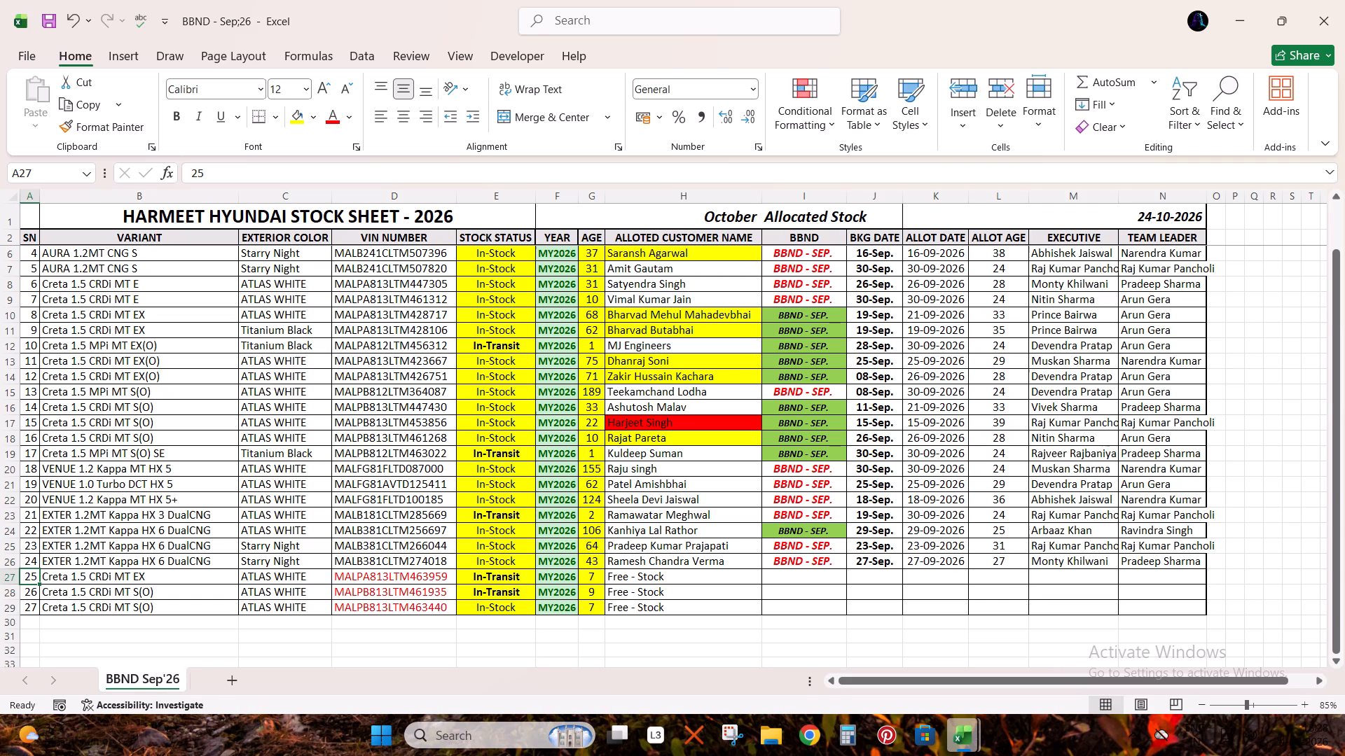
pyautogui.hotkey('ctrl', 's')
# Review the compiled stock rows and column headers from EXTERIOR COLOR across to EXECUTIVE.
pyautogui.click(255, 556)
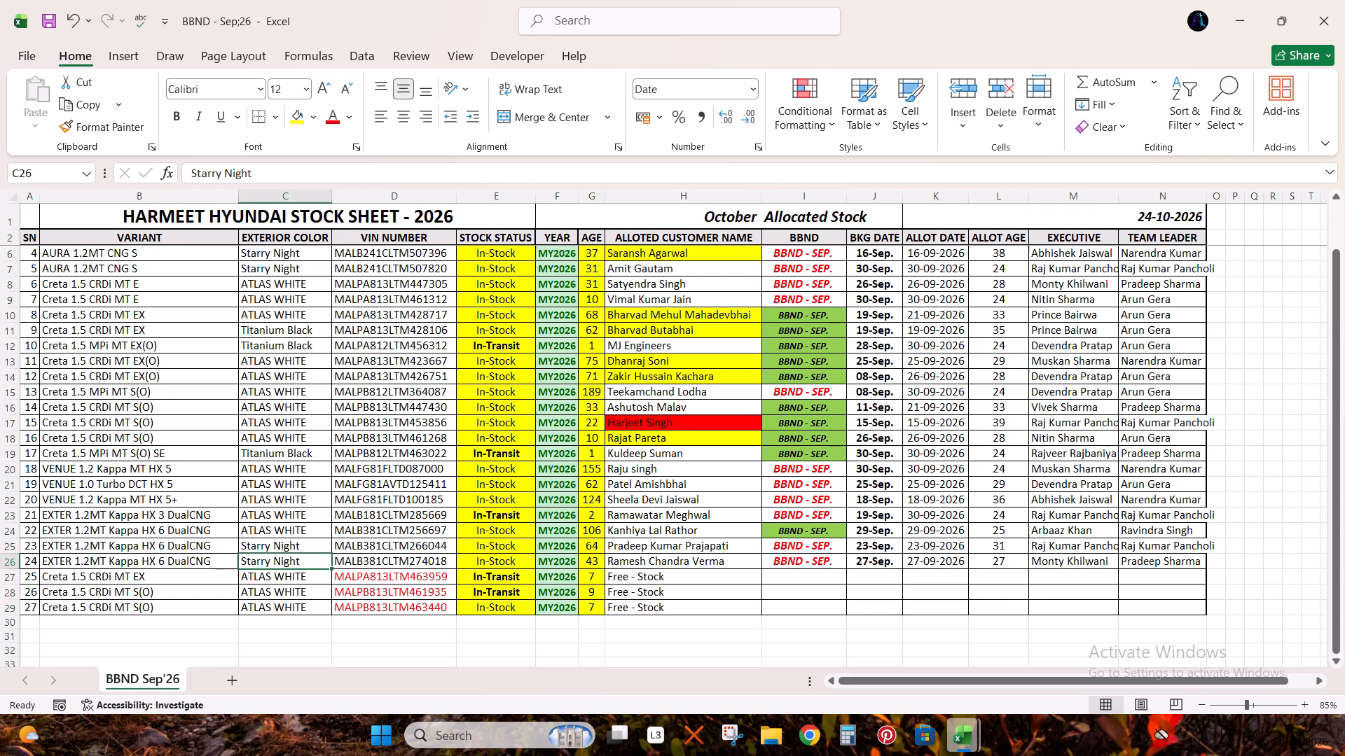
pyautogui.hotkey('ctrl', 'Up')
pyautogui.press('Right')
pyautogui.press('Down')
pyautogui.press('Right')
pyautogui.press('Up')
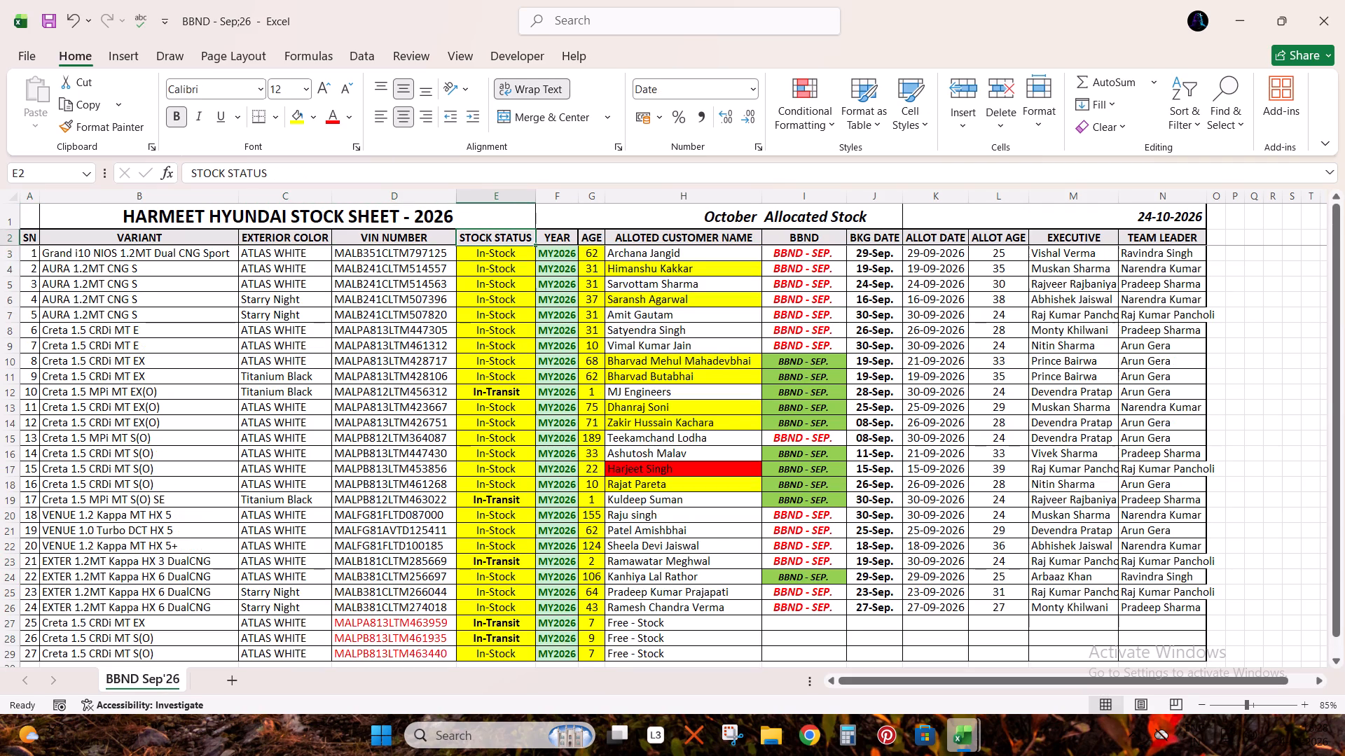
pyautogui.hotkey('ctrl', 'Down')
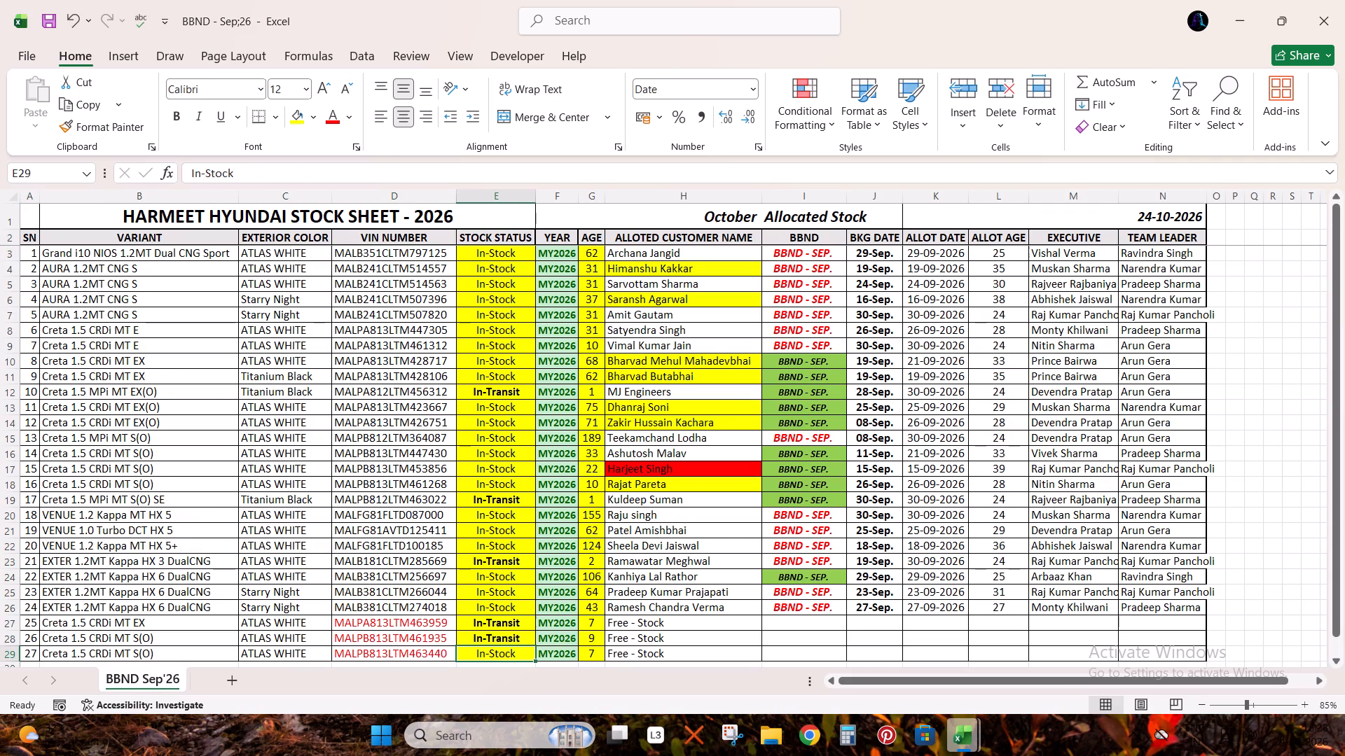
pyautogui.hotkey('ctrl', 'Up')
pyautogui.press('Right')
pyautogui.press('Right')
pyautogui.press('Right')
pyautogui.press('Right')
pyautogui.press('Right')
pyautogui.press('Right')
pyautogui.press('Right')
pyautogui.press('Right')
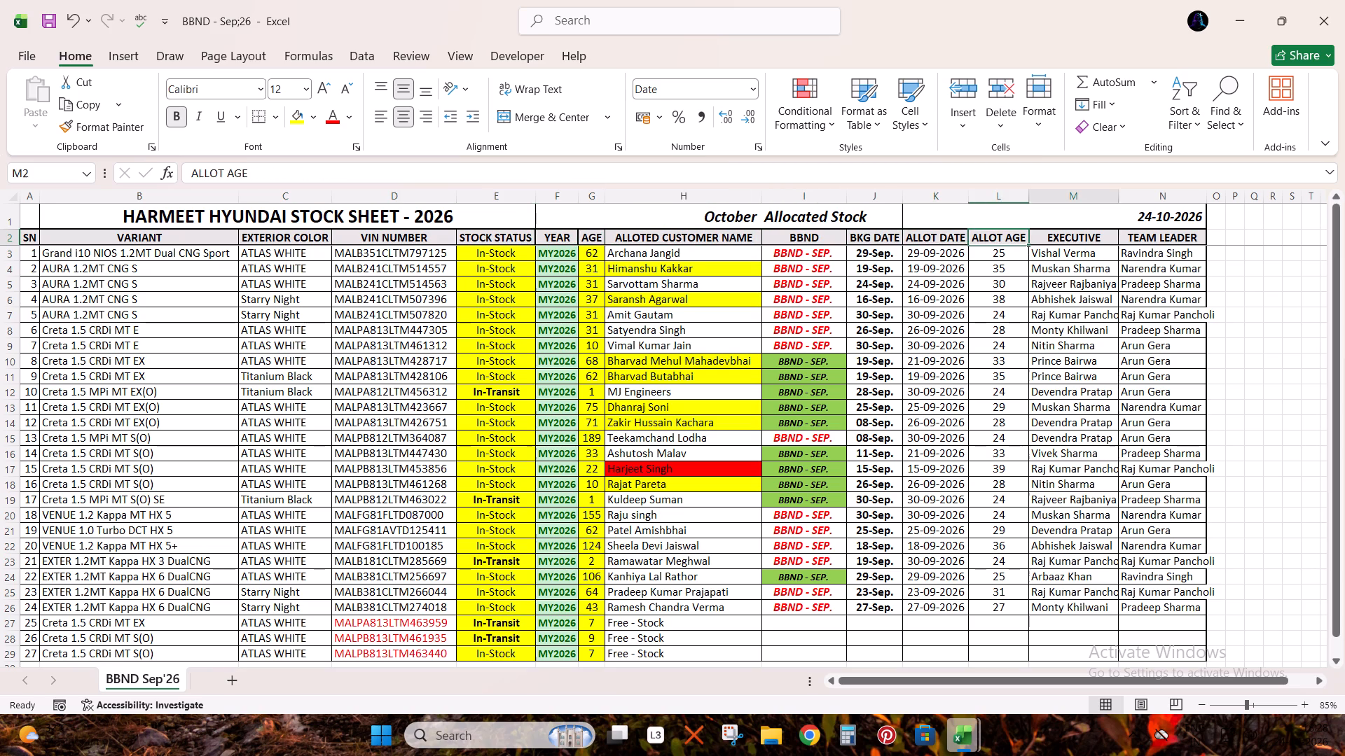
pyautogui.press('Down')
pyautogui.press('Left')
pyautogui.press('Down')
pyautogui.press('Right')
pyautogui.press('Left')
# Fill BBND - SEP. down the BBND column for the three Free - Stock rows and save the workbook.
pyautogui.scroll(-3, 434, 755)
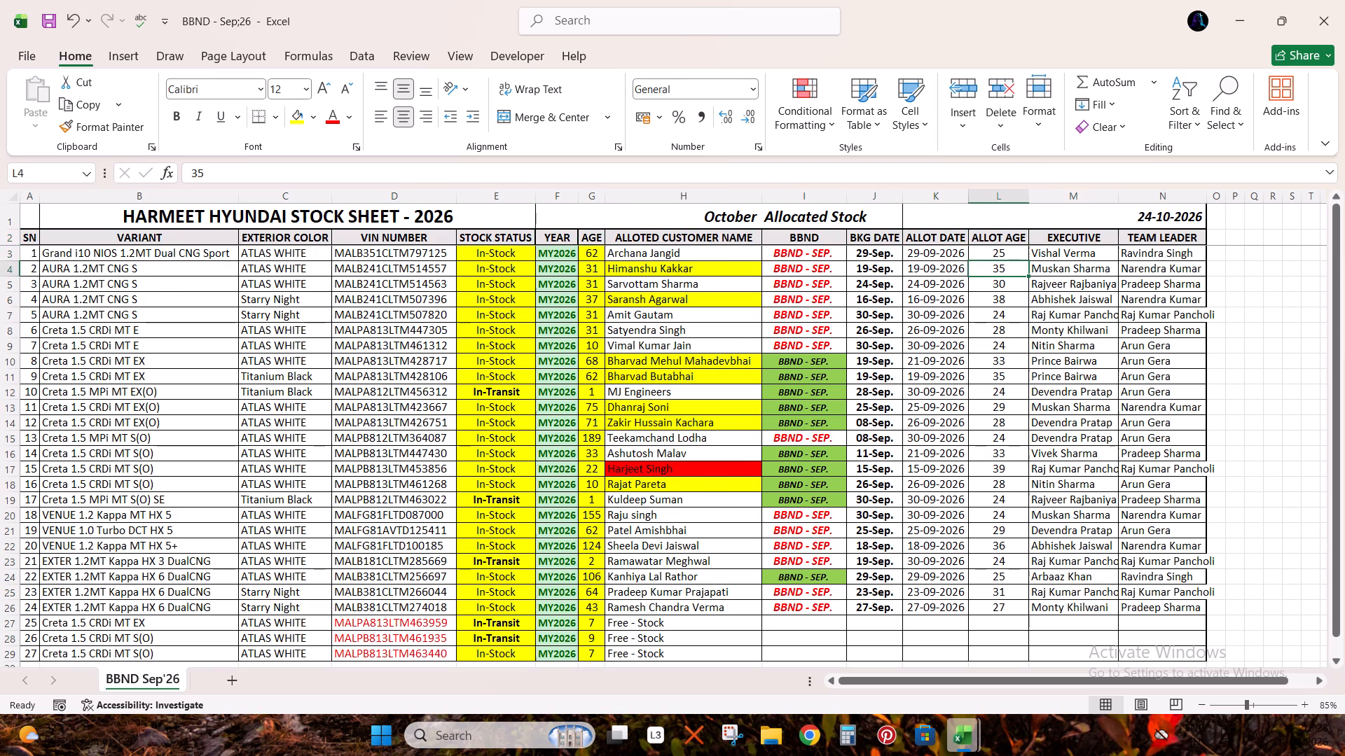
pyautogui.scroll(-2, 824, 597)
pyautogui.click(806, 528)
pyautogui.hotkey('ctrl', 'd')
pyautogui.press('Down')
pyautogui.hotkey('ctrl', 'd')
pyautogui.hotkey('ctrl', 'Down')
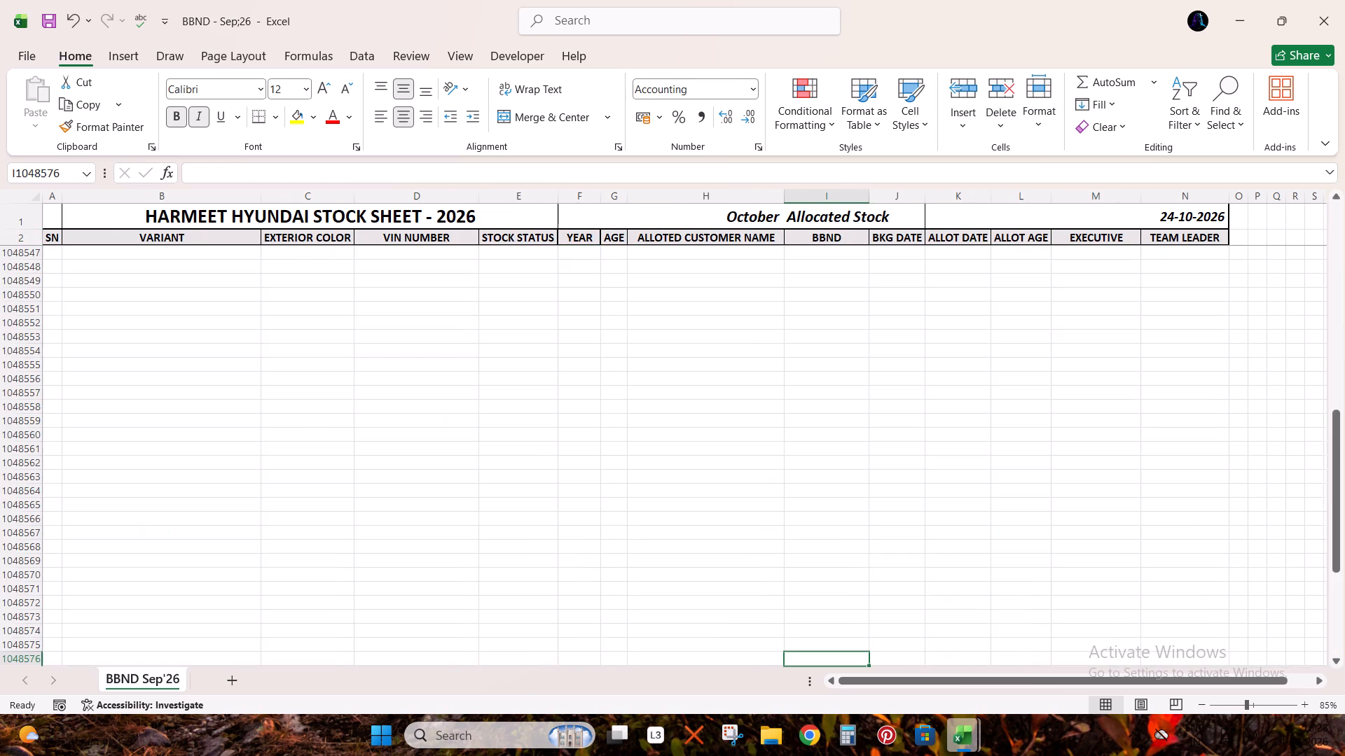
pyautogui.hotkey('ctrl', 'd')
pyautogui.press('Down')
pyautogui.hotkey('ctrl', 'Up')
pyautogui.press('Down')
pyautogui.hotkey('ctrl', 'd')
pyautogui.press('Right')
pyautogui.press('Up')
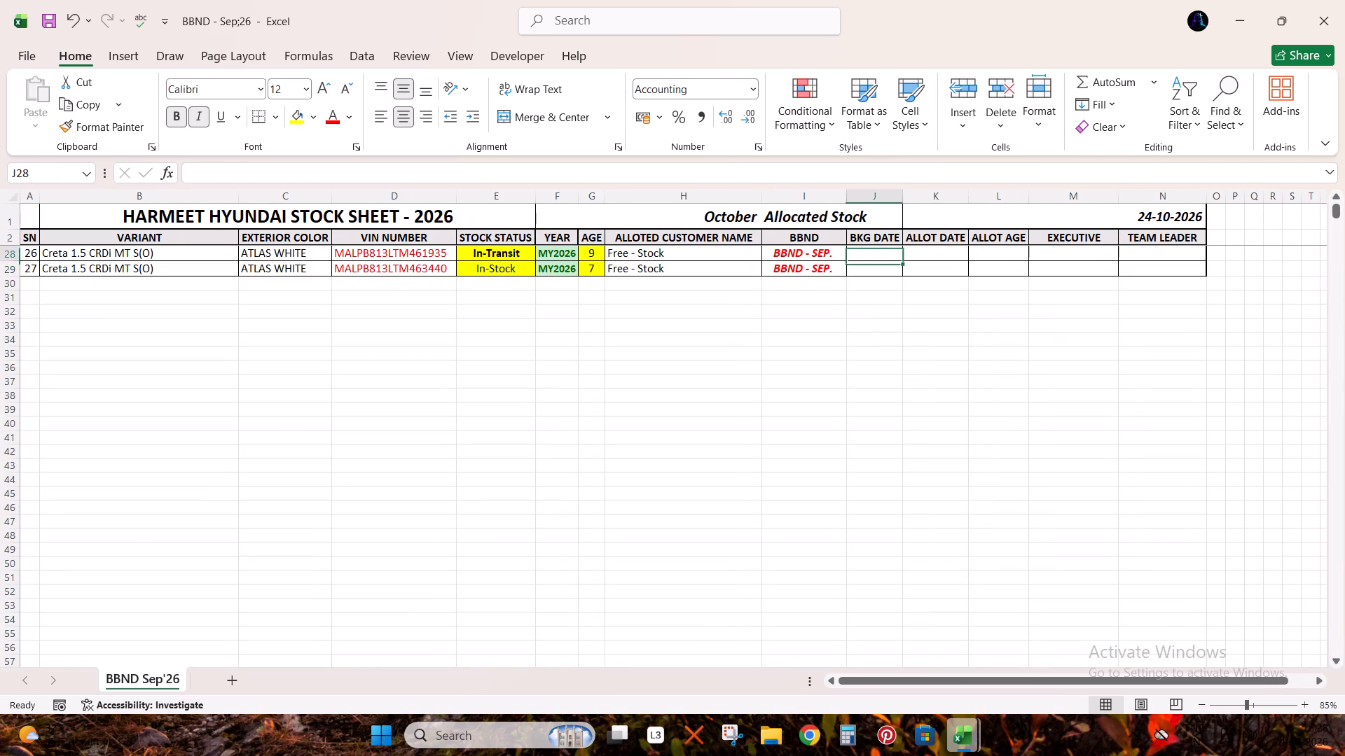
pyautogui.hotkey('ctrl', 'Up')
pyautogui.hotkey('ctrl', 'Up')
pyautogui.press('Down')
pyautogui.hotkey('ctrl', 's')
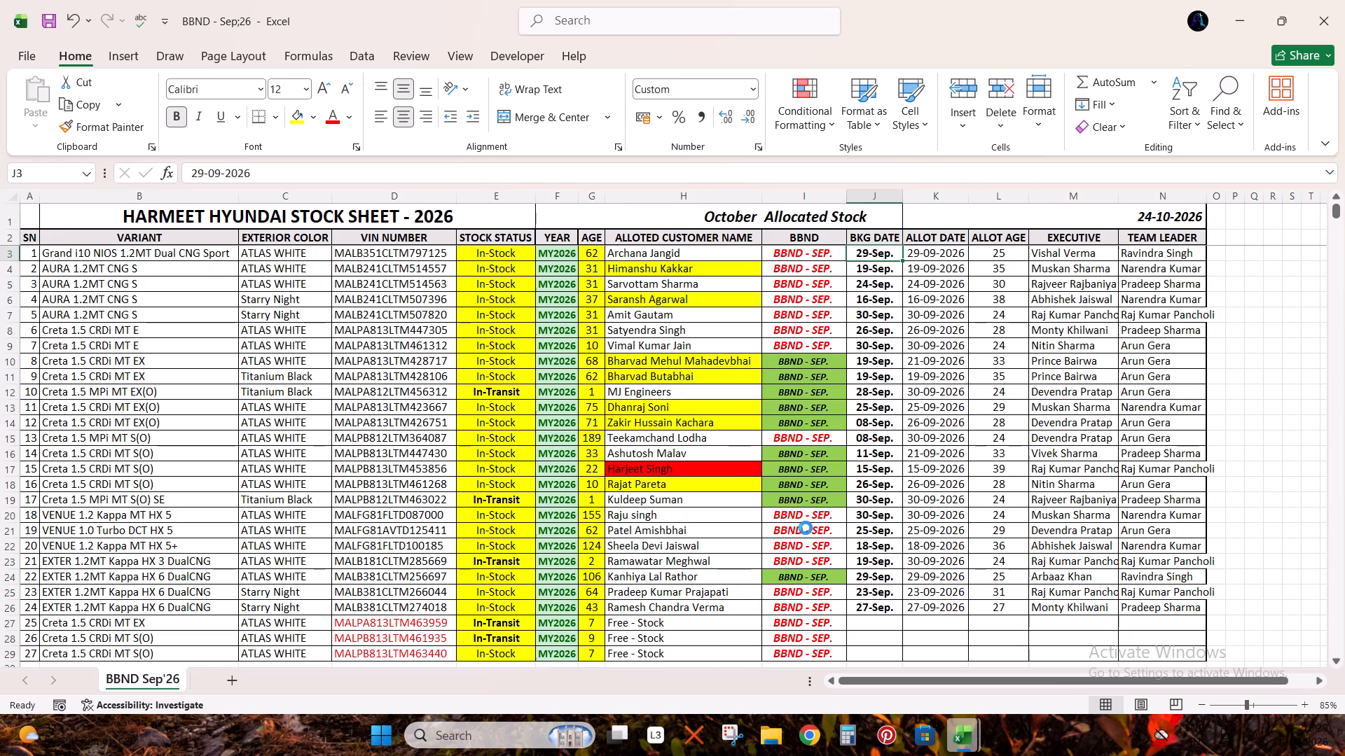
# Look over the ALLOT DATE to TEAM LEADER columns at the top of the sheet and save the workbook.
pyautogui.press('Right')
pyautogui.press('Up')
pyautogui.press('Right')
pyautogui.press('Down')
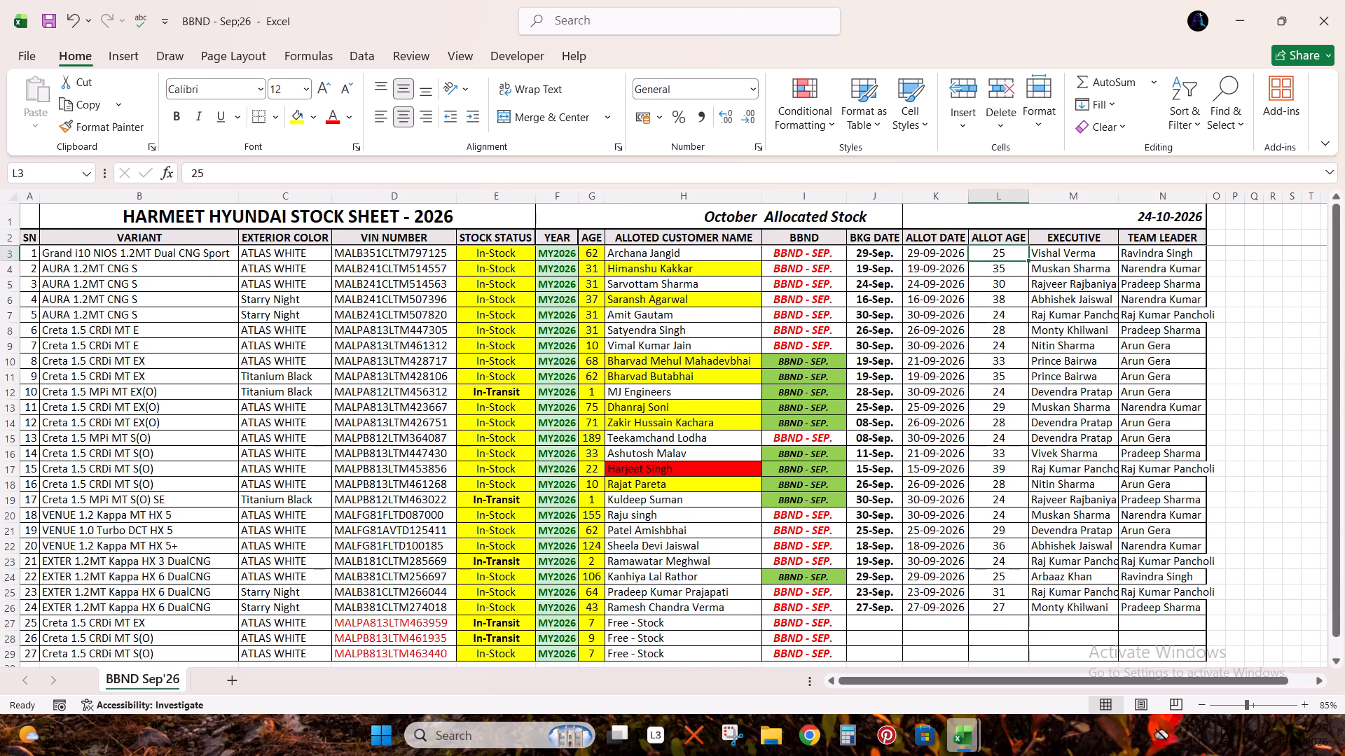
pyautogui.press('Right')
pyautogui.press('Up')
pyautogui.press('Right')
pyautogui.press('Down')
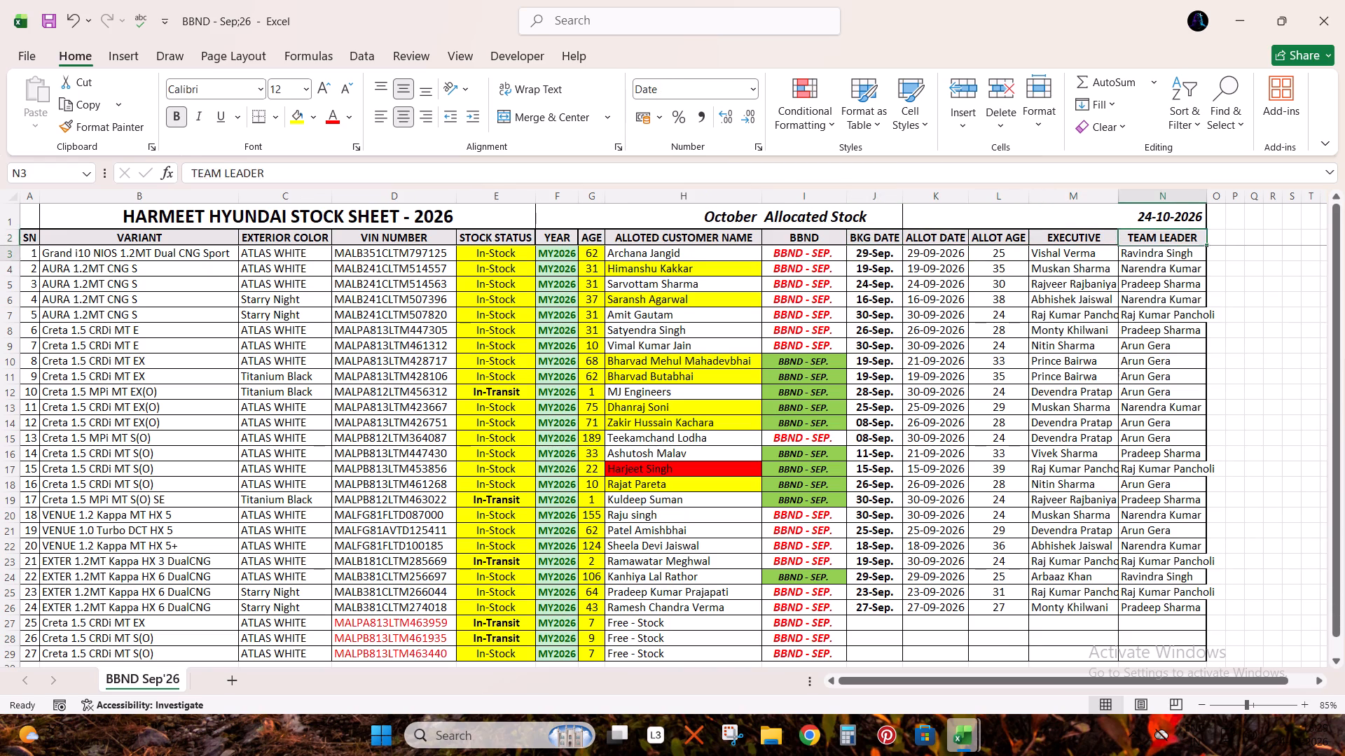
pyautogui.press('Right')
pyautogui.press('Up')
pyautogui.hotkey('ctrl', 's')
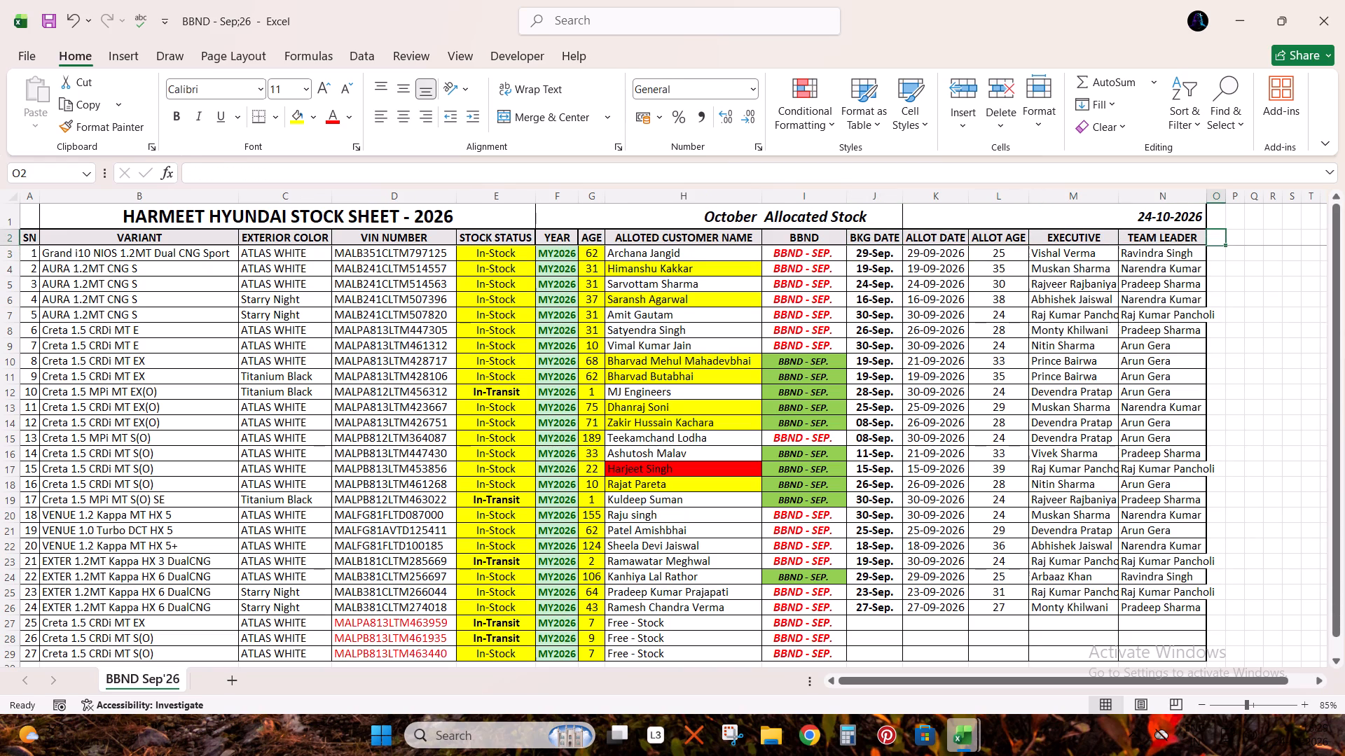
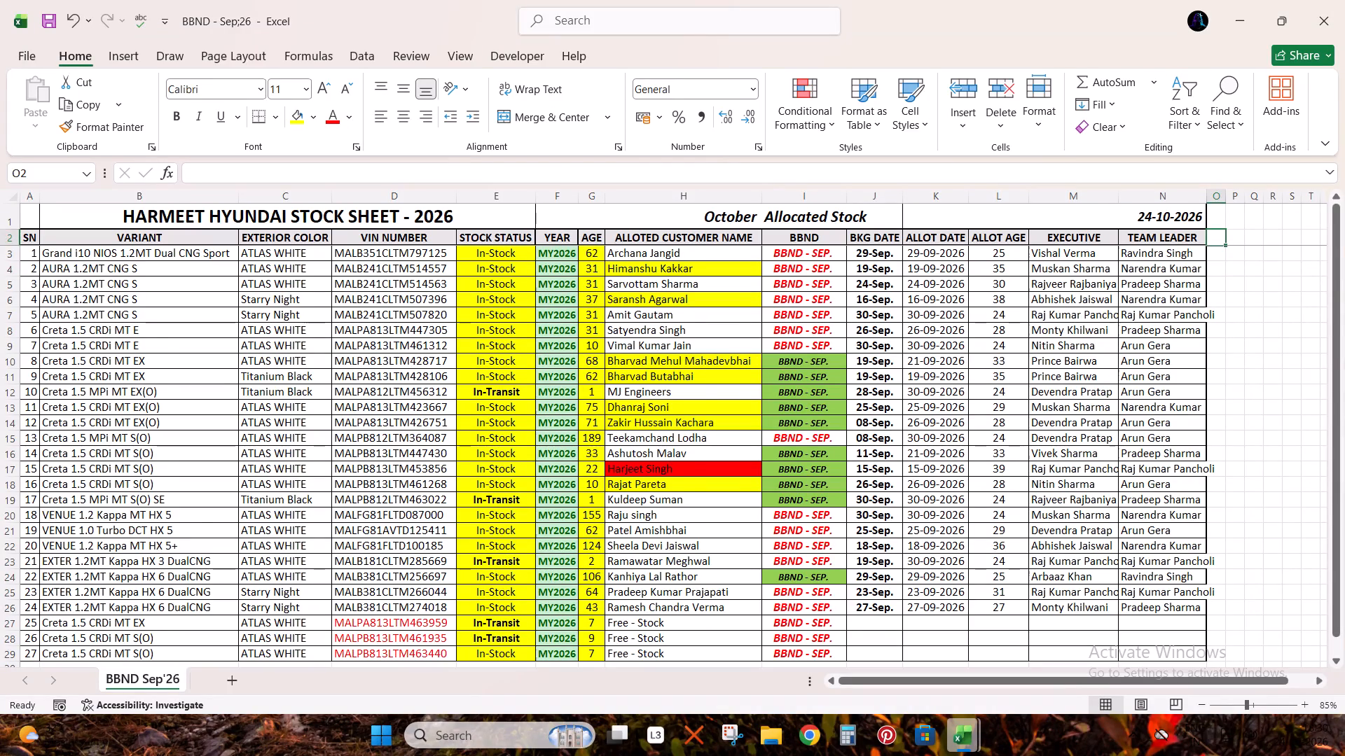
# Insert a blank column between ALLOTED CUSTOMER NAME and BBND on the BBND Sep'26 sheet.
pyautogui.scroll(-1, 624, 360)
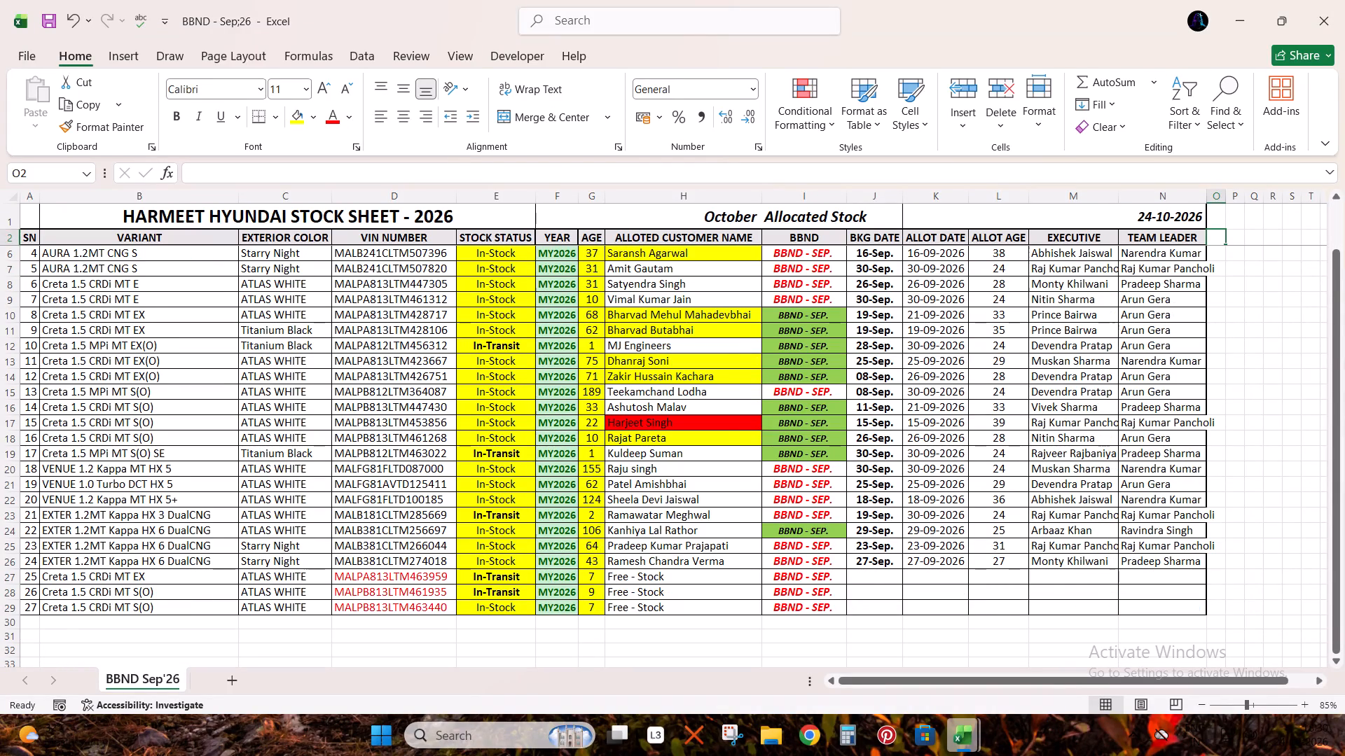
pyautogui.scroll(3, 773, 591)
pyautogui.click(808, 195)
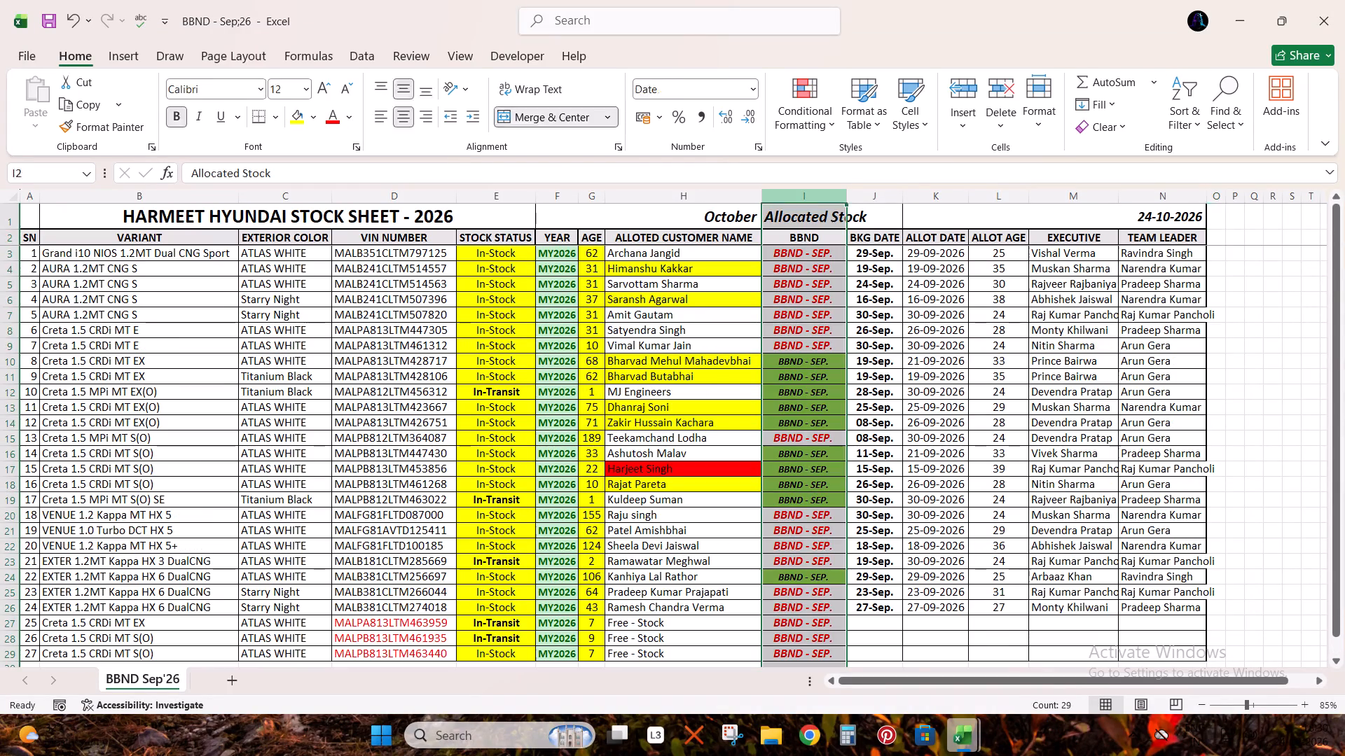
pyautogui.hotkey('ctrl', '+')
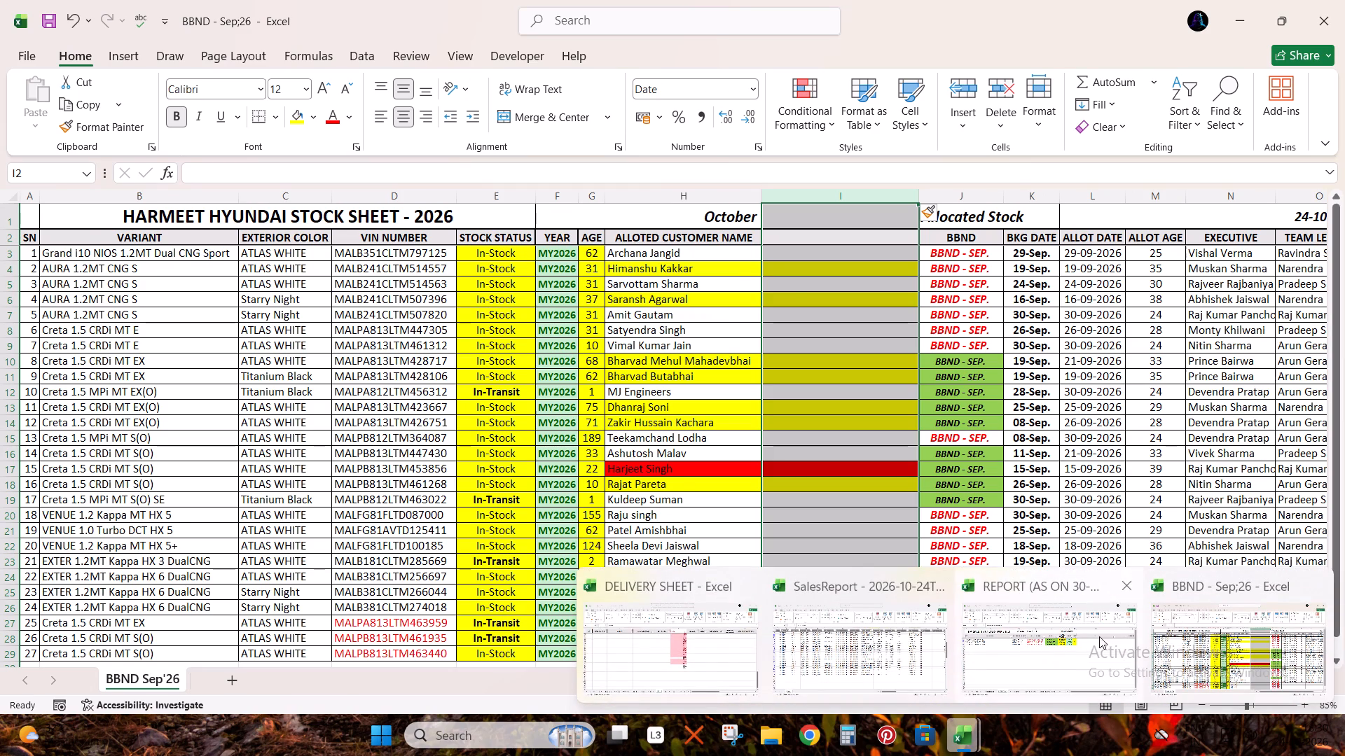
# Switch to the REPORT (AS ON 30-09-26) workbook and close it without saving.
pyautogui.click(1058, 635)
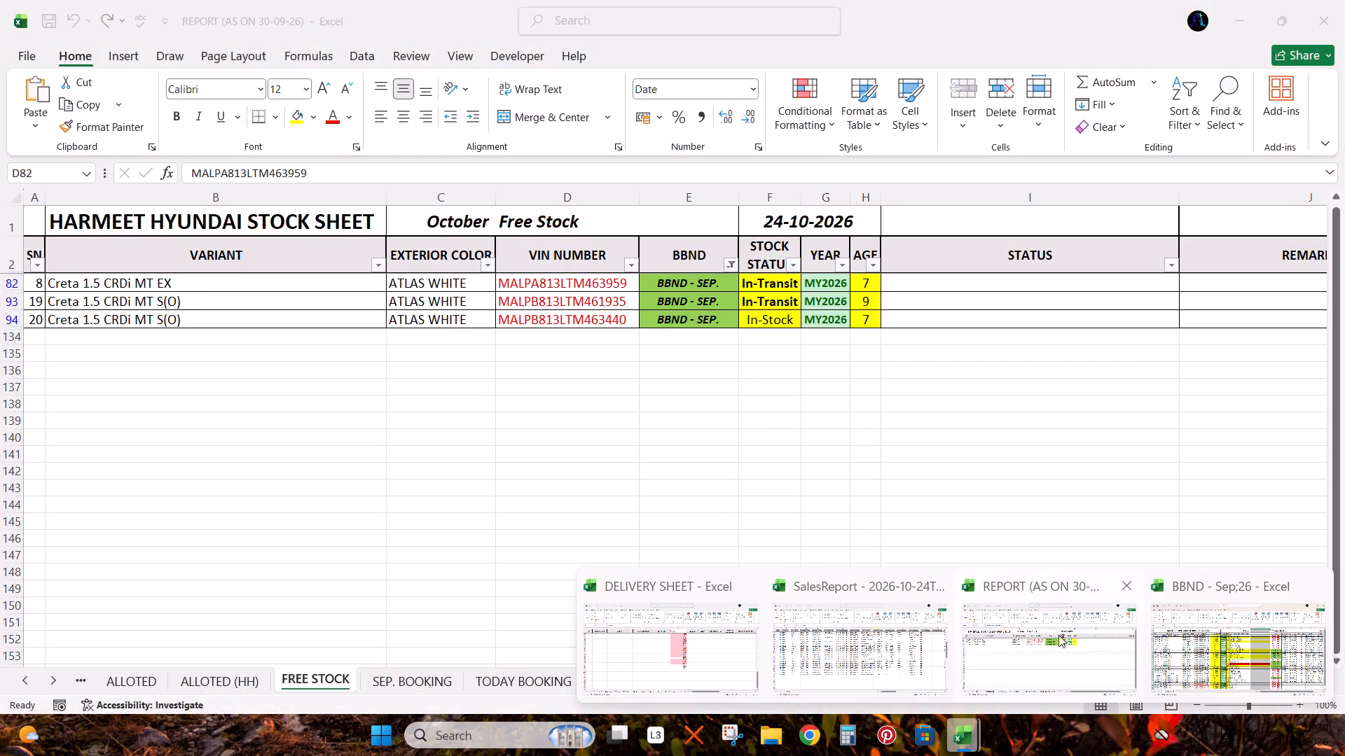
pyautogui.click(1344, 0)
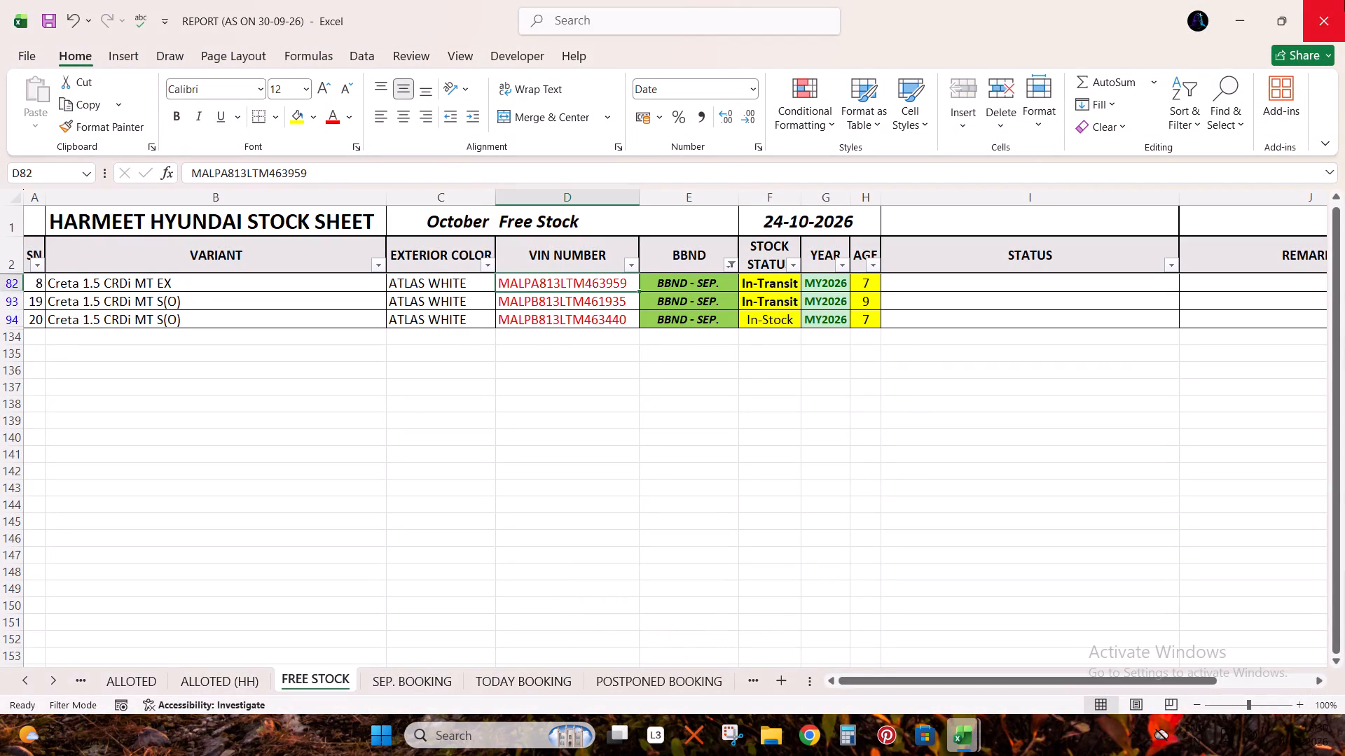
pyautogui.click(768, 396)
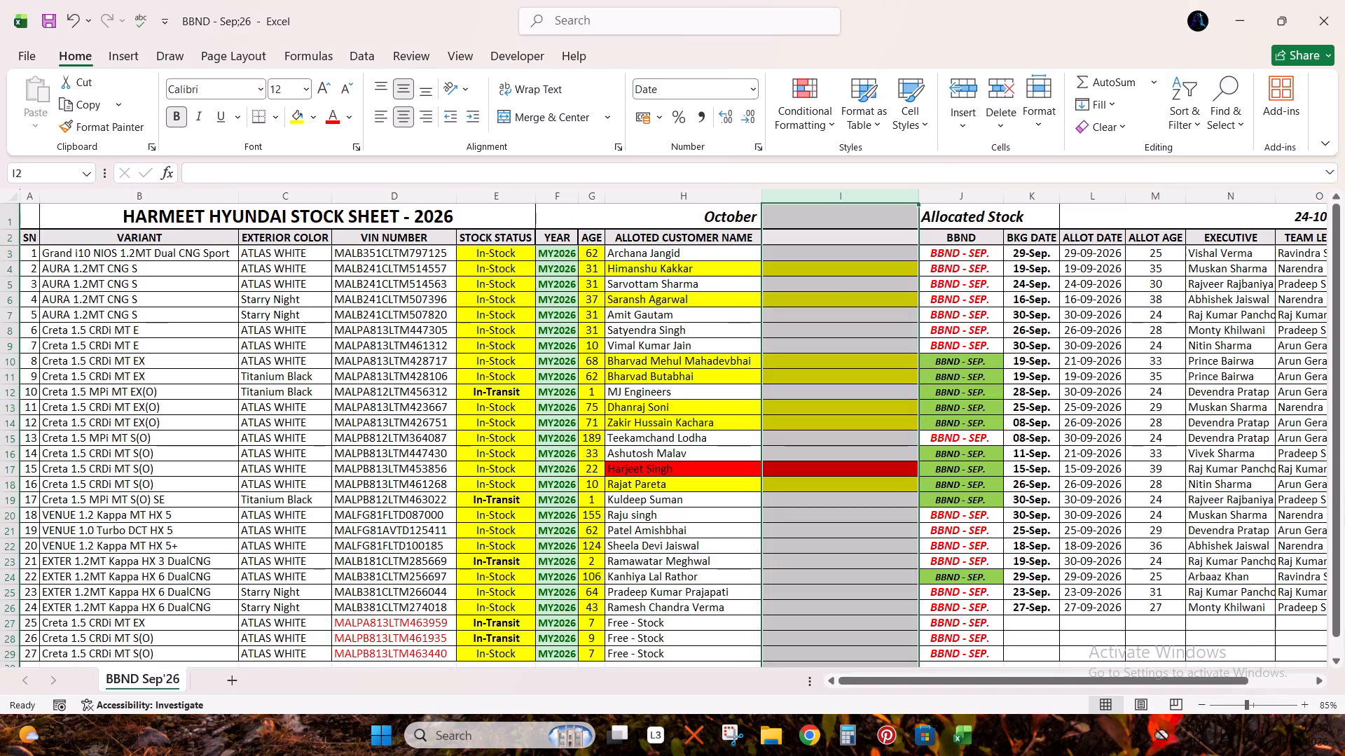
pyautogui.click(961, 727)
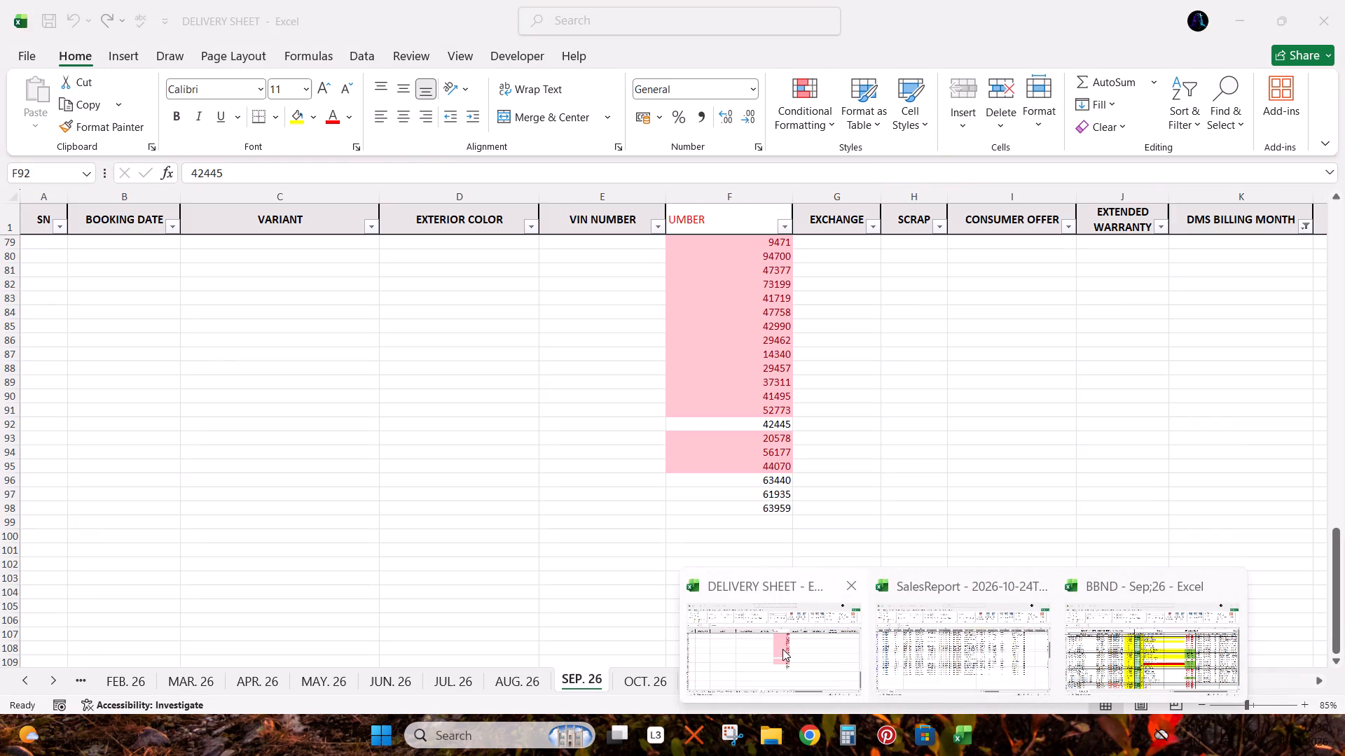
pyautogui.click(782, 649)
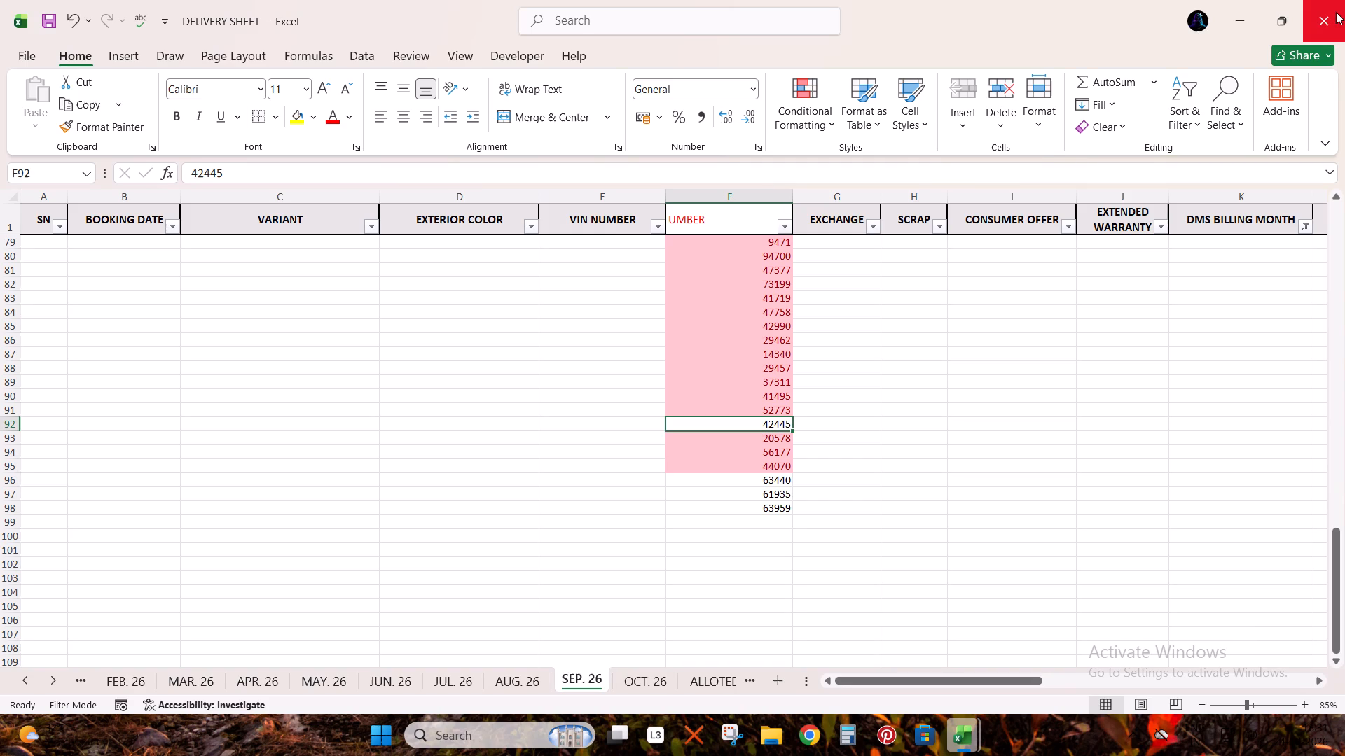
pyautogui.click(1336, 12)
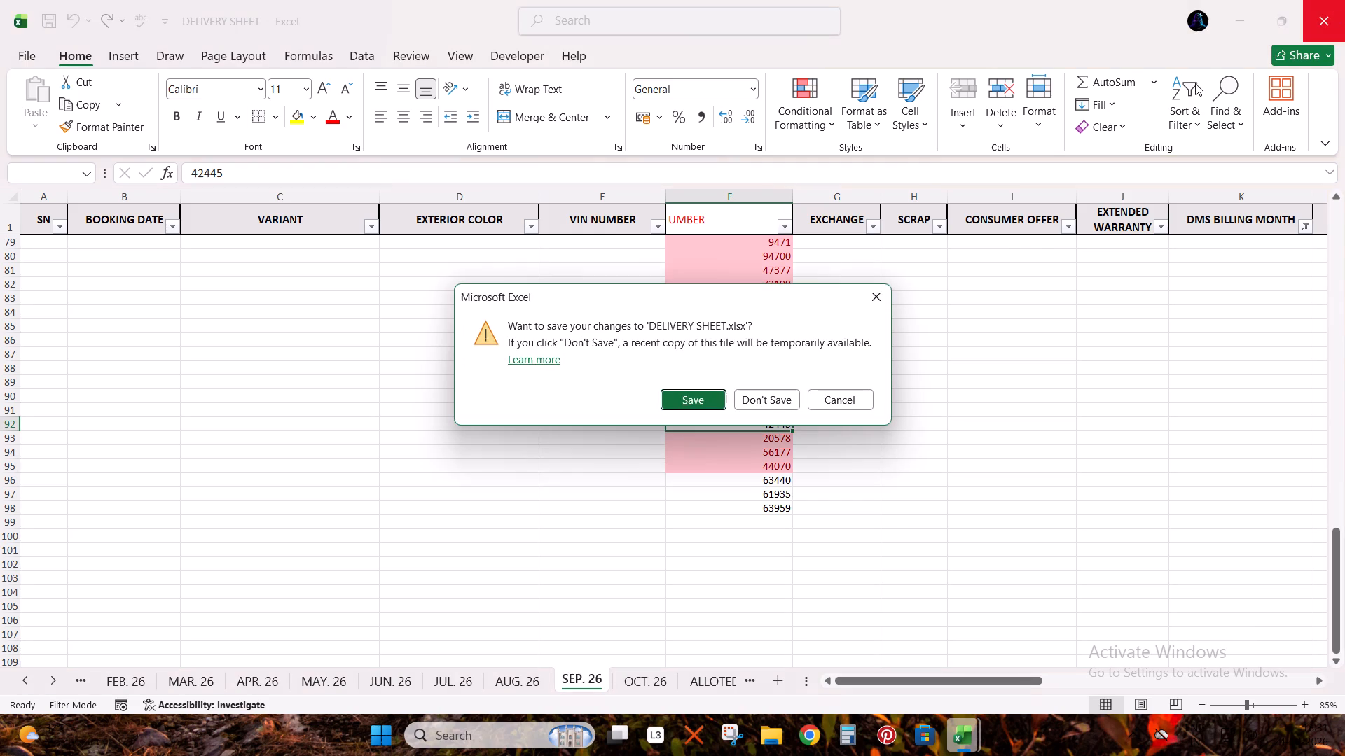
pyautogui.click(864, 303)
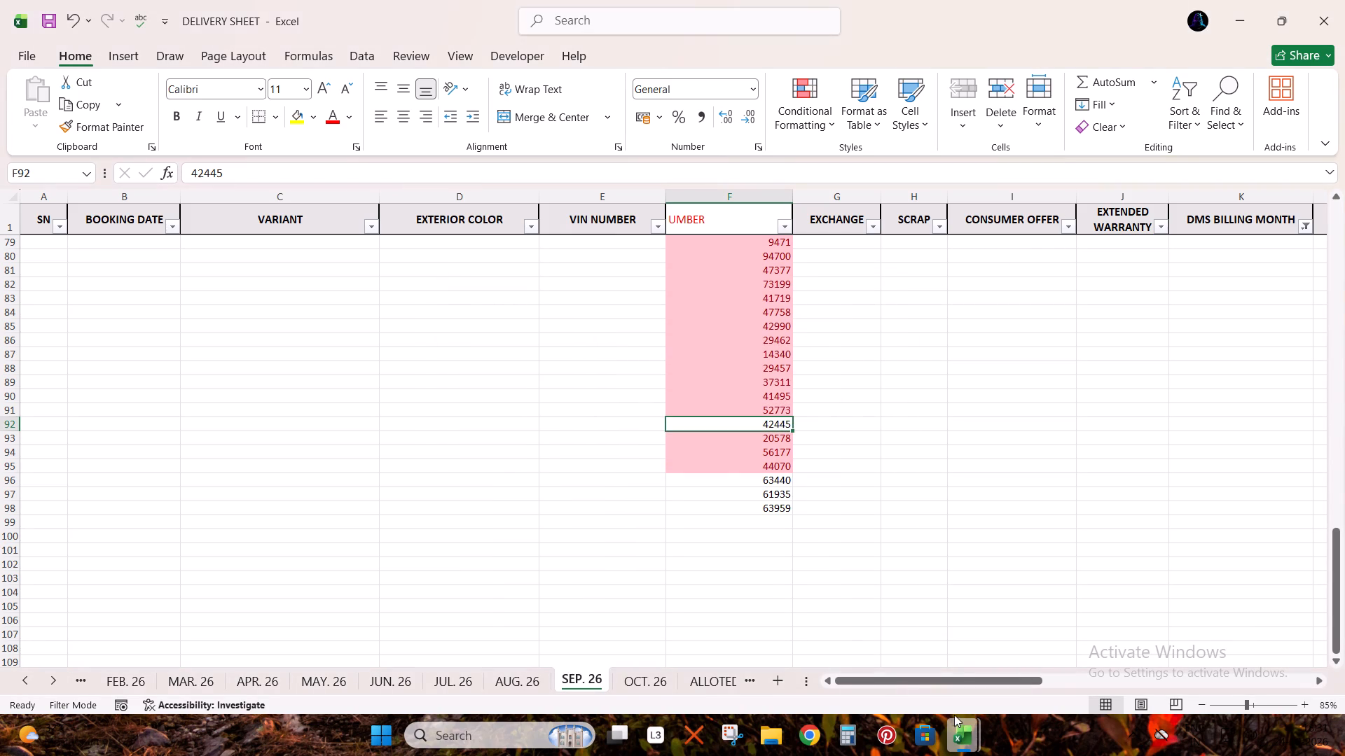
# Switch to the SalesReport workbook and close it without saving.
pyautogui.click(967, 737)
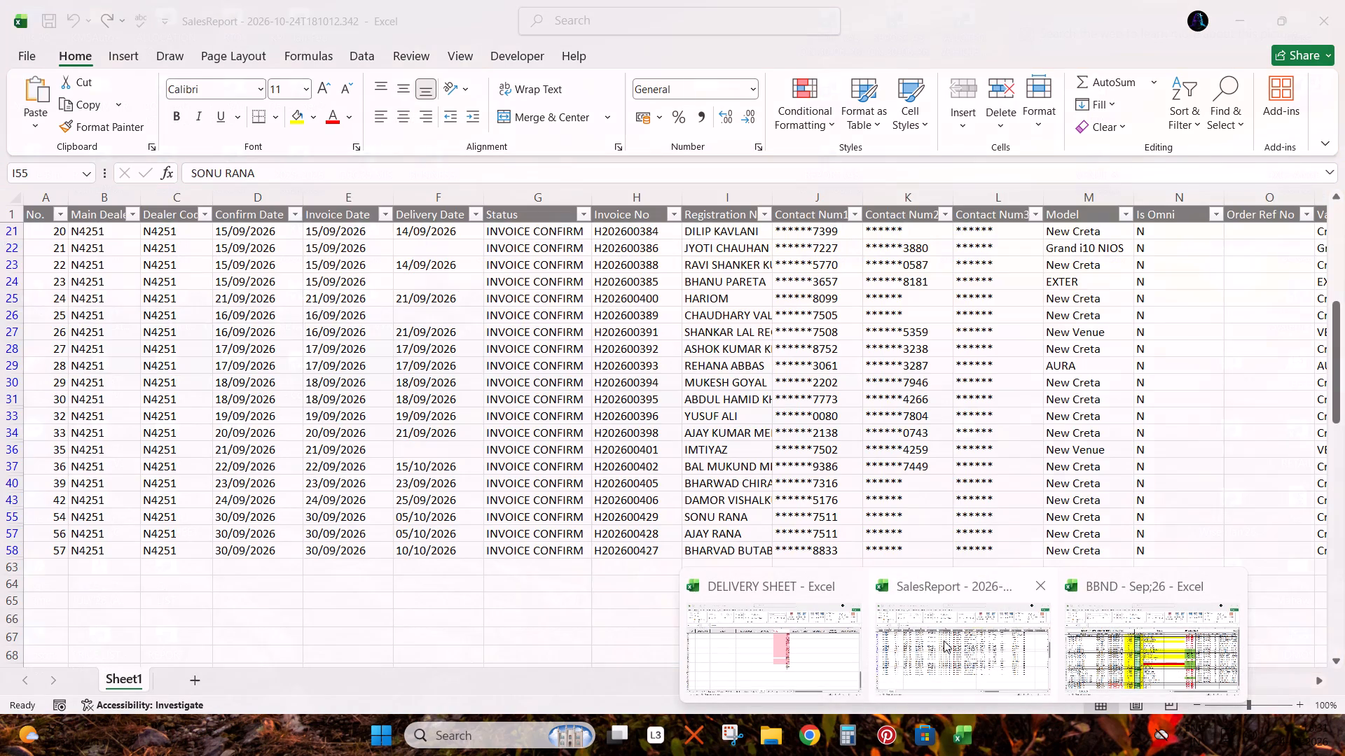
pyautogui.click(943, 640)
pyautogui.scroll(1, 932, 575)
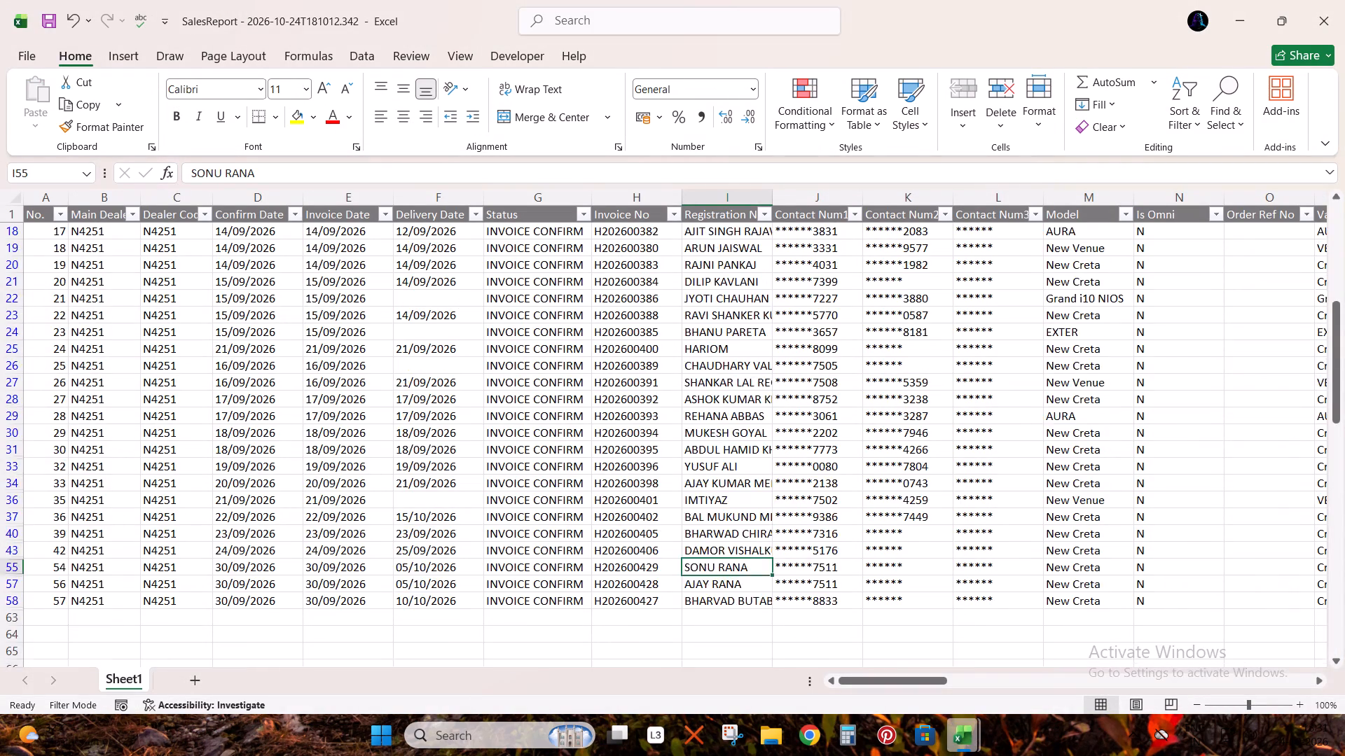
pyautogui.scroll(7, 932, 575)
pyautogui.click(1344, 0)
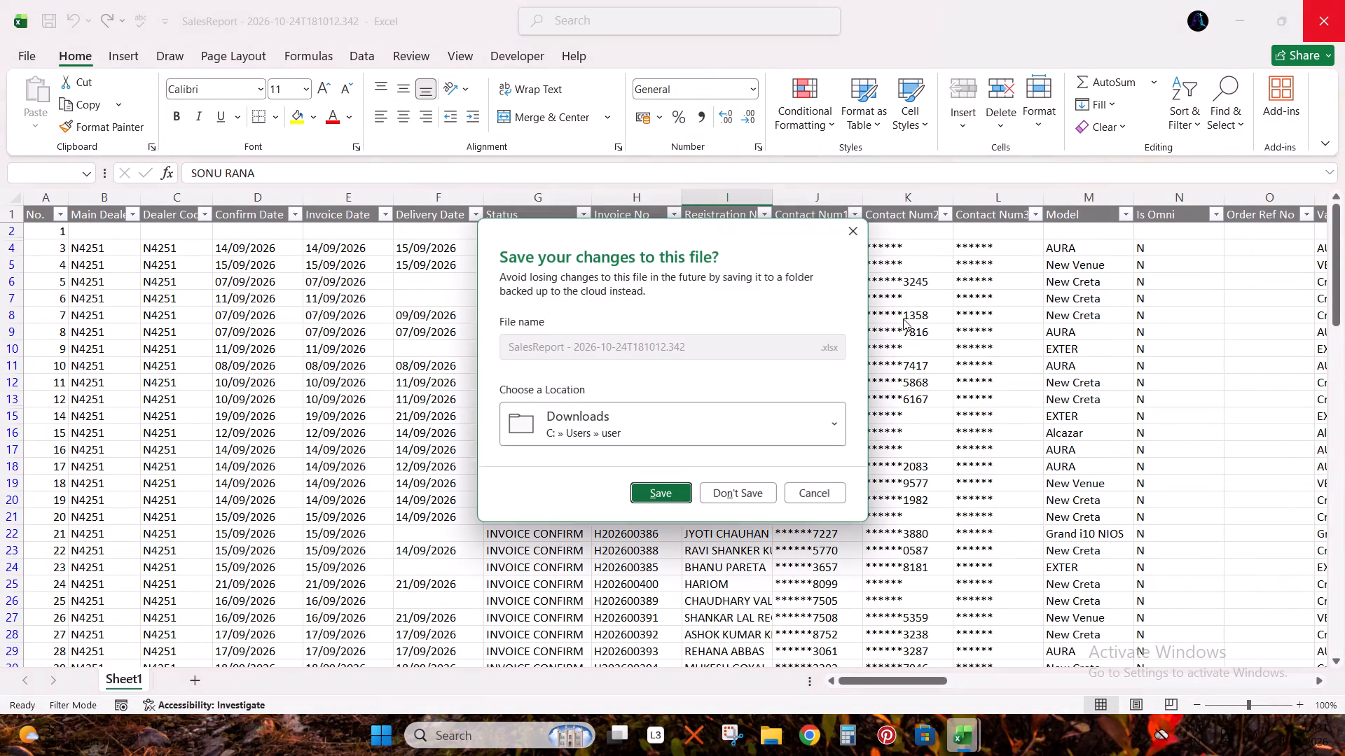
pyautogui.click(723, 498)
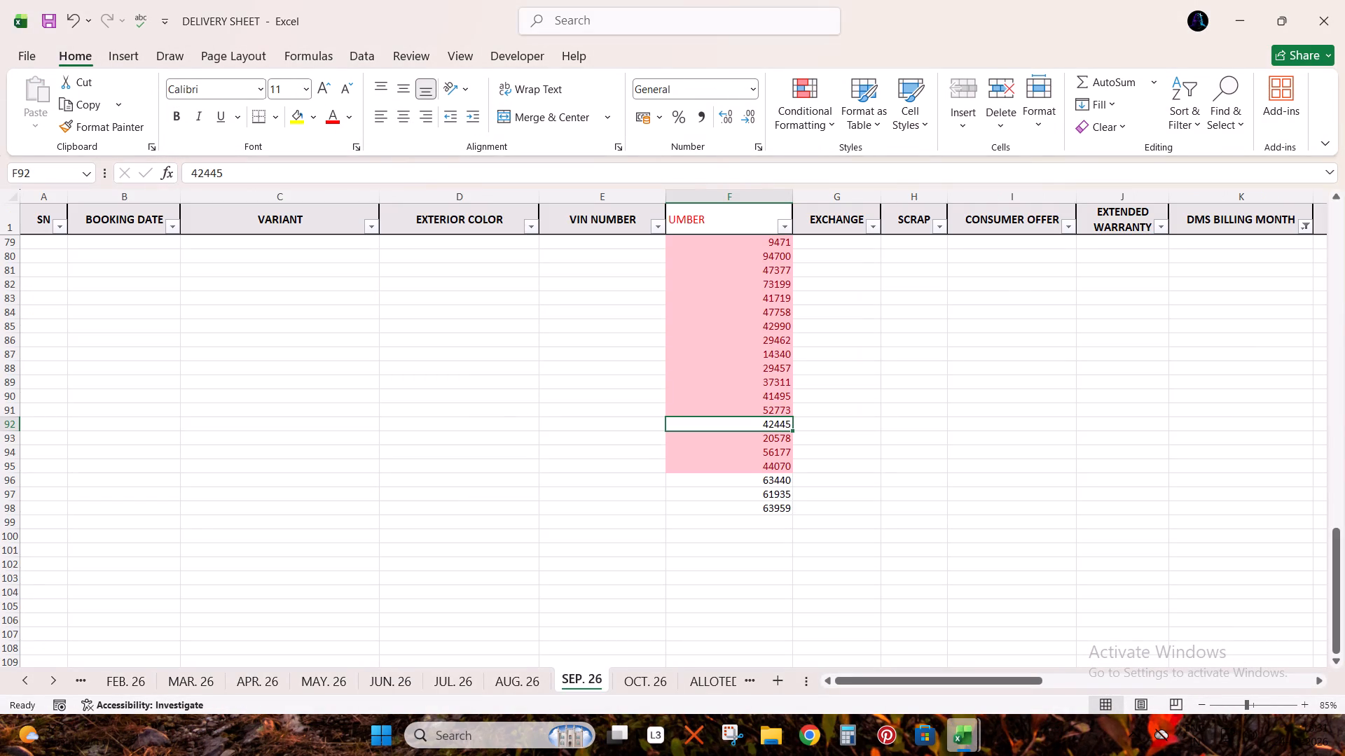
# Close the DELIVERY SHEET workbook without saving its changes.
pyautogui.hotkey('ctrl', 'Up')
pyautogui.hotkey('ctrl', 'Up')
pyautogui.click(1344, 0)
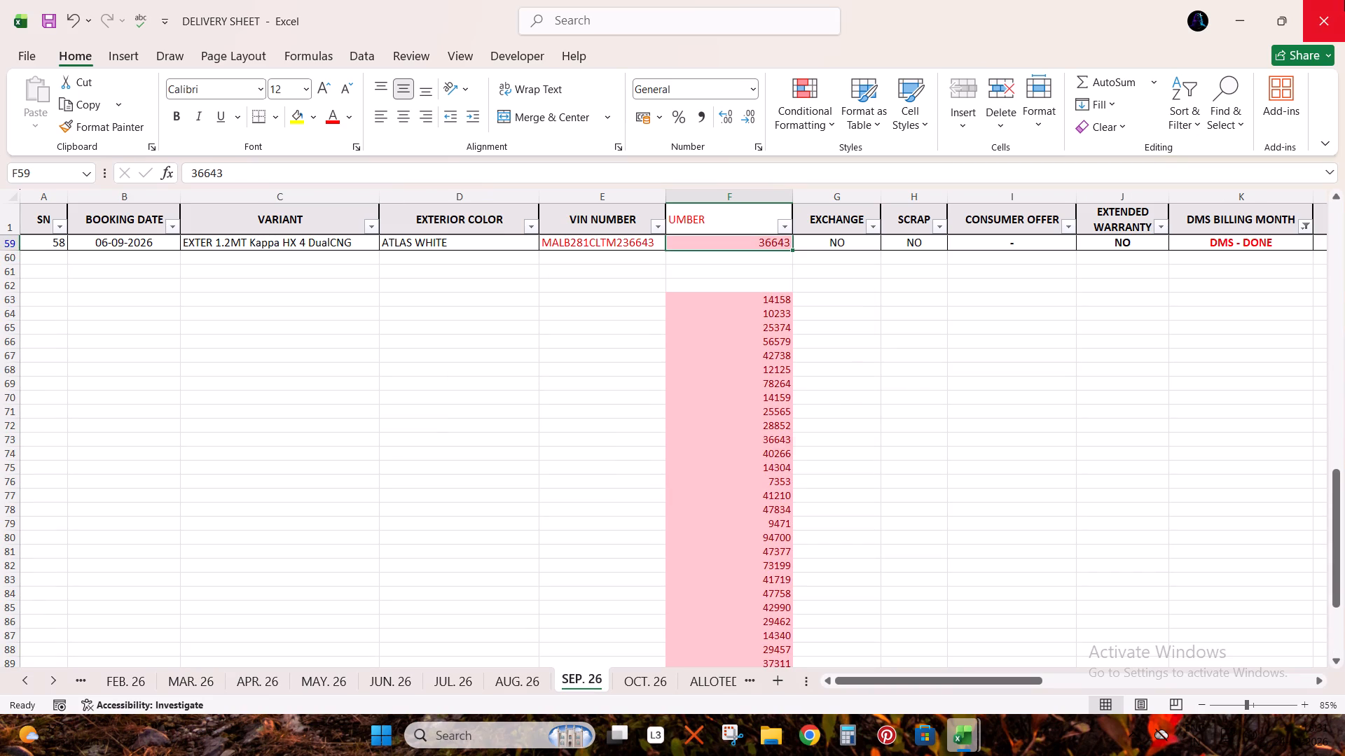
pyautogui.click(755, 402)
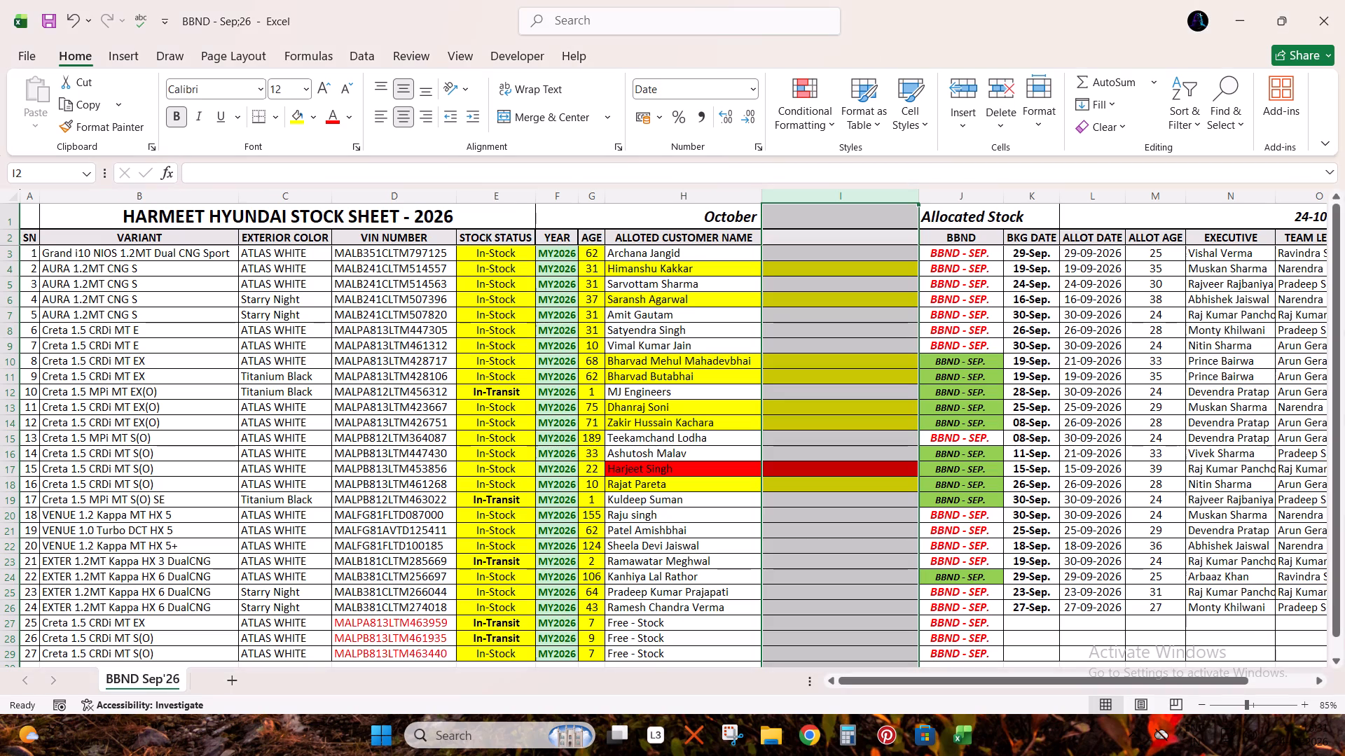
# Reopen the DELIVERY SHEET workbook from the desktop at its OCT. 26 sheet.
pyautogui.click(1344, 755)
pyautogui.rightClick(665, 357)
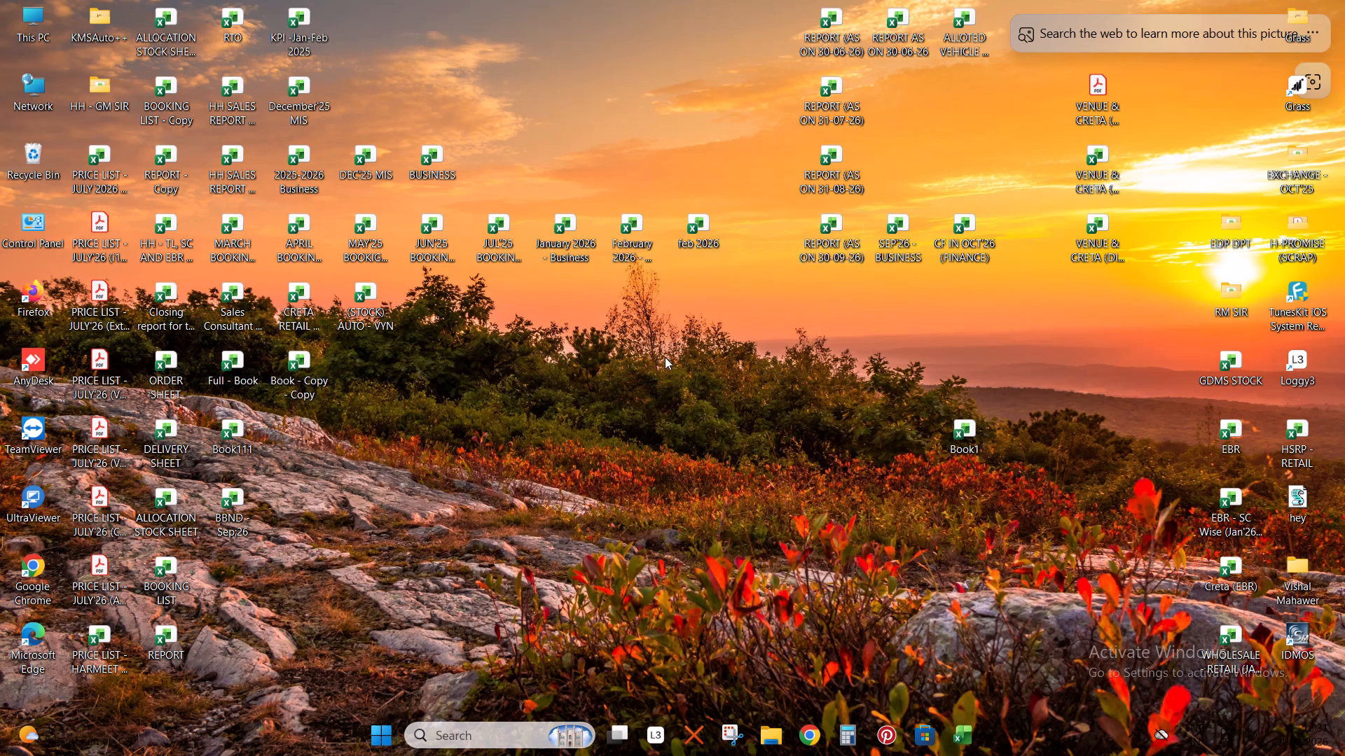
pyautogui.click(694, 414)
pyautogui.doubleClick(194, 442)
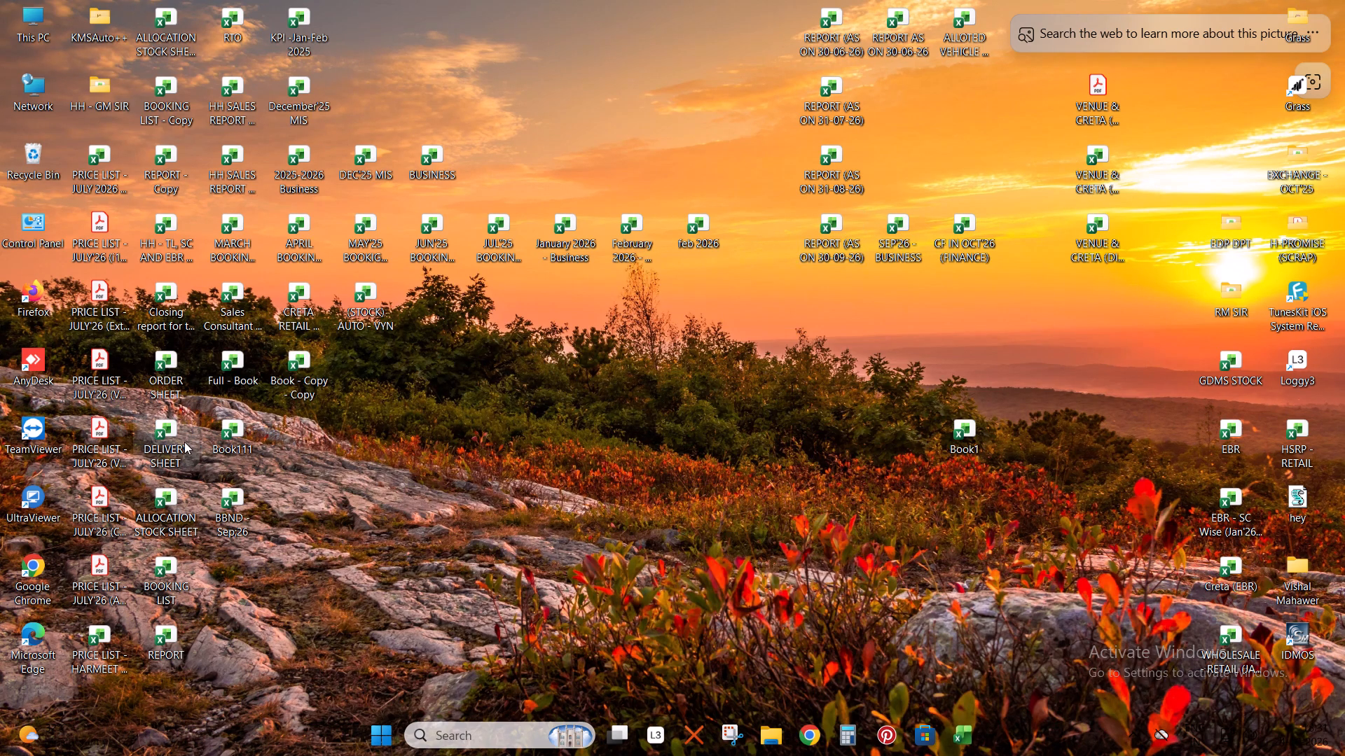
pyautogui.doubleClick(184, 442)
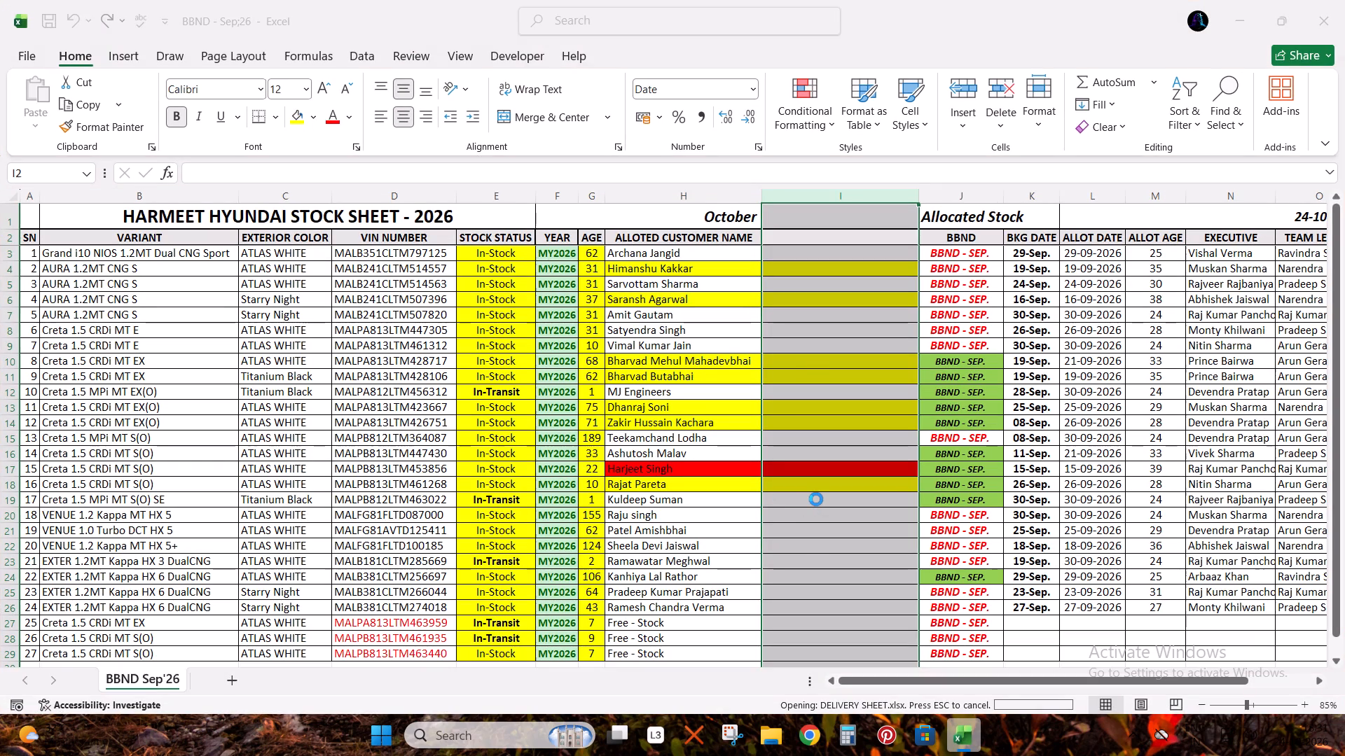
pyautogui.hotkey('ctrl', 'Up')
pyautogui.press('Down')
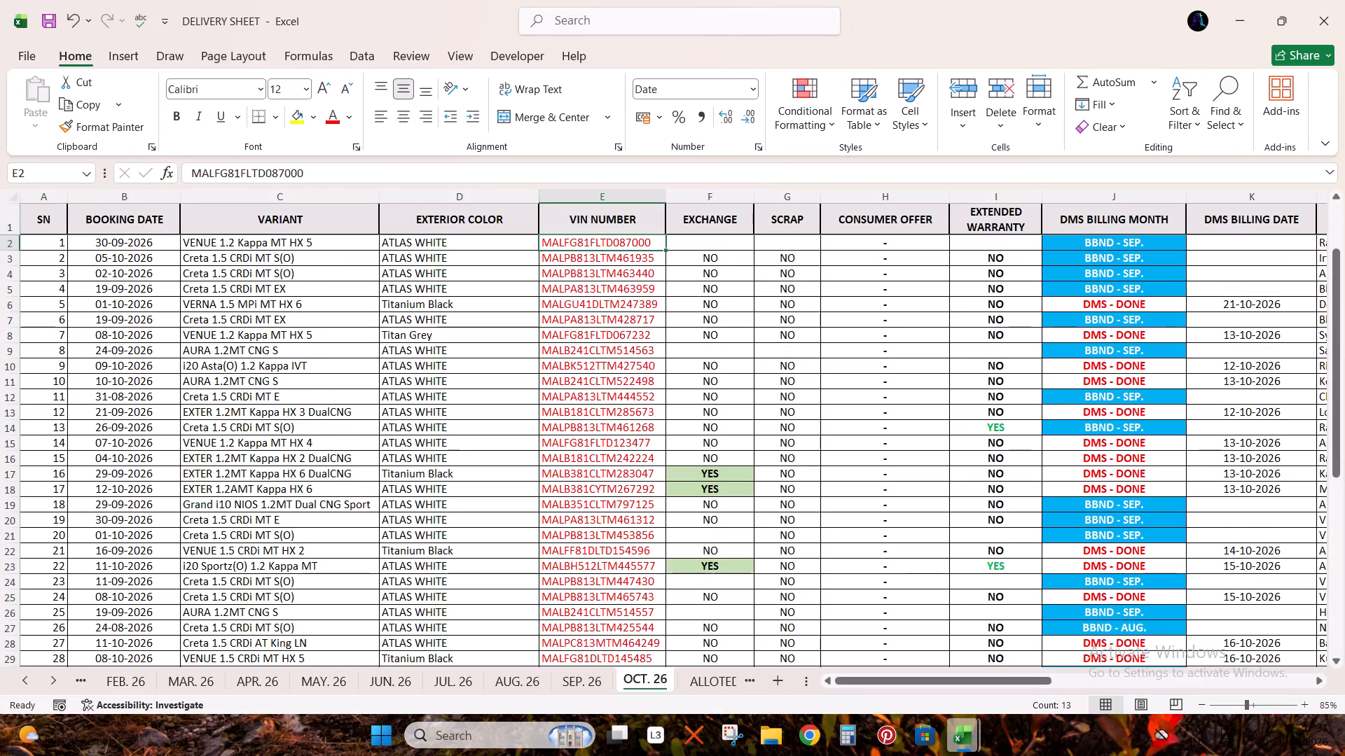
pyautogui.press('Right')
pyautogui.press('Up')
pyautogui.press('Right')
# In cell I3 of the BBND - Sep;26 workbook, start a VLOOKUP formula with VIN numbers D3:D29 as lookup values.
pyautogui.hotkey('alt', 'Tab')
pyautogui.press('Return')
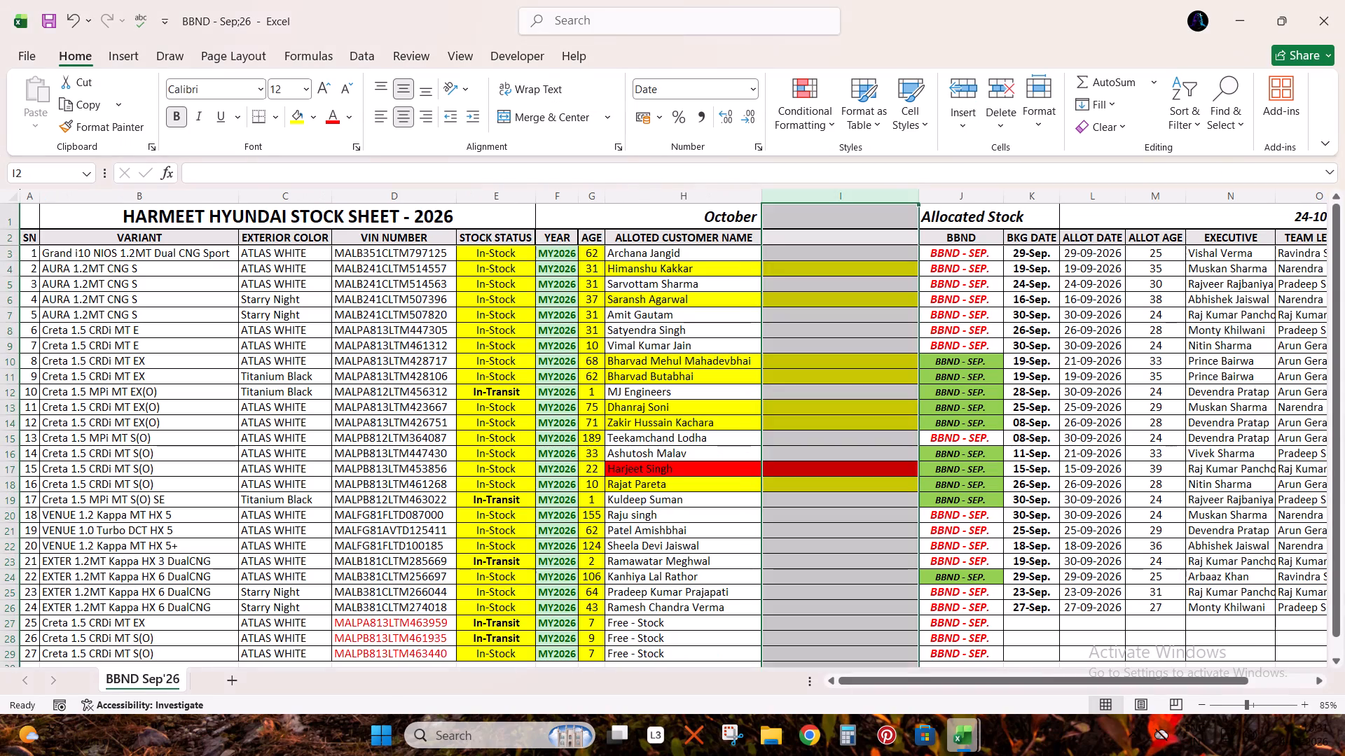
pyautogui.press('Up')
pyautogui.press('Down')
pyautogui.press('Down')
pyautogui.write('=vl')
pyautogui.press('Tab')
pyautogui.press('Up')
pyautogui.press('Left')
pyautogui.press('Down')
pyautogui.press('Left')
pyautogui.press('Up')
pyautogui.press('Left')
pyautogui.press('Left')
pyautogui.press('Left')
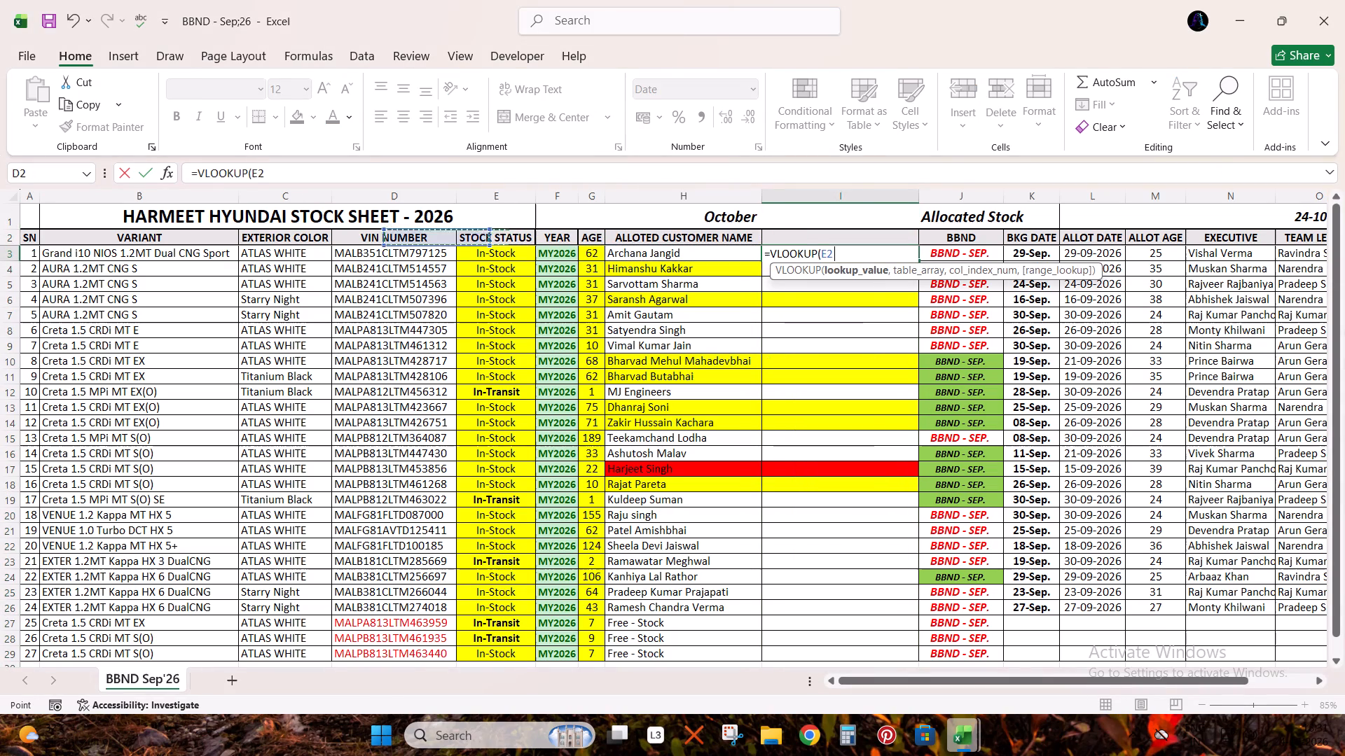
pyautogui.press('Down')
pyautogui.hotkey('ctrl', 'shift', 'Down')
pyautogui.press(',')
# Complete the VLOOKUP with range E2:L56 of DELIVERY SHEET's OCT. 26 sheet, column index 8 and match type 0.
pyautogui.hotkey('alt', 'Tab')
pyautogui.hotkey('ctrl', 'Up')
pyautogui.press('Right')
pyautogui.press('Down')
pyautogui.press('Right')
pyautogui.press('Up')
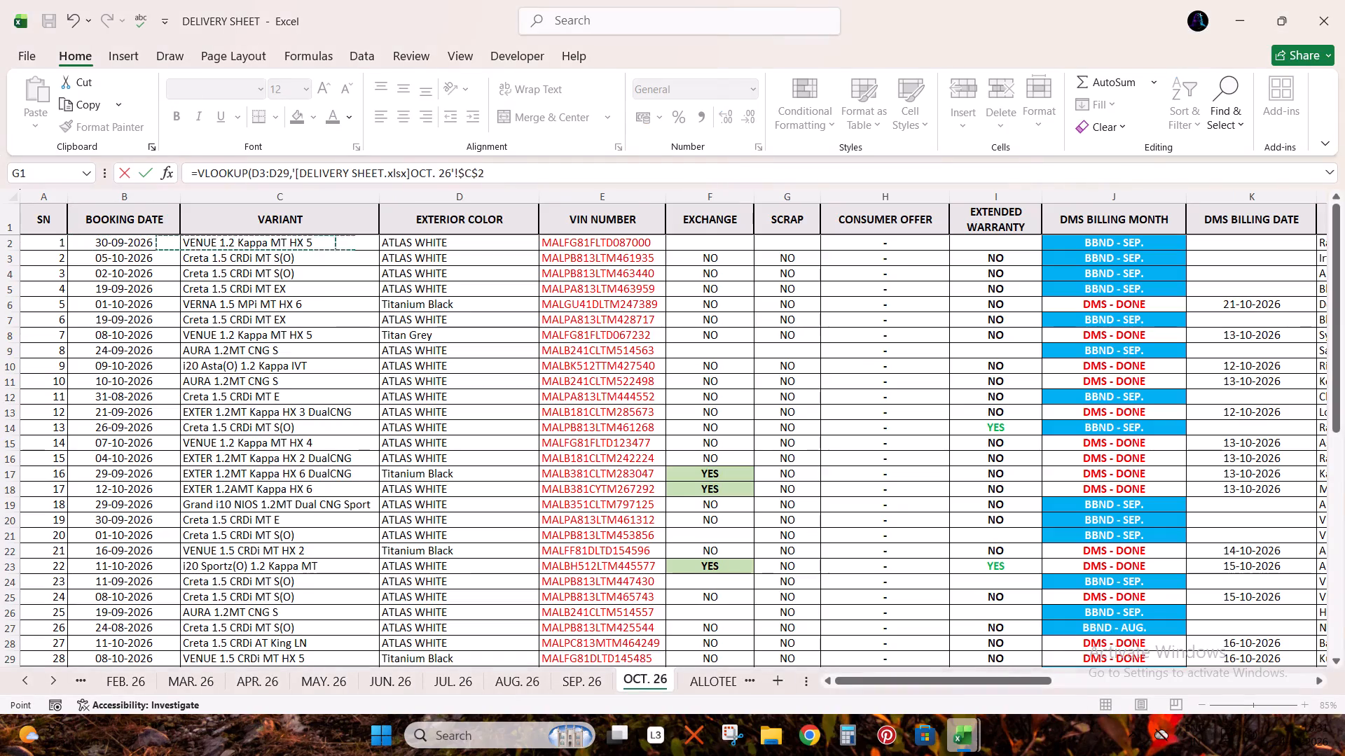
pyautogui.press('Right')
pyautogui.press('Right')
pyautogui.press('Up')
pyautogui.press('Down')
pyautogui.hotkey('shift', 'Right')
pyautogui.hotkey('shift', 'Right')
pyautogui.hotkey('shift', 'Right')
pyautogui.hotkey('shift', 'Right')
pyautogui.hotkey('shift', 'Right')
pyautogui.hotkey('shift', 'Right')
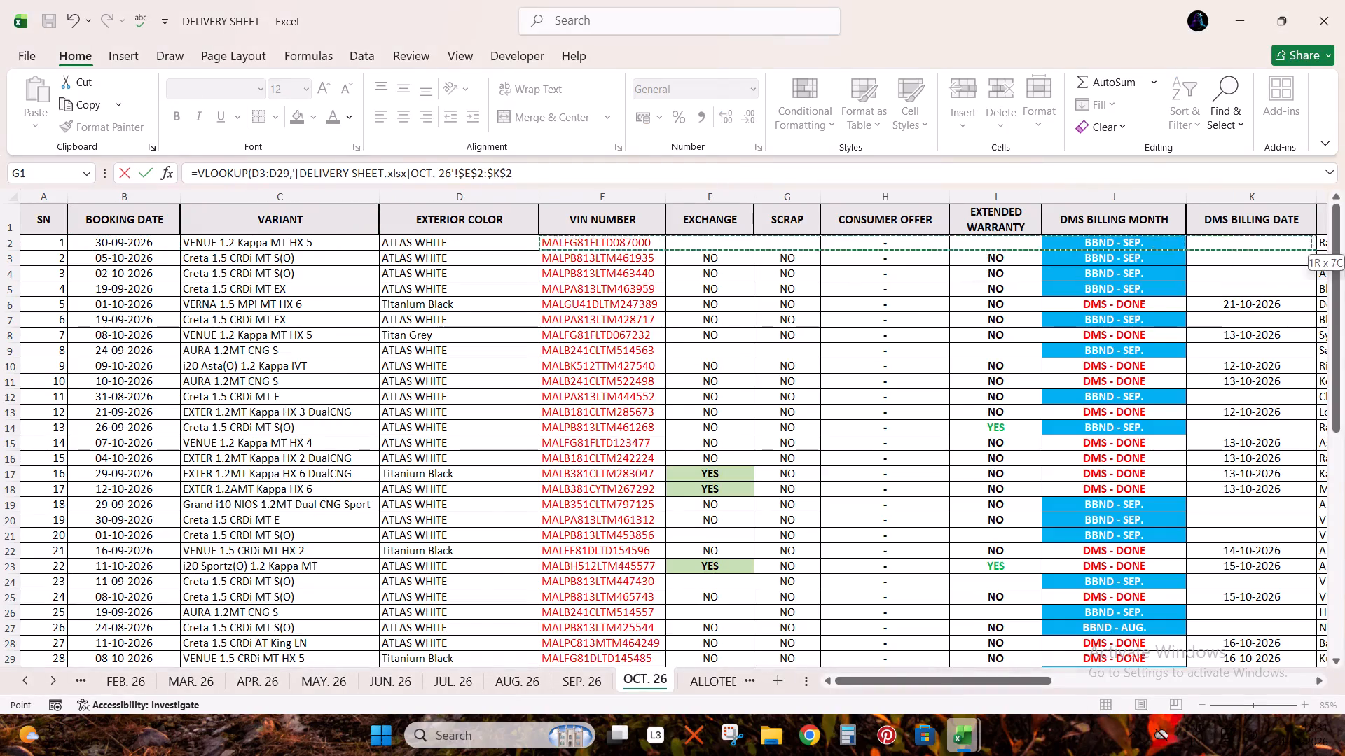
pyautogui.hotkey('shift', 'Right')
pyautogui.hotkey('shift', 'Right')
pyautogui.hotkey('shift', 'Left')
pyautogui.hotkey('ctrl', 'shift', 'Down')
pyautogui.hotkey('shift', 'Down')
pyautogui.hotkey('shift', 'Up')
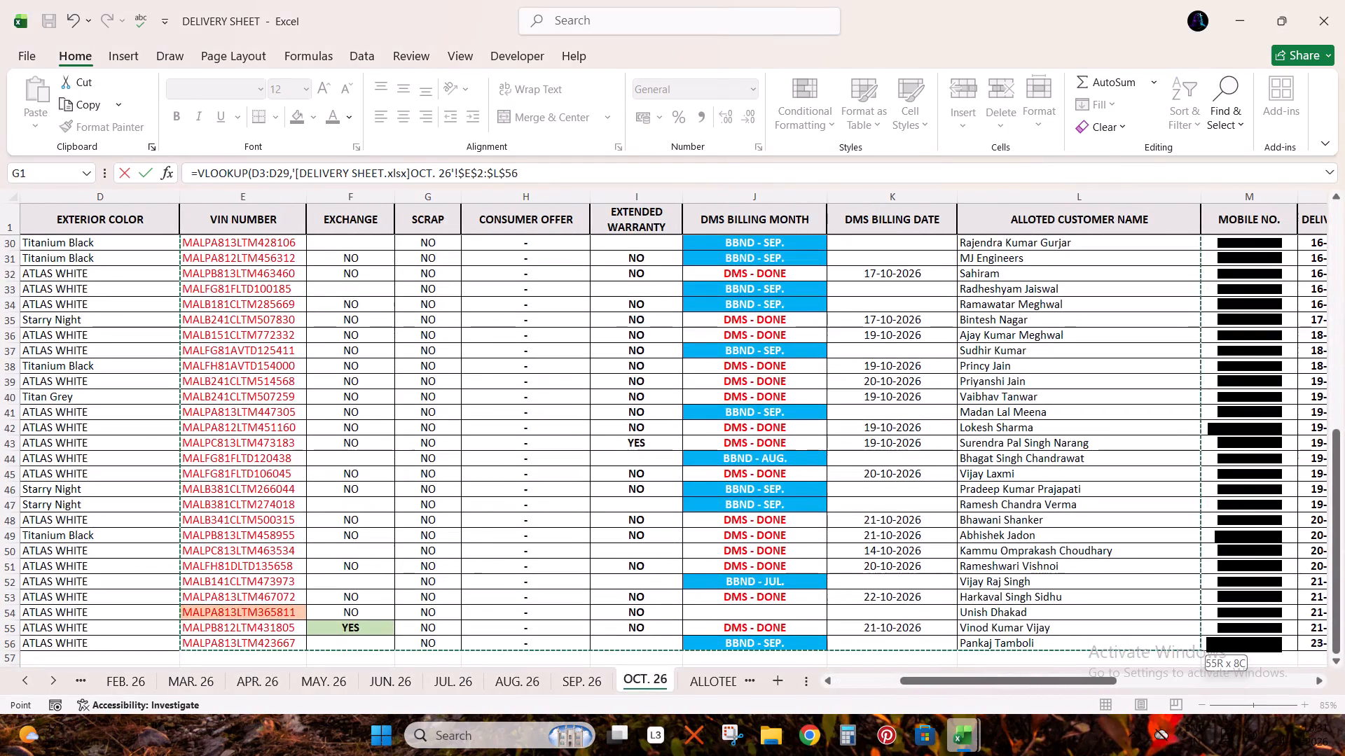
pyautogui.write(',8,0)')
pyautogui.press('Return')
pyautogui.press('Up')
pyautogui.press('Up')
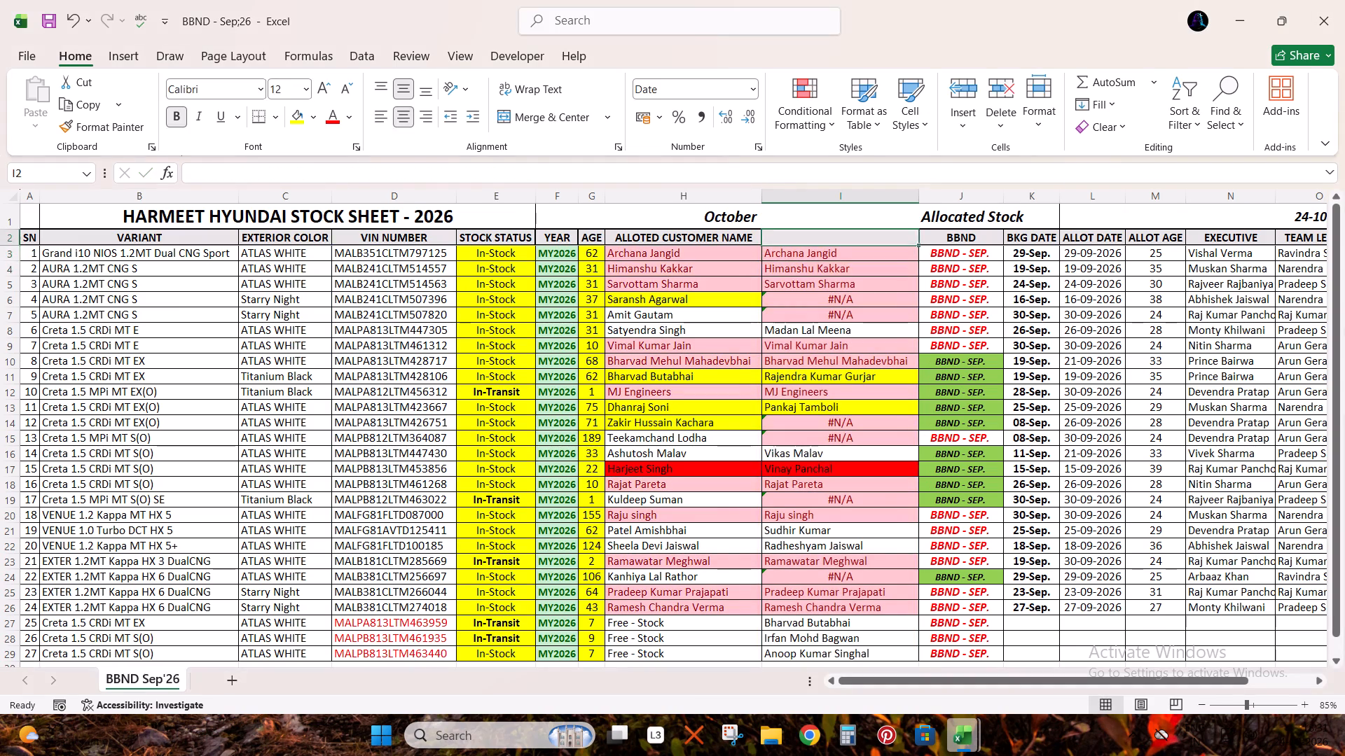
# Convert the VLOOKUP results in I3:I29 to plain values.
pyautogui.press('Down')
pyautogui.hotkey('ctrl', 'shift', 'Down')
pyautogui.hotkey('ctrl', 'c')
pyautogui.hotkey('ctrl', 'v')
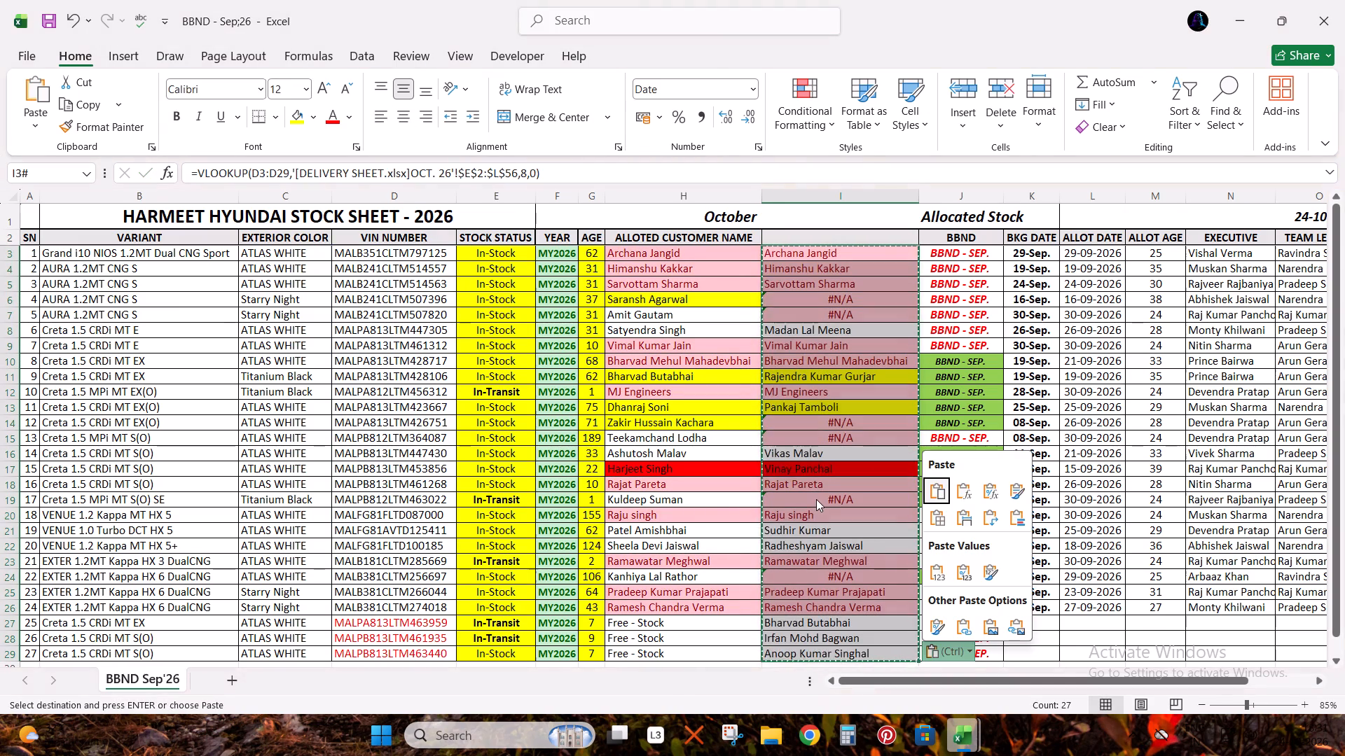
pyautogui.press('Down')
pyautogui.press('Down')
pyautogui.press('Return')
pyautogui.press('Escape')
# Clear the #N/A entries from rows 6, 7, 14 and 15 of the looked-up customer name column.
pyautogui.press('Down')
pyautogui.press('Down')
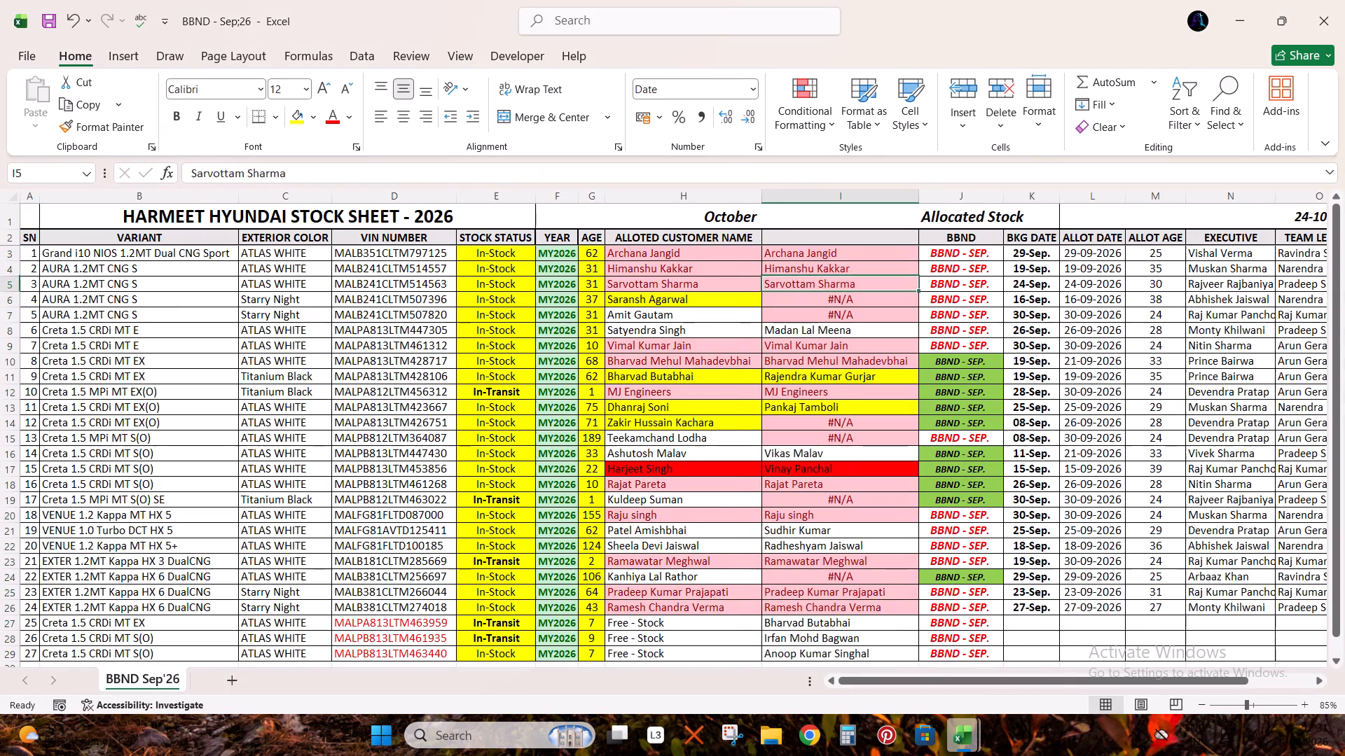
pyautogui.press('Down')
pyautogui.hotkey('shift', 'Down')
pyautogui.press('Delete')
pyautogui.press('Down')
pyautogui.press('Down')
pyautogui.press('Down')
pyautogui.press('Down')
pyautogui.press('Down')
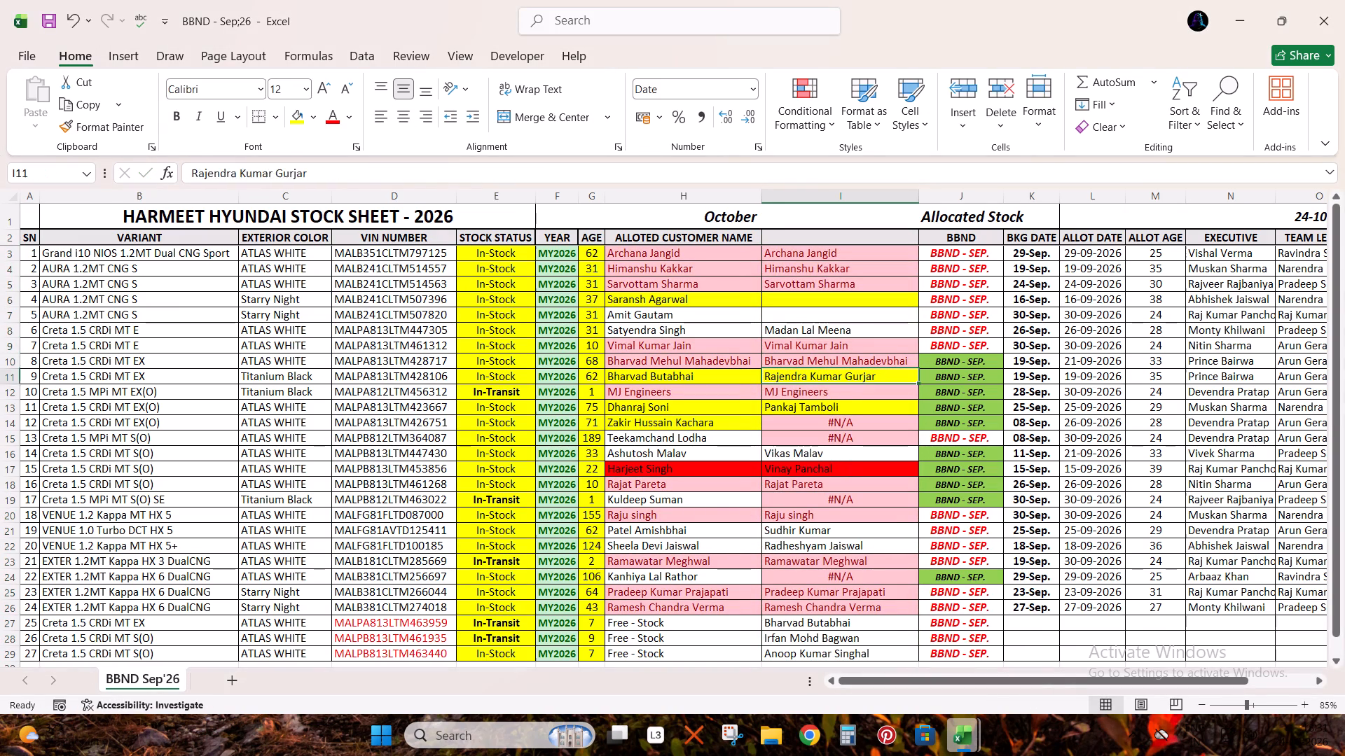
pyautogui.press('Down')
pyautogui.press('Down')
pyautogui.press('Down')
pyautogui.hotkey('shift', 'Down')
pyautogui.press('Delete')
# Clear the remaining #N/A entries from rows 19 and 24 of the looked-up customer name column.
pyautogui.press('Down')
pyautogui.press('Down')
pyautogui.press('Down')
pyautogui.press('Down')
pyautogui.press('Down')
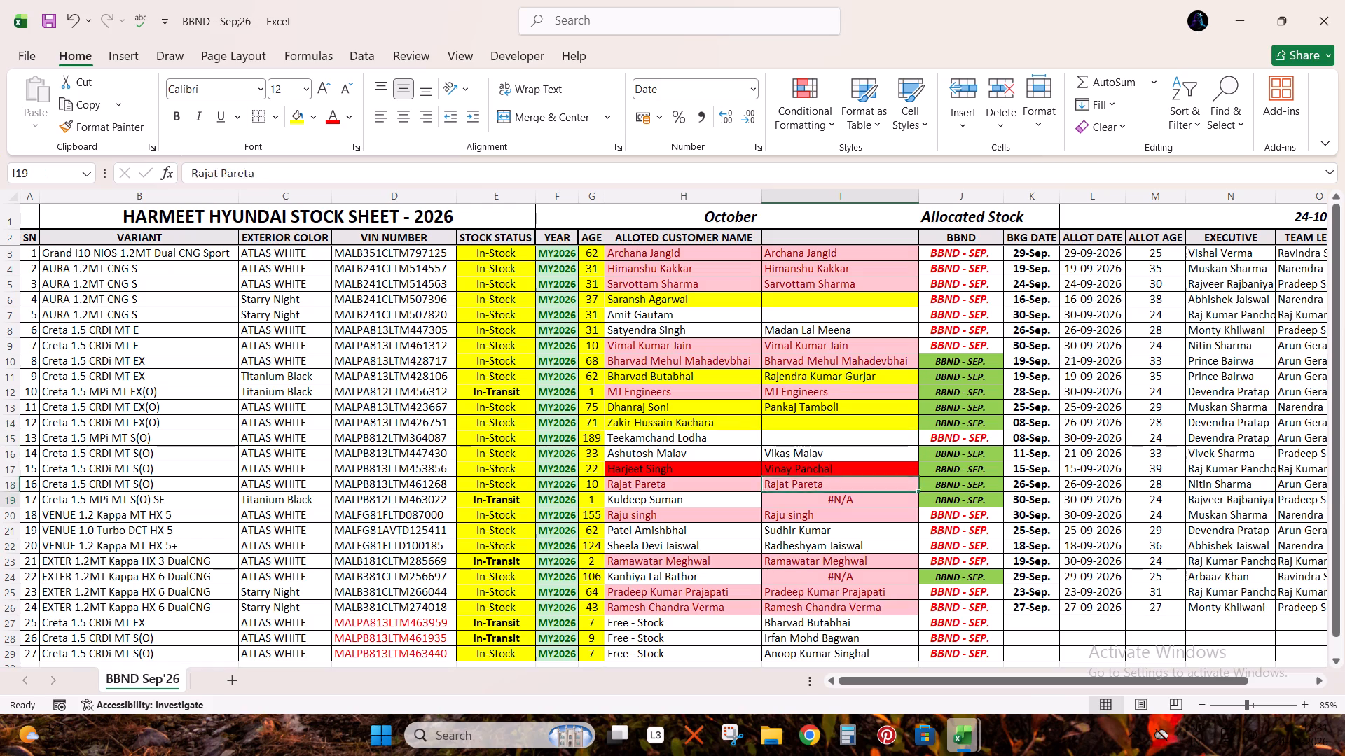
pyautogui.press('Delete')
pyautogui.press('Down')
pyautogui.press('Down')
pyautogui.press('Down')
pyautogui.press('Down')
pyautogui.press('Down')
pyautogui.press('Delete')
pyautogui.press('Down')
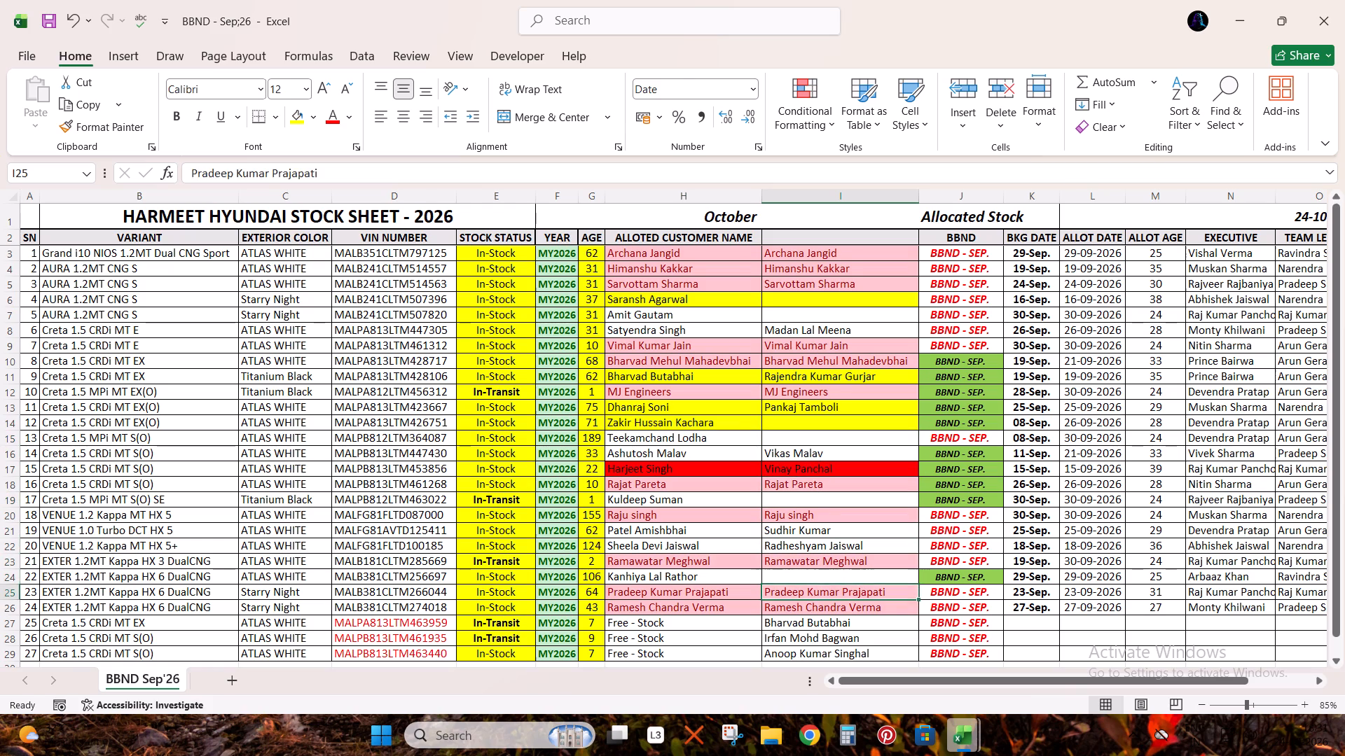
# Compare the looked-up delivery customer names with the alloted customer names down to the Free - Stock rows.
pyautogui.press('Right')
pyautogui.press('Down')
pyautogui.press('Down')
pyautogui.press('Left')
pyautogui.press('Down')
pyautogui.press('Down')
pyautogui.press('Down')
pyautogui.hotkey('ctrl', 'Up')
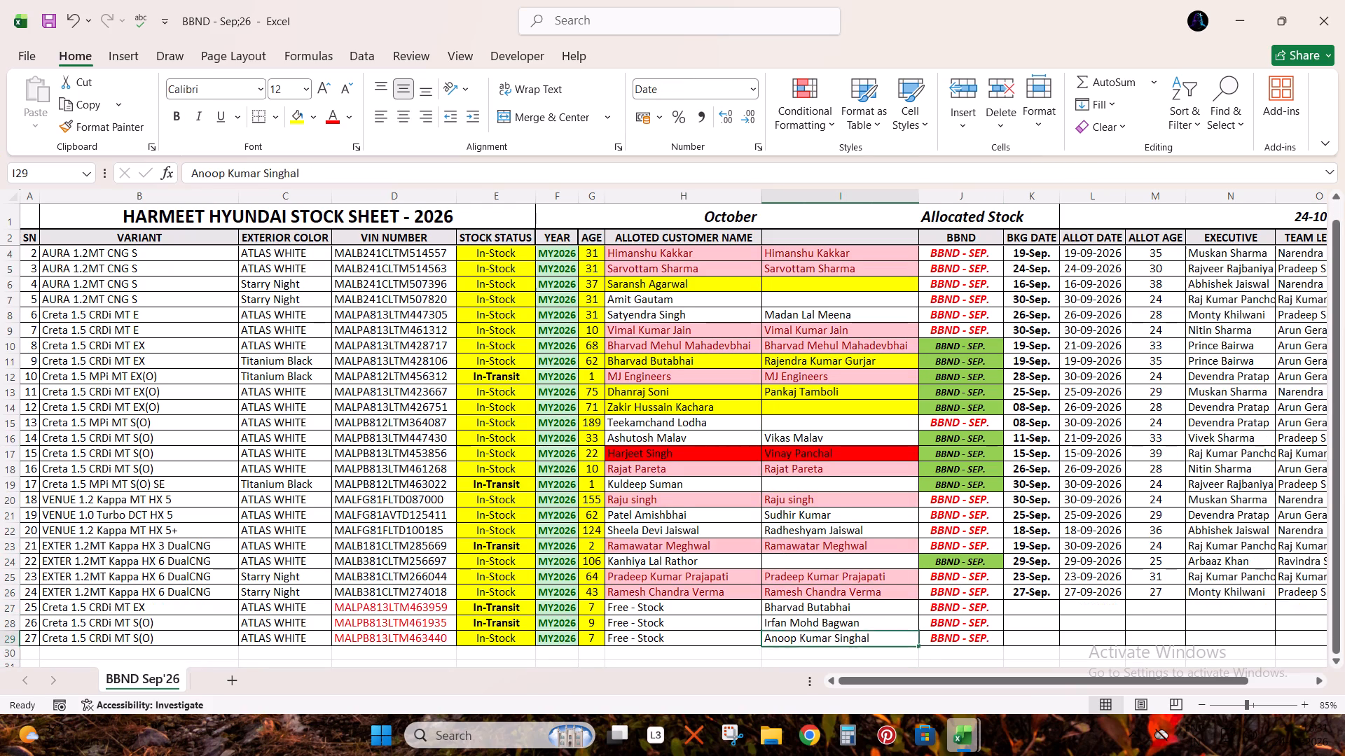
pyautogui.hotkey('ctrl', 'Up')
pyautogui.press('Up')
pyautogui.press('Left')
pyautogui.hotkey('ctrl', 'Up')
pyautogui.press('Right')
pyautogui.press('Down')
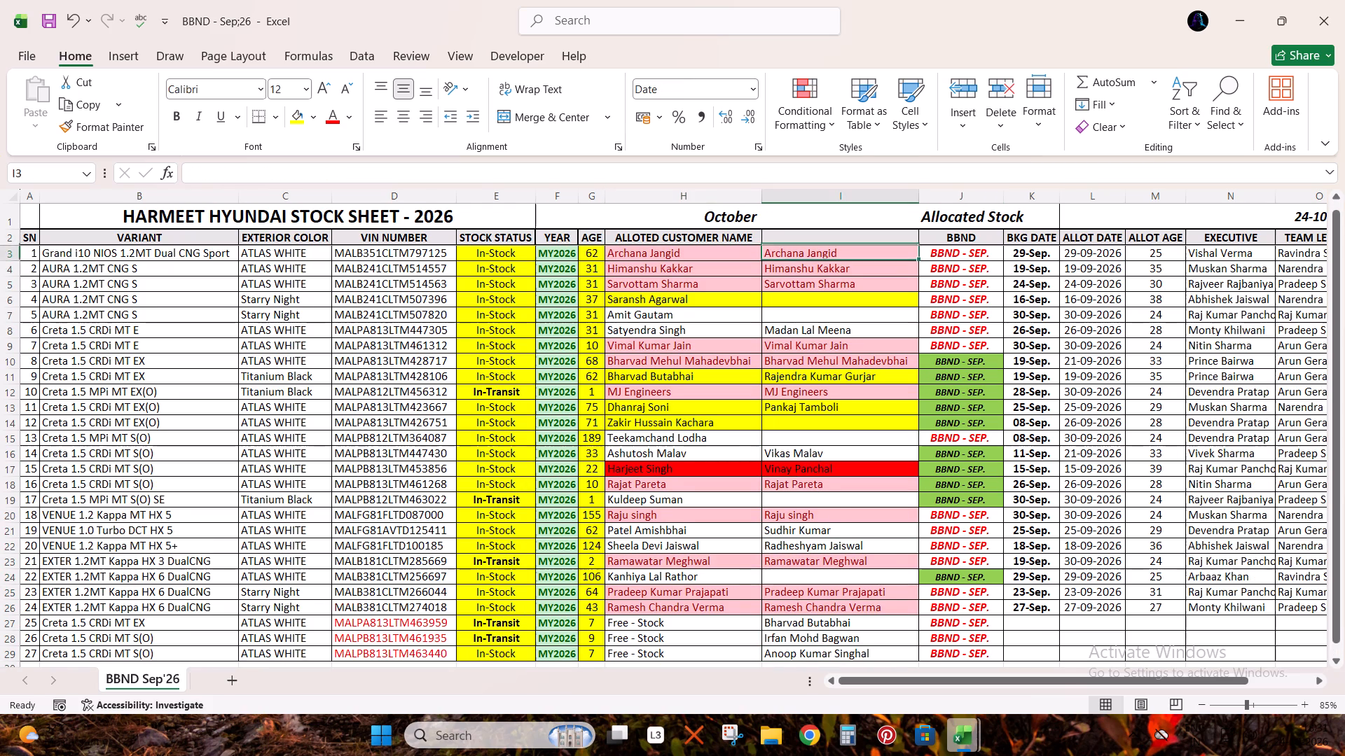
pyautogui.press('Up')
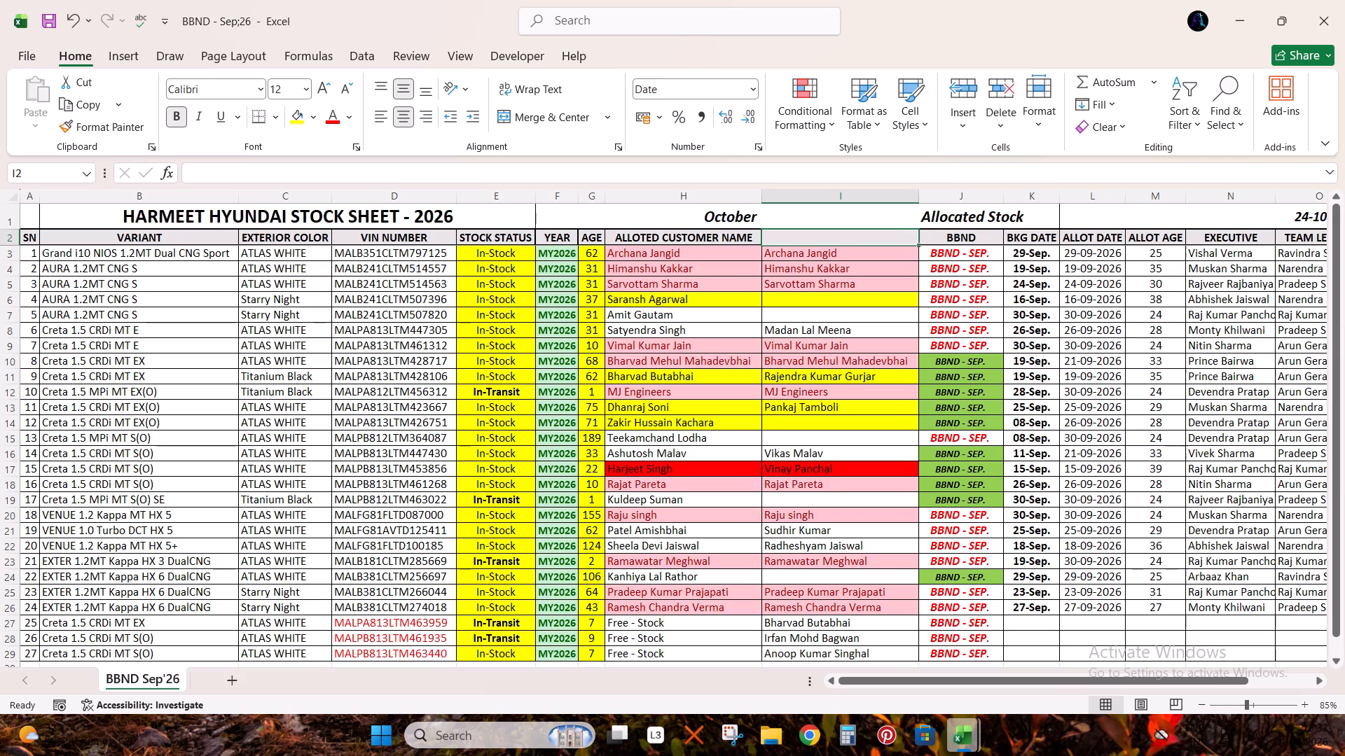
# Turn on filters for the stock sheet's header row 2 instead of the title row.
pyautogui.hotkey('ctrl', 'shift', 'l')
pyautogui.hotkey('alt', 'Down')
pyautogui.press('Down')
pyautogui.press('Escape')
pyautogui.hotkey('shift', 'space')
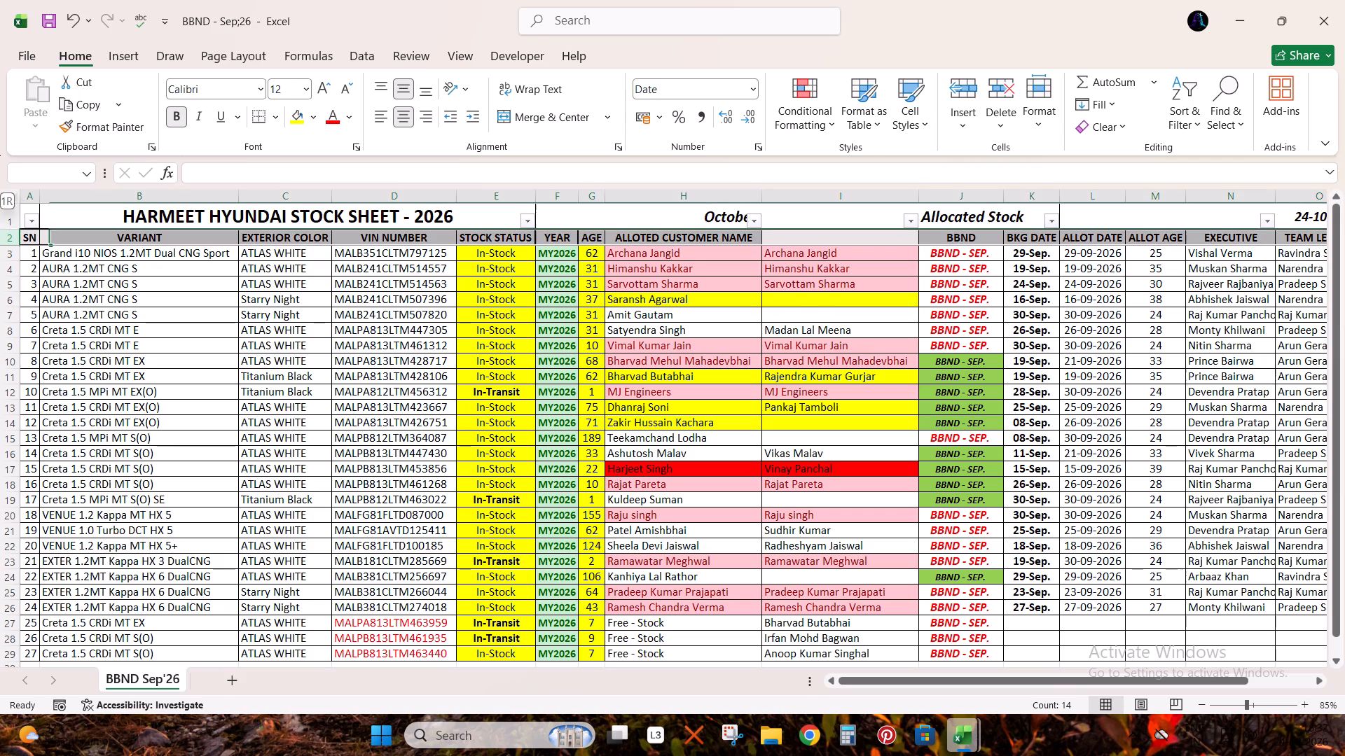
pyautogui.hotkey('ctrl', 'shift', 'l')
pyautogui.hotkey('ctrl', 'shift', ';')
pyautogui.hotkey('ctrl', 'shift', 'l')
pyautogui.press('Escape')
pyautogui.hotkey('ctrl', 'shift', 'l')
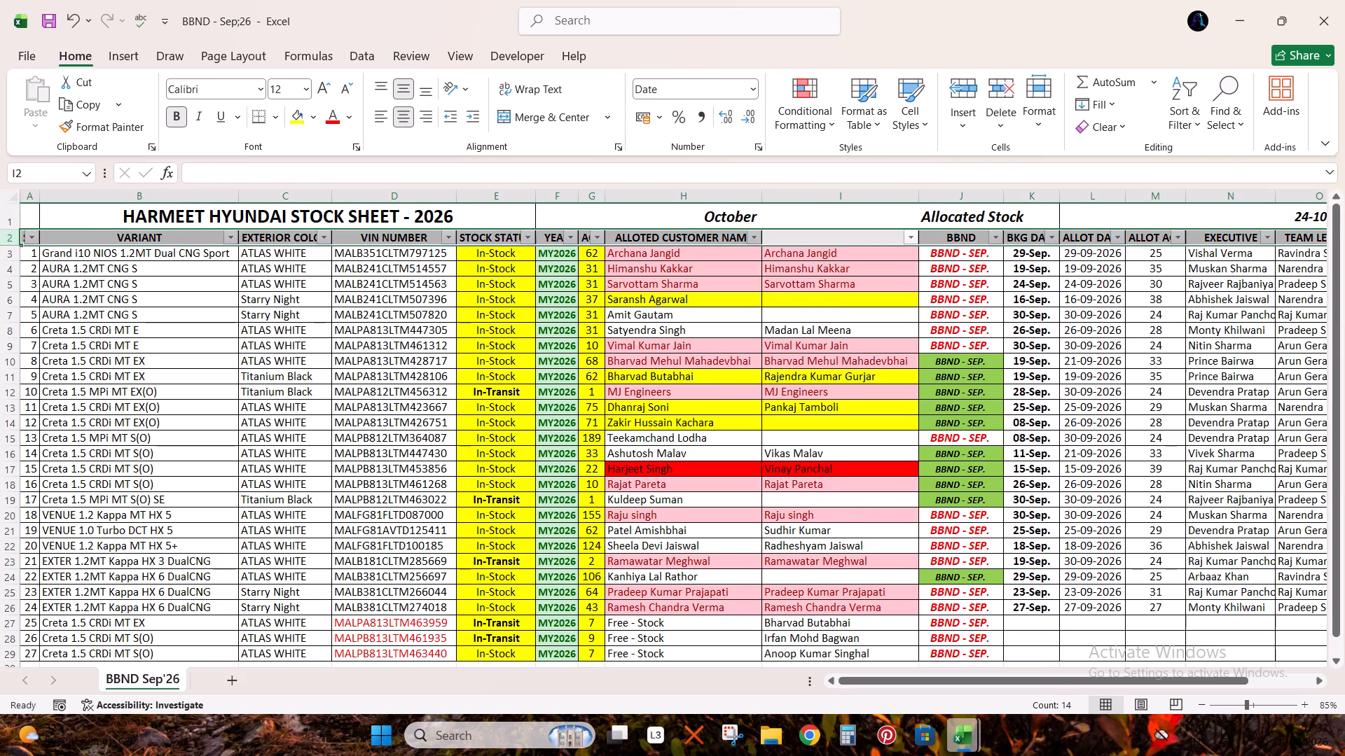
# Filter the looked-up customer name column I to show only its blank cells.
pyautogui.hotkey('alt', 'Down')
pyautogui.press('Down')
pyautogui.press('Down')
pyautogui.press('Down')
pyautogui.press('Down')
pyautogui.press('Down')
pyautogui.press('Down')
pyautogui.press('Down')
pyautogui.press('Down')
pyautogui.press('Down')
pyautogui.press('Up')
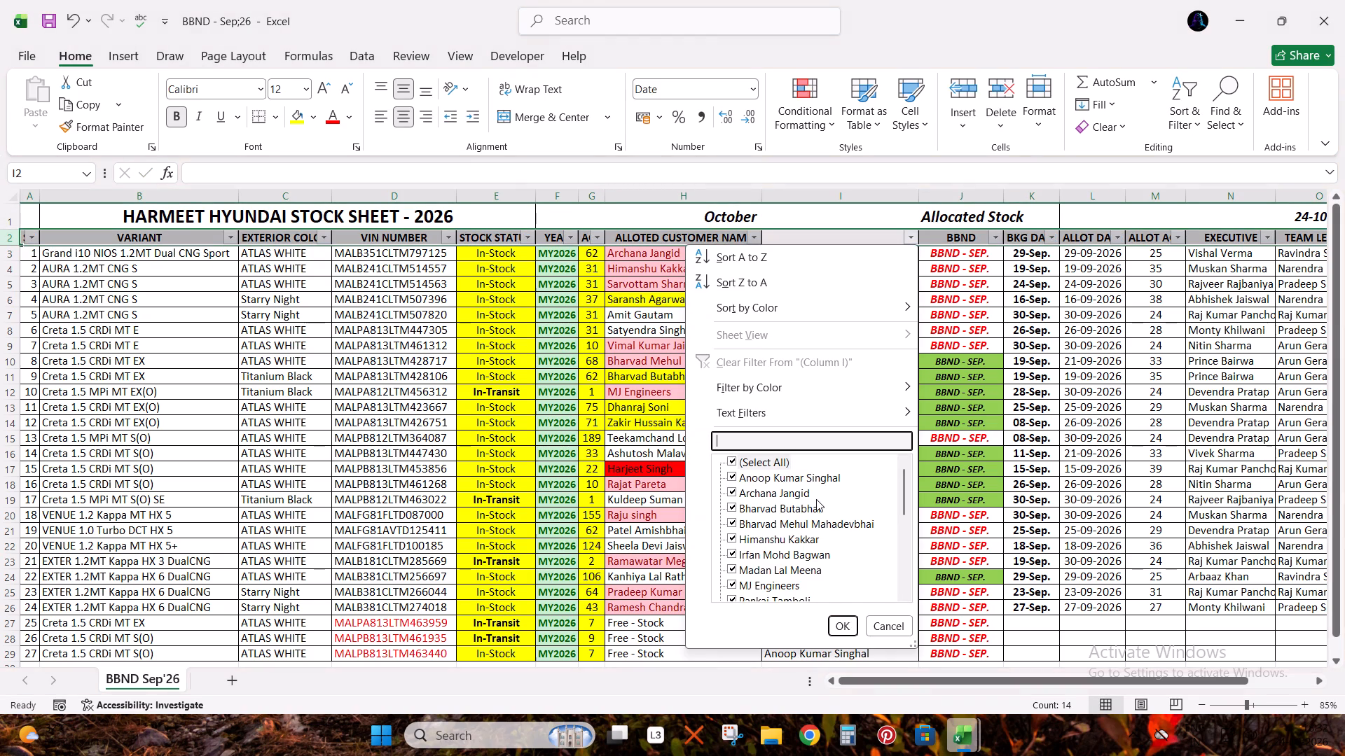
pyautogui.write('bl')
pyautogui.press('Return')
pyautogui.press('Down')
pyautogui.press('Left')
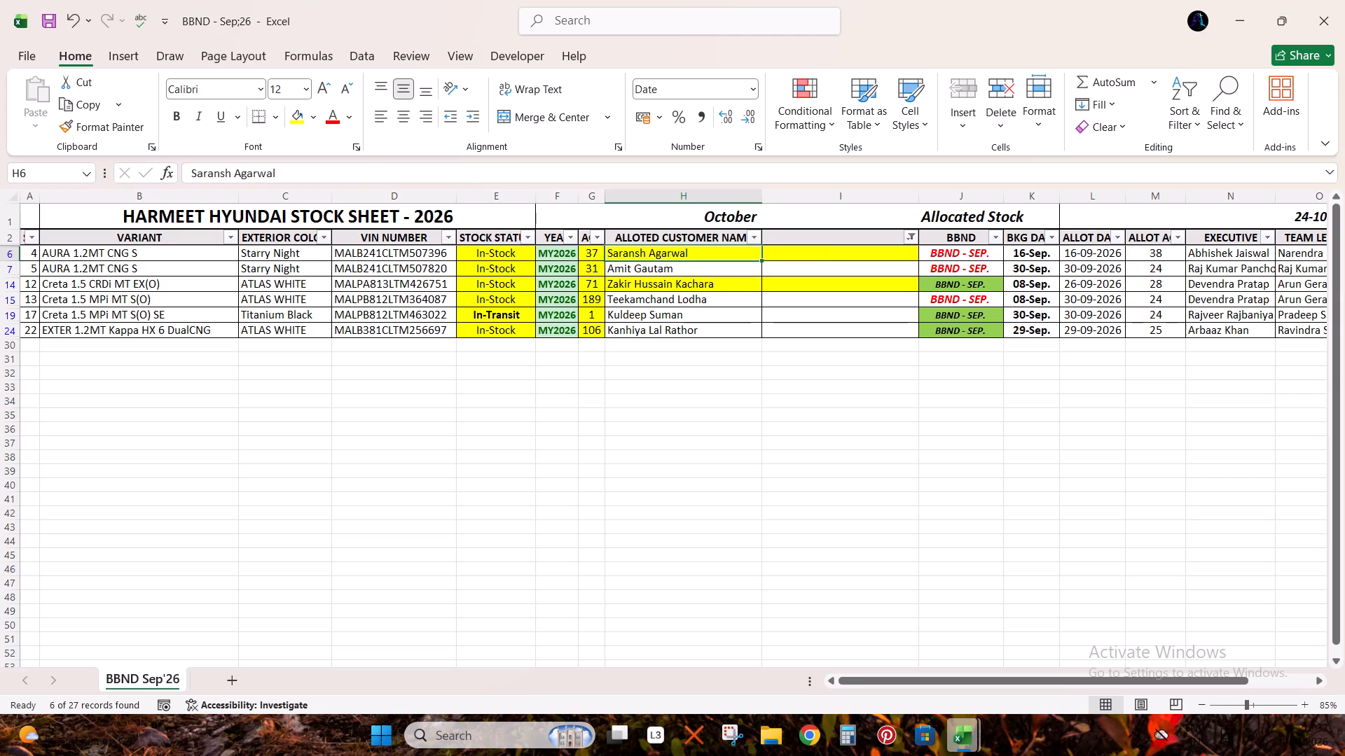
# Open the BOOKING LIST workbook from the desktop.
pyautogui.click(1344, 755)
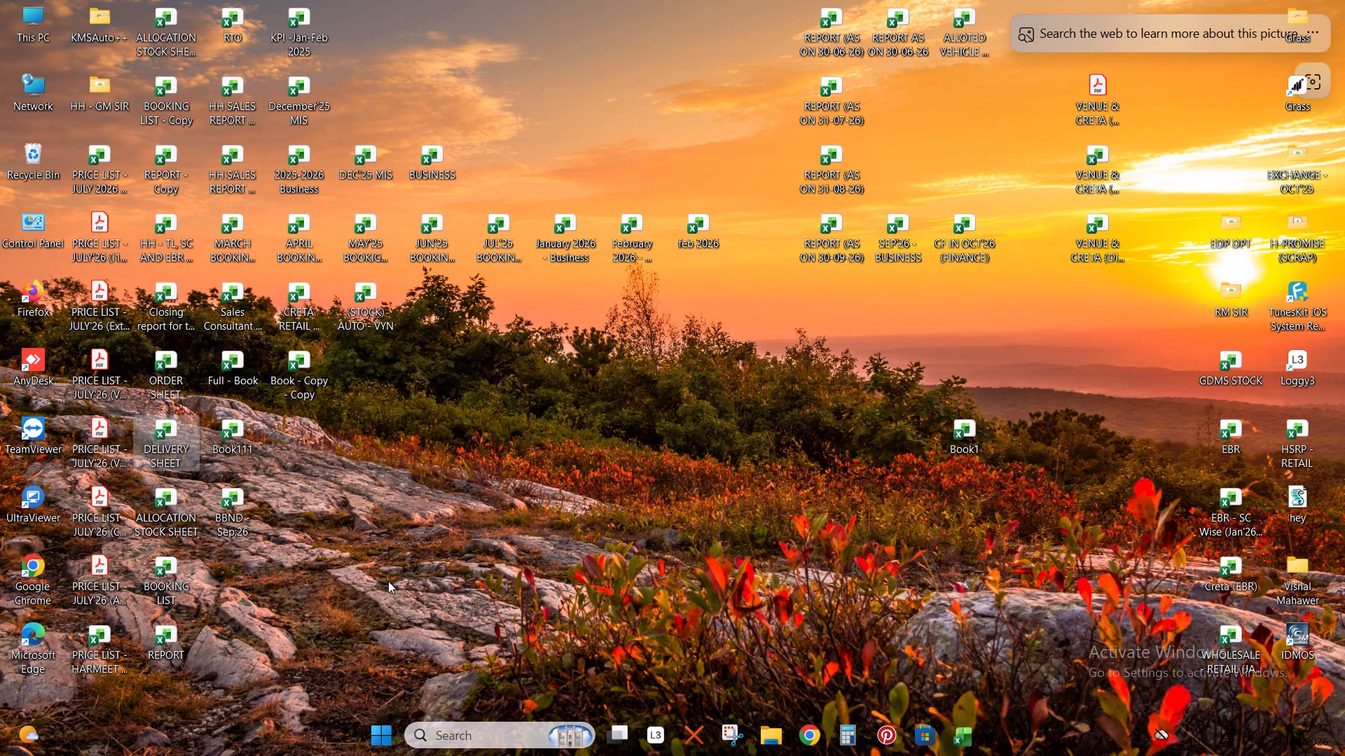
pyautogui.doubleClick(191, 568)
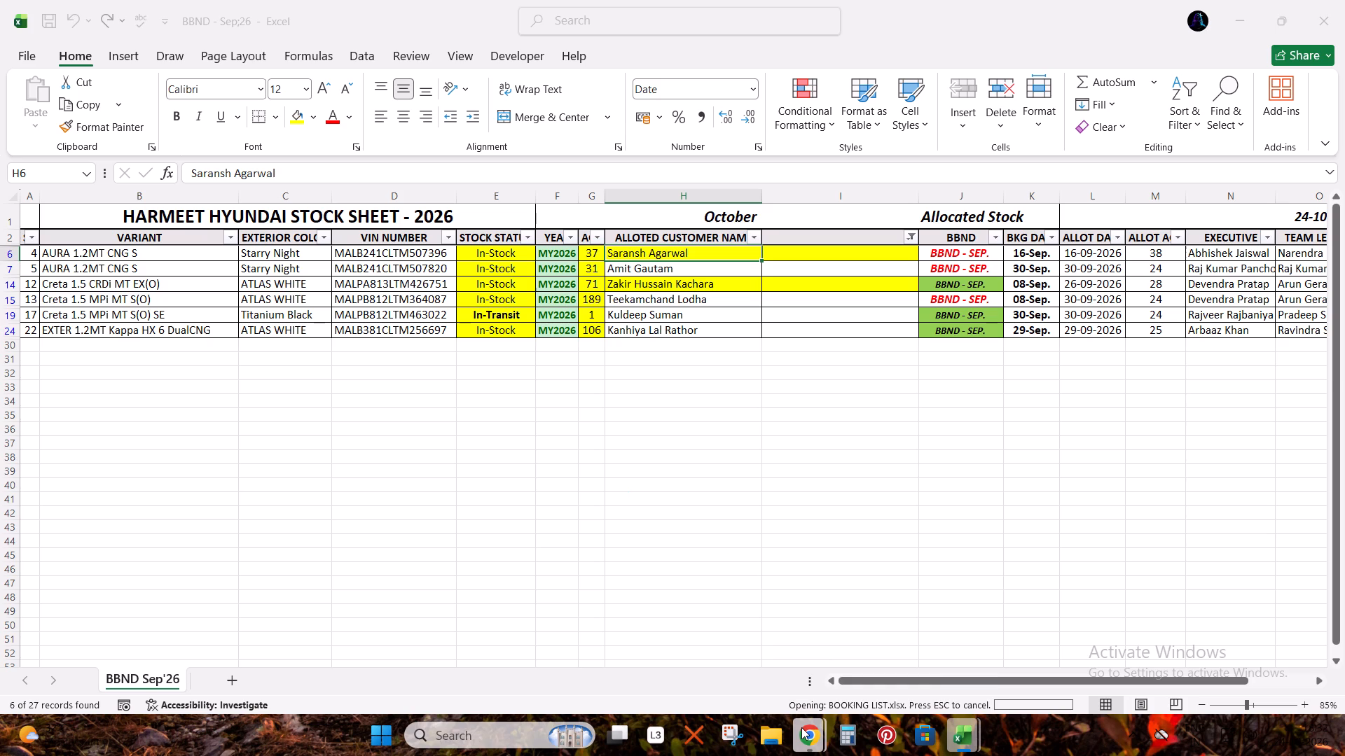
# Switch to the GDMS site in Chrome and examine the September Sales Report, widening Registration Name to read the full customer names.
pyautogui.click(756, 685)
pyautogui.scroll(2, 764, 579)
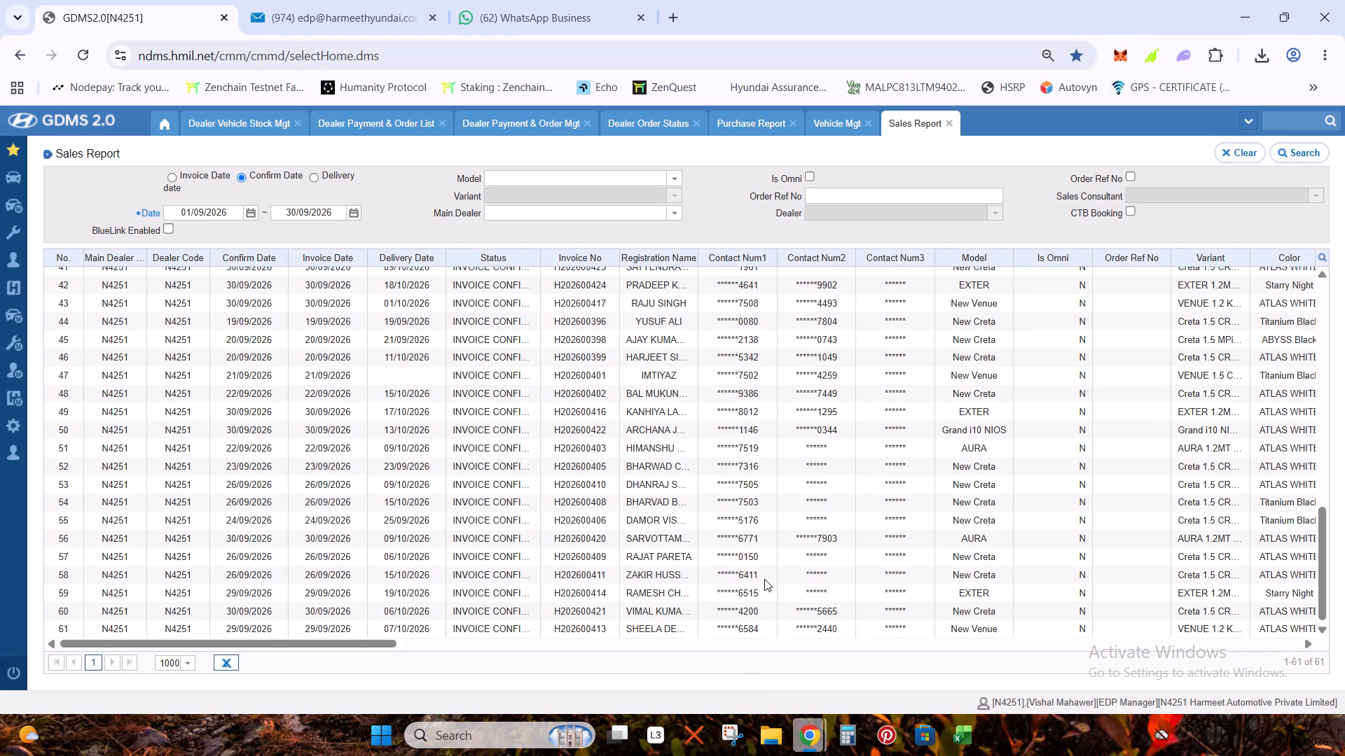
pyautogui.scroll(18, 764, 579)
pyautogui.scroll(-1, 767, 576)
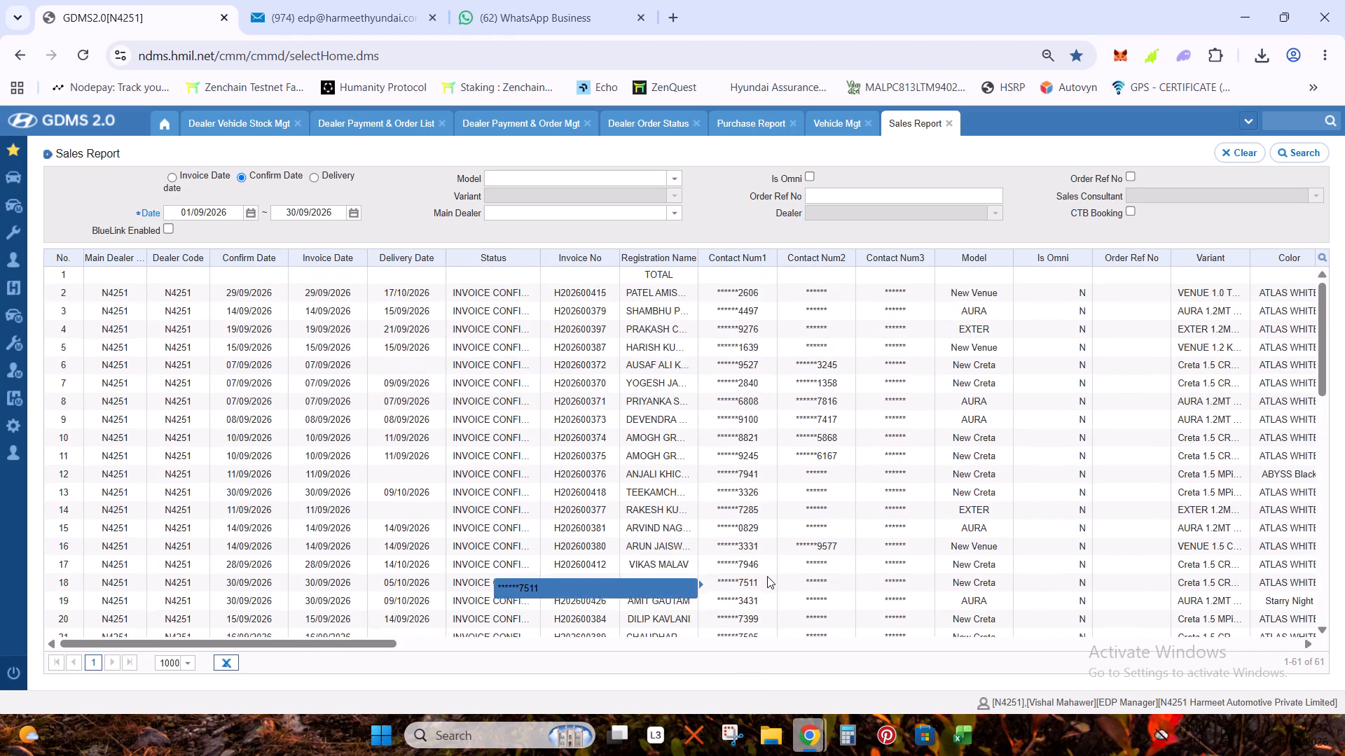
pyautogui.scroll(-12, 767, 576)
pyautogui.scroll(1, 766, 575)
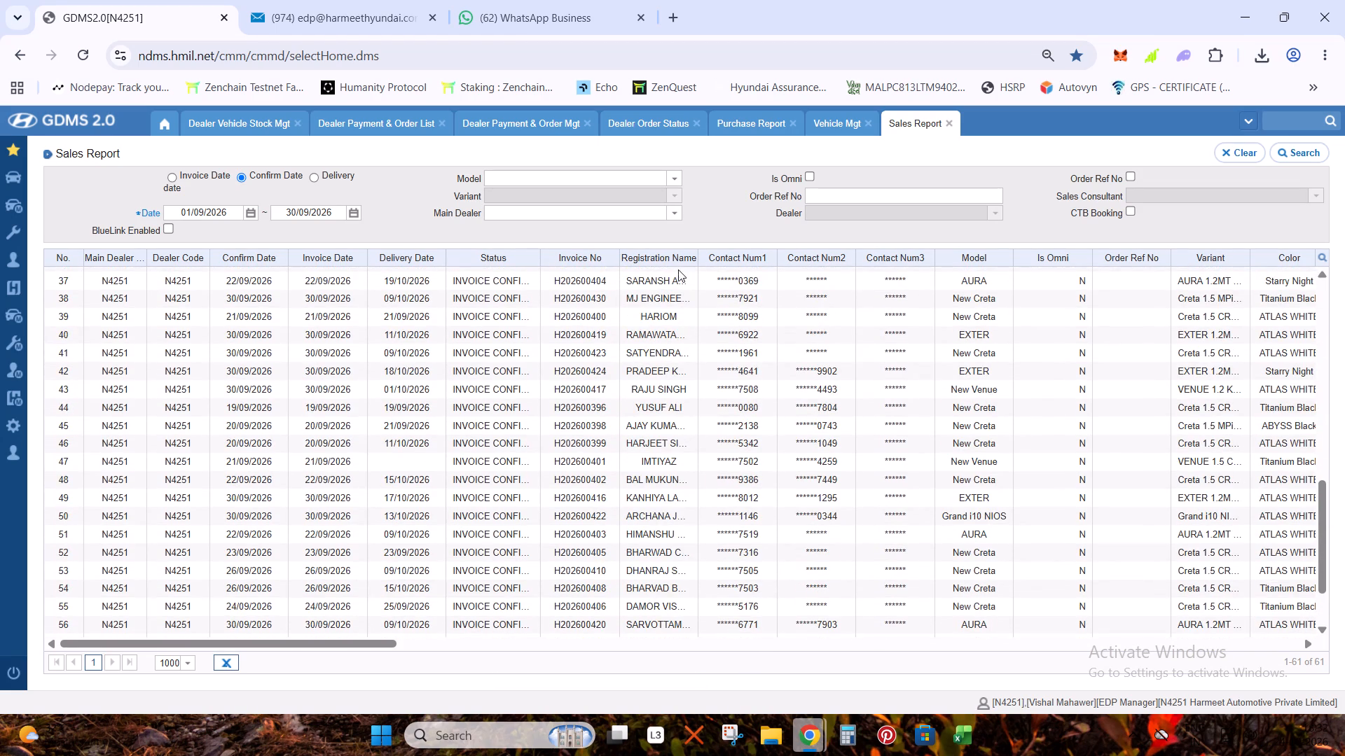
pyautogui.doubleClick(697, 259)
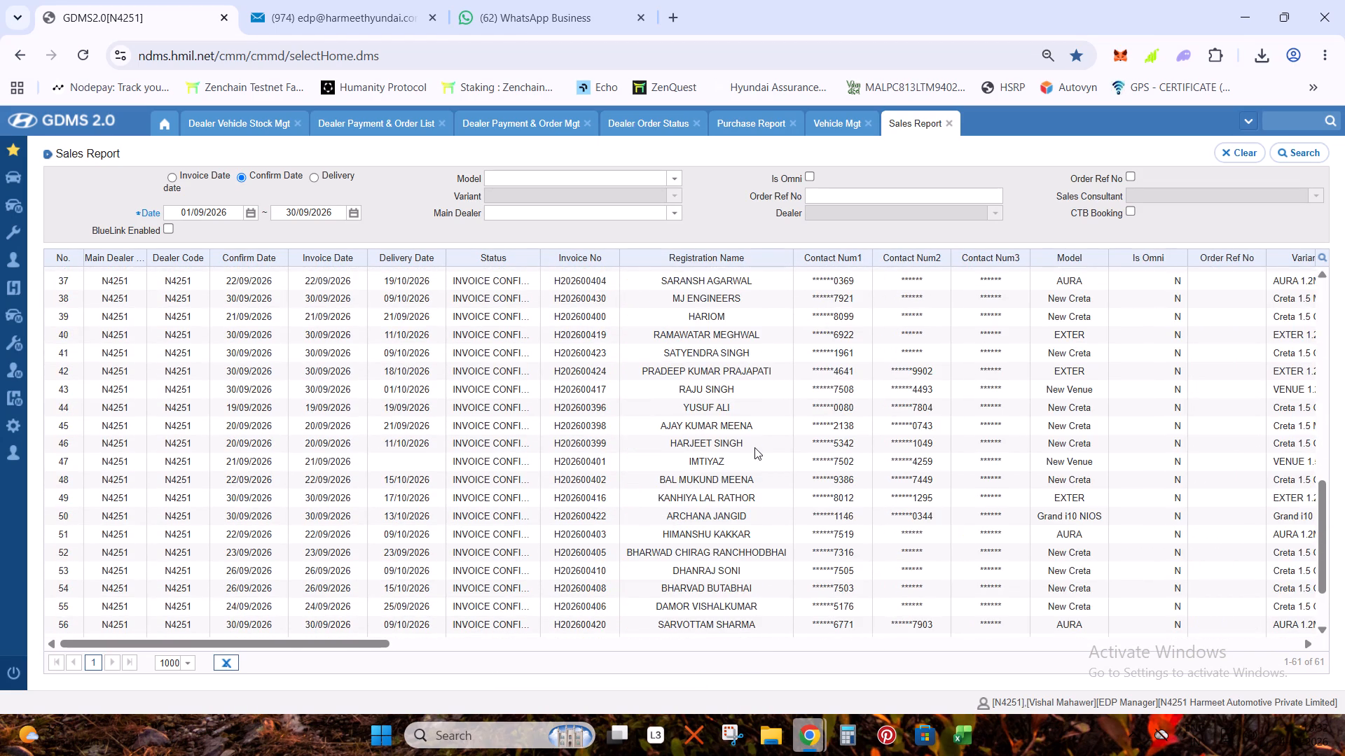
pyautogui.scroll(-8, 754, 447)
pyautogui.click(539, 120)
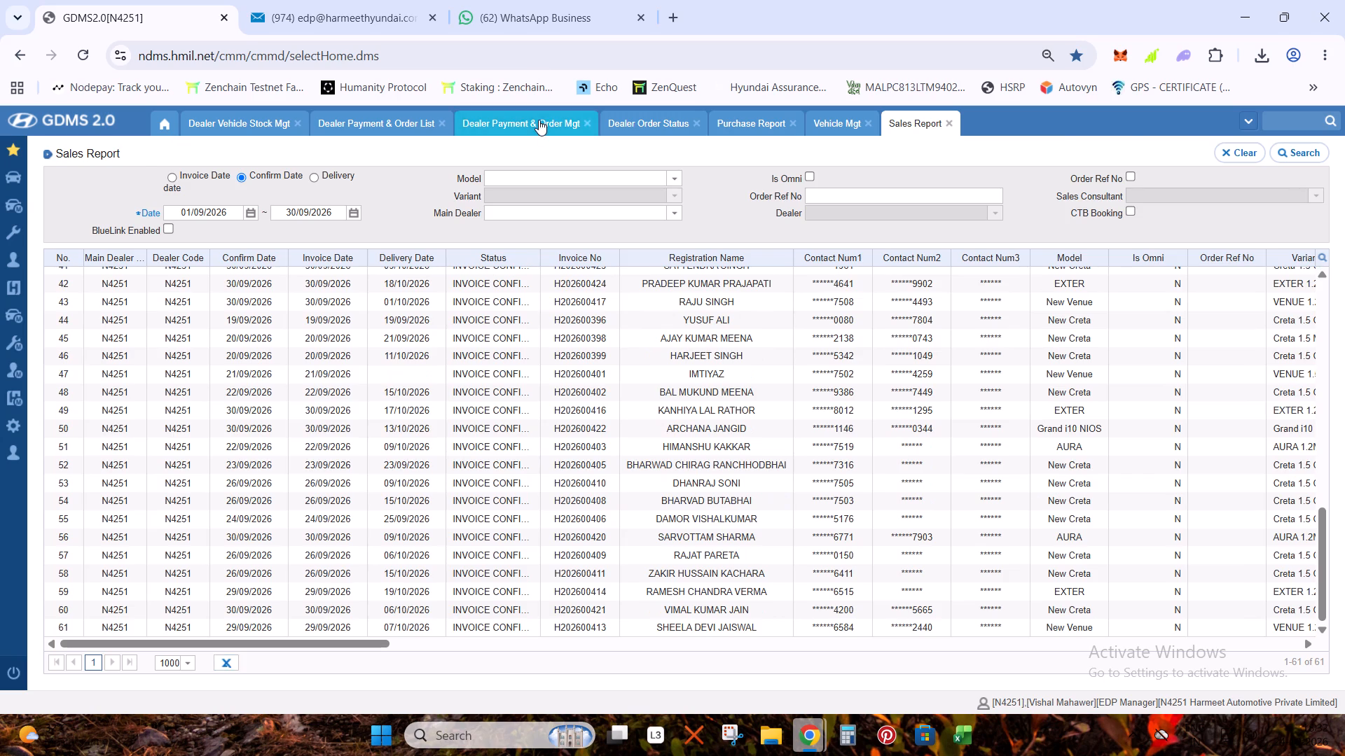
pyautogui.click(663, 126)
pyautogui.click(772, 125)
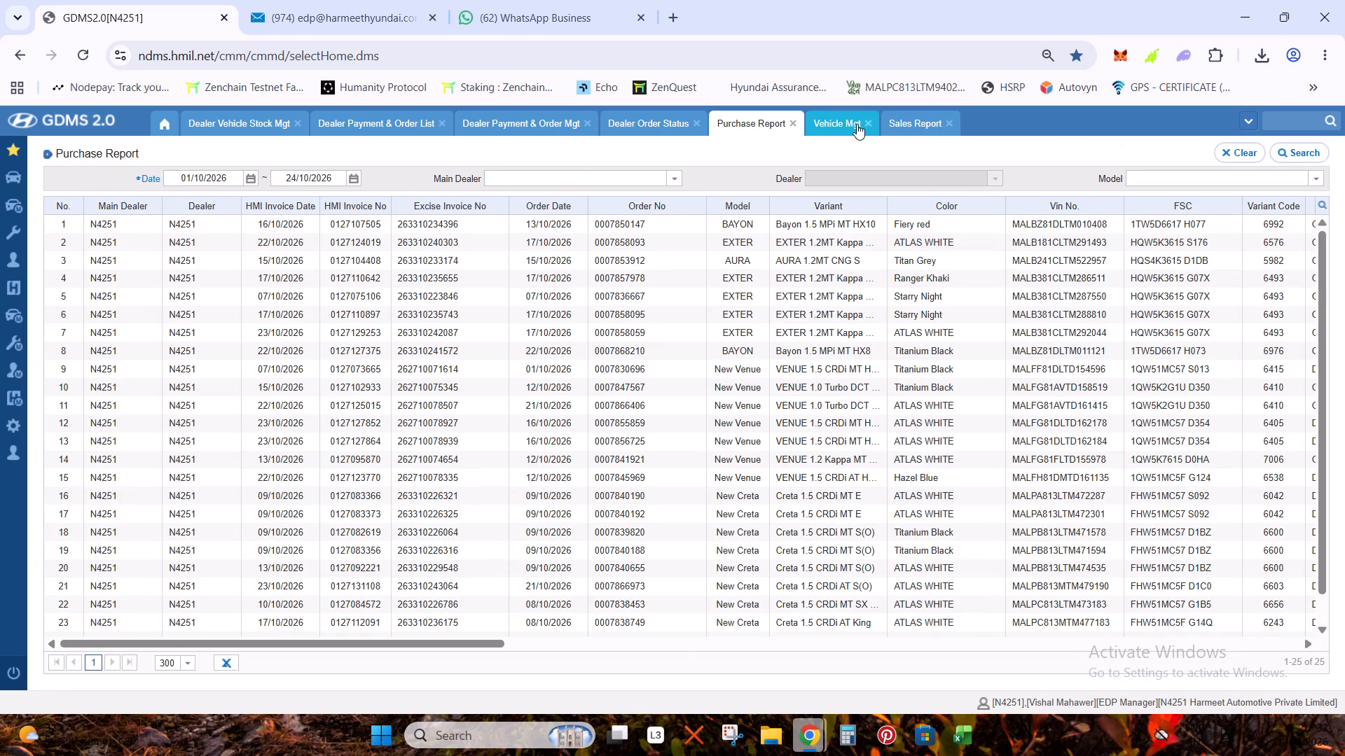
pyautogui.click(851, 124)
pyautogui.click(910, 126)
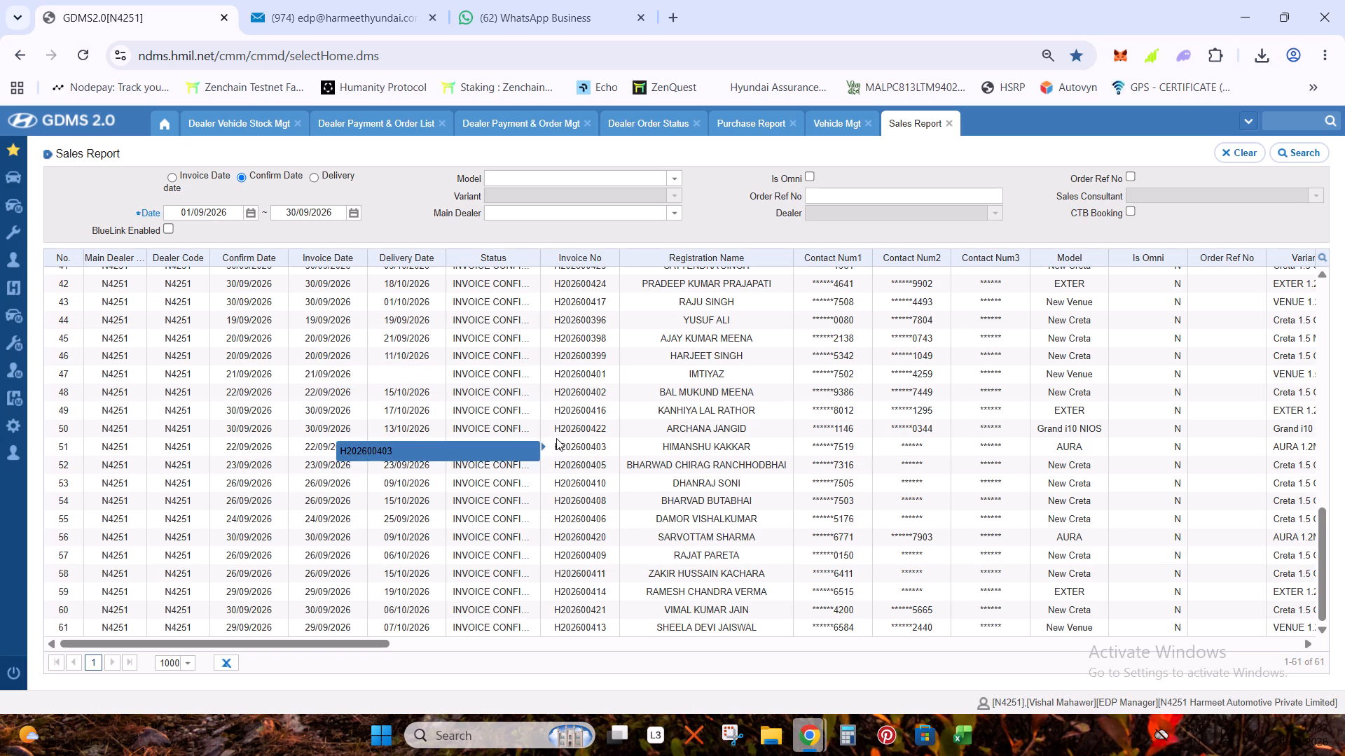
pyautogui.doubleClick(172, 374)
pyautogui.click(1239, 3)
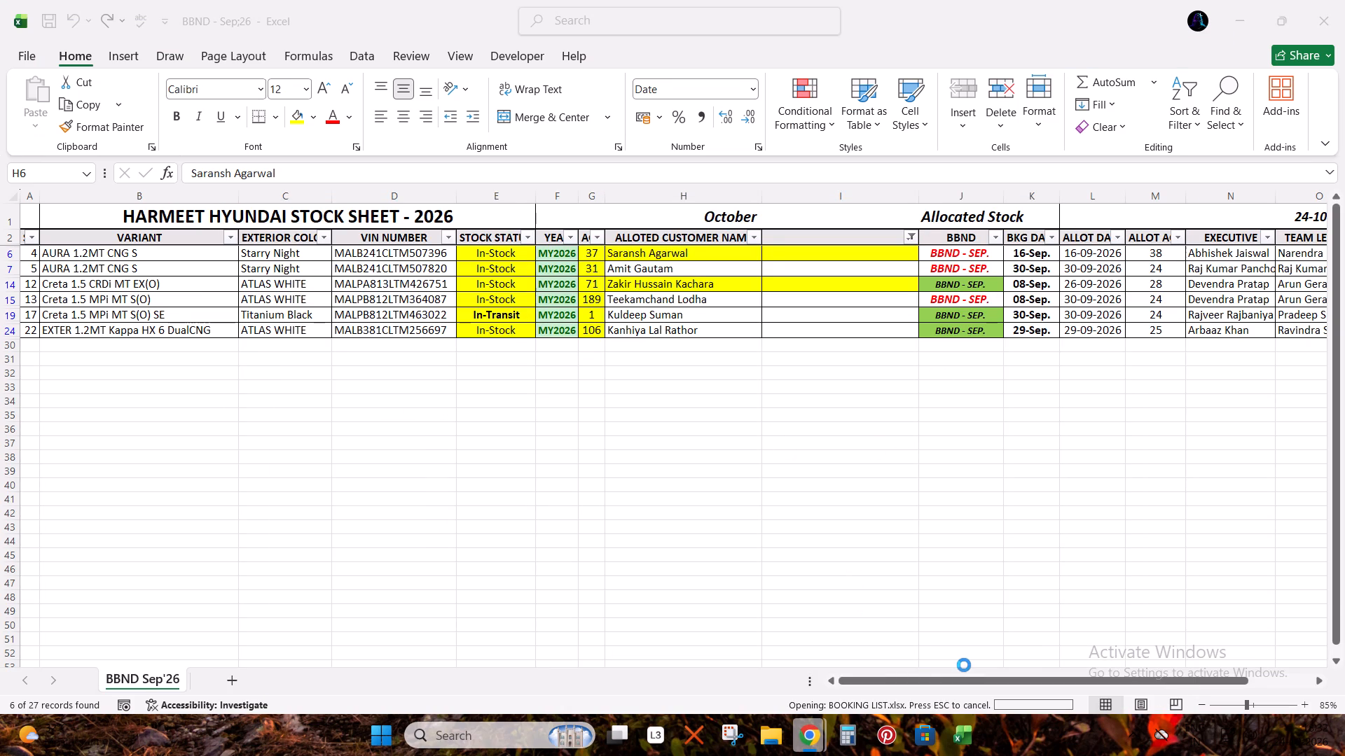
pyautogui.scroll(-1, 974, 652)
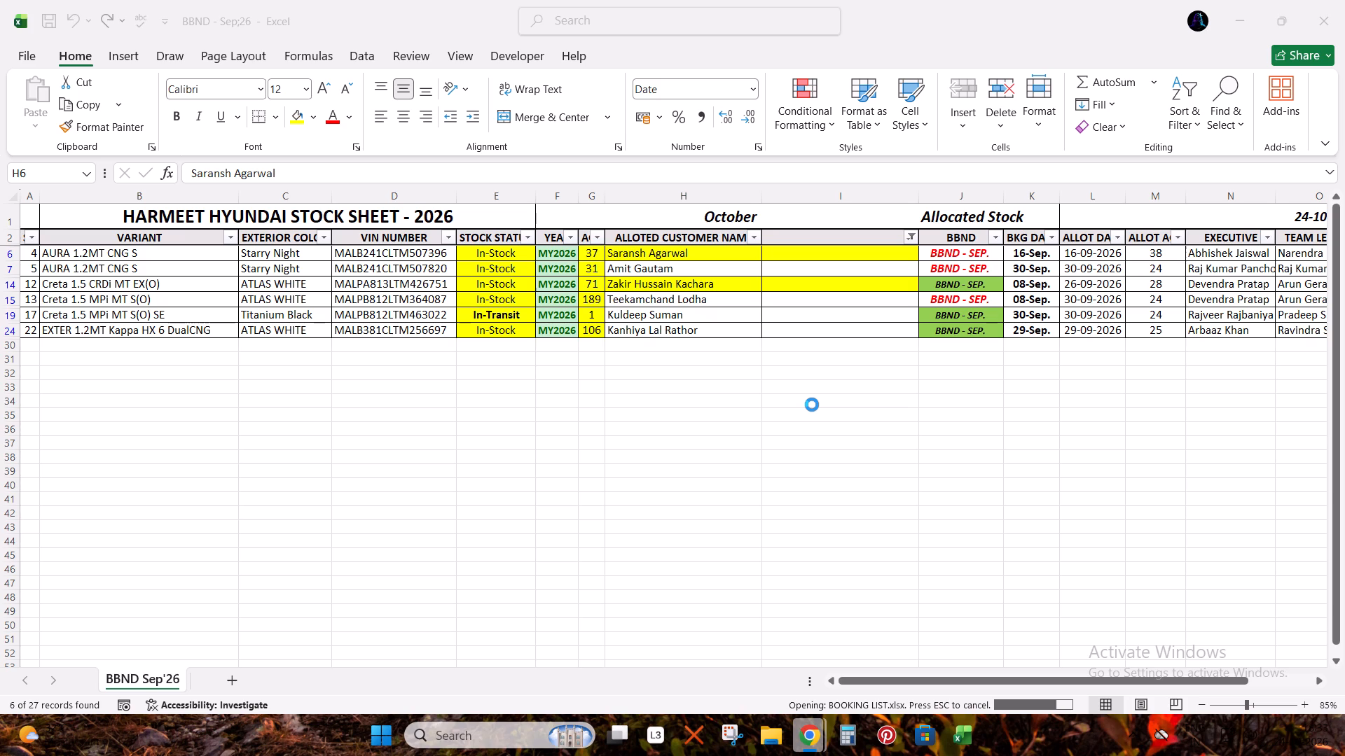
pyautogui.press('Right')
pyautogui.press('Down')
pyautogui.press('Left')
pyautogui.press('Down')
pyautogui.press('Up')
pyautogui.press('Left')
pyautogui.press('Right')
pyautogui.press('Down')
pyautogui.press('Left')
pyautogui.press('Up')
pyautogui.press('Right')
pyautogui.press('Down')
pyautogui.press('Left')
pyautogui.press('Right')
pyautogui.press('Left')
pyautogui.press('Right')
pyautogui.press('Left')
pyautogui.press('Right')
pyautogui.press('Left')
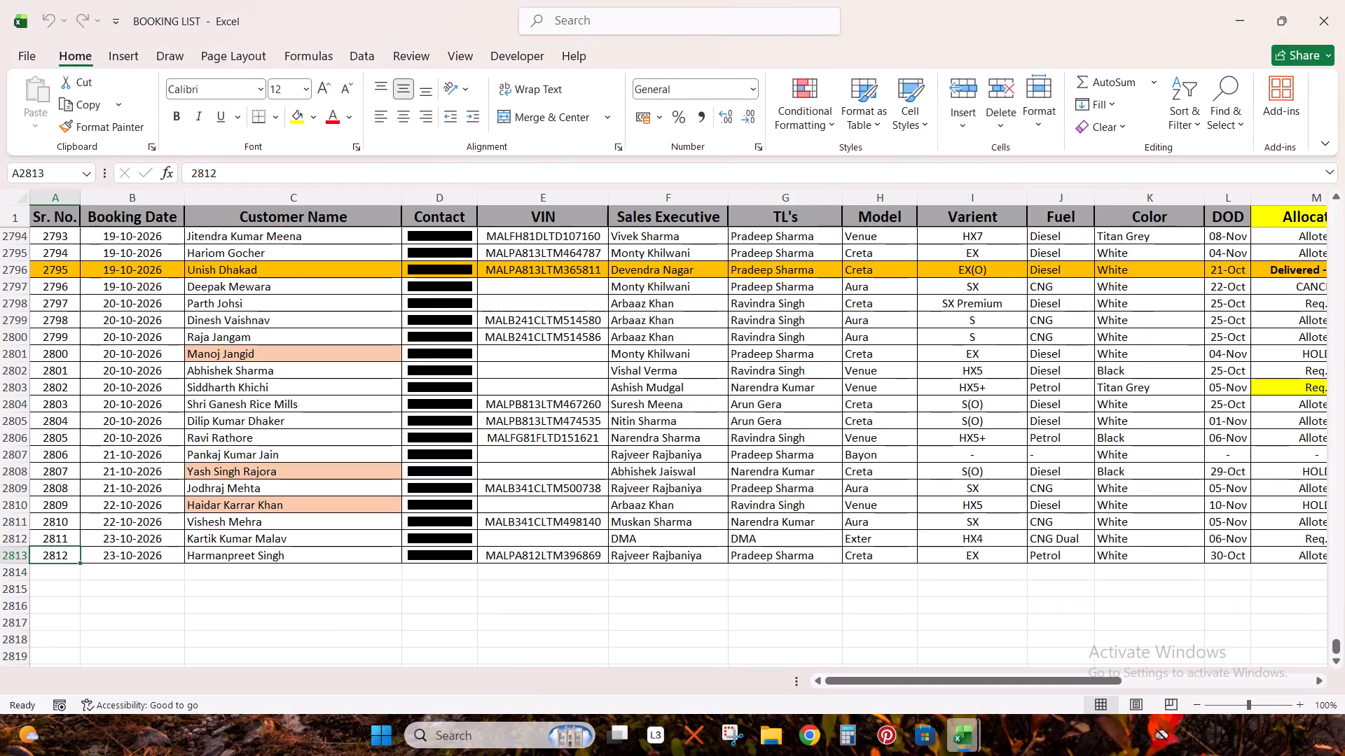
# Copy the row 6 VIN from BBND - Sep;26 and find it in the TOTAL BOOKING sheet of BOOKING LIST.
pyautogui.hotkey('alt', 'Tab')
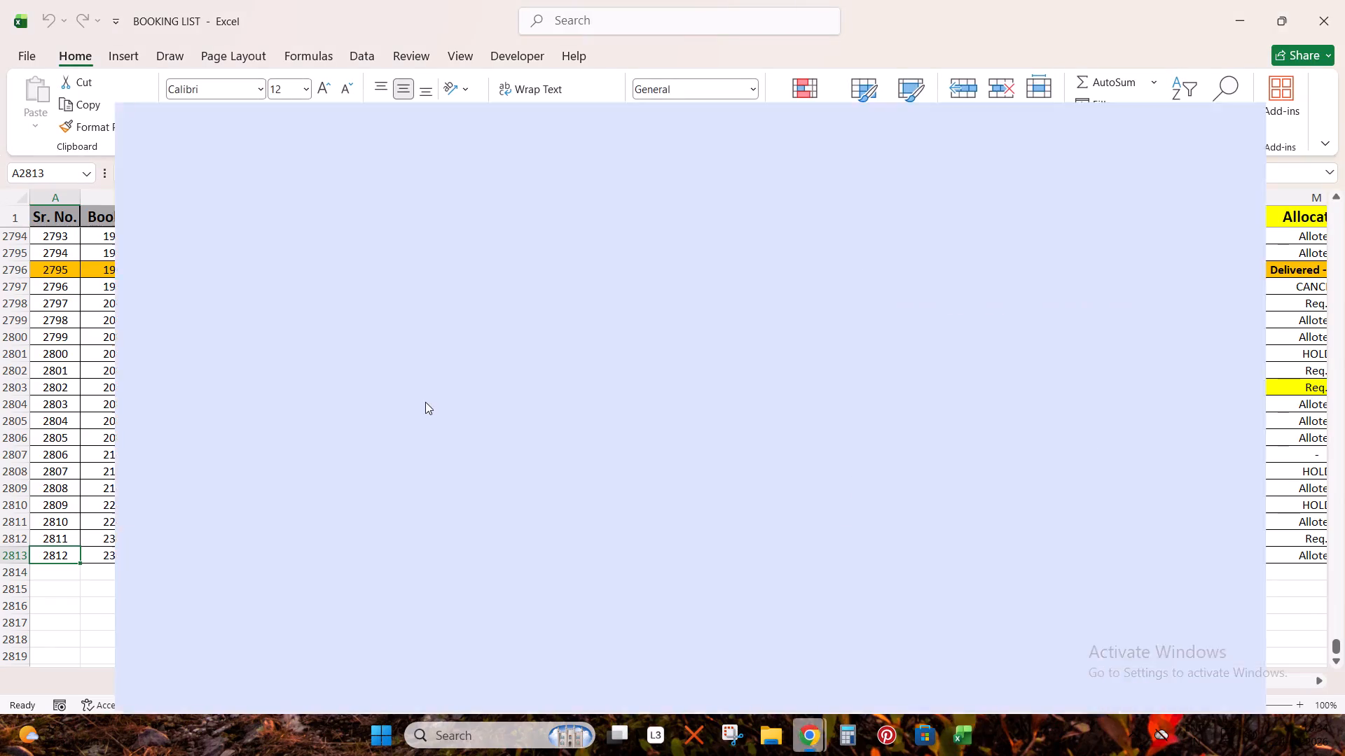
pyautogui.hotkey('alt', 'Tab')
pyautogui.hotkey('alt', 'Tab')
pyautogui.hotkey('alt', 'Tab')
pyautogui.press('Down')
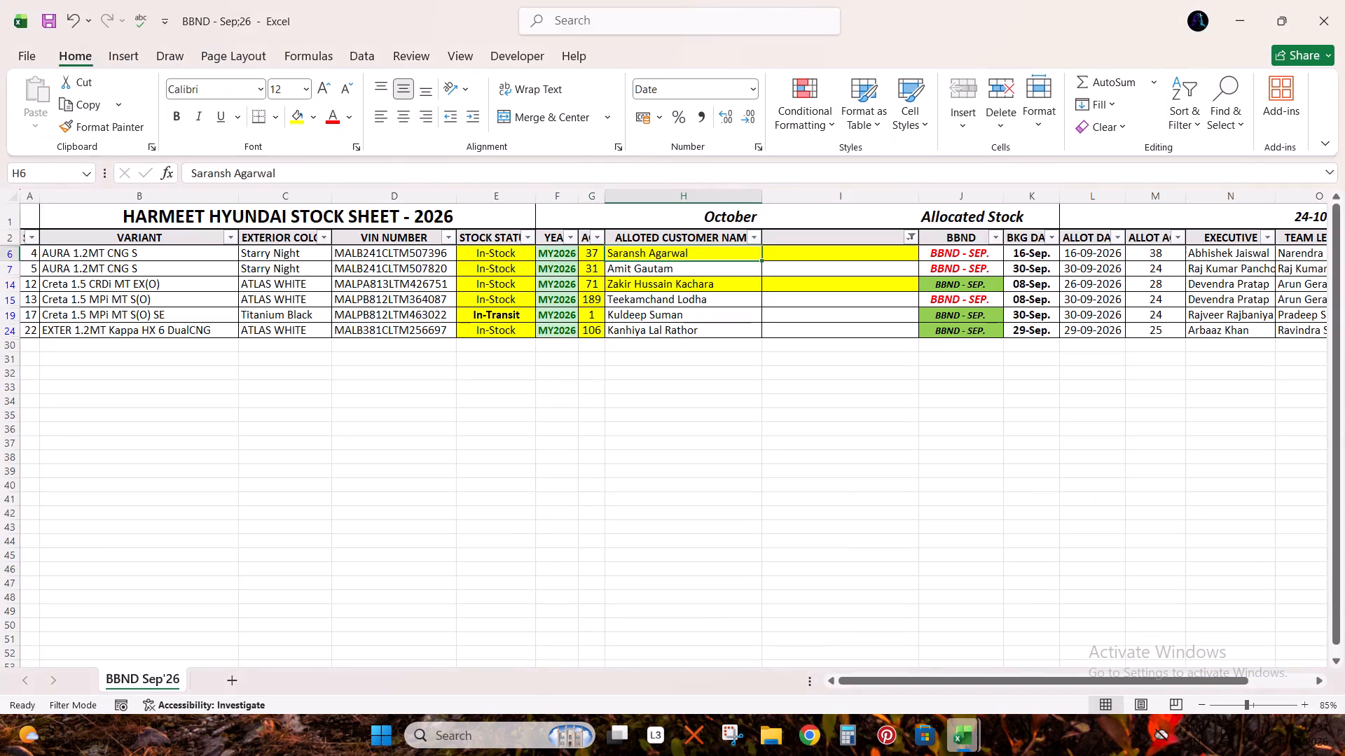
pyautogui.press('Up')
pyautogui.press('Left')
pyautogui.press('Left')
pyautogui.press('Left')
pyautogui.press('Left')
pyautogui.hotkey('ctrl', 'c')
pyautogui.hotkey('alt', 'Tab')
pyautogui.press('Right')
pyautogui.hotkey('ctrl', 'f')
pyautogui.hotkey('ctrl', 'v')
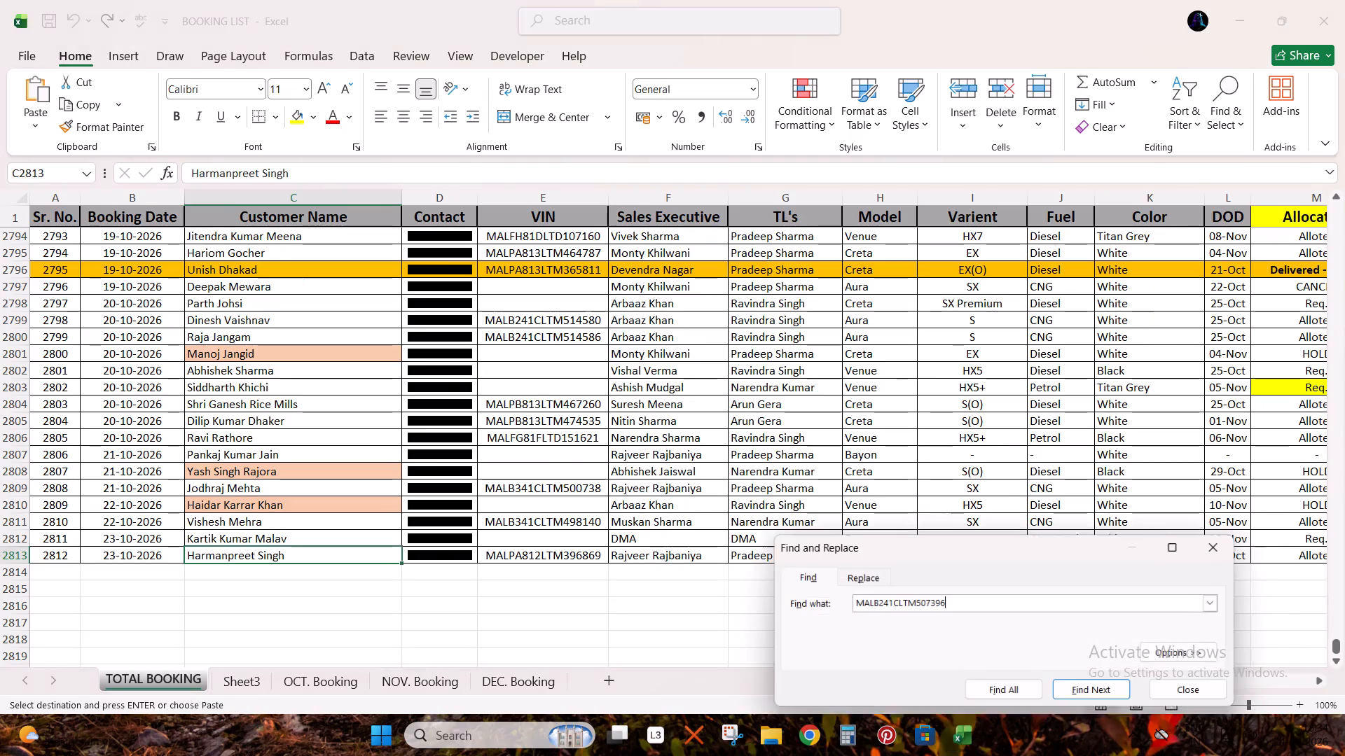
pyautogui.press('Return')
pyautogui.press('Escape')
# Copy the found booking's customer name from BOOKING LIST into cell I6 of the BBND - Sep;26 workbook.
pyautogui.press('Left')
pyautogui.press('Left')
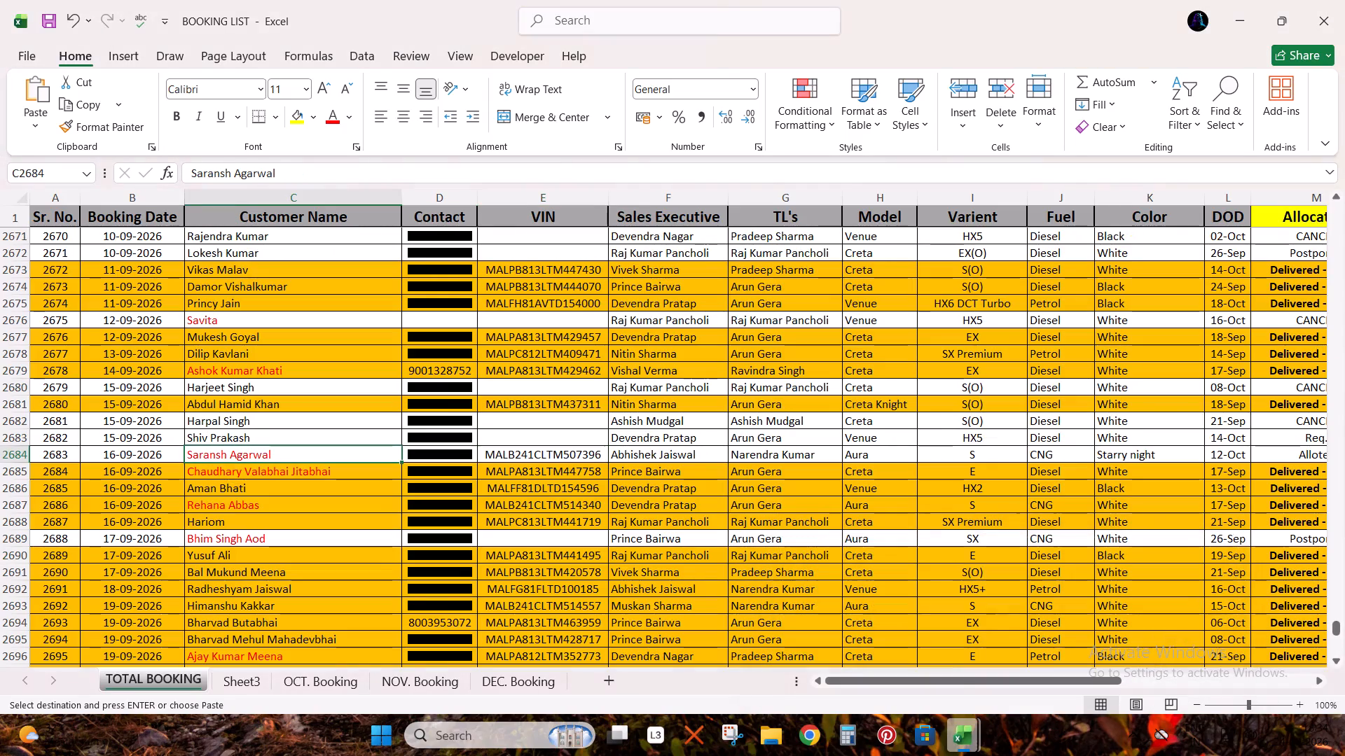
pyautogui.hotkey('alt', 'Tab')
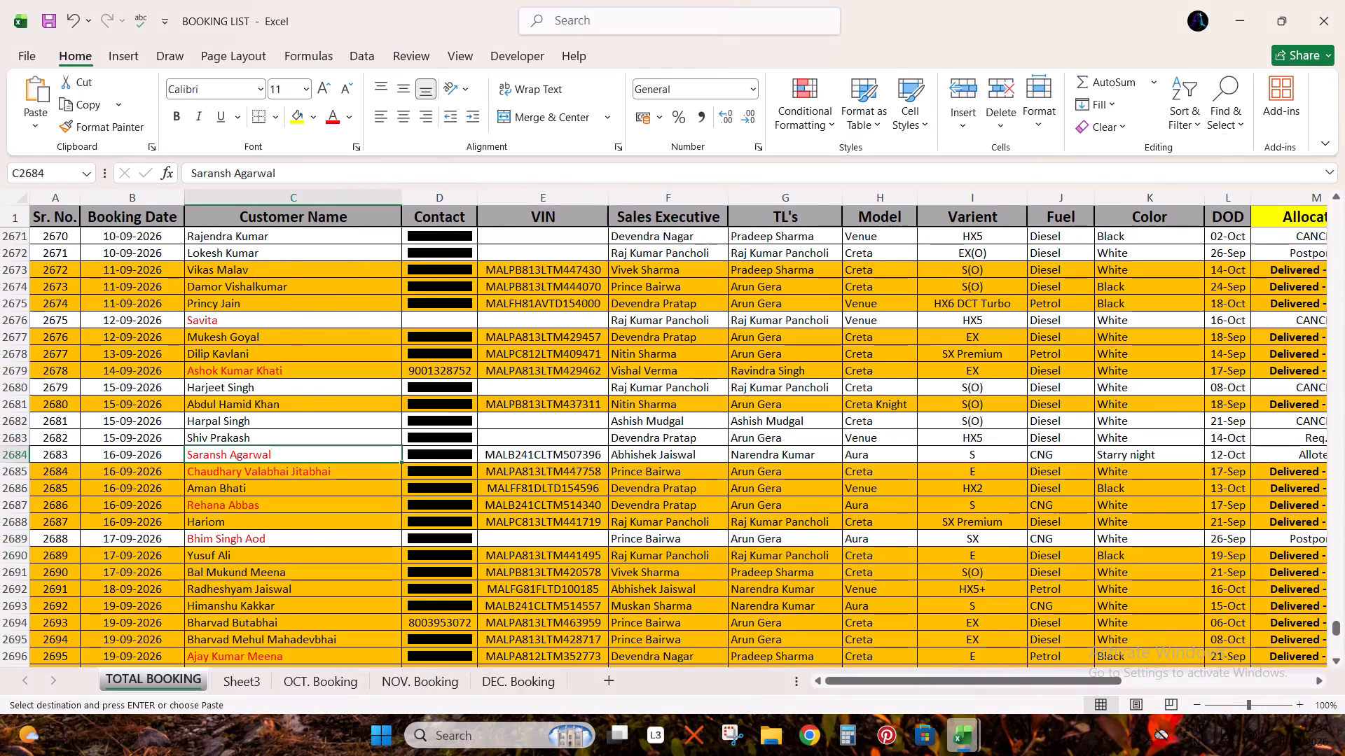
pyautogui.press('Right')
pyautogui.press('Left')
pyautogui.press('Left')
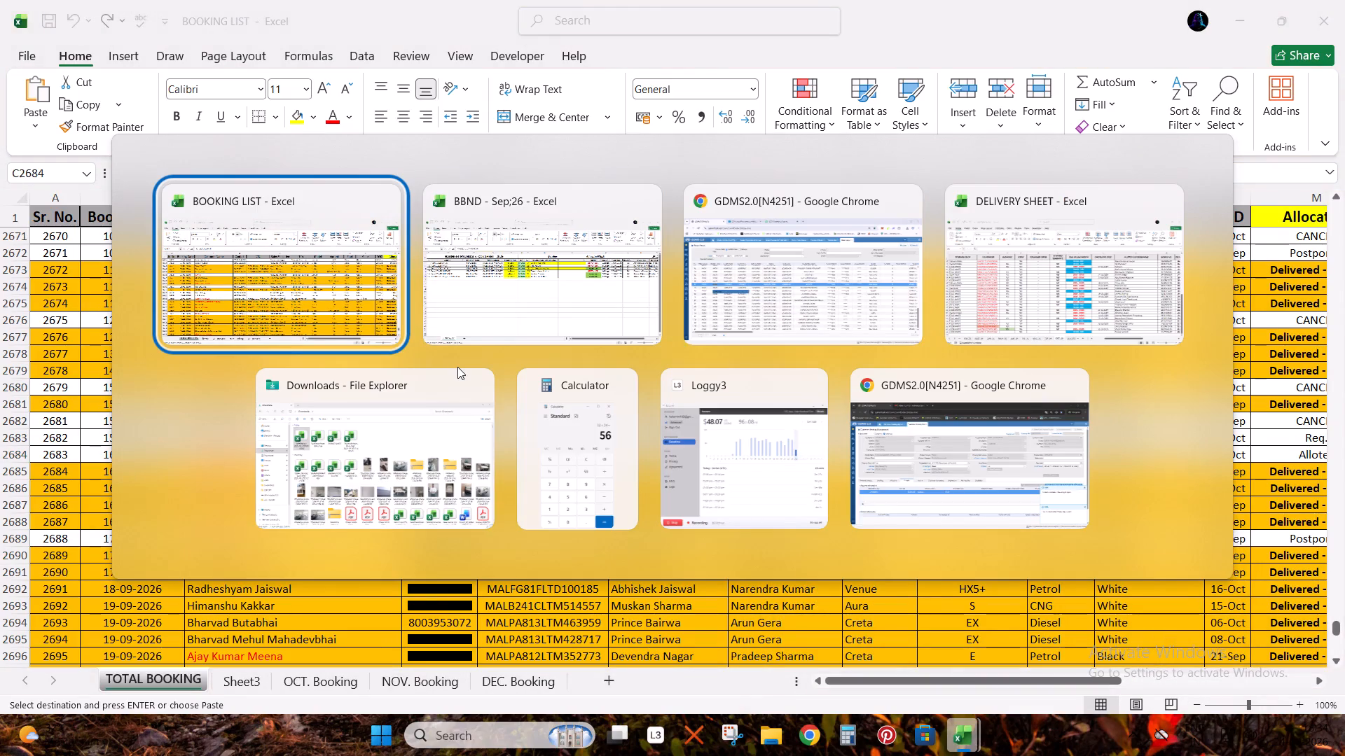
pyautogui.hotkey('ctrl', 'c')
pyautogui.press('Return')
pyautogui.hotkey('ctrl', 'c')
pyautogui.hotkey('alt', 'Tab')
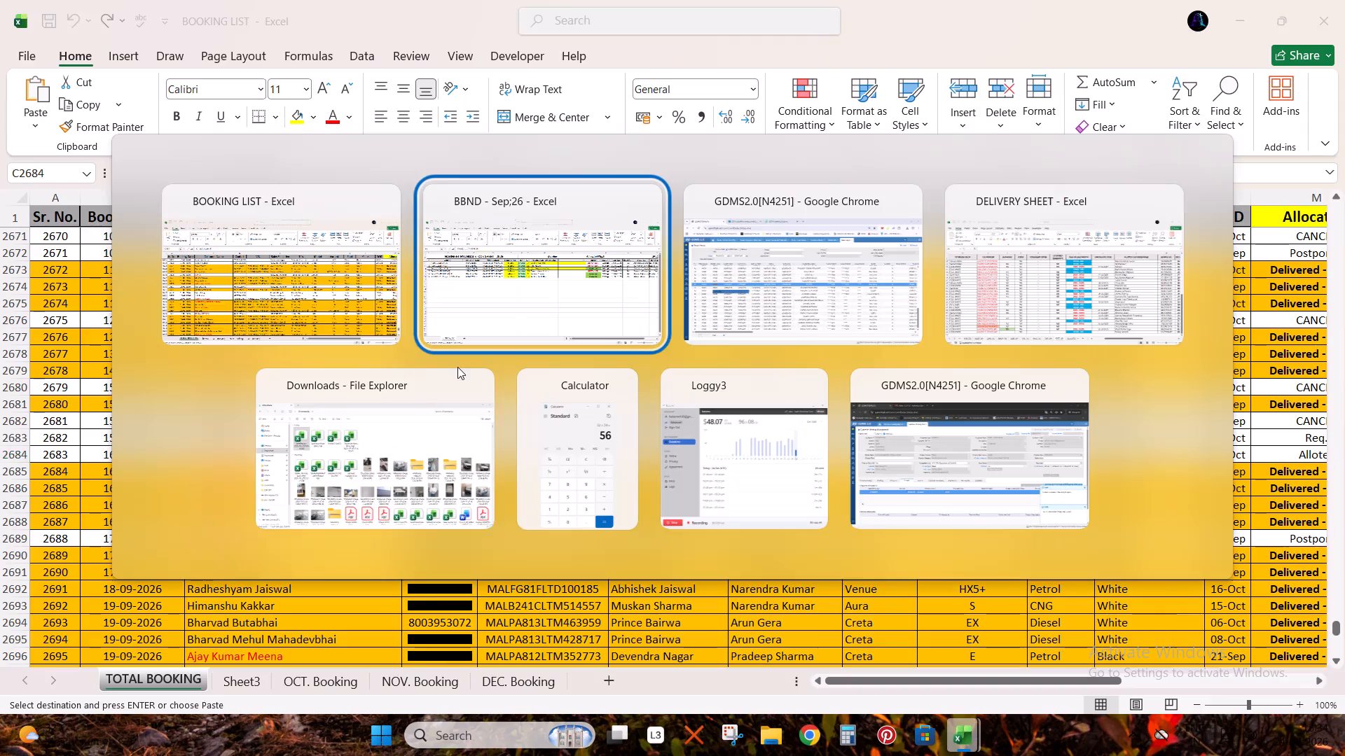
pyautogui.press('Right')
pyautogui.press('Right')
pyautogui.press('Right')
pyautogui.press('Right')
pyautogui.press('Right')
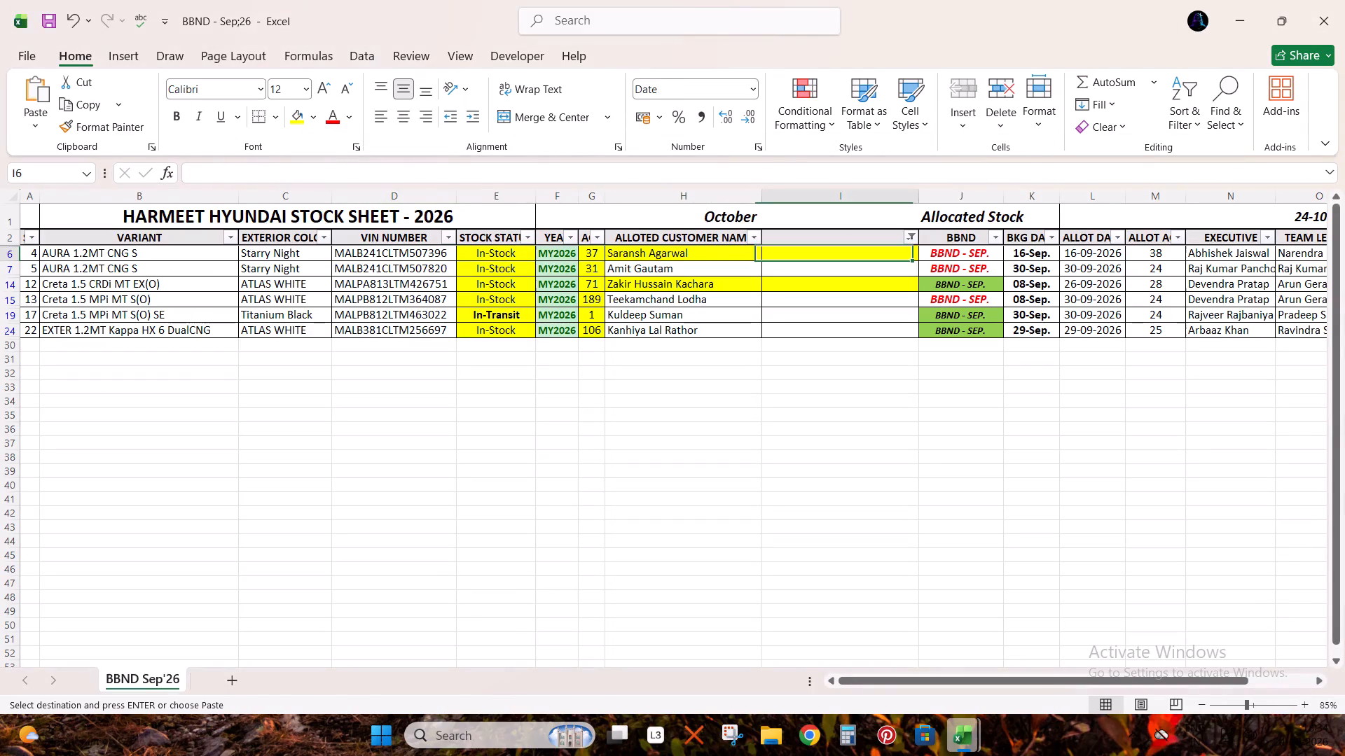
pyautogui.hotkey('ctrl', 'v')
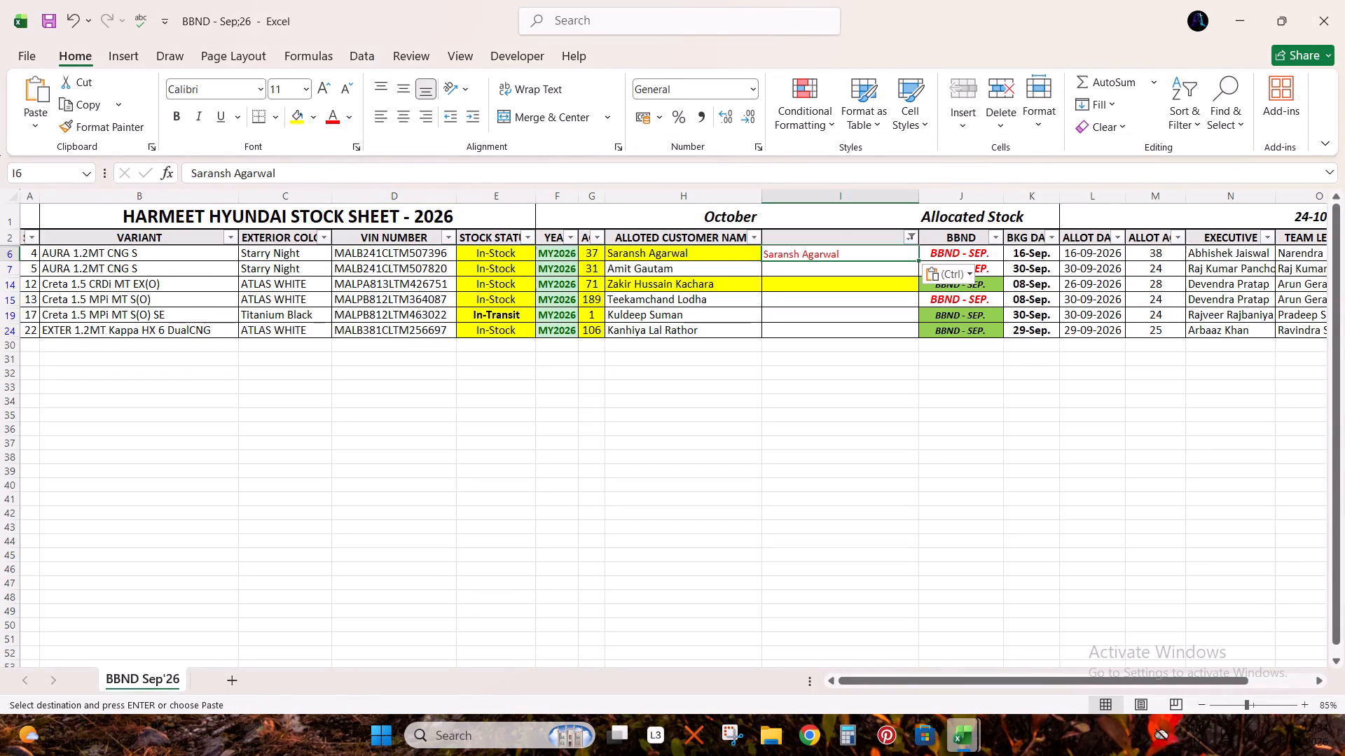
# Remove the header row filters so that all rows of the BBND stock sheet show.
pyautogui.press('Right')
pyautogui.press('Right')
pyautogui.press('Right')
pyautogui.press('Right')
pyautogui.press('Right')
pyautogui.press('Right')
pyautogui.press('Right')
pyautogui.press('Left')
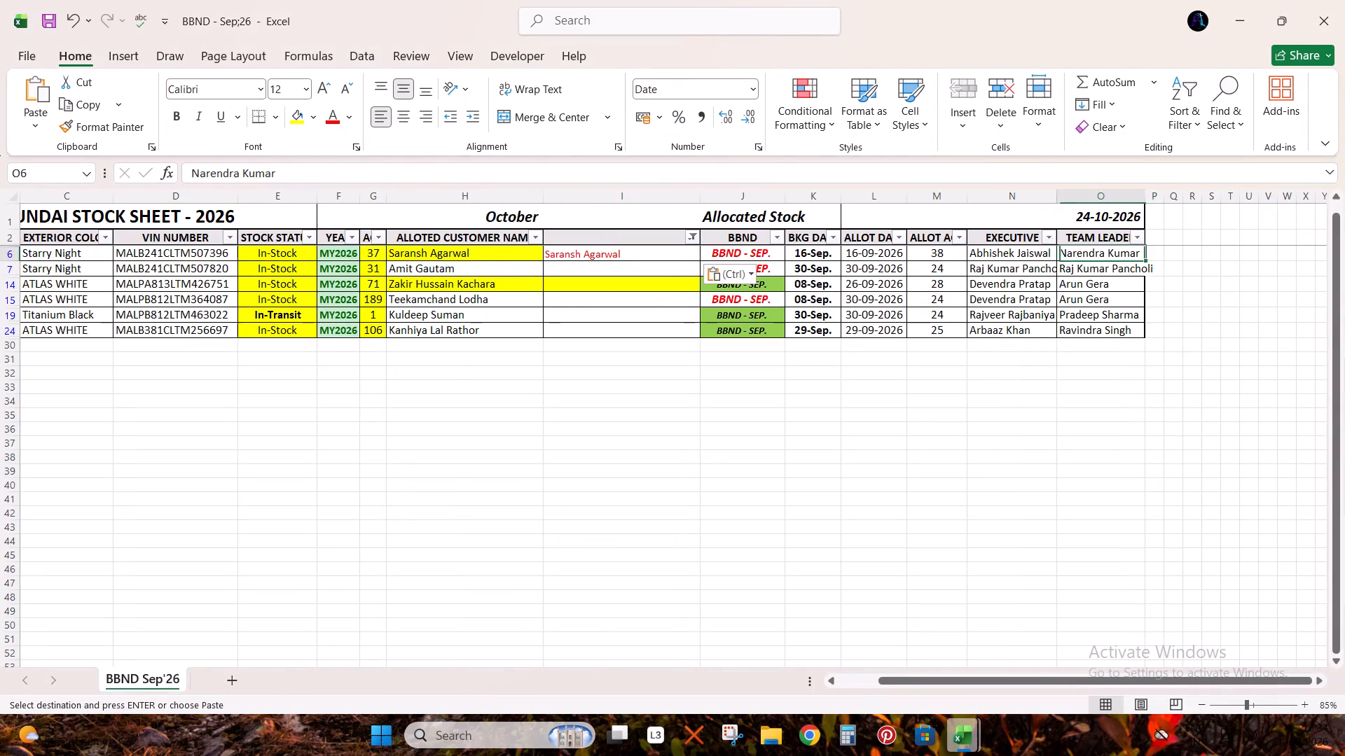
pyautogui.press('Left')
pyautogui.press('Left')
pyautogui.press('Left')
pyautogui.press('Left')
pyautogui.press('Up')
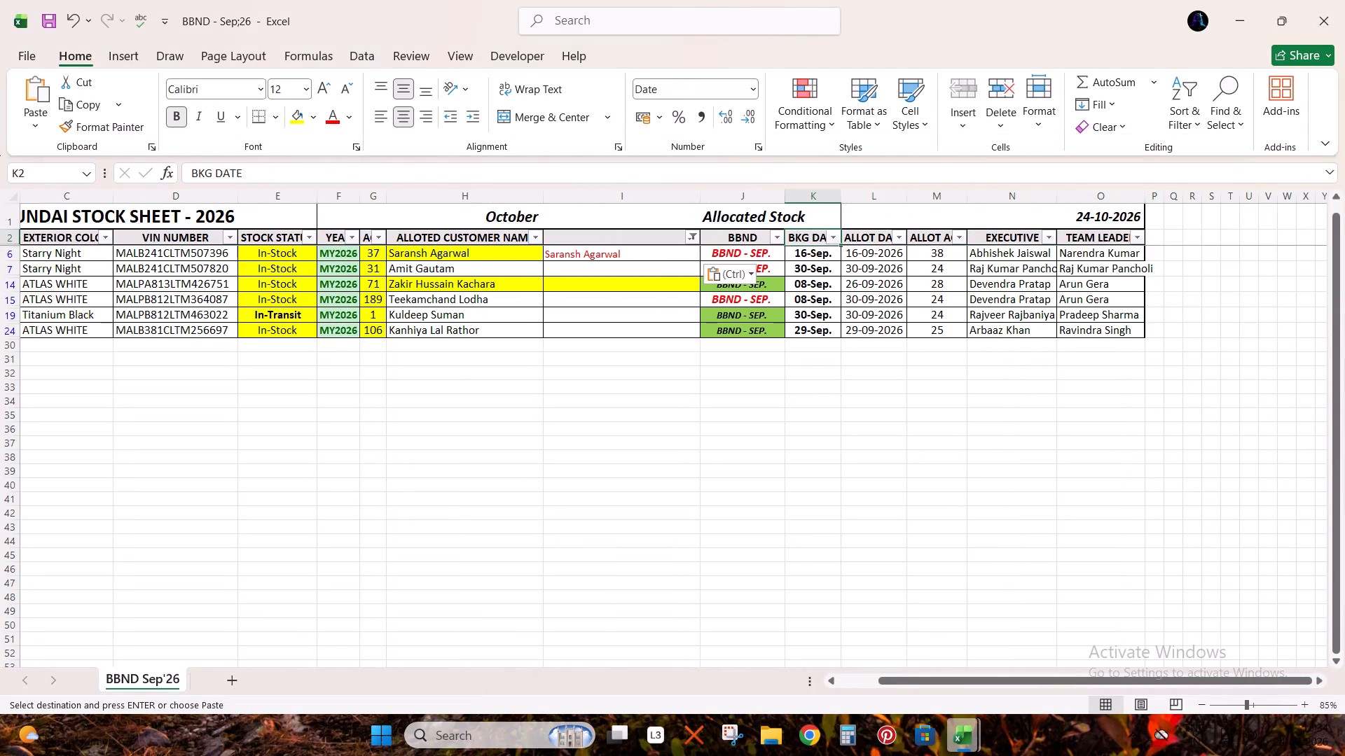
pyautogui.hotkey('ctrl', 'shift', 'l')
pyautogui.press('Down')
pyautogui.press('Up')
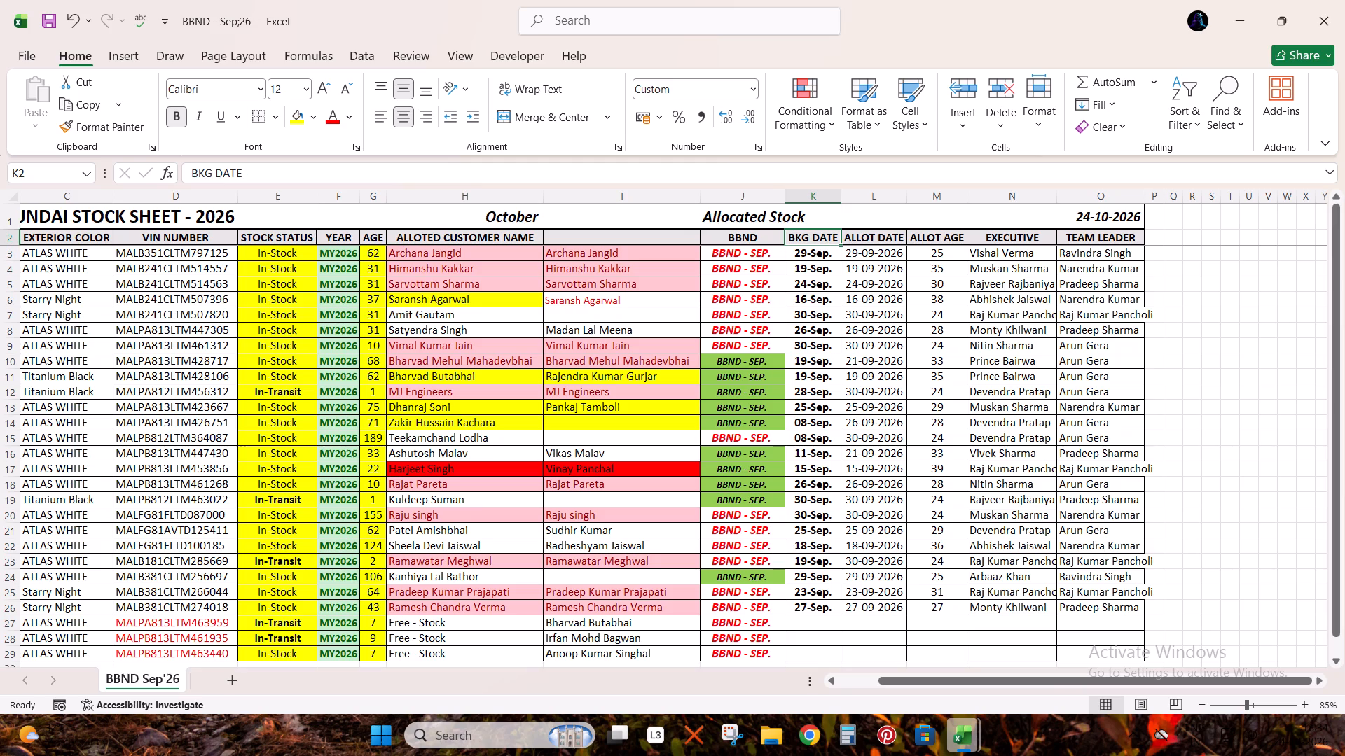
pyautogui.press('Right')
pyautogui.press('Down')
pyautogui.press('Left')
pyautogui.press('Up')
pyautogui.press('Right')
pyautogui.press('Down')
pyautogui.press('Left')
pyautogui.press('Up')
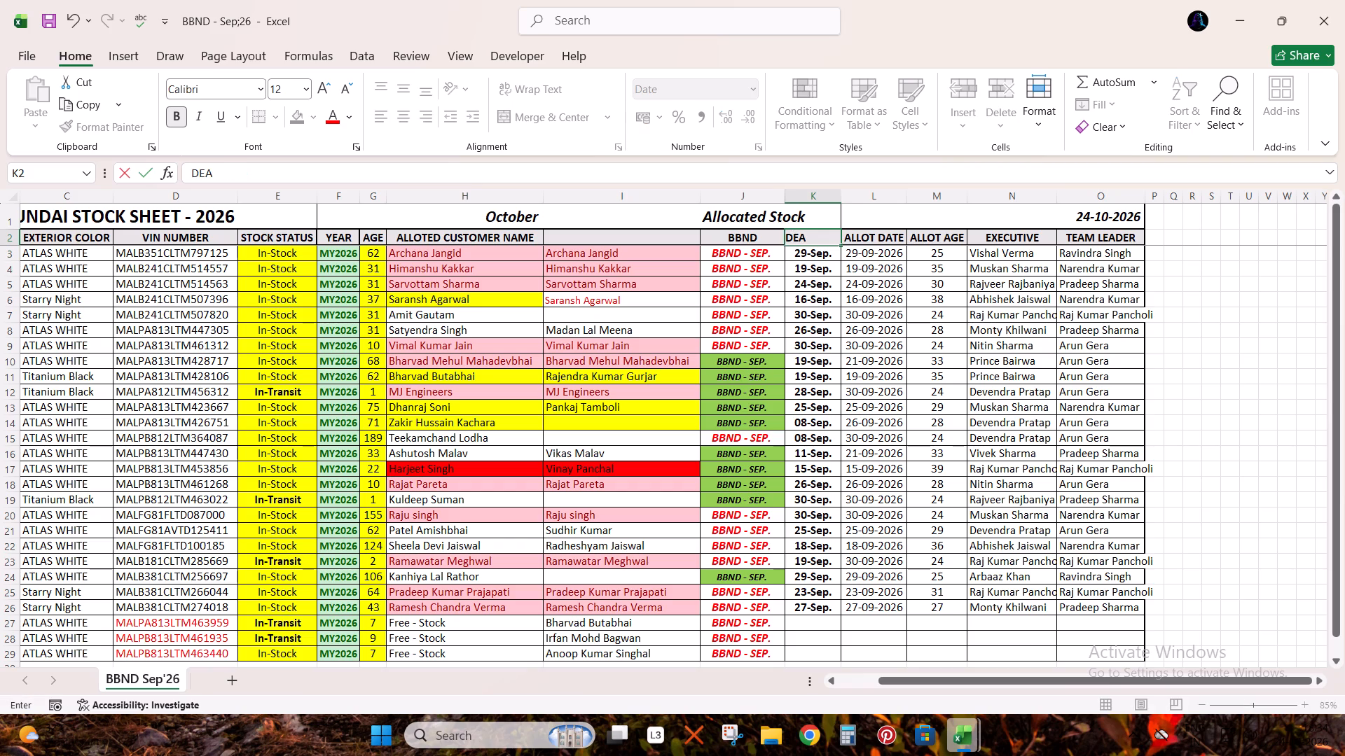
# Rename the BKG DATE header in K2 as DEAL.
pyautogui.press('Return')
pyautogui.press('Right')
pyautogui.press('Up')
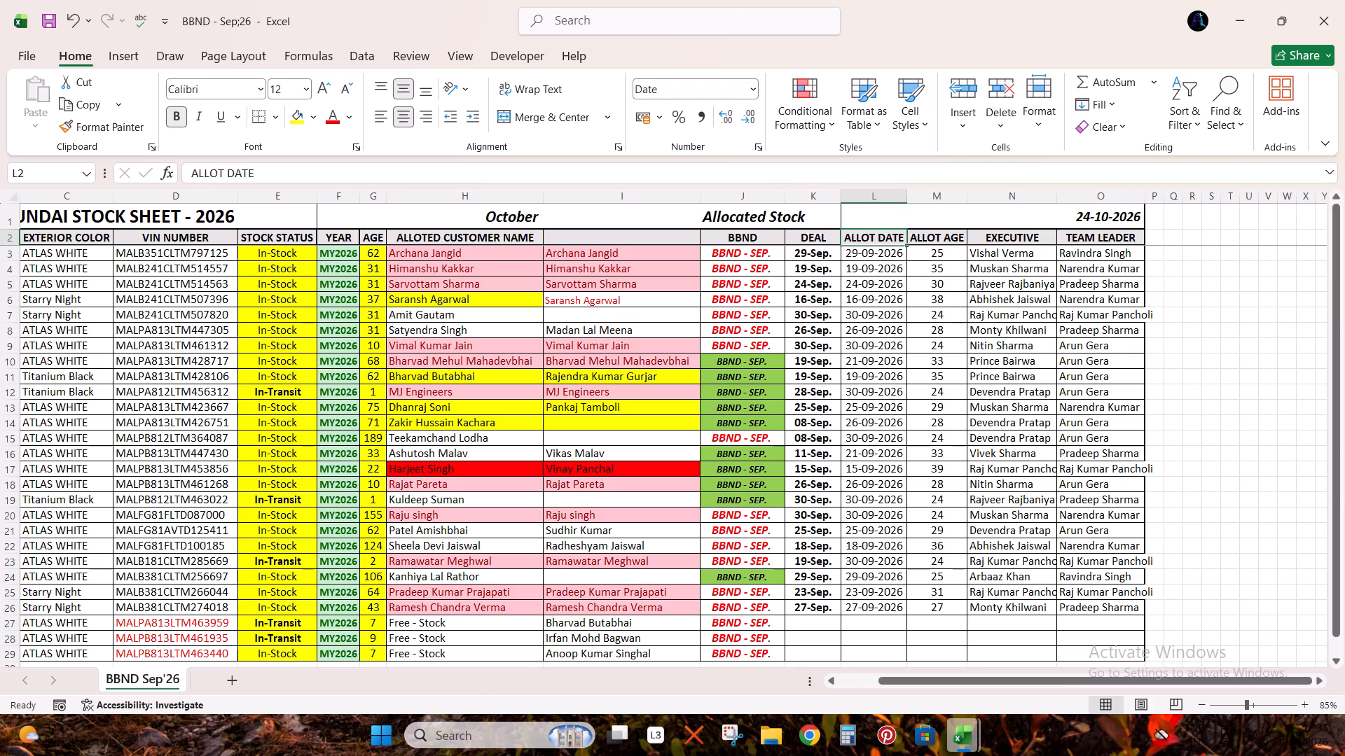
# Rename the ALLOT DATE header in L2 as STATUS.
pyautogui.write('STATUS')
pyautogui.press('Return')
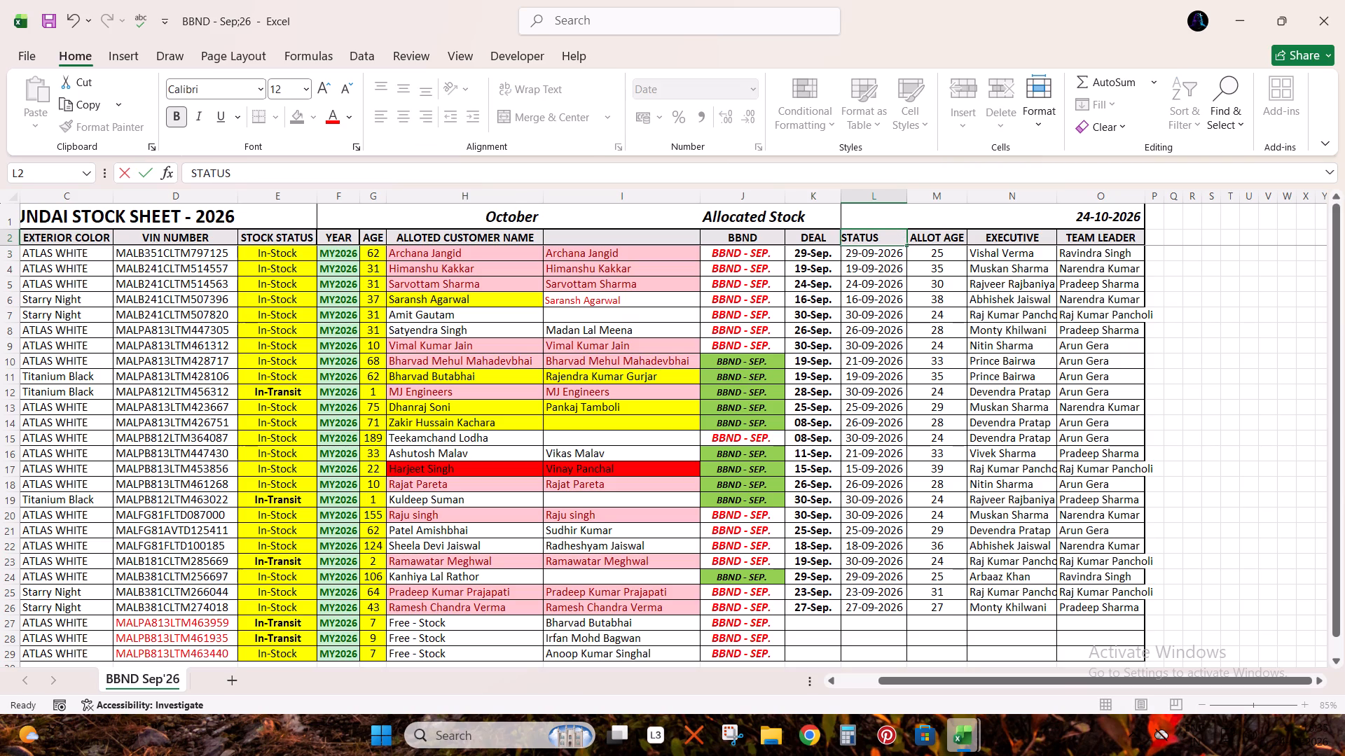
# Clear the old dates under the DEAL and STATUS headers, K3 through L26.
pyautogui.press('Right')
pyautogui.press('Down')
pyautogui.press('Left')
pyautogui.press('Up')
pyautogui.press('Left')
pyautogui.press('Up')
pyautogui.press('Right')
pyautogui.press('Right')
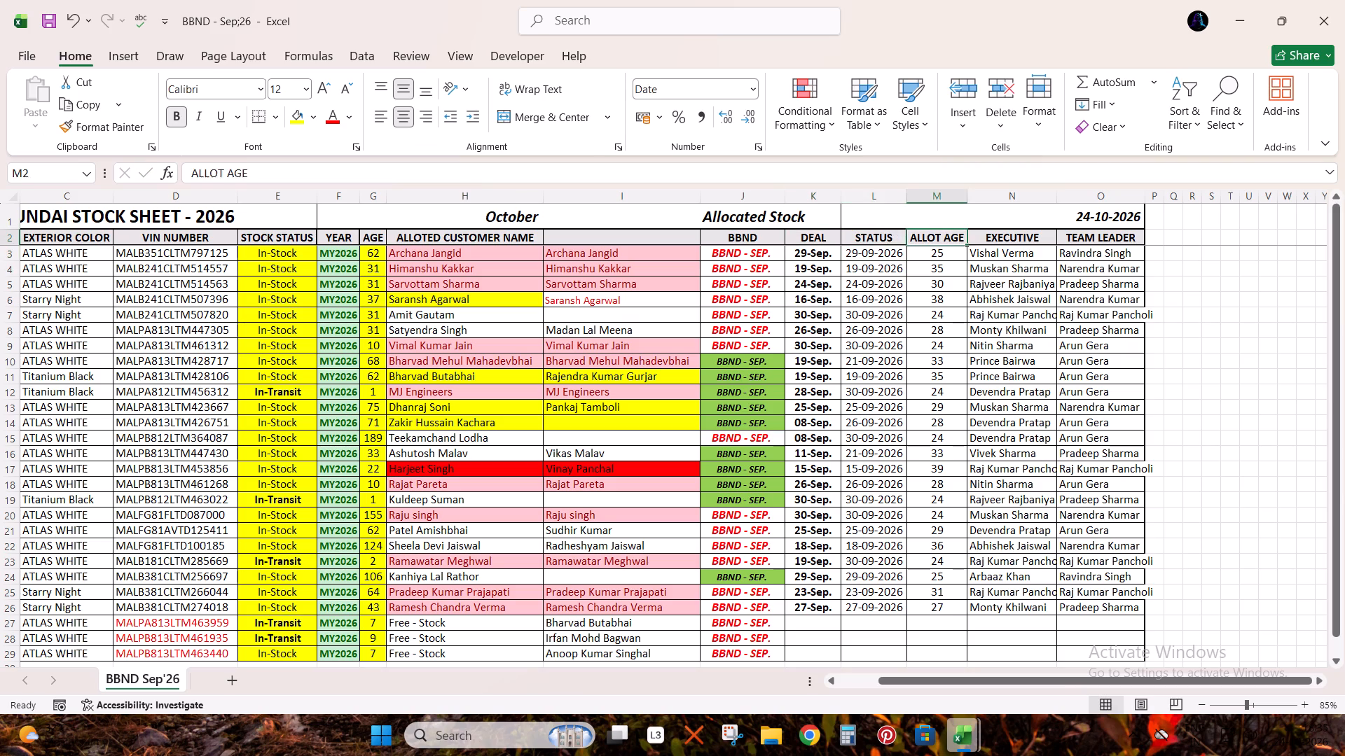
pyautogui.press('Down')
pyautogui.press('Left')
pyautogui.press('Up')
pyautogui.press('Left')
pyautogui.press('Down')
pyautogui.hotkey('ctrl', 'shift', 'Right')
pyautogui.hotkey('ctrl', 'shift', 'Down')
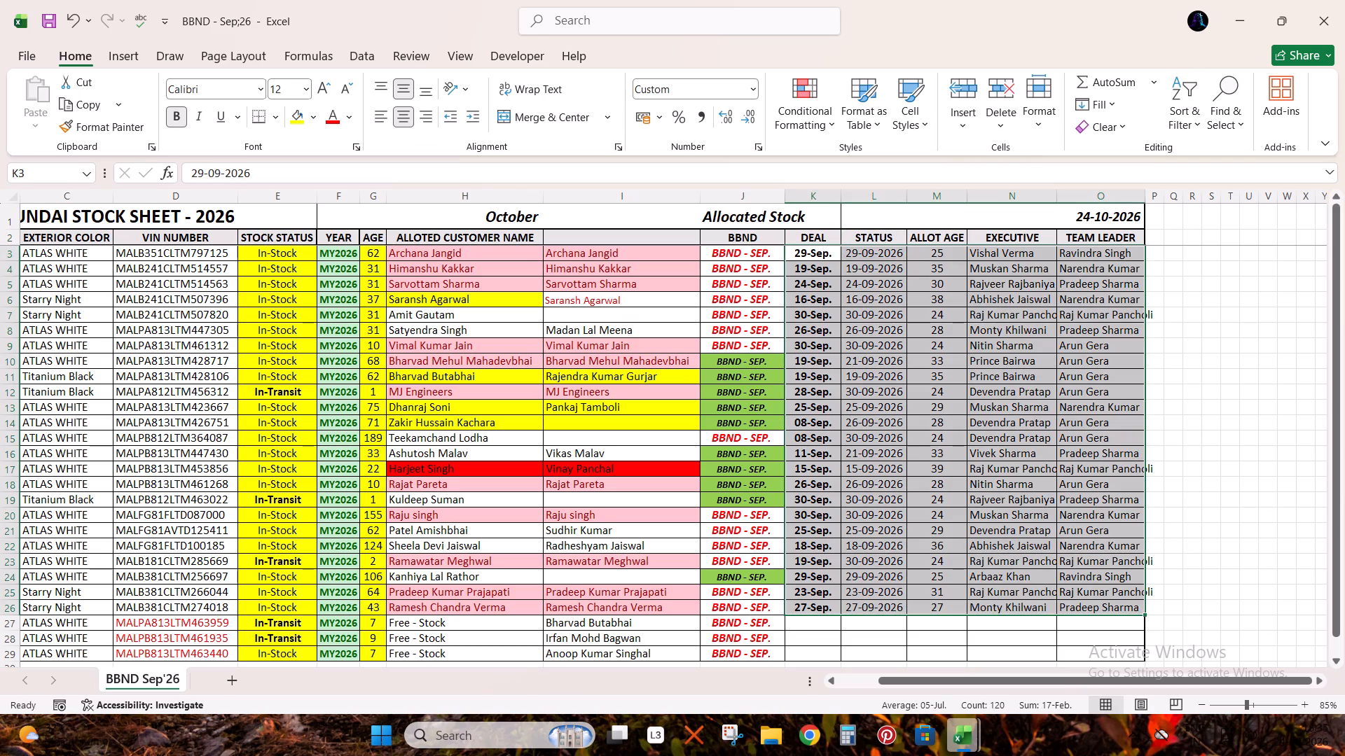
pyautogui.hotkey('shift', 'Left')
pyautogui.hotkey('shift', 'Left')
pyautogui.hotkey('shift', 'Left')
pyautogui.press('Delete')
# Clear the customer name in cell I6.
pyautogui.press('Down')
pyautogui.press('Left')
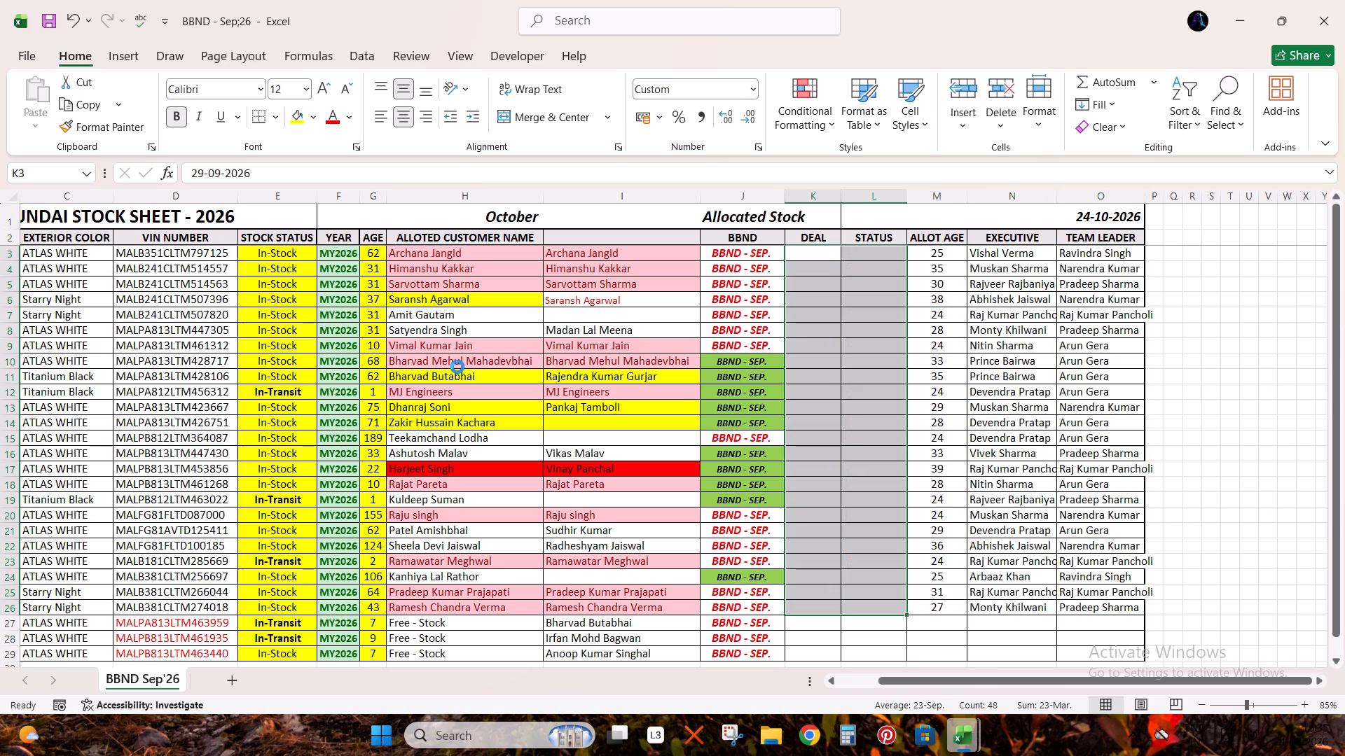
pyautogui.press('Up')
pyautogui.press('Left')
pyautogui.press('Up')
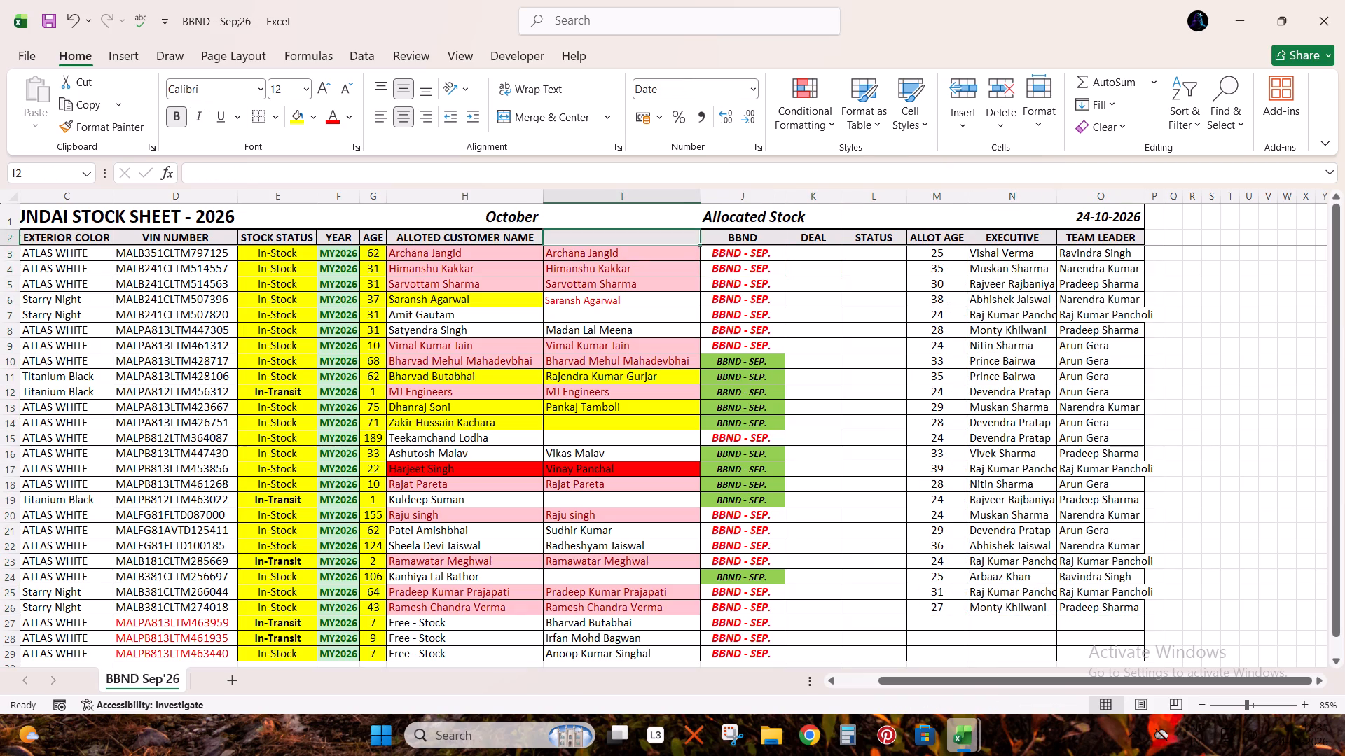
pyautogui.press('Down')
pyautogui.press('Up')
pyautogui.press('Down')
pyautogui.press('Down')
pyautogui.press('Down')
pyautogui.press('Down')
pyautogui.press('Delete')
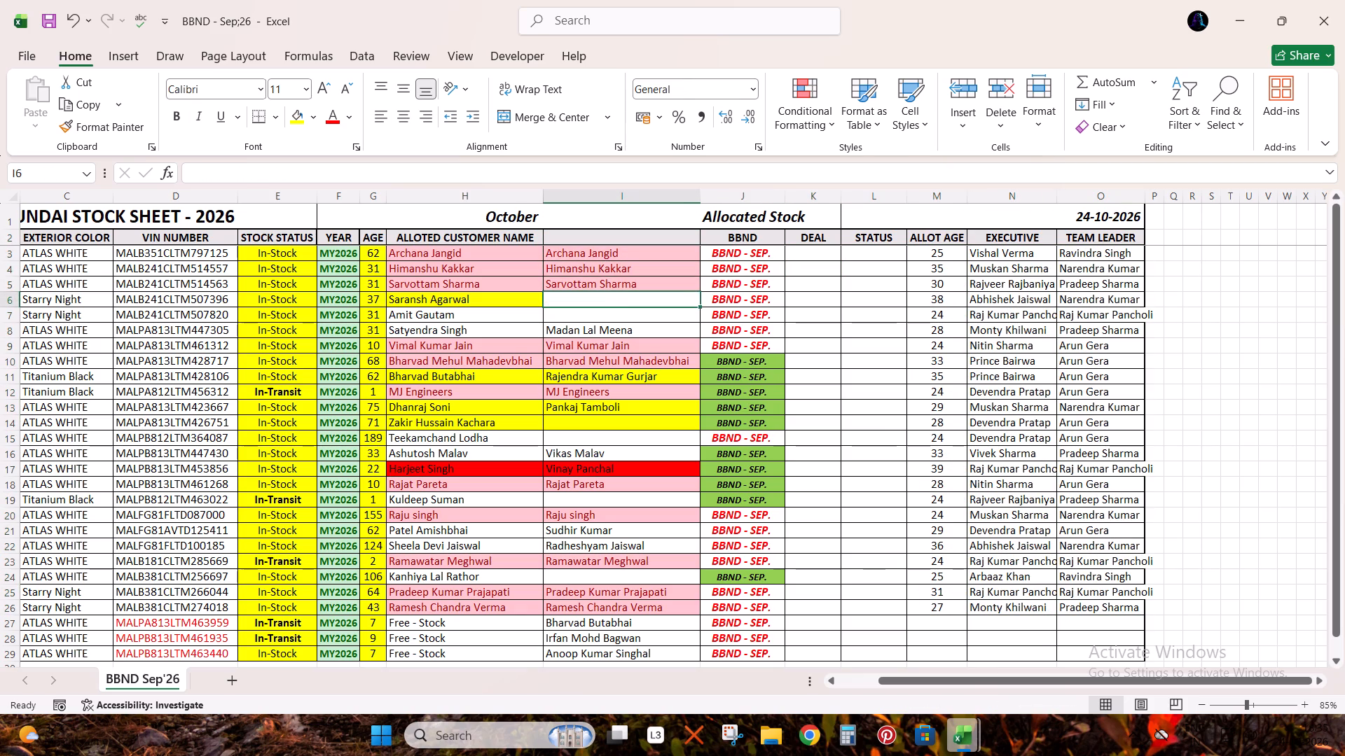
# Add filters to the row 2 headers and filter column I to show only blank cells.
pyautogui.press('Up')
pyautogui.press('Up')
pyautogui.press('Up')
pyautogui.press('Up')
pyautogui.hotkey('ctrl', 'shift', 'l')
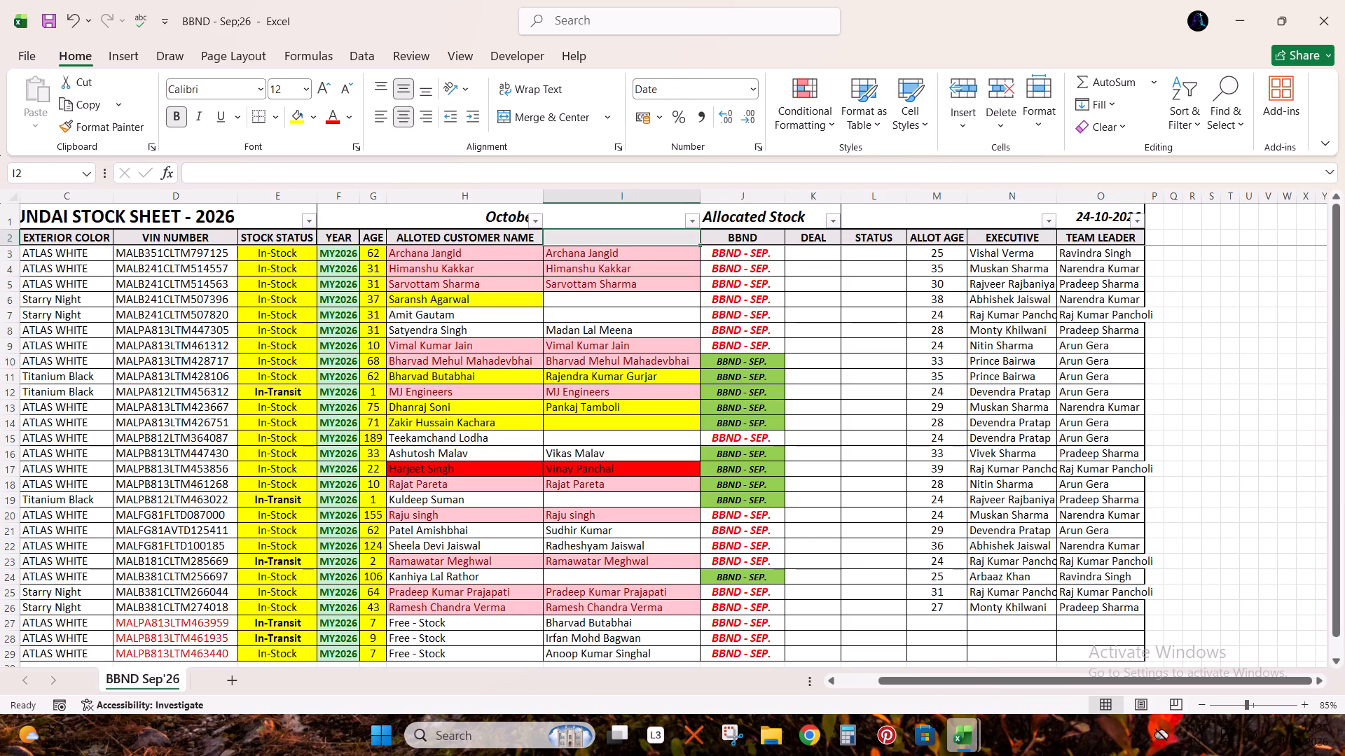
pyautogui.hotkey('shift', 'space')
pyautogui.hotkey('ctrl', 'shift', 'l')
pyautogui.hotkey('ctrl', 'shift', 'l')
pyautogui.hotkey('alt', 'Down')
pyautogui.press('Down')
pyautogui.press('Down')
pyautogui.press('Down')
pyautogui.press('Down')
pyautogui.press('Down')
pyautogui.press('Down')
pyautogui.press('Down')
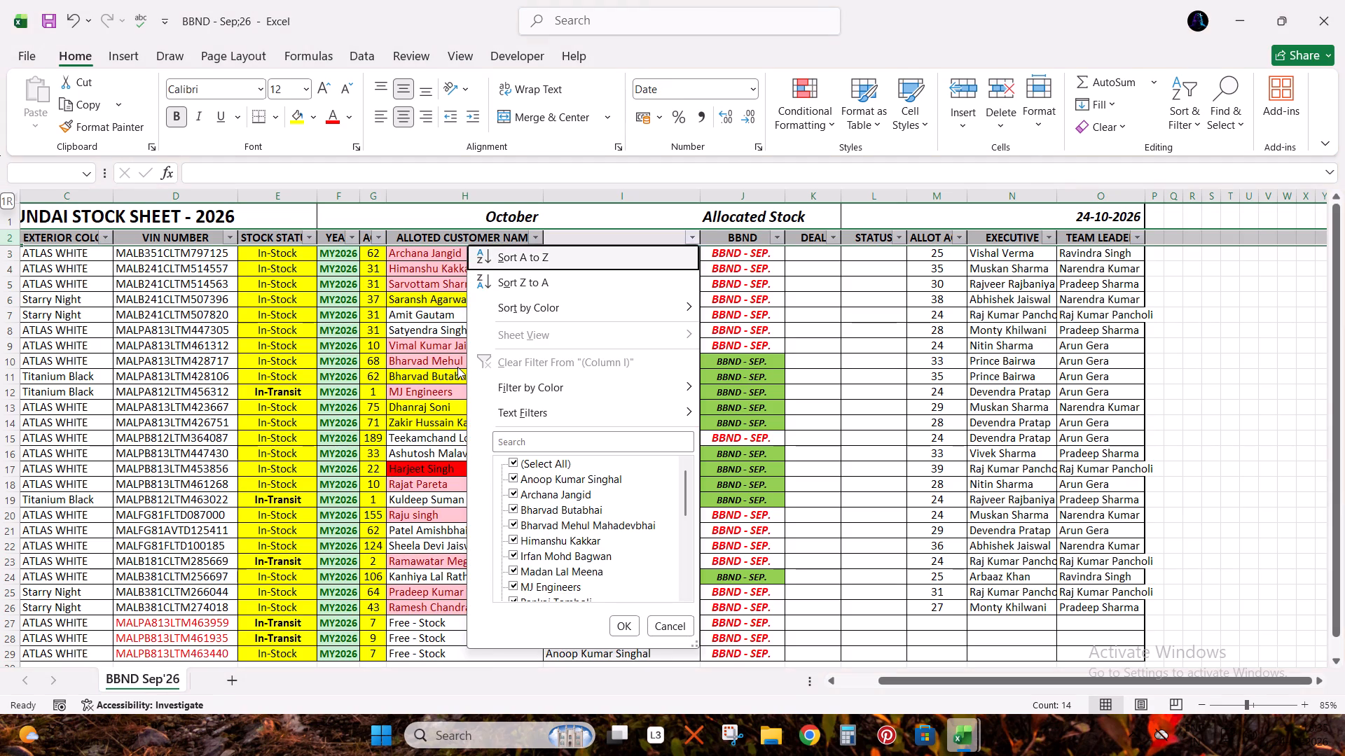
pyautogui.press('Down')
pyautogui.write('BL')
pyautogui.press('Return')
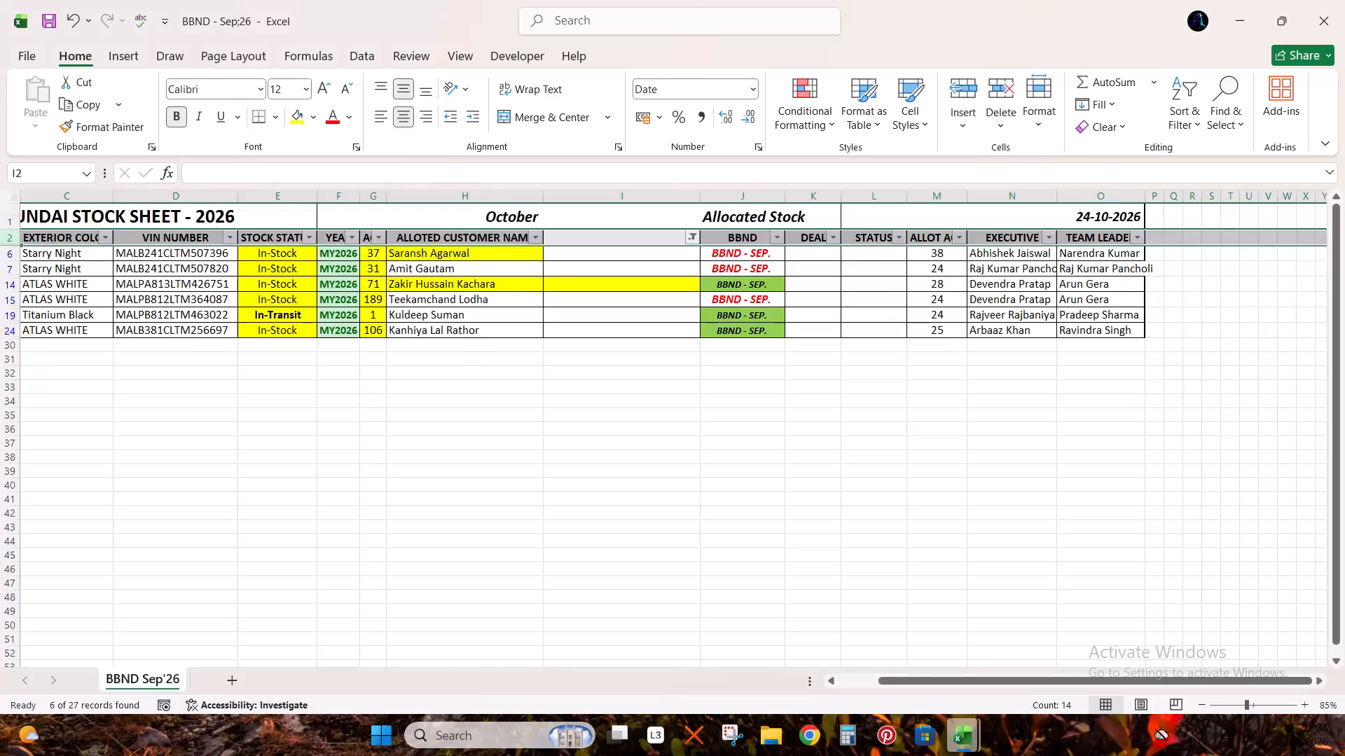
# Copy the customer name from C2684 of BOOKING LIST into cell I6 of BBND - Sep;26.
pyautogui.press('Down')
pyautogui.press('Left')
pyautogui.press('Down')
pyautogui.hotkey('ctrl', 'c')
pyautogui.press('Up')
pyautogui.hotkey('ctrl', 'c')
pyautogui.hotkey('alt', 'Tab')
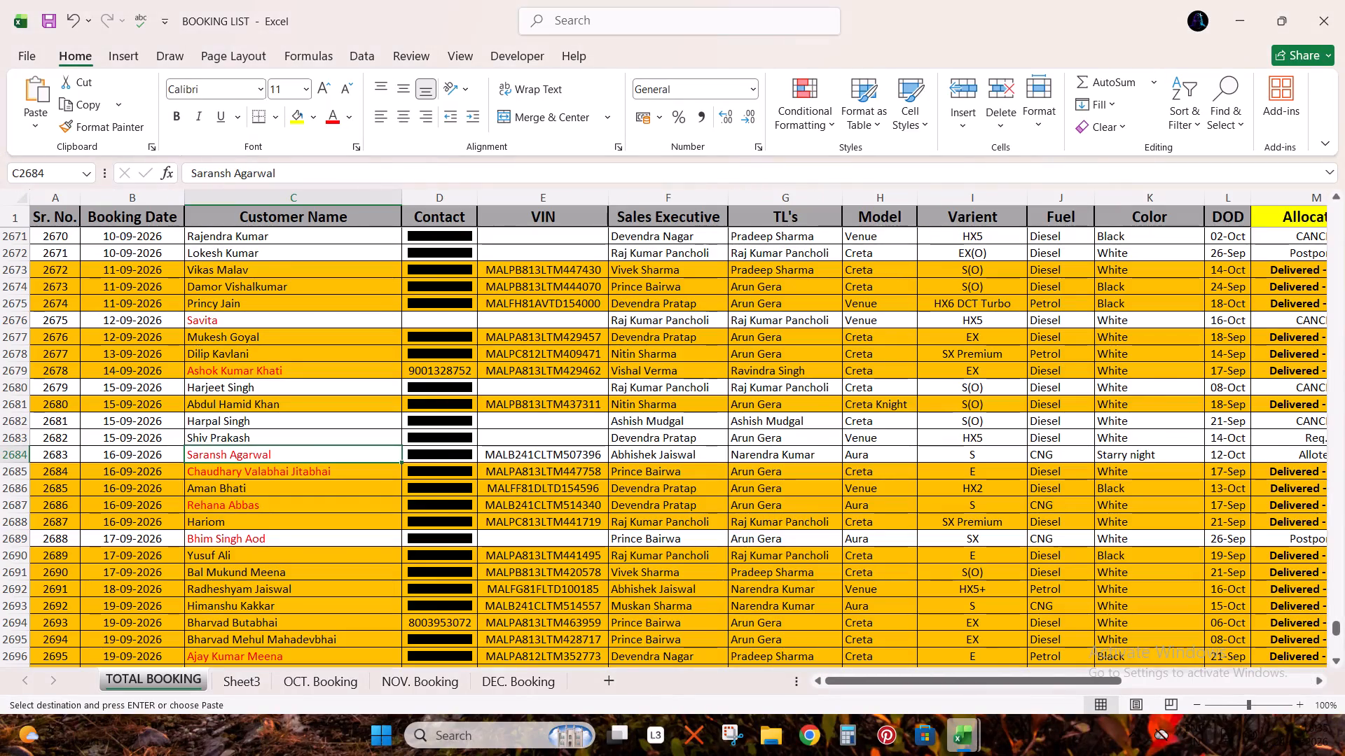
pyautogui.hotkey('ctrl', 'c')
pyautogui.hotkey('alt', 'Tab')
pyautogui.press('Right')
pyautogui.hotkey('ctrl', 'v')
# Copy the Deal amount ₹ 8,30,000 from row 2684 of BOOKING LIST into the DEAL cell K6 of BBND - Sep;26.
pyautogui.press('Right')
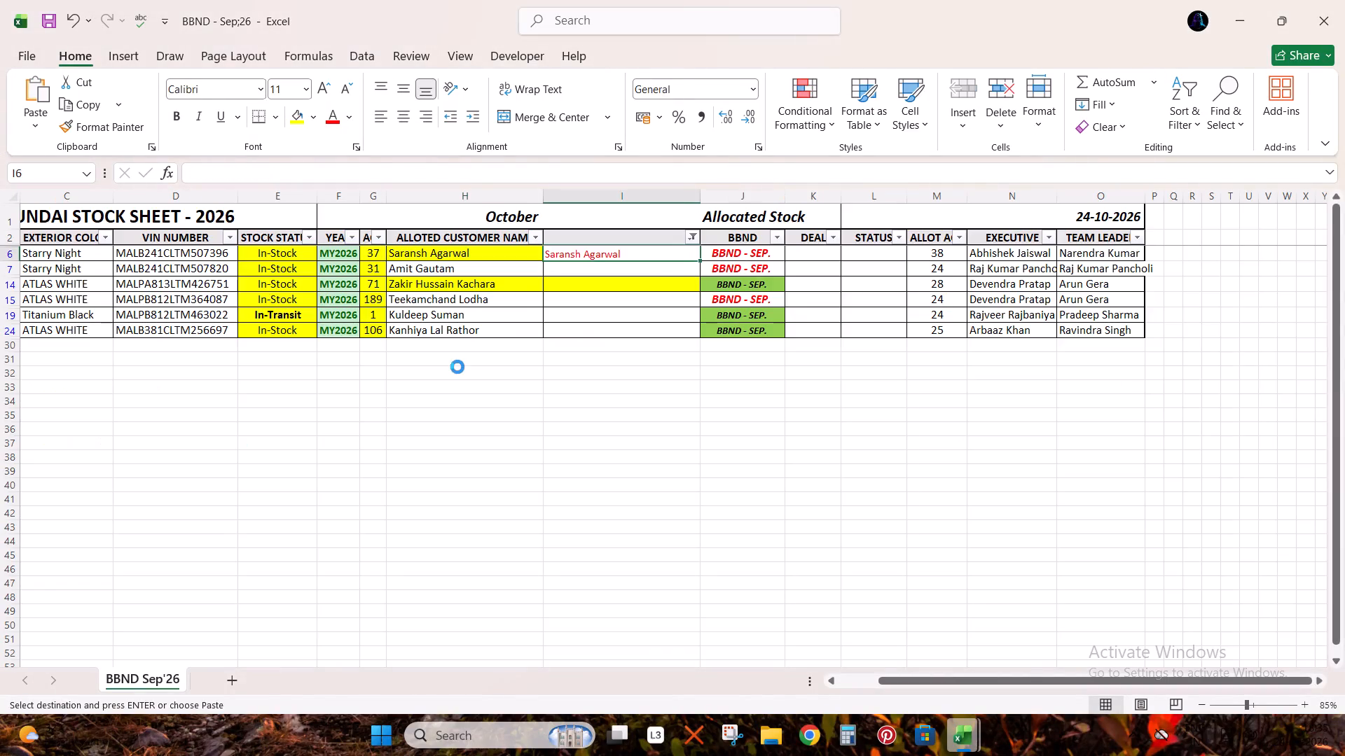
pyautogui.press('Right')
pyautogui.press('Right')
pyautogui.press('Left')
pyautogui.hotkey('alt', 'Tab')
pyautogui.hotkey('ctrl', 'Right')
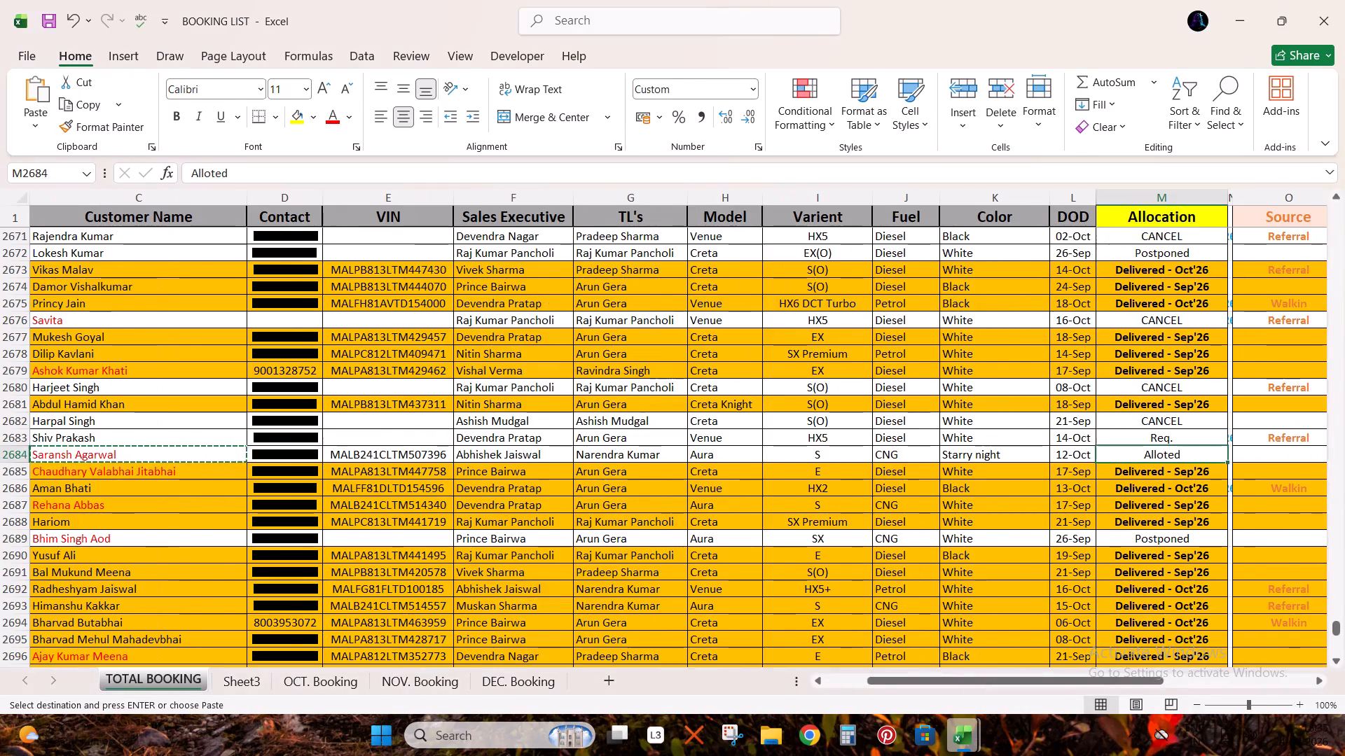
pyautogui.press('Right')
pyautogui.press('Right')
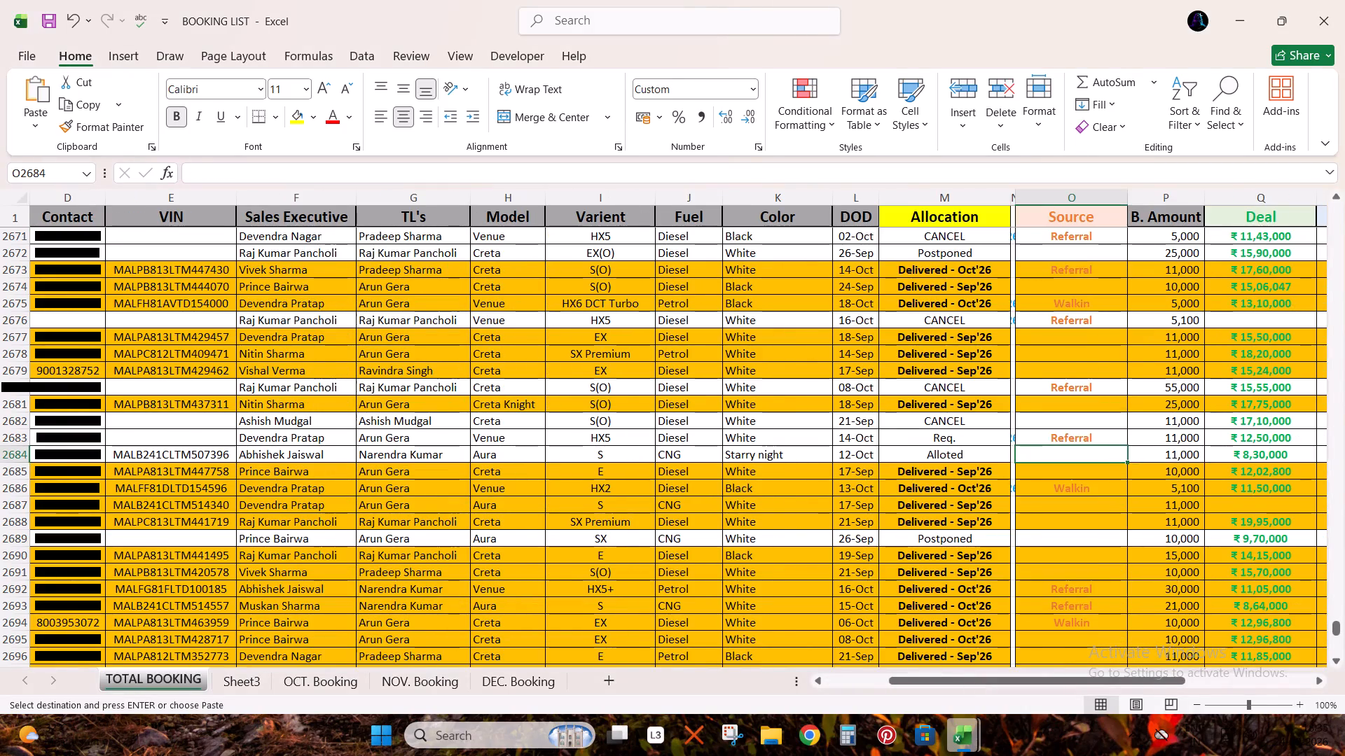
pyautogui.press('Right')
pyautogui.press('Right')
pyautogui.hotkey('ctrl', 'c')
pyautogui.hotkey('alt', 'Tab')
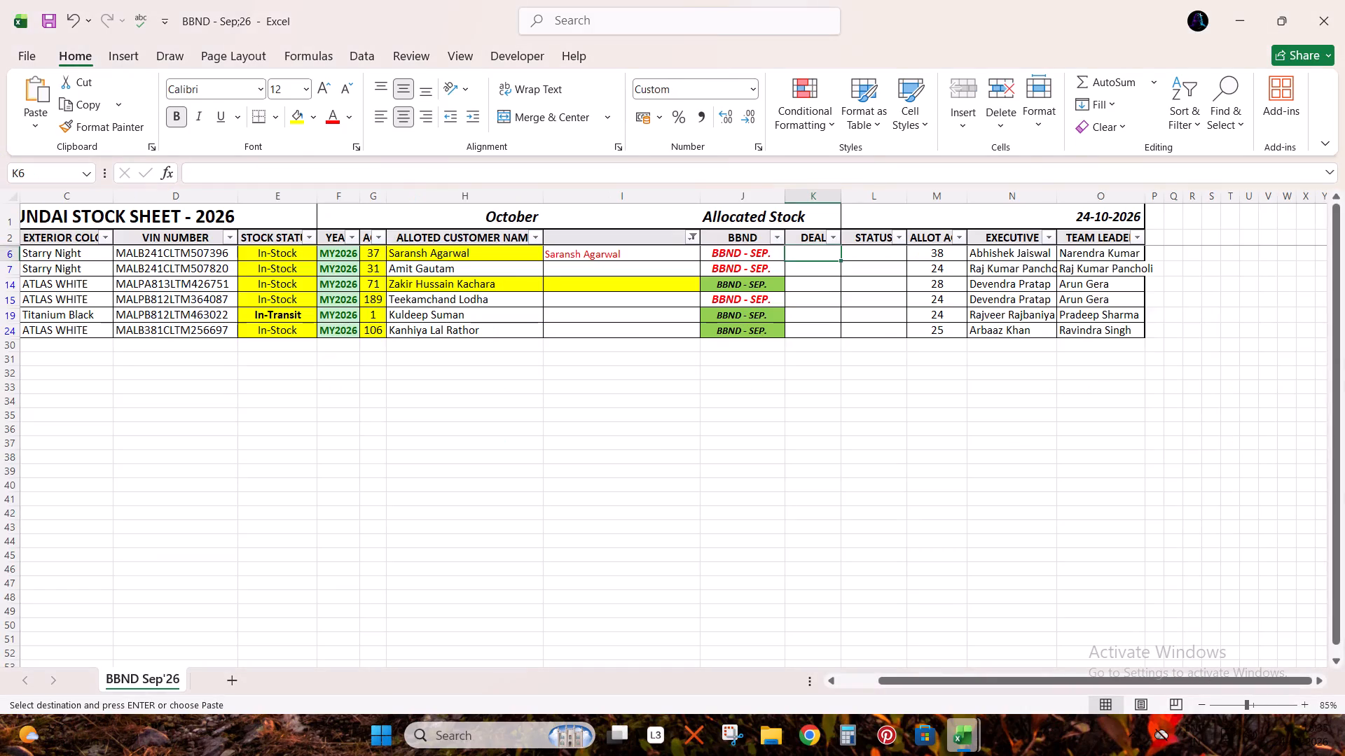
pyautogui.hotkey('ctrl', 'v')
# Copy the Allocation value Alloted from row 2684 of BOOKING LIST into the STATUS cell L6 of BBND - Sep;26.
pyautogui.press('Right')
pyautogui.hotkey('alt', 'Tab')
pyautogui.press('Left')
pyautogui.press('Left')
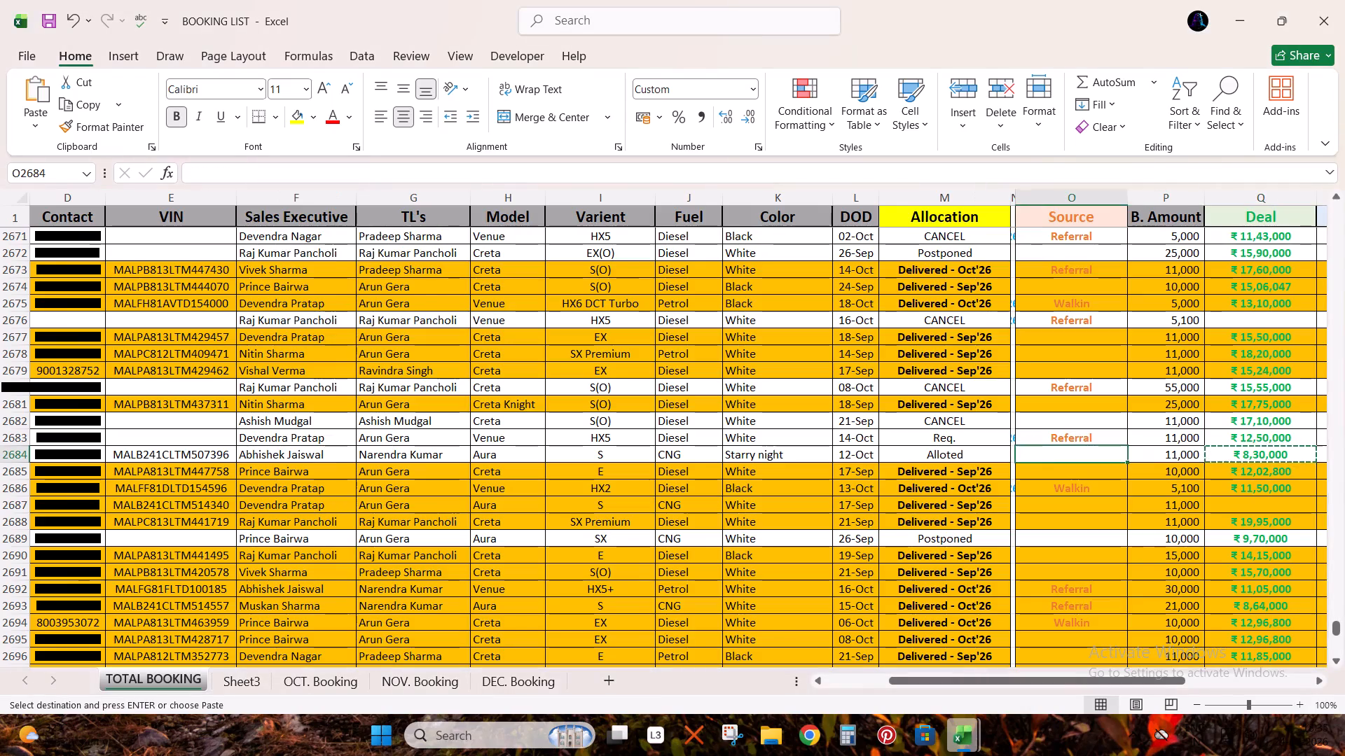
pyautogui.press('Left')
pyautogui.press('Left')
pyautogui.hotkey('ctrl', 'c')
pyautogui.hotkey('ctrl', 'f')
pyautogui.hotkey('alt', 'Tab')
pyautogui.press('Tab')
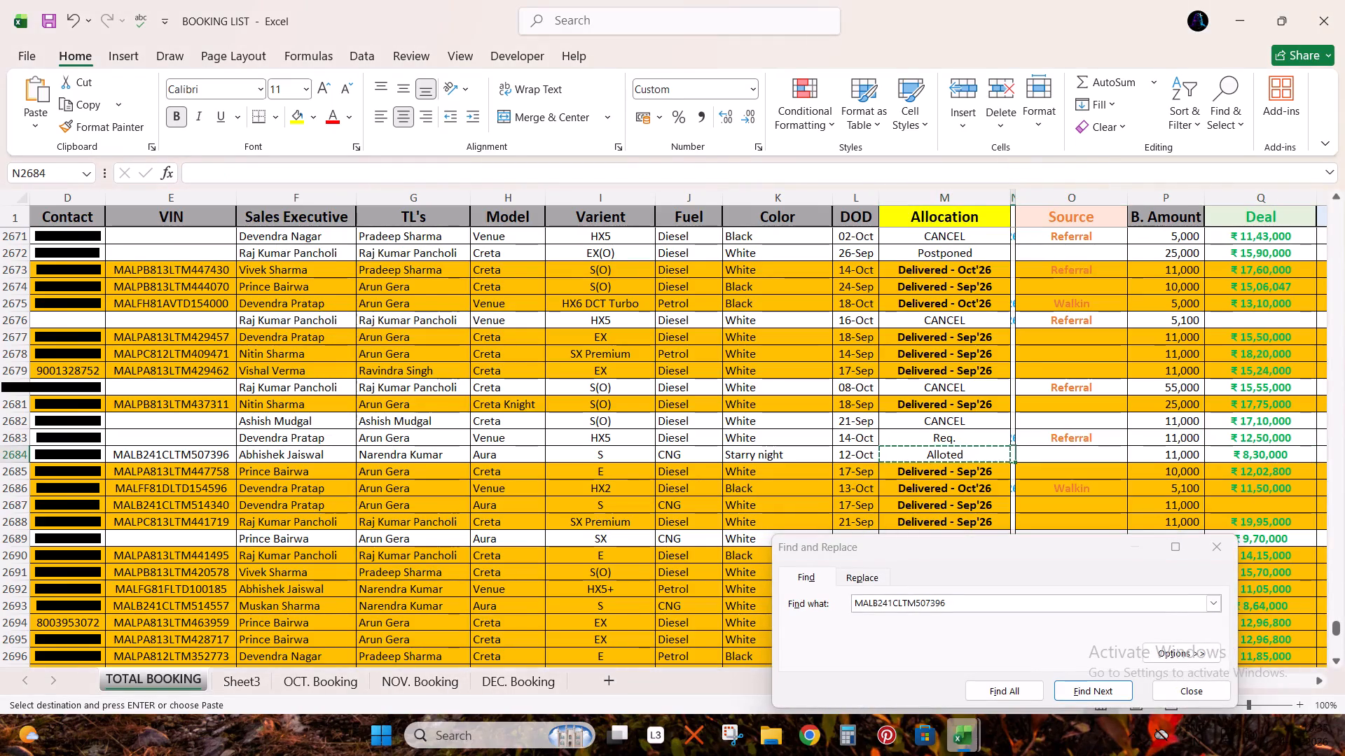
pyautogui.press('Escape')
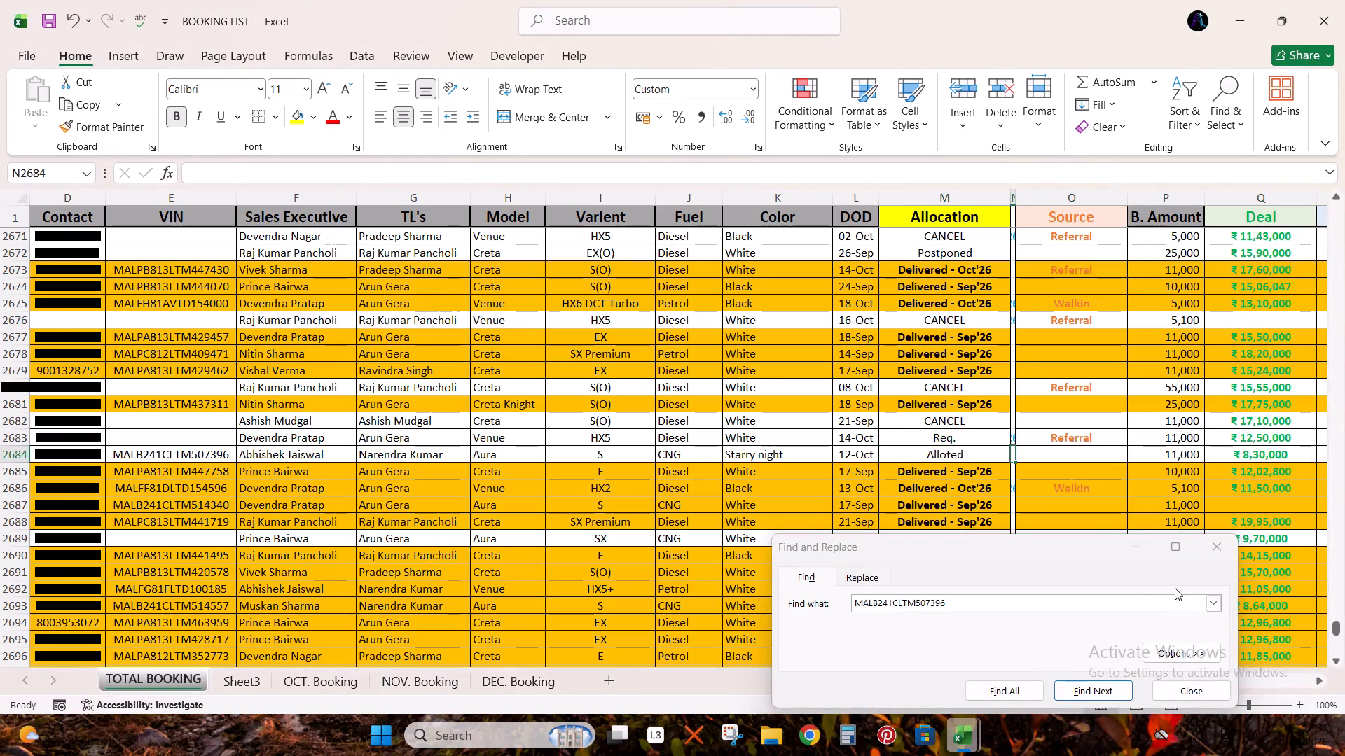
pyautogui.click(1220, 543)
pyautogui.press('Left')
pyautogui.hotkey('ctrl', 'c')
pyautogui.hotkey('alt', 'Tab')
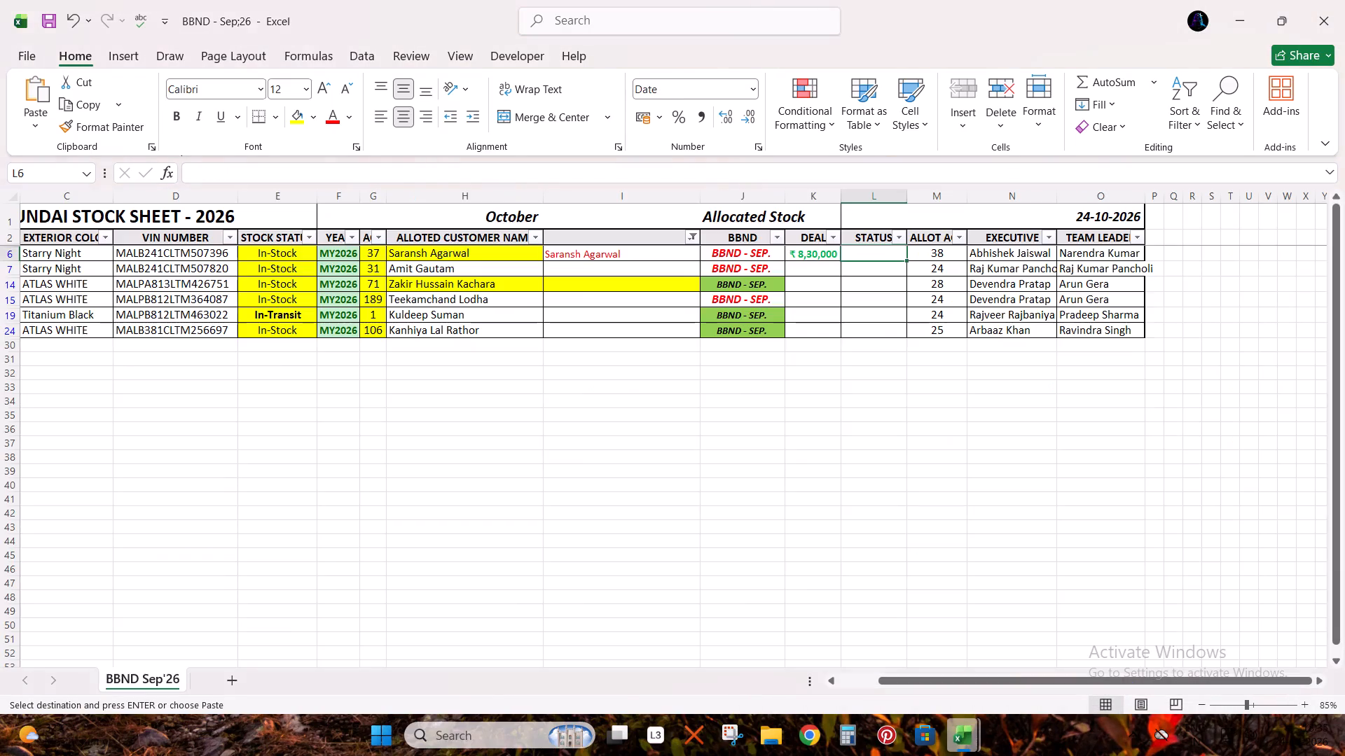
pyautogui.hotkey('ctrl', 'v')
# Copy the row 7 allotted customer name from BBND - Sep;26 and find it in the TOTAL BOOKING sheet of BOOKING LIST.
pyautogui.press('Down')
pyautogui.press('Left')
pyautogui.press('Left')
pyautogui.press('Left')
pyautogui.press('Left')
pyautogui.press('Left')
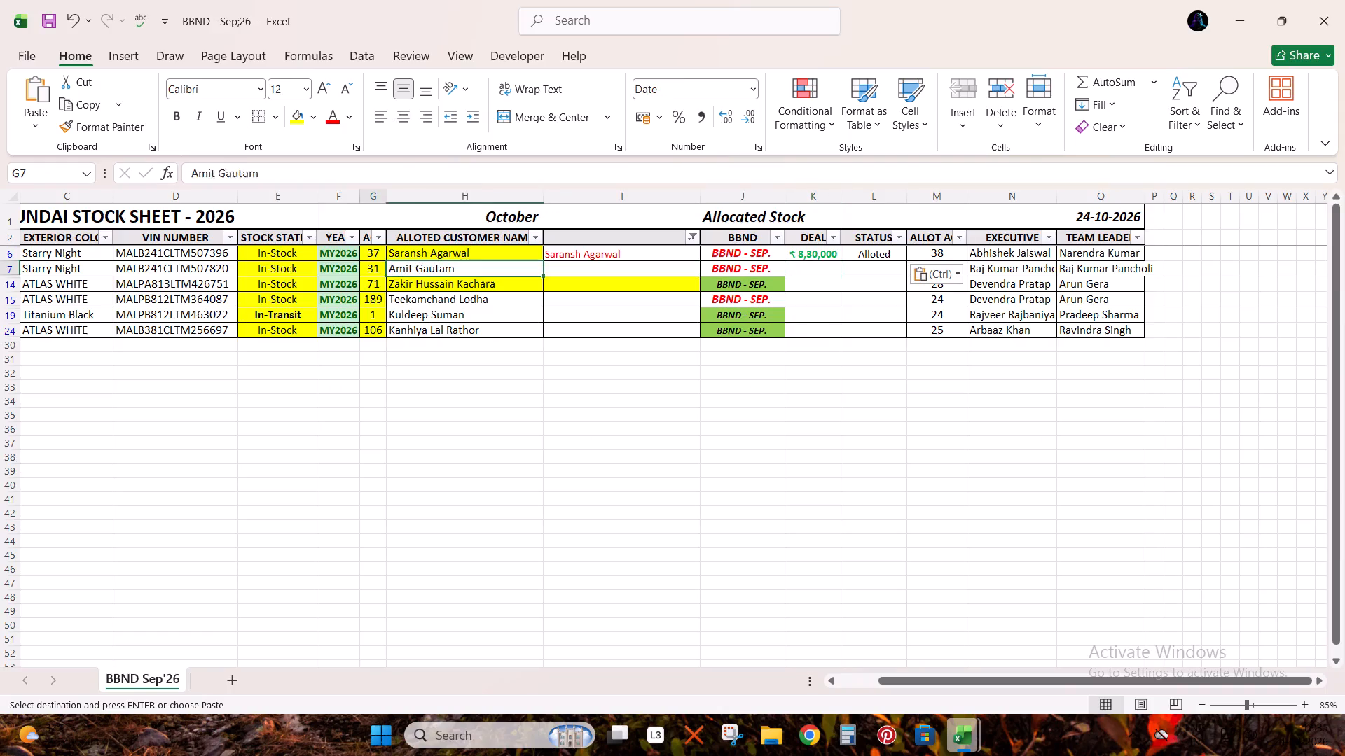
pyautogui.press('Right')
pyautogui.hotkey('ctrl', 'c')
pyautogui.hotkey('alt', 'Tab')
pyautogui.press('Right')
pyautogui.hotkey('ctrl', 'f')
pyautogui.hotkey('ctrl', 'v')
pyautogui.press('Return')
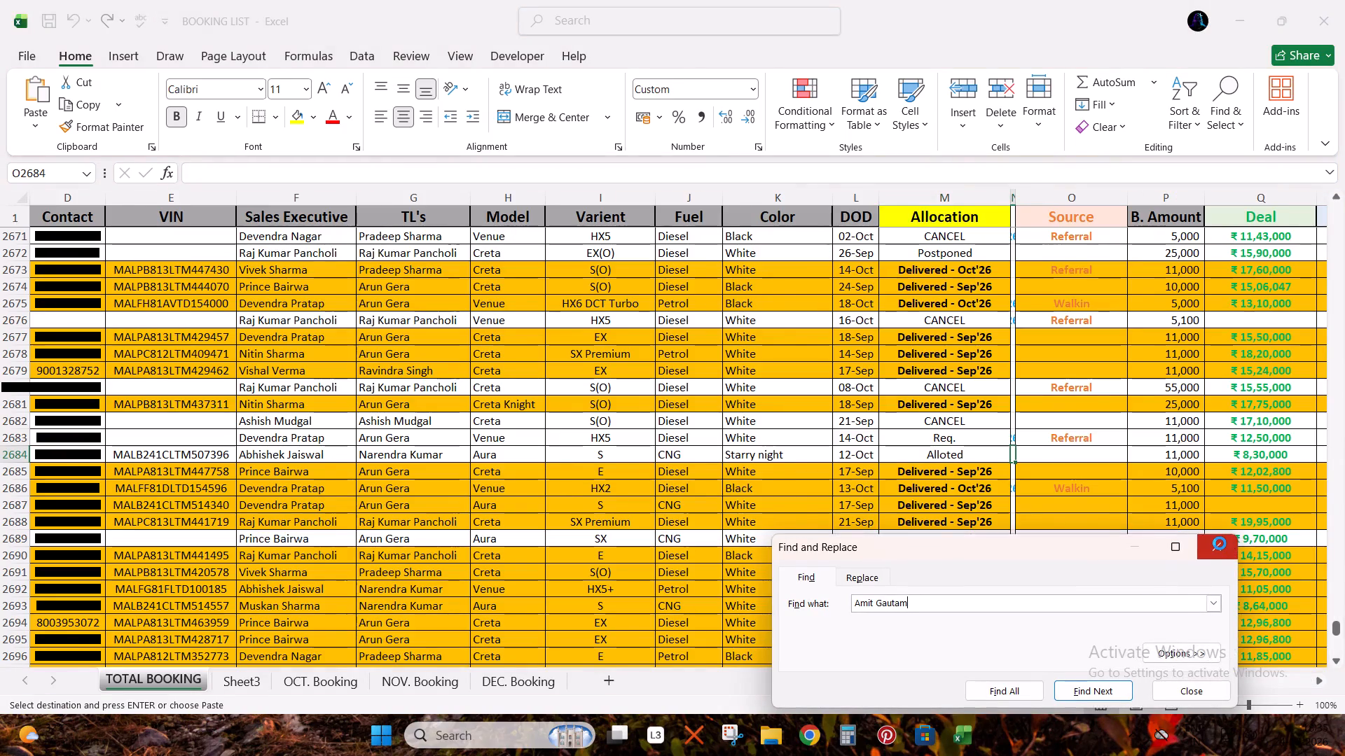
pyautogui.press('Return')
pyautogui.press('Return')
pyautogui.press('Escape')
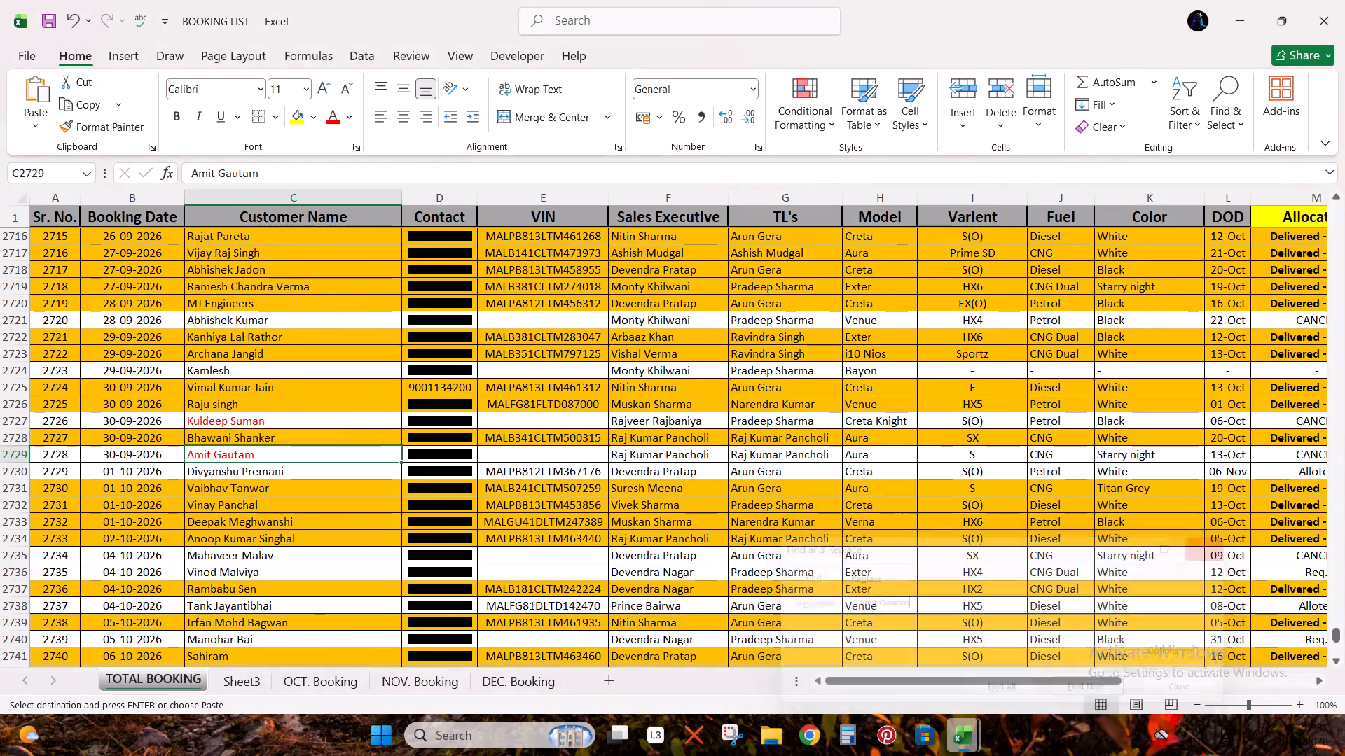
# Copy the found booking's customer name from BOOKING LIST into cell I7 of BBND - Sep;26.
pyautogui.hotkey('ctrl', 'c')
pyautogui.hotkey('alt', 'Tab')
pyautogui.press('Right')
pyautogui.hotkey('ctrl', 'v')
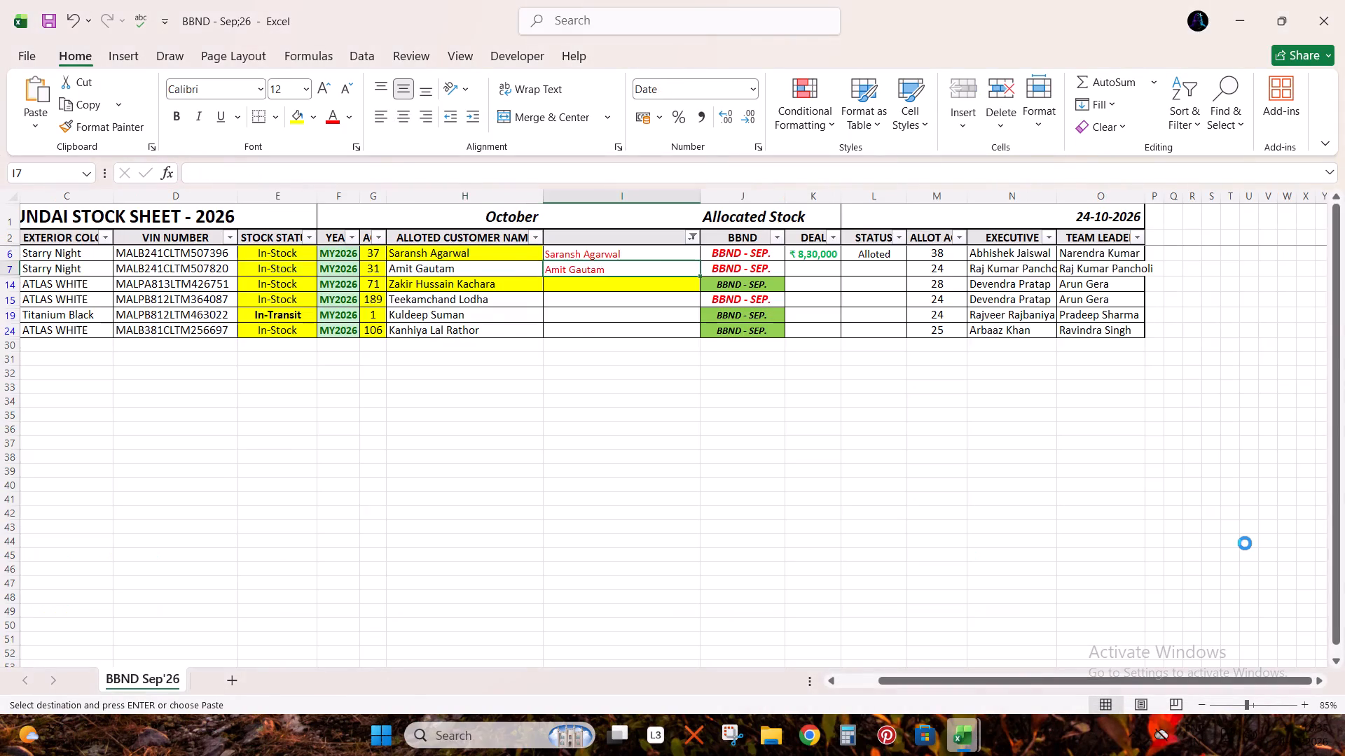
# Copy the Allocation value CANCEL from row 2729 of BOOKING LIST into the STATUS cell L7 of BBND - Sep;26.
pyautogui.press('Right')
pyautogui.press('Right')
pyautogui.press('Right')
pyautogui.press('Left')
pyautogui.hotkey('alt', 'Tab')
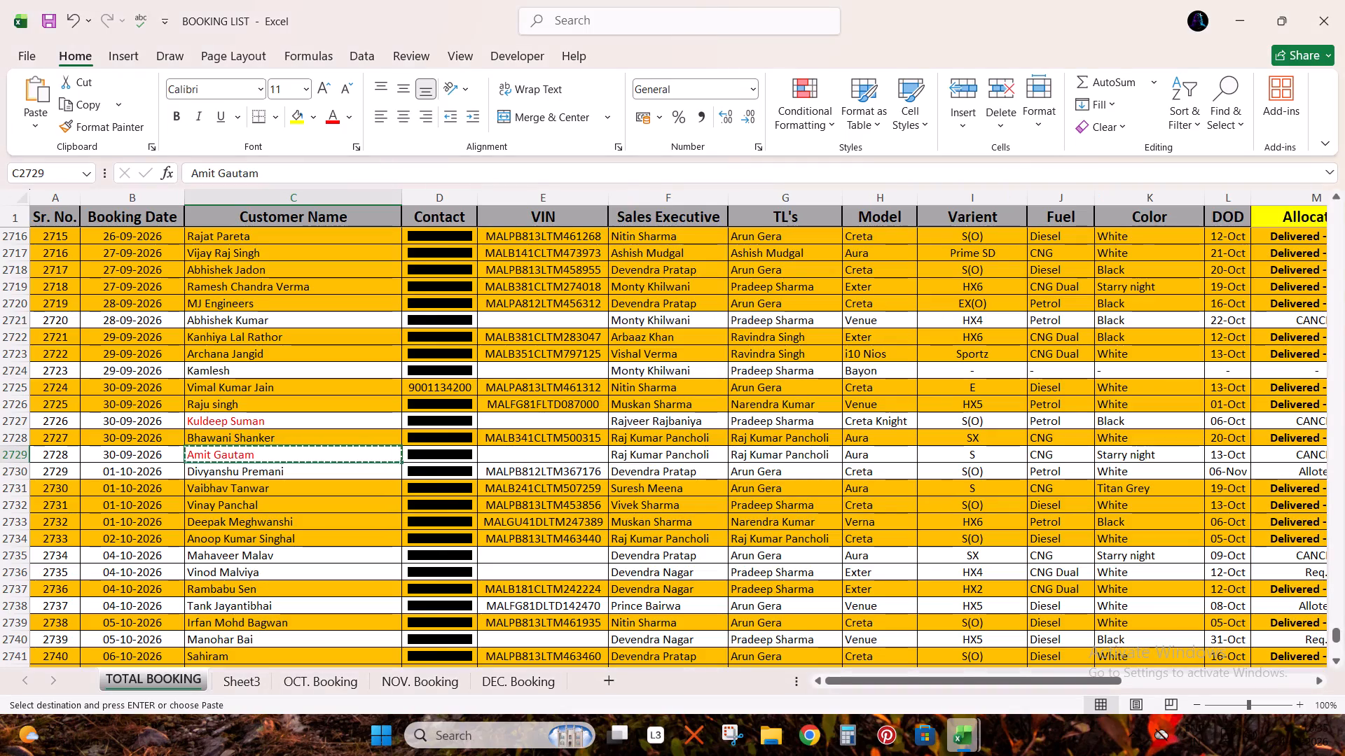
pyautogui.hotkey('ctrl', 'Right')
pyautogui.press('Right')
pyautogui.hotkey('ctrl', 'Right')
pyautogui.hotkey('ctrl', 'Right')
pyautogui.press('Right')
pyautogui.press('Right')
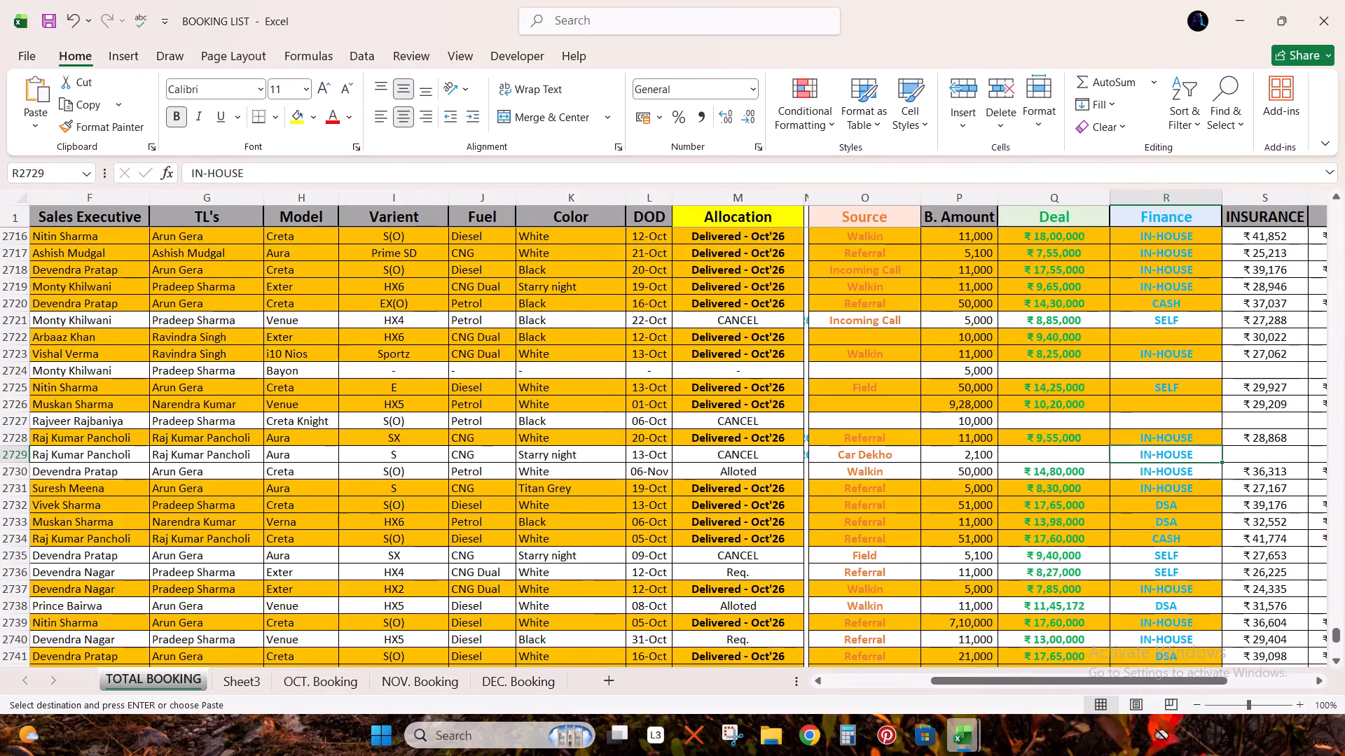
pyautogui.press('Left')
pyautogui.press('Left')
pyautogui.press('Left')
pyautogui.press('Left')
pyautogui.press('Left')
pyautogui.hotkey('ctrl', 'c')
pyautogui.hotkey('alt', 'Tab')
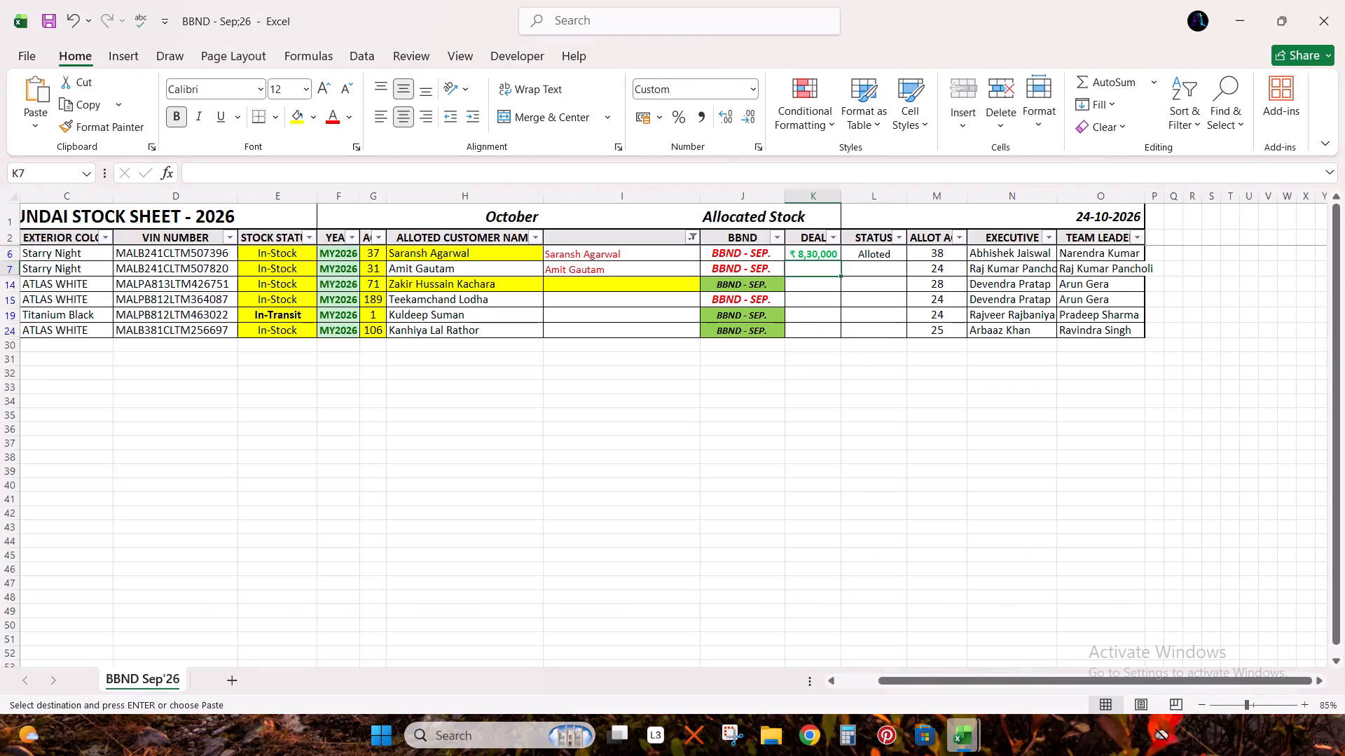
pyautogui.hotkey('ctrl', 'Right')
pyautogui.press('Left')
pyautogui.hotkey('ctrl', 'v')
# Copy the row 6 VIN from BBND - Sep;26 and find it in the TOTAL BOOKING sheet of BOOKING LIST.
pyautogui.press('Left')
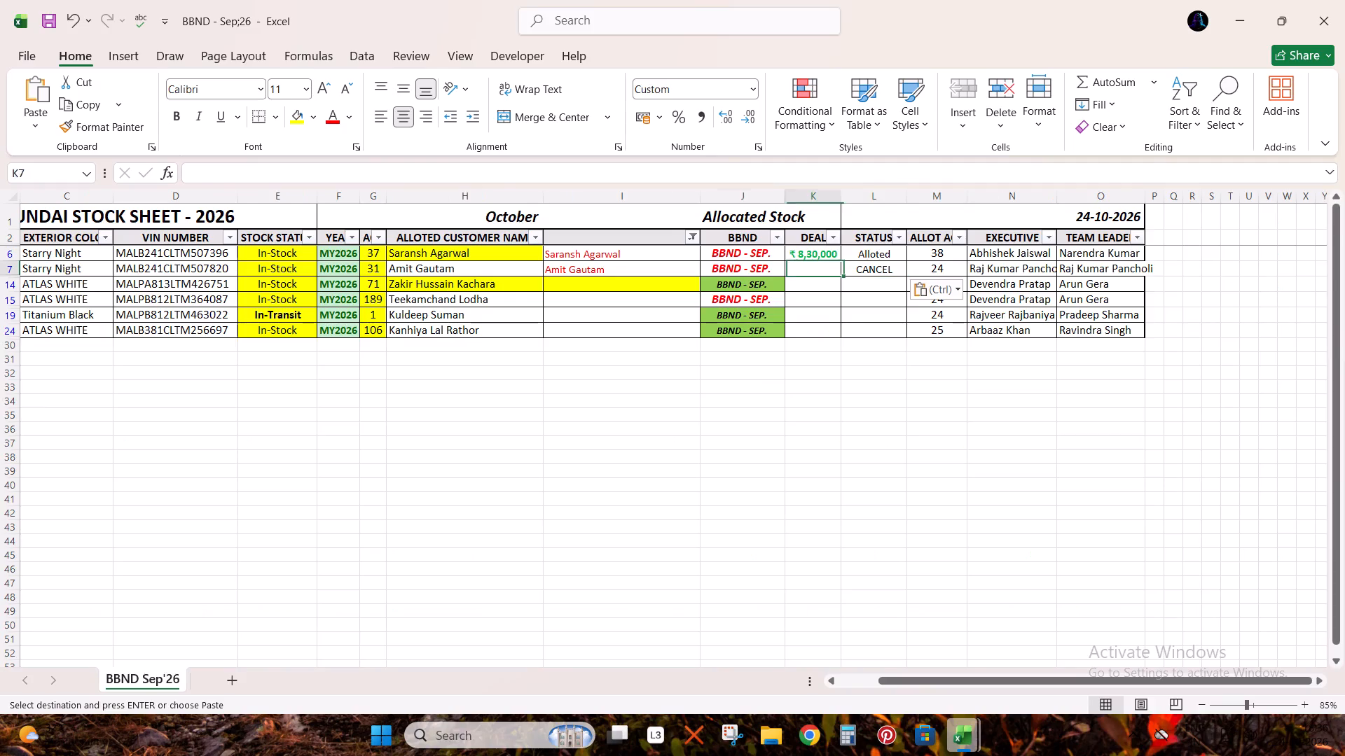
pyautogui.press('Left')
pyautogui.press('Left')
pyautogui.press('Left')
pyautogui.press('Left')
pyautogui.press('Left')
pyautogui.press('Up')
pyautogui.press('Left')
pyautogui.press('Left')
pyautogui.hotkey('ctrl', 'c')
pyautogui.hotkey('alt', 'Tab')
pyautogui.press('Right')
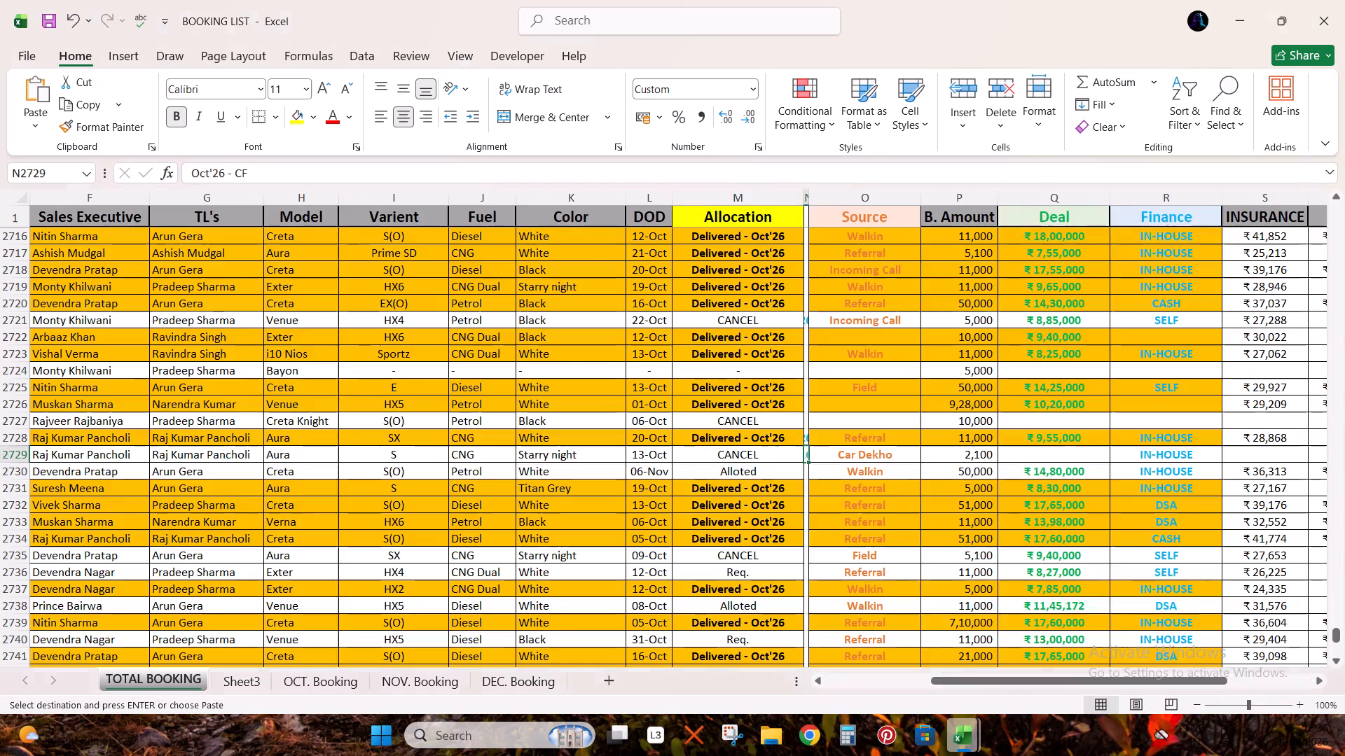
pyautogui.hotkey('ctrl', 'f')
pyautogui.hotkey('ctrl', 'v')
pyautogui.press('Return')
pyautogui.press('Return')
pyautogui.press('Escape')
pyautogui.press('Left')
pyautogui.press('Left')
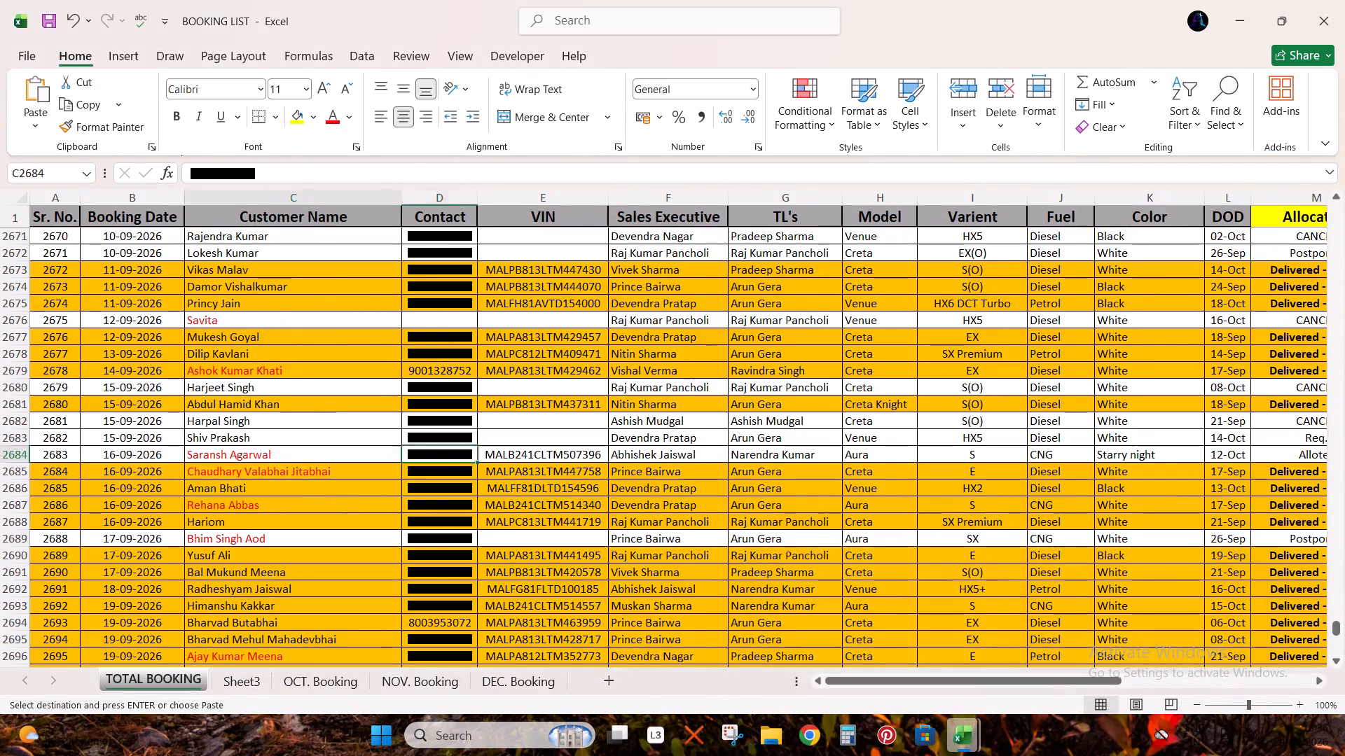
# Copy the row 7 VIN from BBND - Sep;26 and search for it in the TOTAL BOOKING sheet of BOOKING LIST.
pyautogui.hotkey('alt', 'Tab')
pyautogui.press('Down')
pyautogui.hotkey('ctrl', 'c')
pyautogui.hotkey('alt', 'Tab')
pyautogui.press('Right')
pyautogui.hotkey('ctrl', 'f')
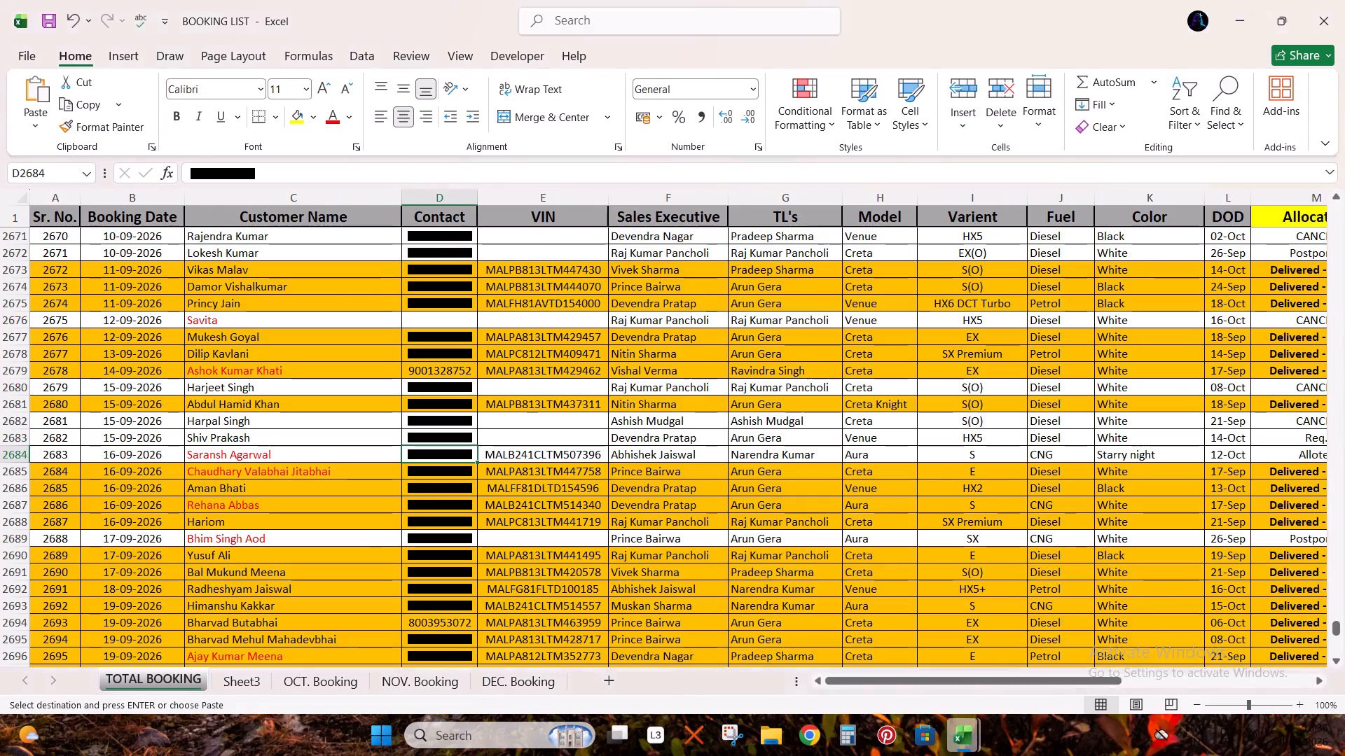
pyautogui.hotkey('ctrl', 'v')
pyautogui.press('Return')
pyautogui.press('Return')
pyautogui.press('Return')
pyautogui.press('Return')
pyautogui.press('Return')
pyautogui.press('Return')
pyautogui.press('Return')
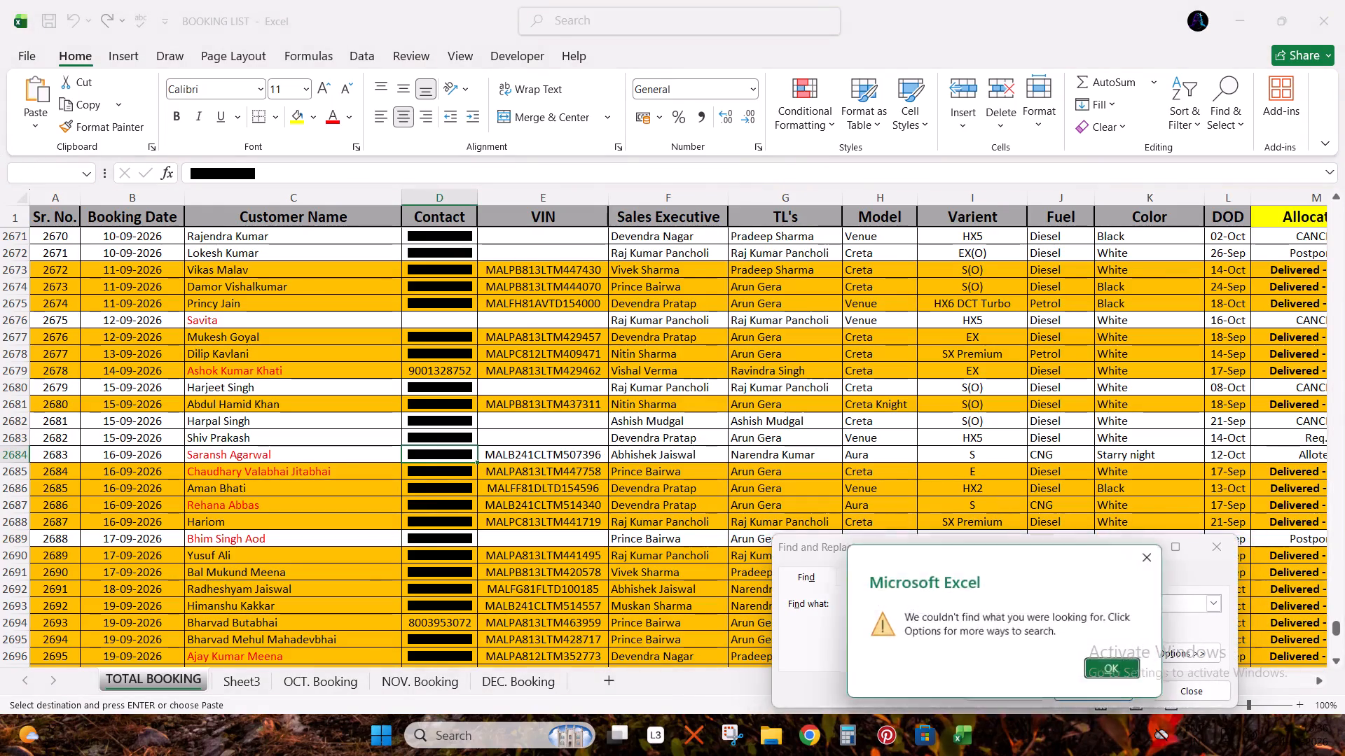
pyautogui.press('Escape')
pyautogui.press('Escape')
# Open the ALLOCATION STOCK SHEET workbook from the desktop.
pyautogui.hotkey('alt', 'Tab')
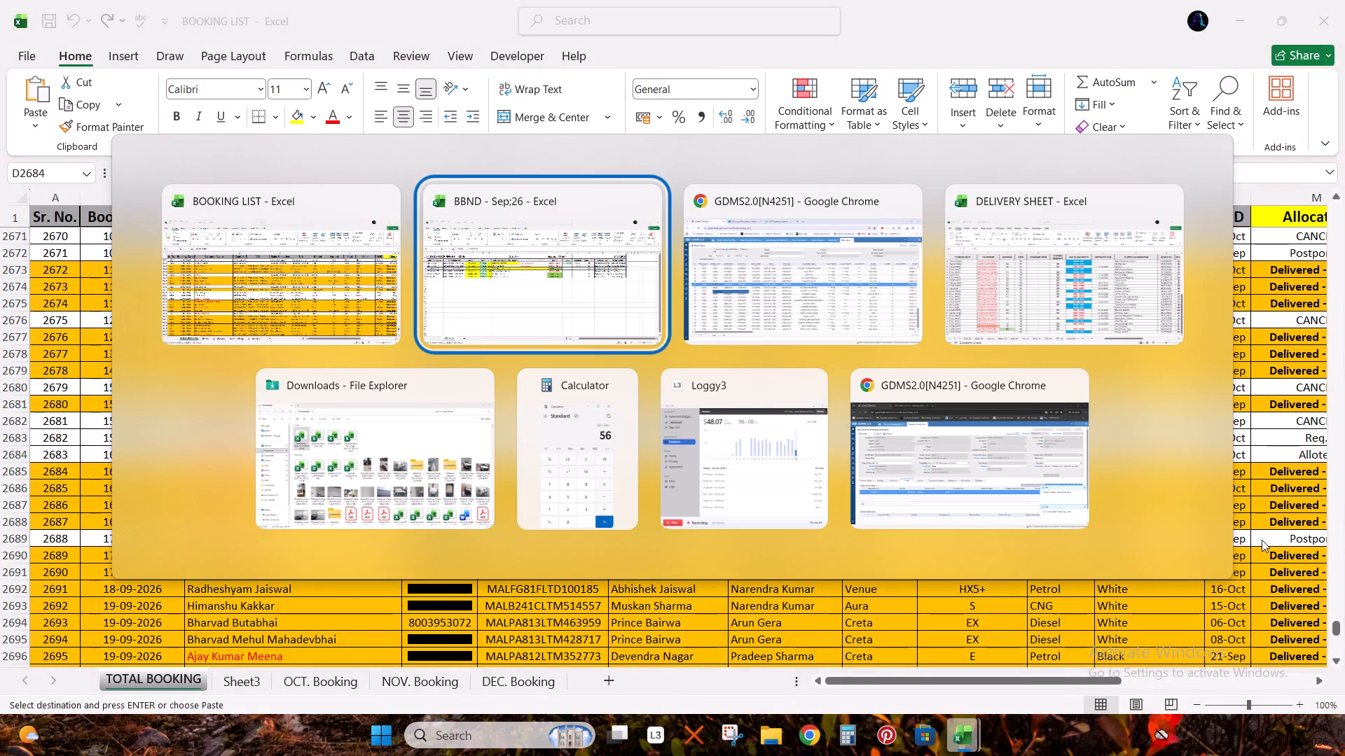
pyautogui.hotkey('alt', 'Tab')
pyautogui.hotkey('alt', 'Tab')
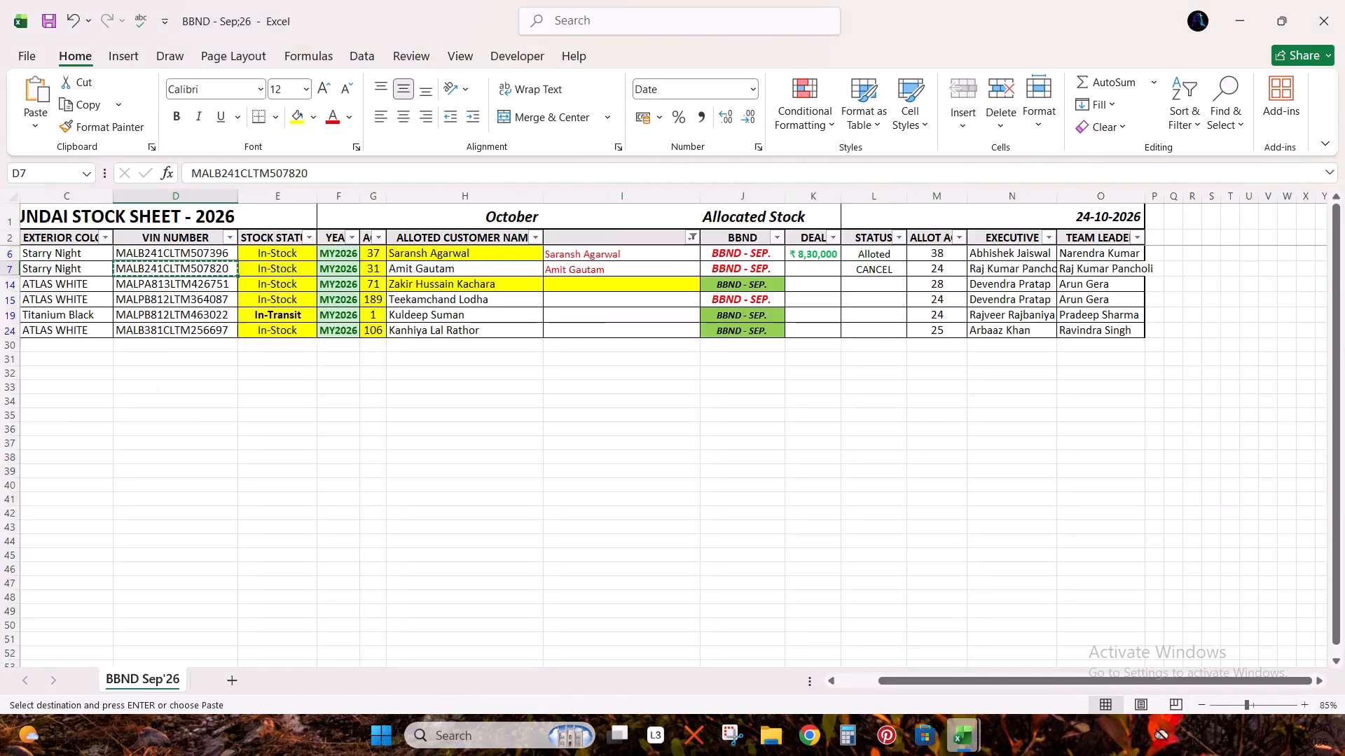
pyautogui.hotkey('alt', 'Tab')
pyautogui.click(1344, 755)
pyautogui.doubleClick(170, 513)
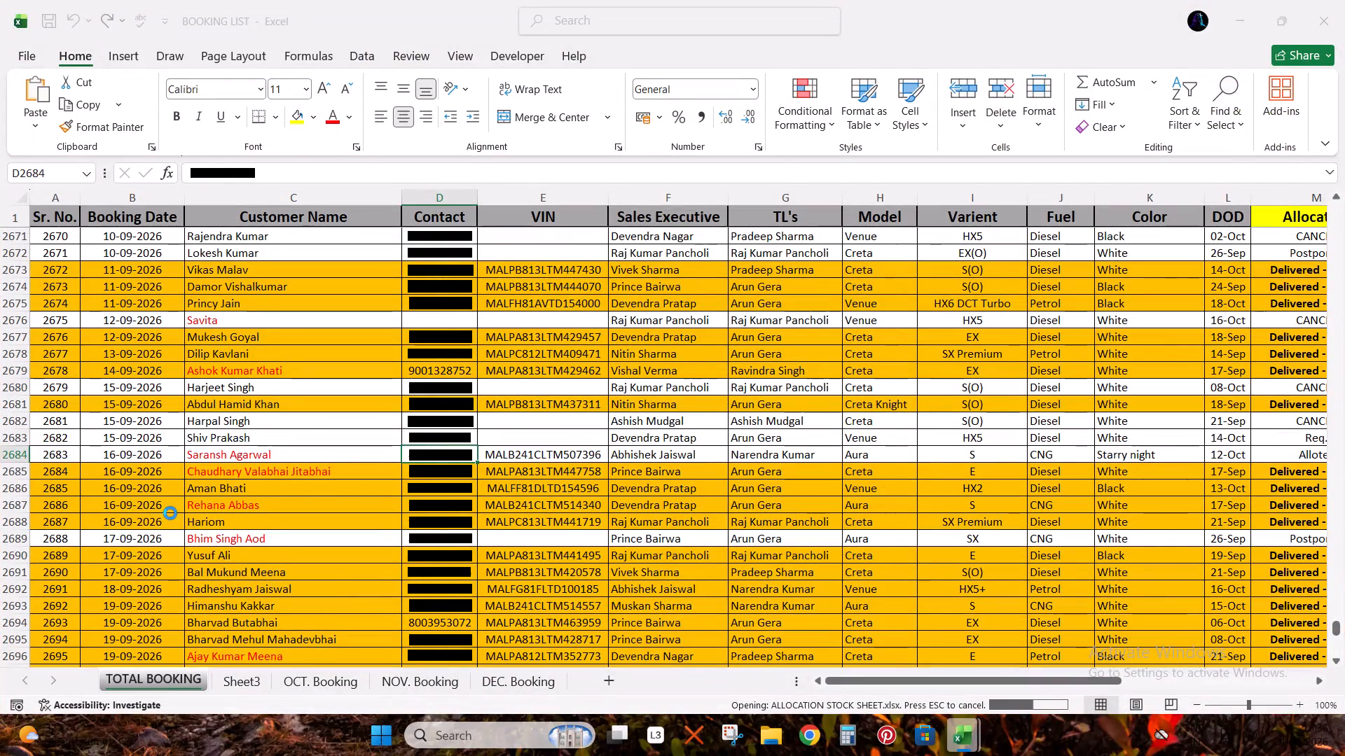
pyautogui.click(207, 455)
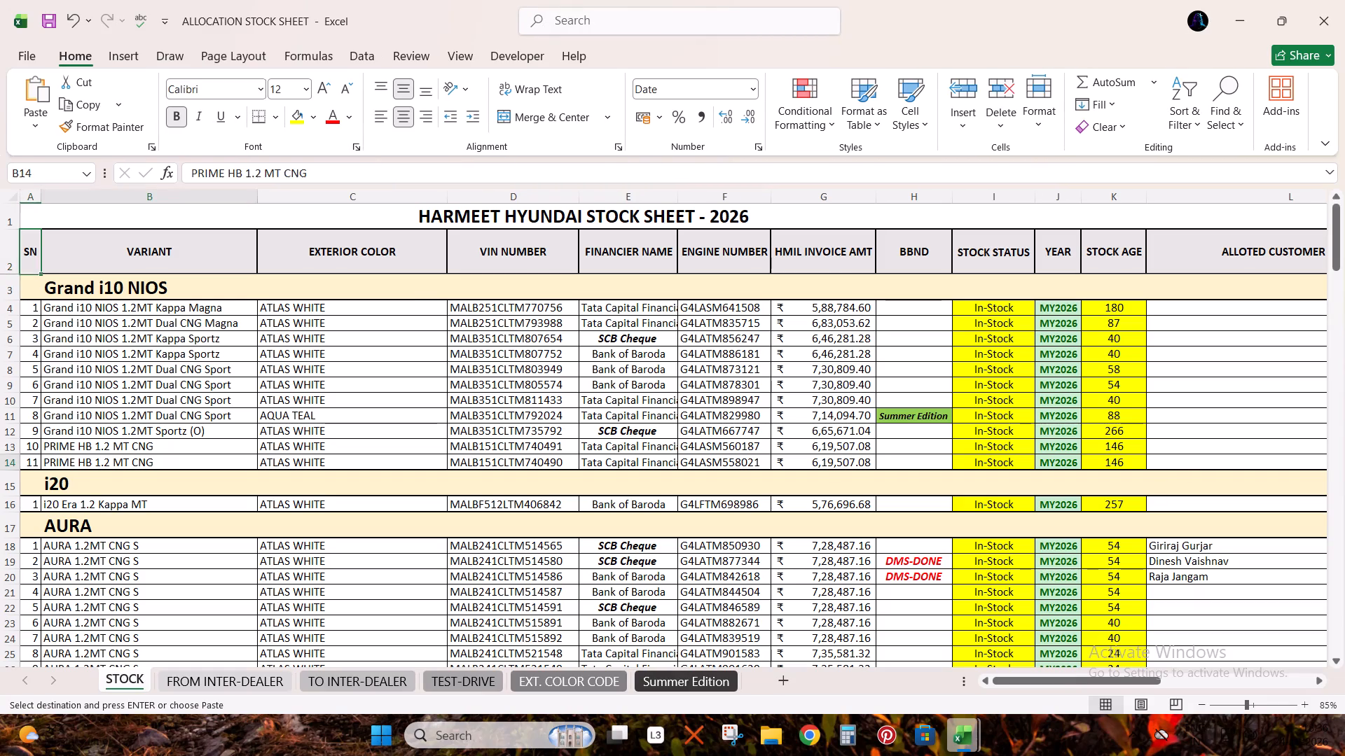
# Find the copied row 7 VIN in the STOCK sheet of ALLOCATION STOCK SHEET and select its row.
pyautogui.hotkey('ctrl', 'f')
pyautogui.hotkey('ctrl', 'v')
pyautogui.press('Return')
pyautogui.press('Return')
pyautogui.press('Escape')
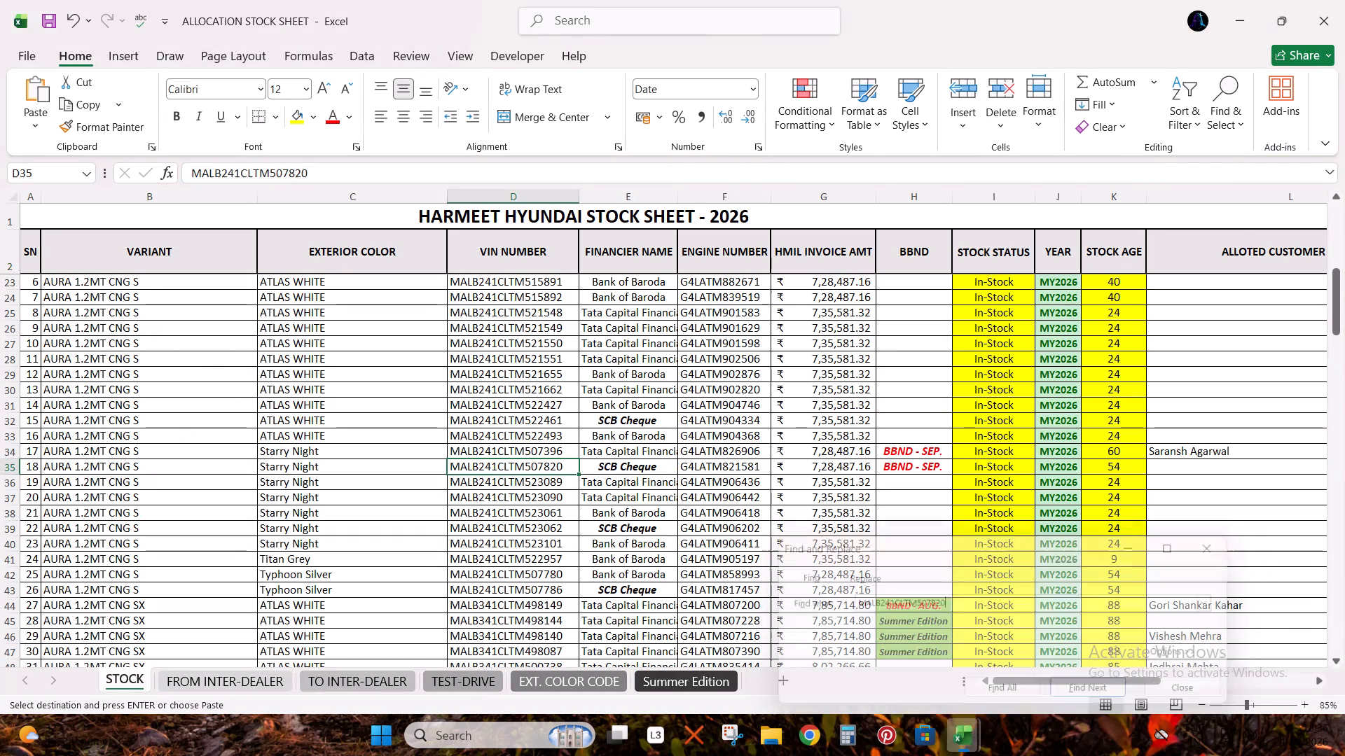
pyautogui.hotkey('shift', 'space')
# Clear the customer name in I7 and the STATUS value in L7 of BBND - Sep;26.
pyautogui.hotkey('alt', 'Tab')
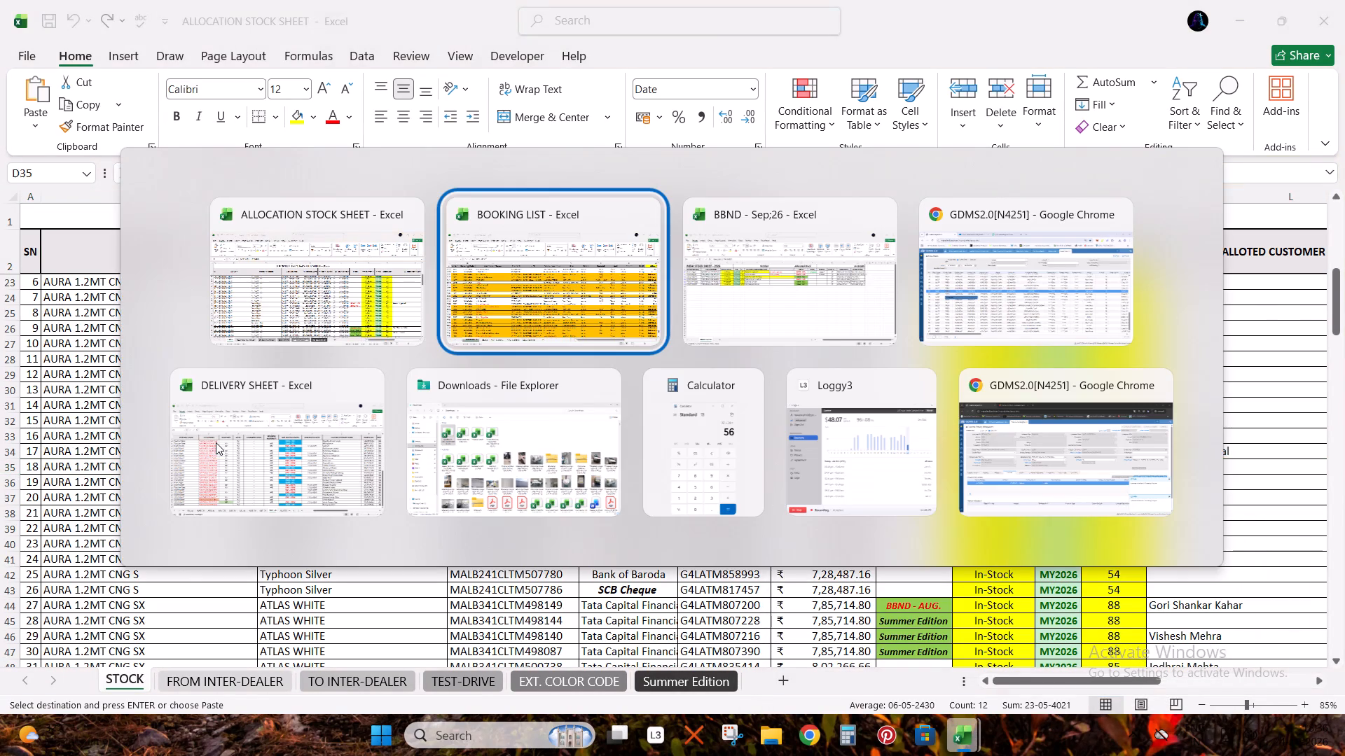
pyautogui.hotkey('alt', 'Tab')
pyautogui.press('Right')
pyautogui.press('Right')
pyautogui.press('Right')
pyautogui.press('Right')
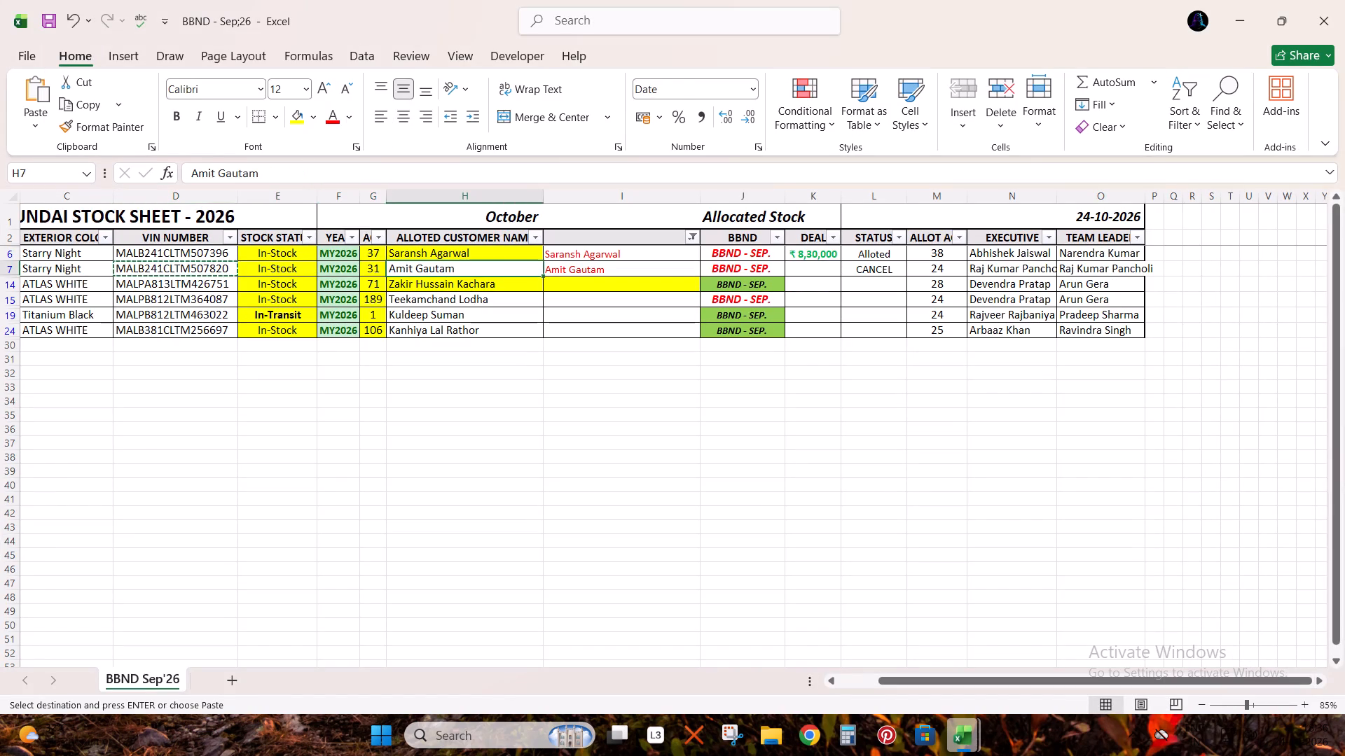
pyautogui.press('Right')
pyautogui.press('Right')
pyautogui.press('Left')
pyautogui.press('Delete')
pyautogui.press('Right')
pyautogui.press('Right')
pyautogui.press('Right')
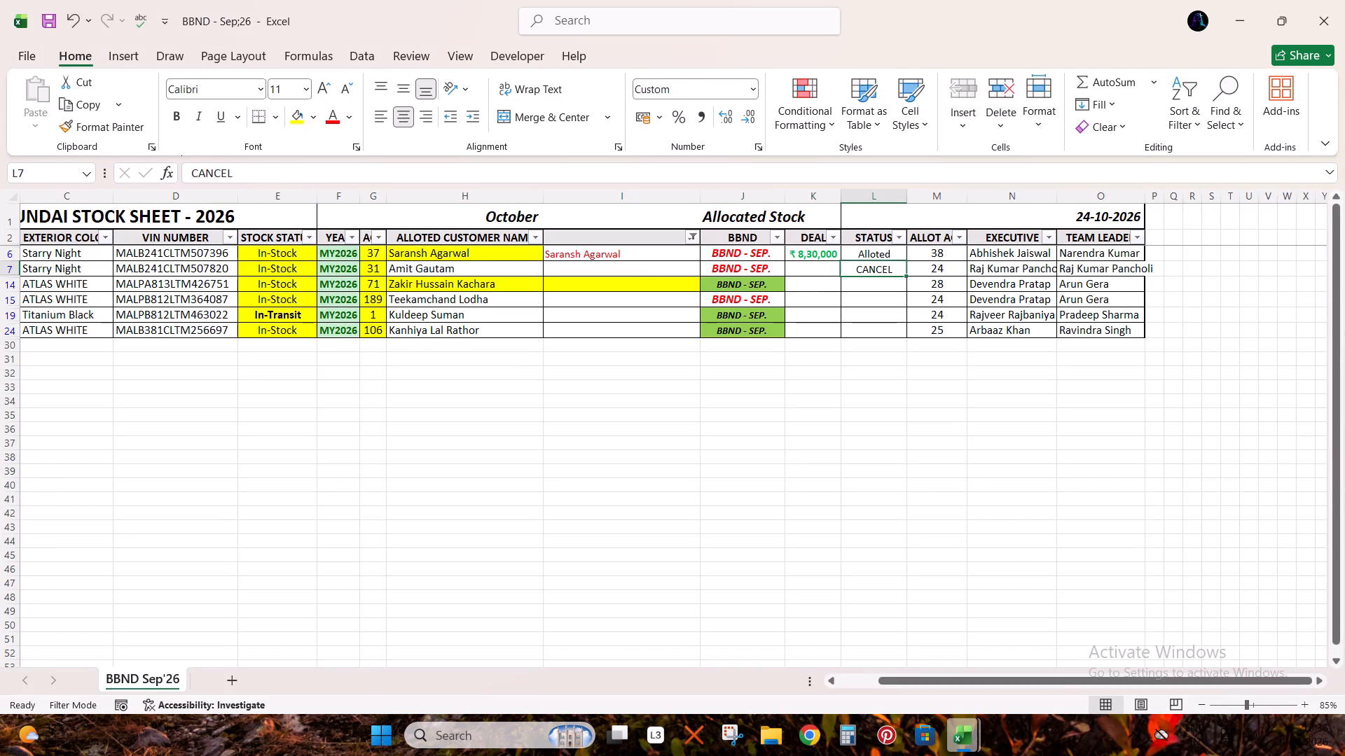
pyautogui.press('Delete')
# Copy the row 14 VIN from BBND - Sep;26 and find it in the TOTAL BOOKING sheet of BOOKING LIST.
pyautogui.press('Left')
pyautogui.press('Left')
pyautogui.press('Left')
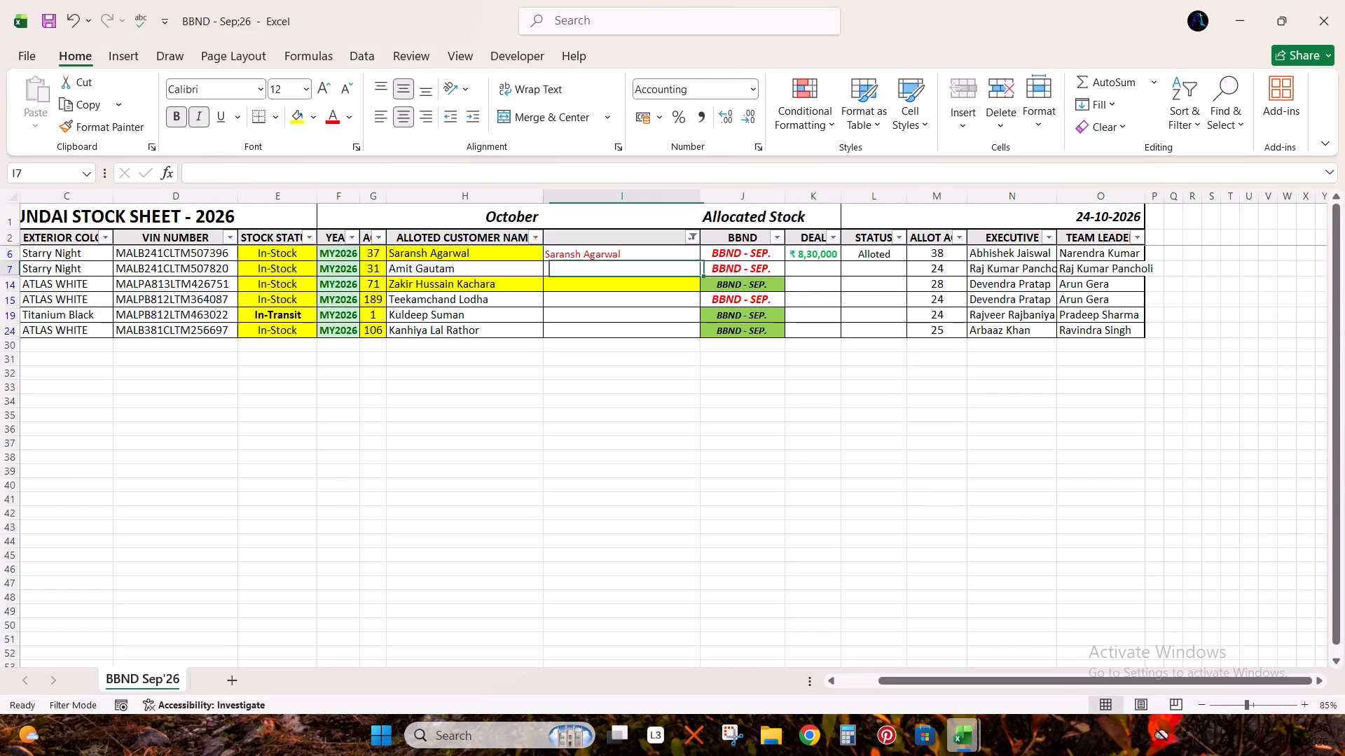
pyautogui.press('Down')
pyautogui.press('Left')
pyautogui.press('Left')
pyautogui.press('Left')
pyautogui.press('Left')
pyautogui.press('Left')
pyautogui.hotkey('ctrl', 'c')
pyautogui.hotkey('alt', 'Tab')
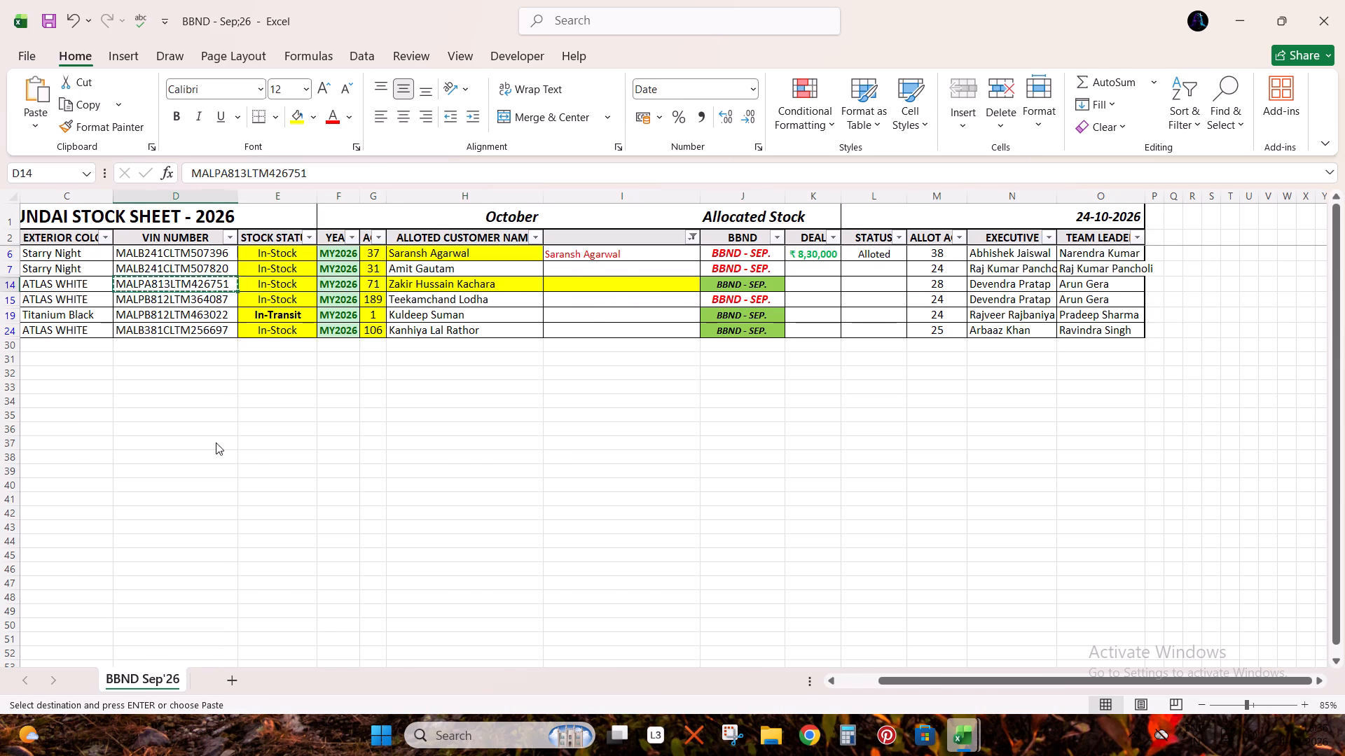
pyautogui.press('Right')
pyautogui.hotkey('alt', 'Tab')
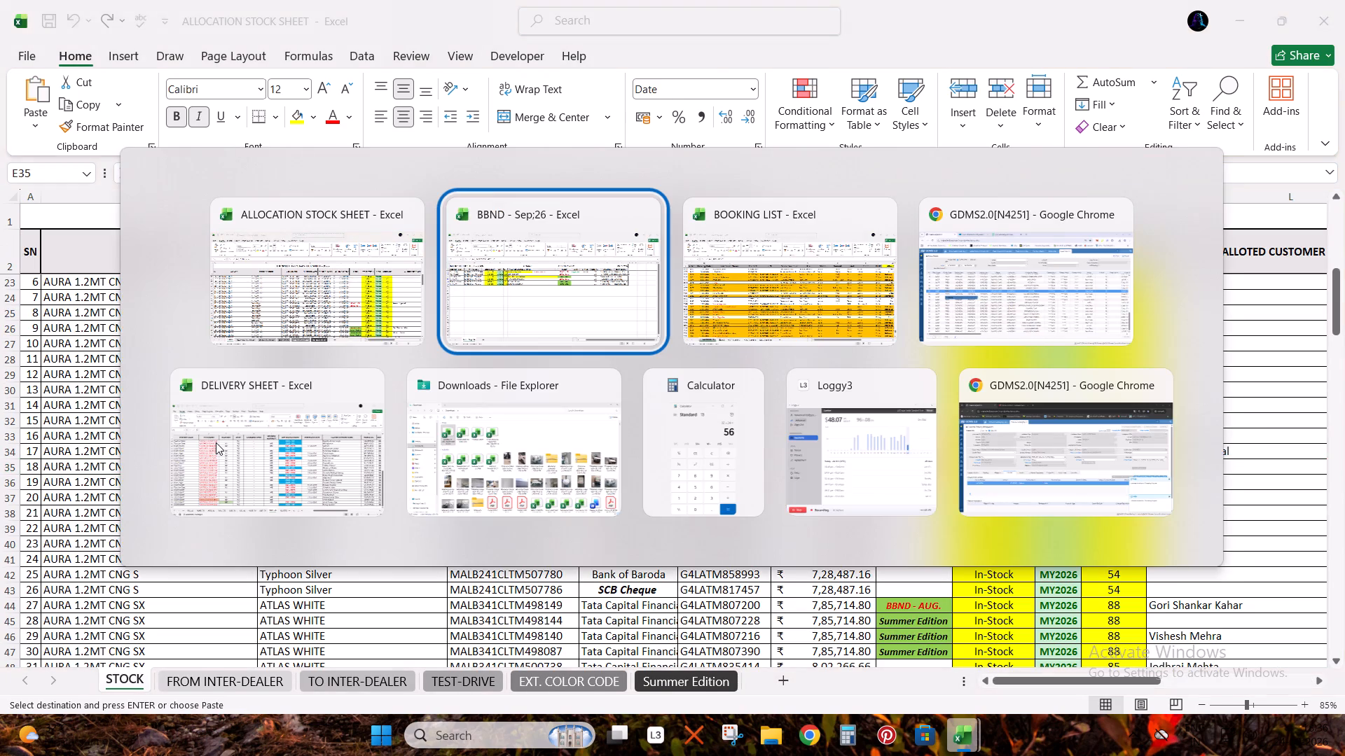
pyautogui.hotkey('alt', 'Tab')
pyautogui.press('Right')
pyautogui.hotkey('ctrl', 'f')
pyautogui.hotkey('ctrl', 'v')
pyautogui.press('Return')
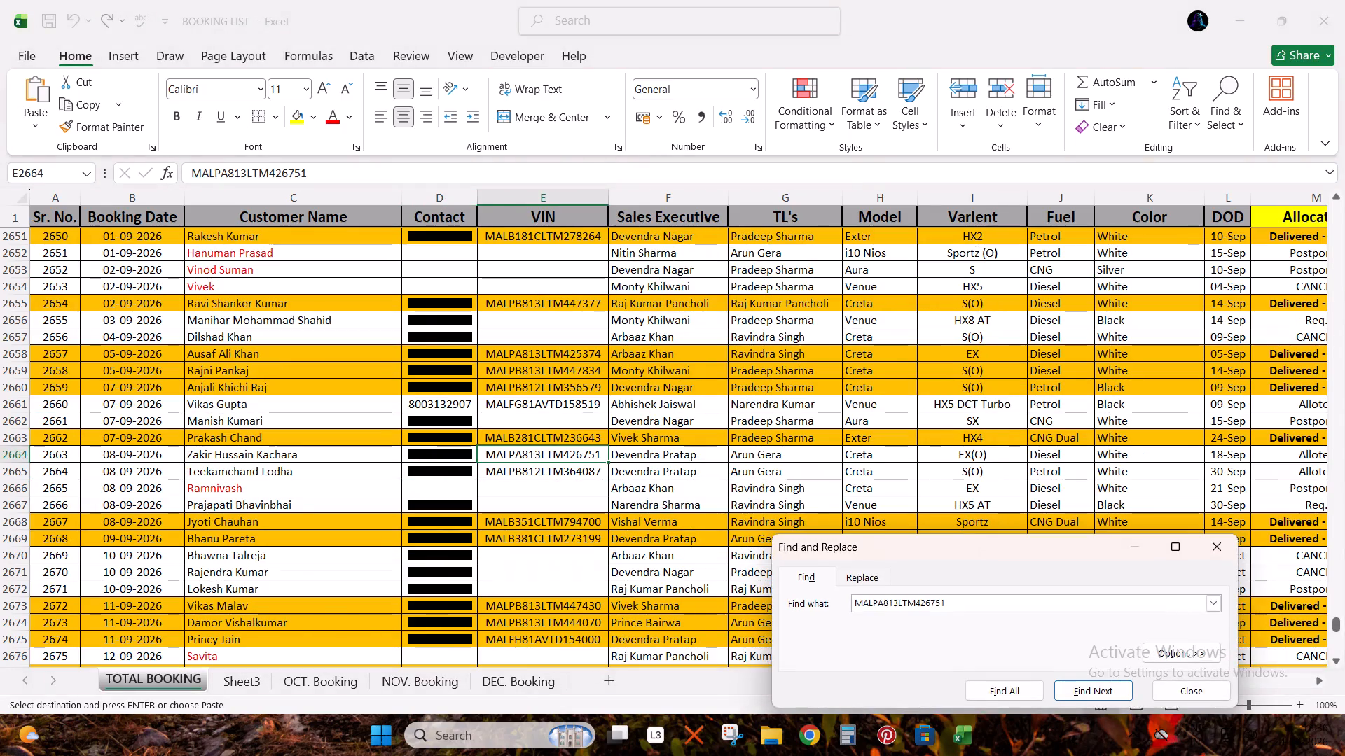
pyautogui.press('Return')
pyautogui.press('Escape')
# Copy the customer name from row 2664 of BOOKING LIST into cell I14 of BBND - Sep;26.
pyautogui.press('Left')
pyautogui.hotkey('ctrl', 'Right')
pyautogui.press('Left')
pyautogui.hotkey('ctrl', 'Left')
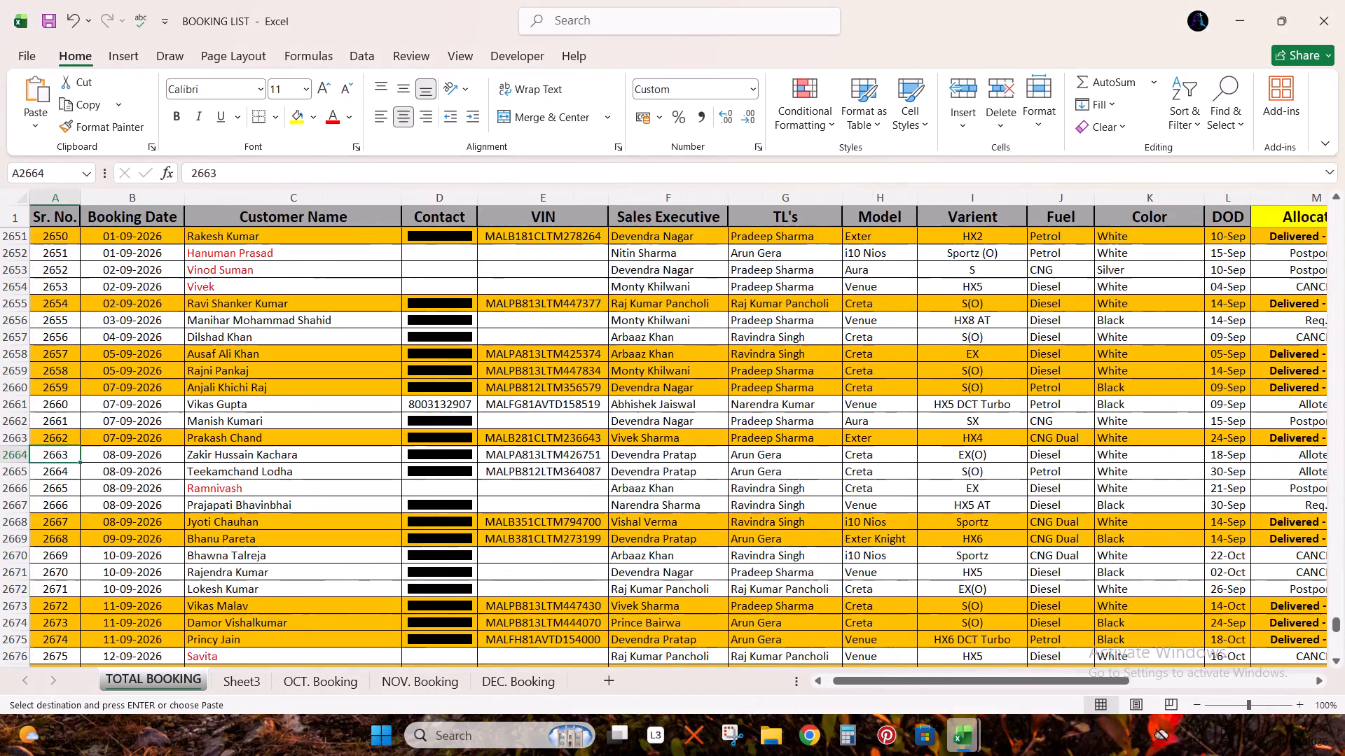
pyautogui.hotkey('ctrl', 'Left')
pyautogui.press('Right')
pyautogui.press('Right')
pyautogui.press('Right')
pyautogui.press('Left')
pyautogui.hotkey('ctrl', 'c')
pyautogui.hotkey('alt', 'Tab')
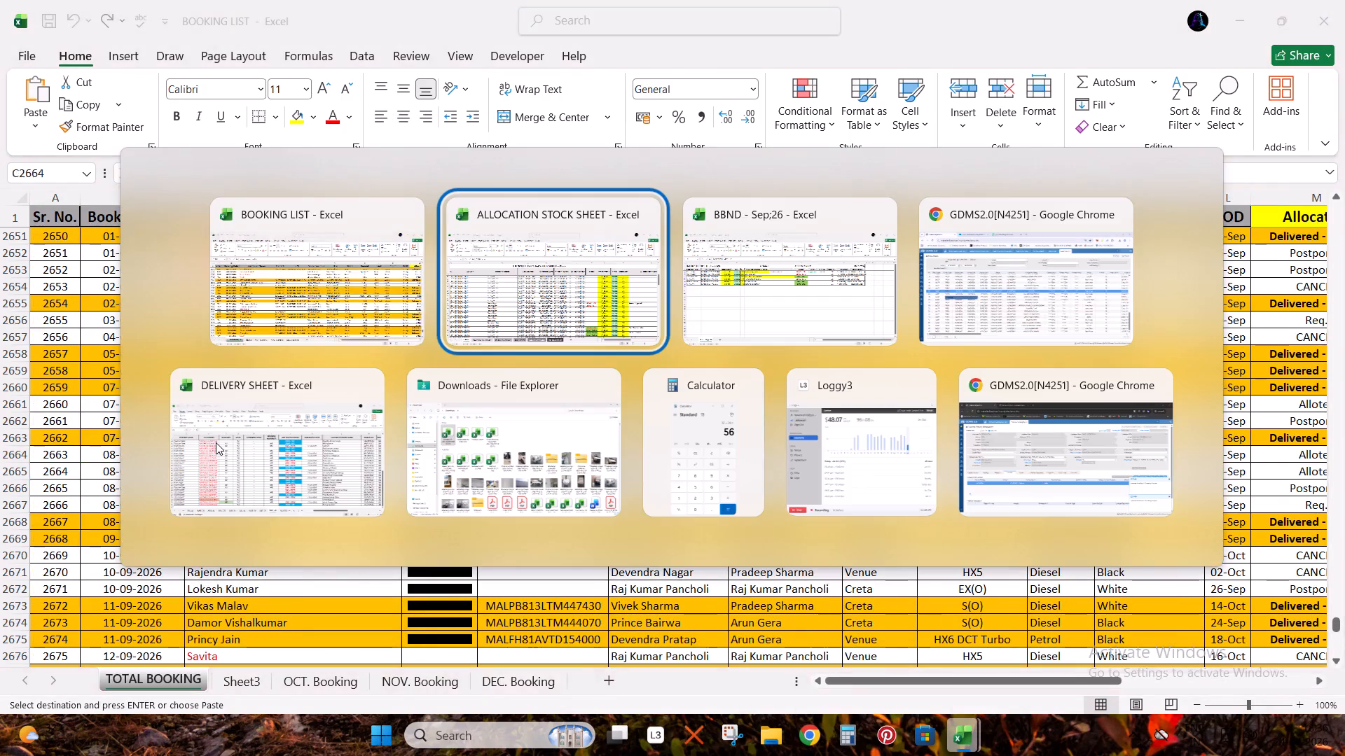
pyautogui.hotkey('alt', 'Tab')
pyautogui.hotkey('ctrl', 'Right')
pyautogui.press('Right')
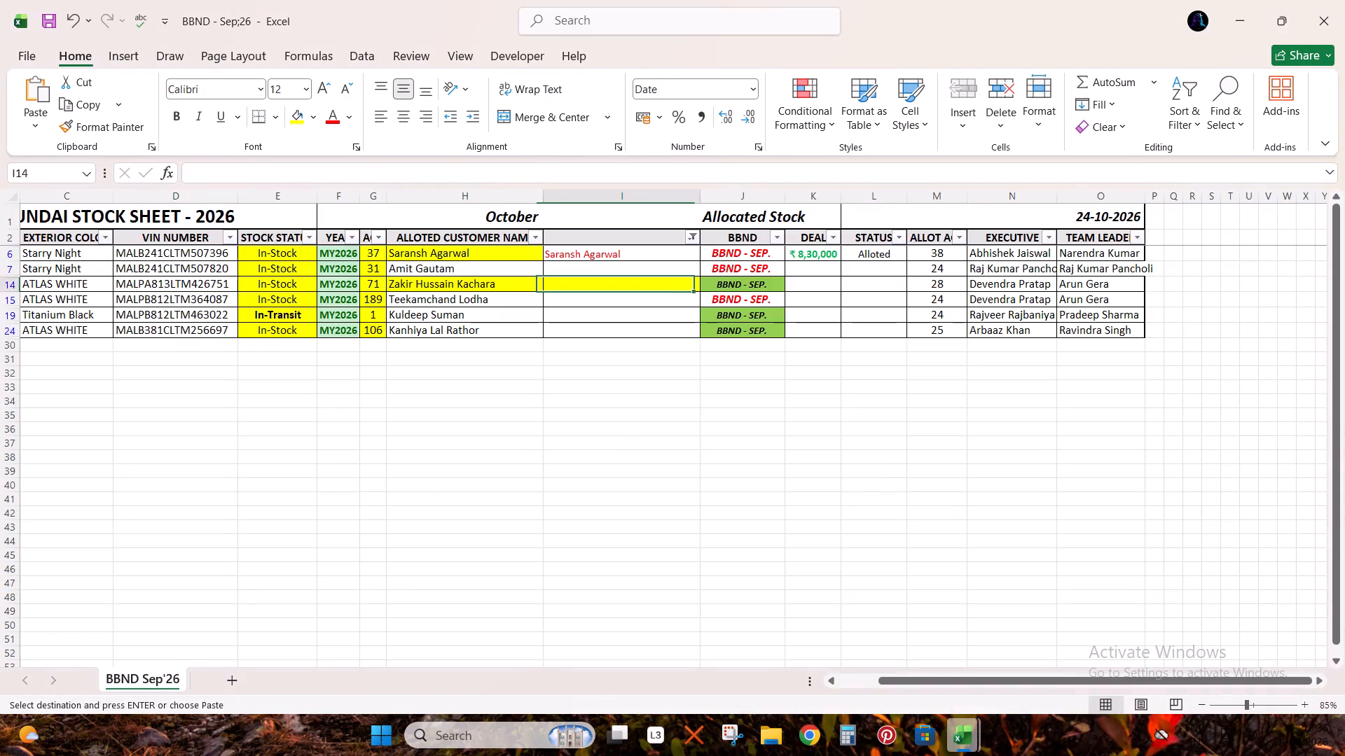
pyautogui.hotkey('ctrl', 'v')
# Copy the Deal amount ₹16,50,000 from row 2664 of BOOKING LIST into the DEAL cell K14 of BBND - Sep;26.
pyautogui.press('Right')
pyautogui.press('Right')
pyautogui.press('Right')
pyautogui.hotkey('alt', 'Tab')
pyautogui.hotkey('alt', 'Tab')
pyautogui.press('Left')
pyautogui.hotkey('alt', 'Tab')
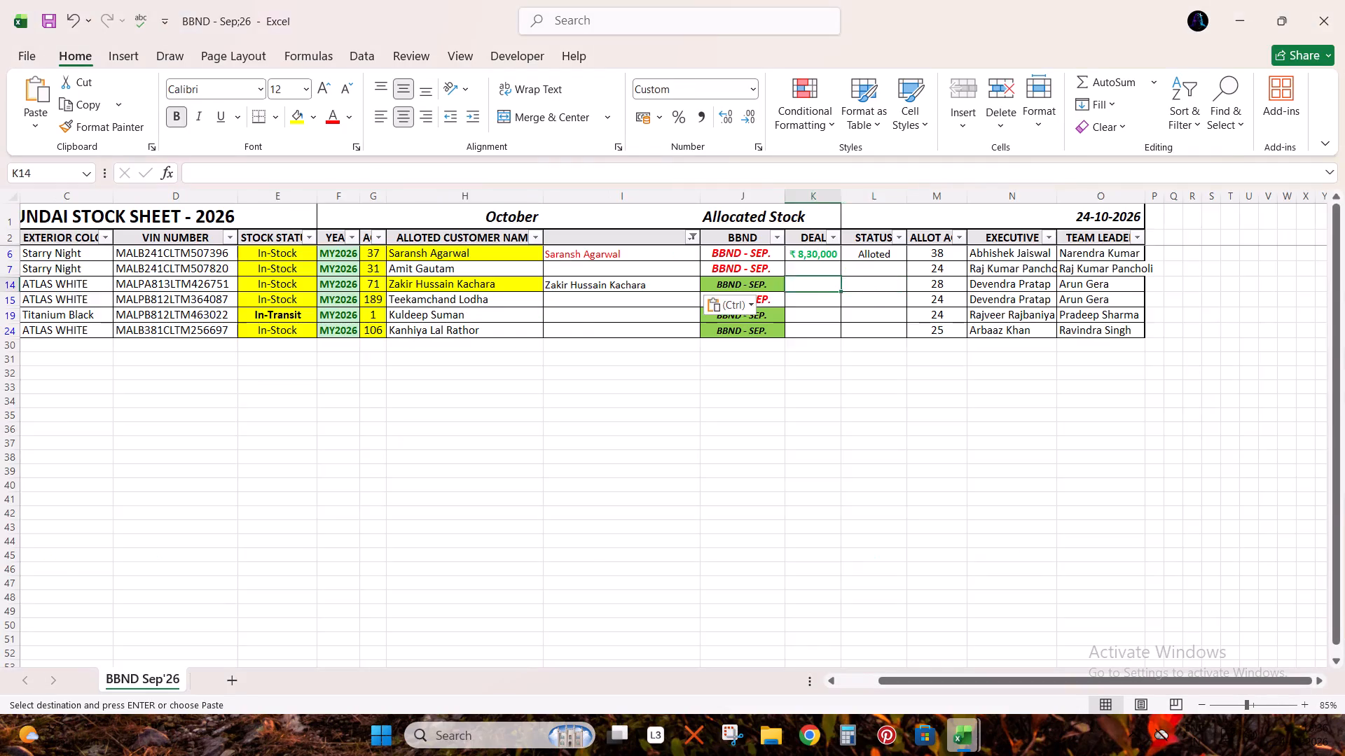
pyautogui.hotkey('ctrl', 'Right')
pyautogui.press('Right')
pyautogui.press('Right')
pyautogui.press('Right')
pyautogui.press('Right')
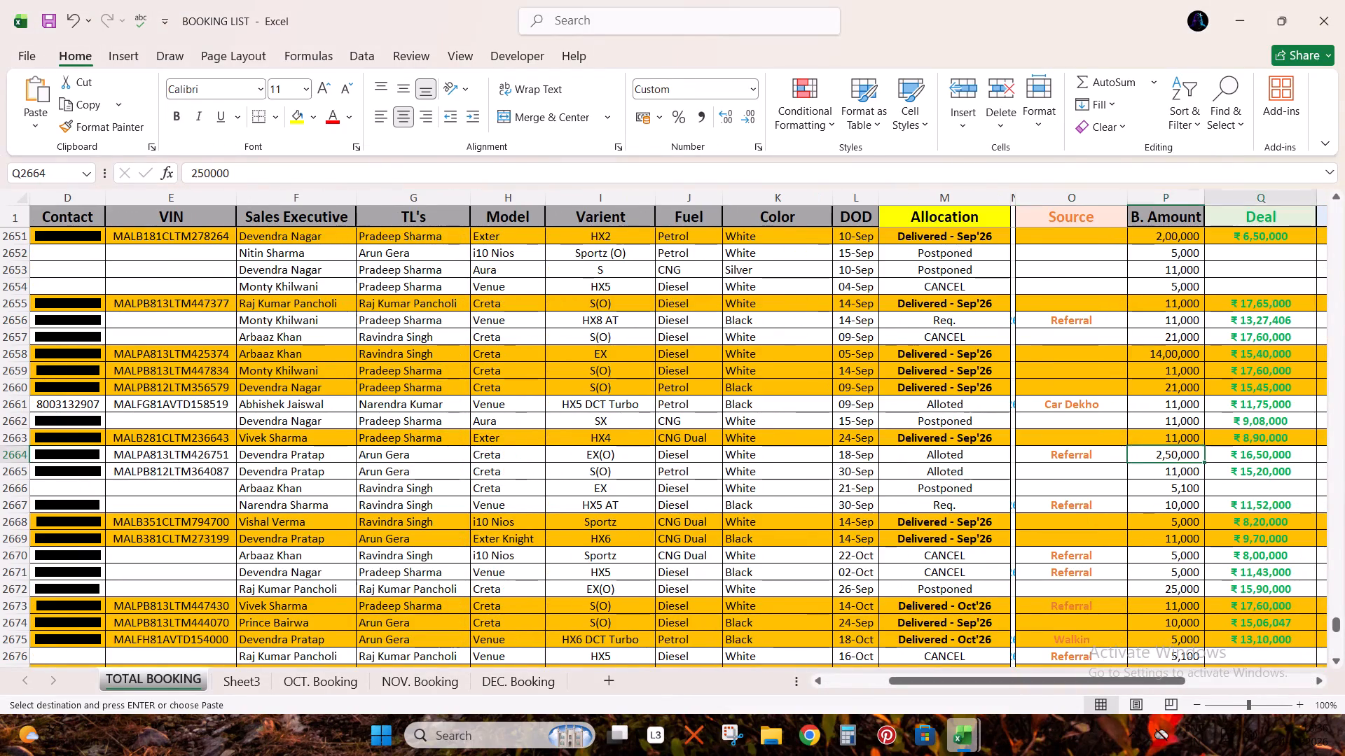
pyautogui.hotkey('ctrl', 'c')
pyautogui.hotkey('alt', 'Tab')
pyautogui.hotkey('ctrl', 'v')
# Copy the Allocation value Alloted from row 2664 of BOOKING LIST into the STATUS cell L14 of BBND - Sep;26.
pyautogui.press('Right')
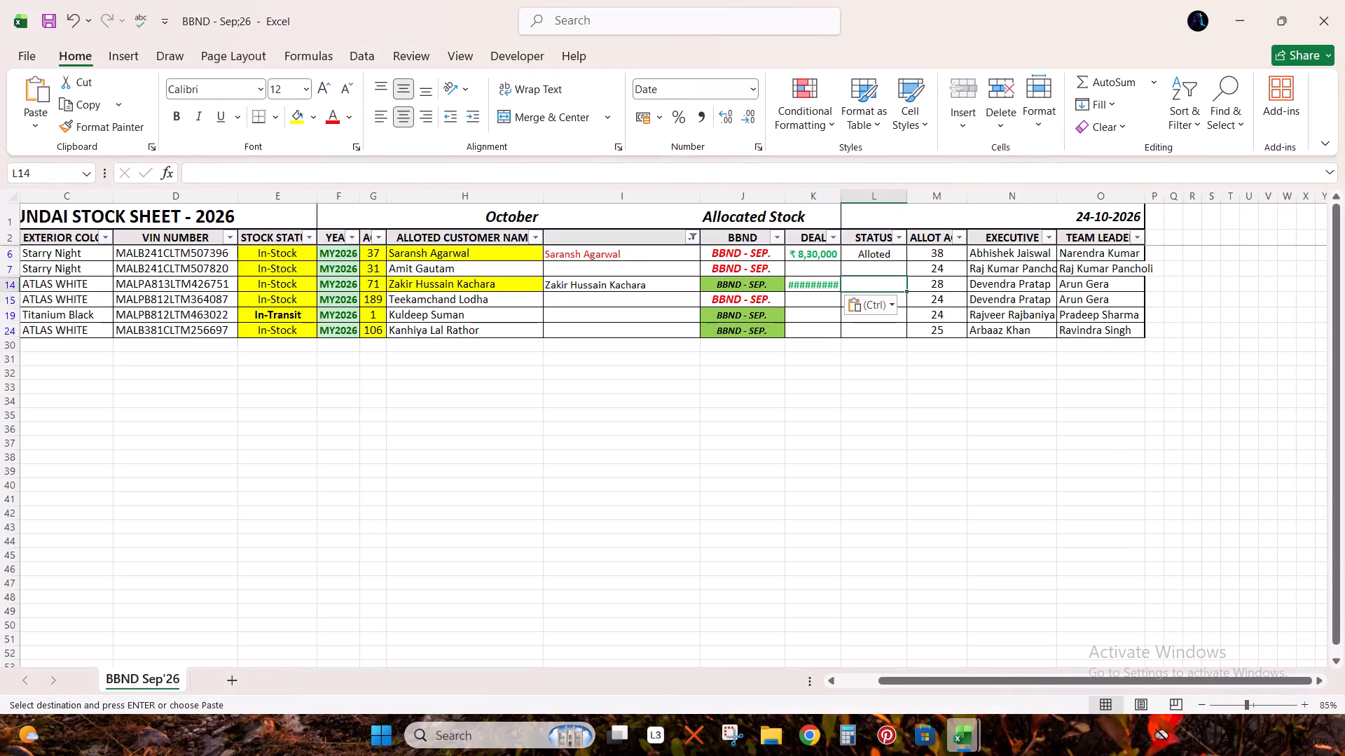
pyautogui.hotkey('alt', 'Tab')
pyautogui.hotkey('ctrl', 'Left')
pyautogui.press('Left')
pyautogui.press('Left')
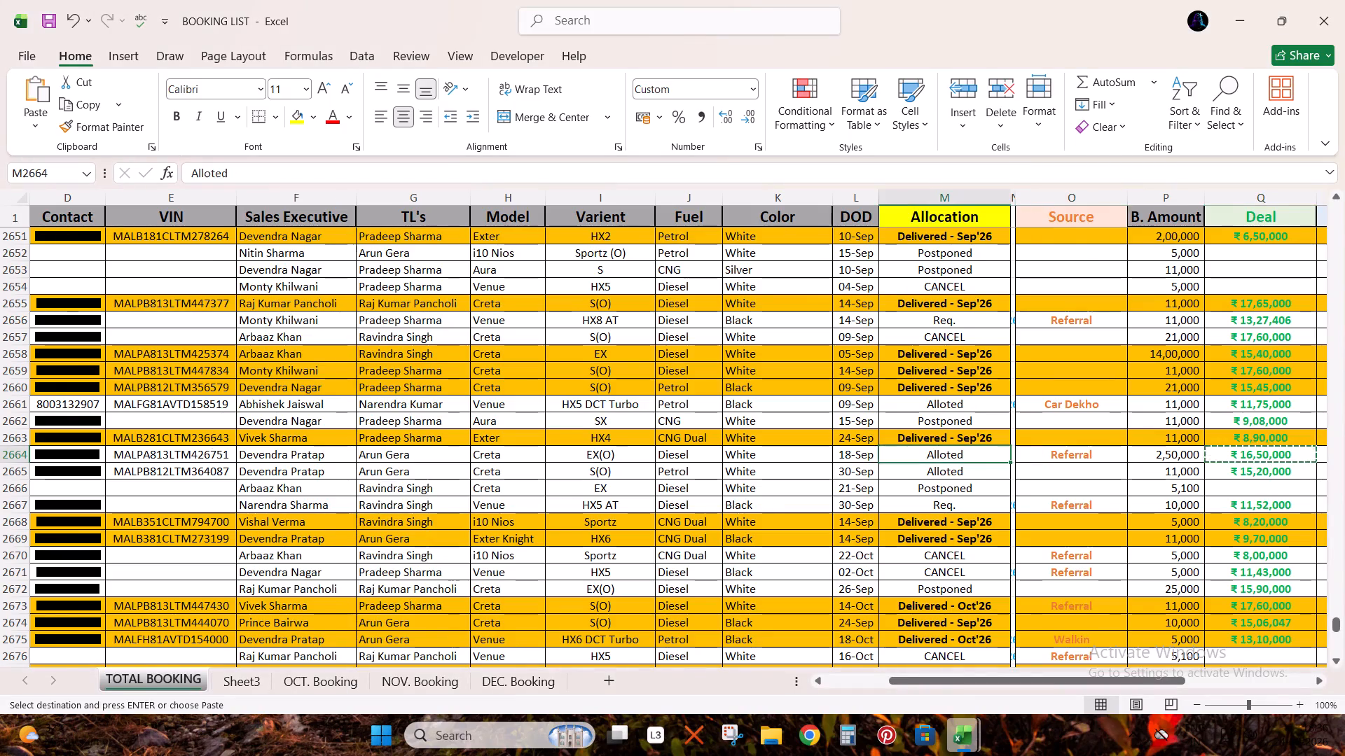
pyautogui.hotkey('ctrl', 'c')
pyautogui.hotkey('alt', 'Tab')
pyautogui.press('Right')
pyautogui.press('Left')
pyautogui.hotkey('ctrl', 'v')
# Copy the row 15 VIN from BBND - Sep;26 and find it in the TOTAL BOOKING sheet of BOOKING LIST.
pyautogui.press('Down')
pyautogui.press('Left')
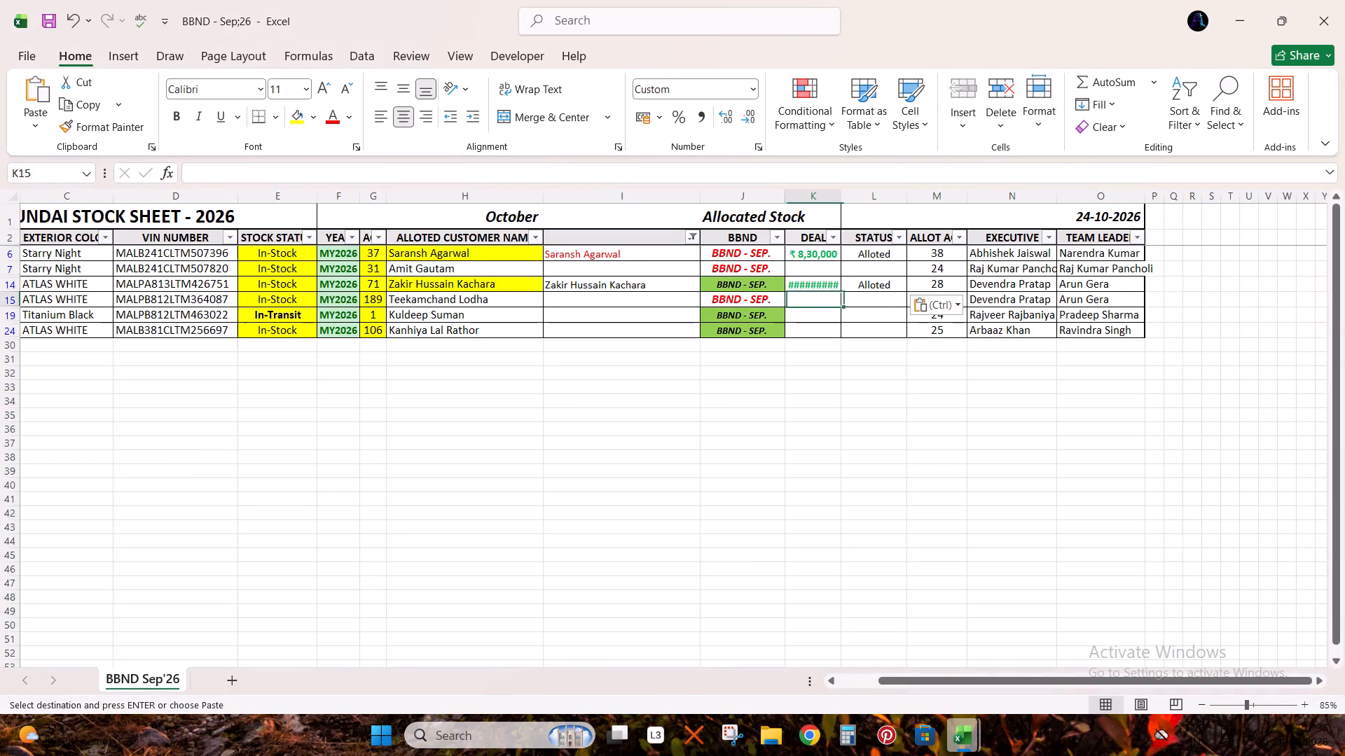
pyautogui.hotkey('ctrl', 'Left')
pyautogui.hotkey('ctrl', 'Left')
pyautogui.press('Left')
pyautogui.press('Left')
pyautogui.press('Left')
pyautogui.press('Left')
pyautogui.hotkey('ctrl', 'c')
pyautogui.hotkey('alt', 'Tab')
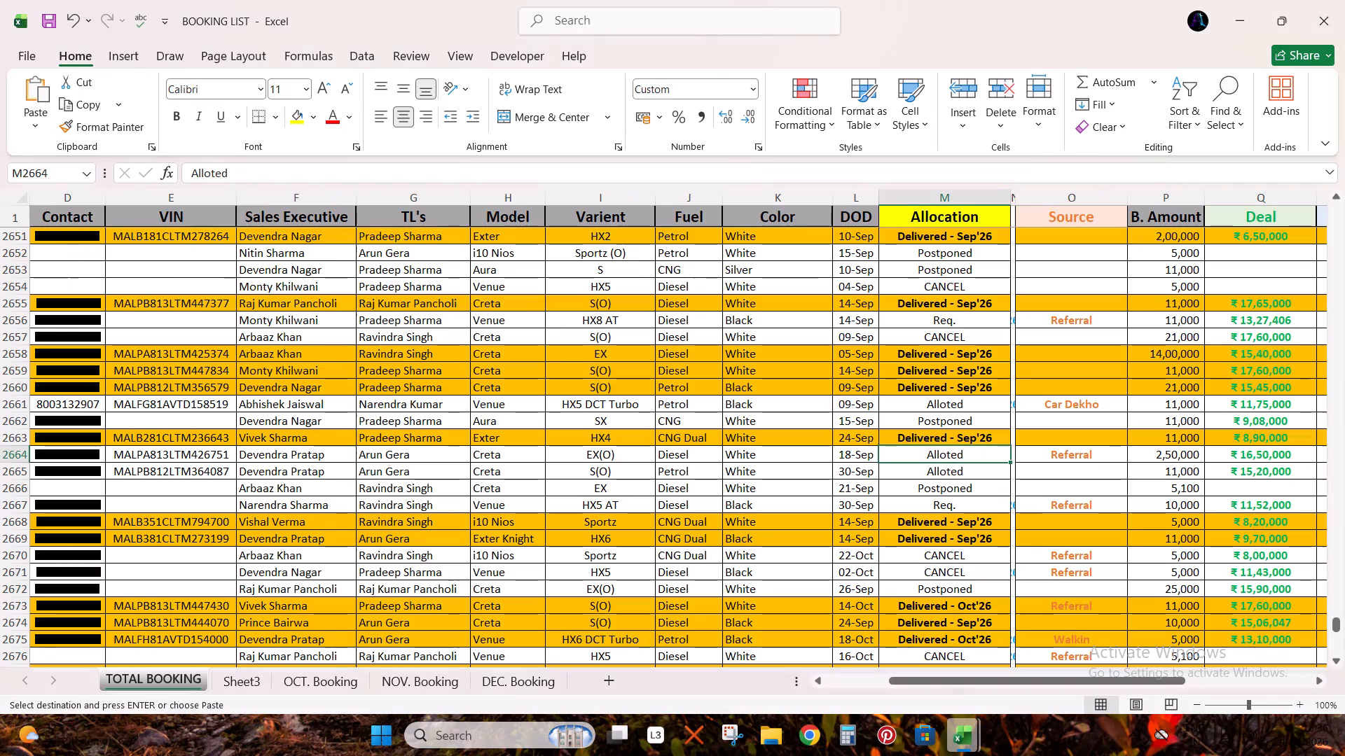
pyautogui.press('Right')
pyautogui.hotkey('ctrl', 'f')
pyautogui.hotkey('ctrl', 'v')
pyautogui.press('Return')
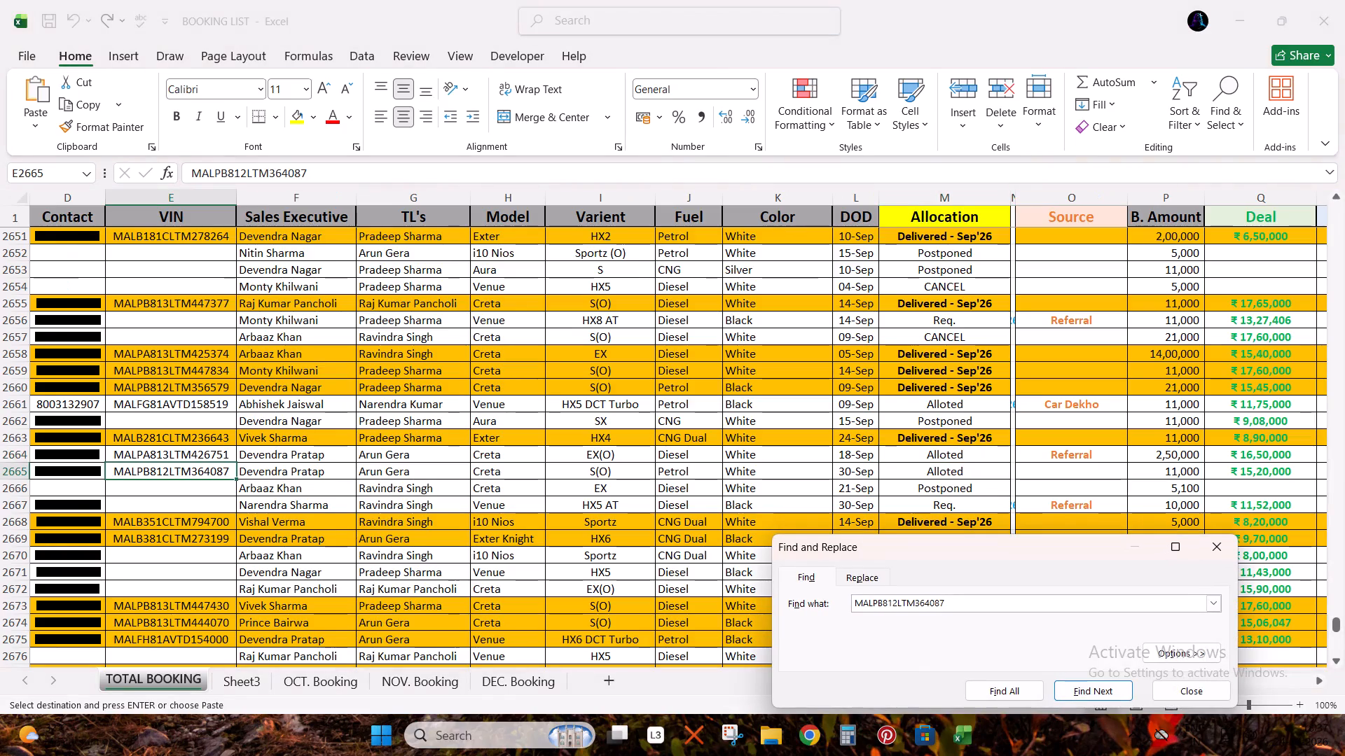
pyautogui.press('Return')
pyautogui.press('Return')
pyautogui.press('Escape')
# Copy the customer name from row 2665 of BOOKING LIST into cell I15 of BBND - Sep;26.
pyautogui.hotkey('ctrl', 'Left')
pyautogui.hotkey('ctrl', 'Left')
pyautogui.press('Right')
pyautogui.press('Right')
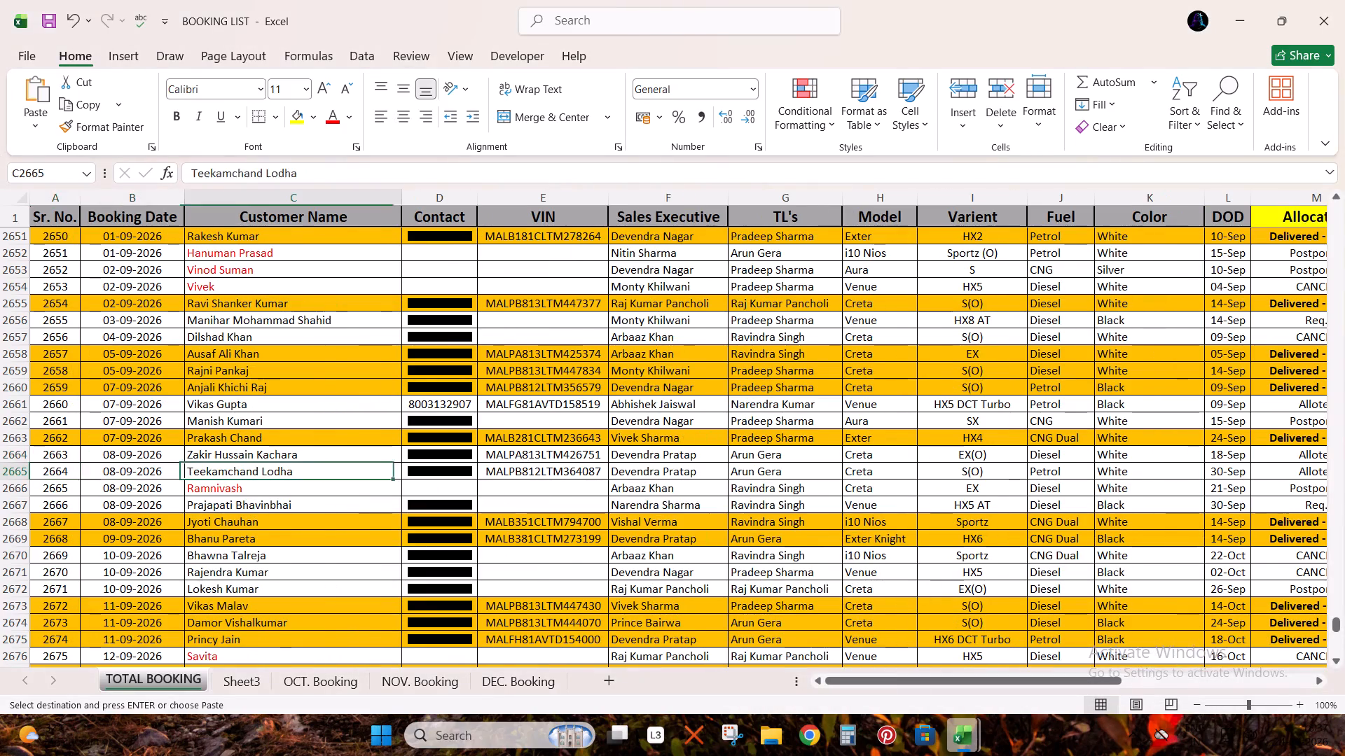
pyautogui.hotkey('ctrl', 'c')
pyautogui.hotkey('alt', 'Tab')
pyautogui.press('Right')
pyautogui.press('Right')
pyautogui.press('Right')
pyautogui.press('Right')
pyautogui.press('Right')
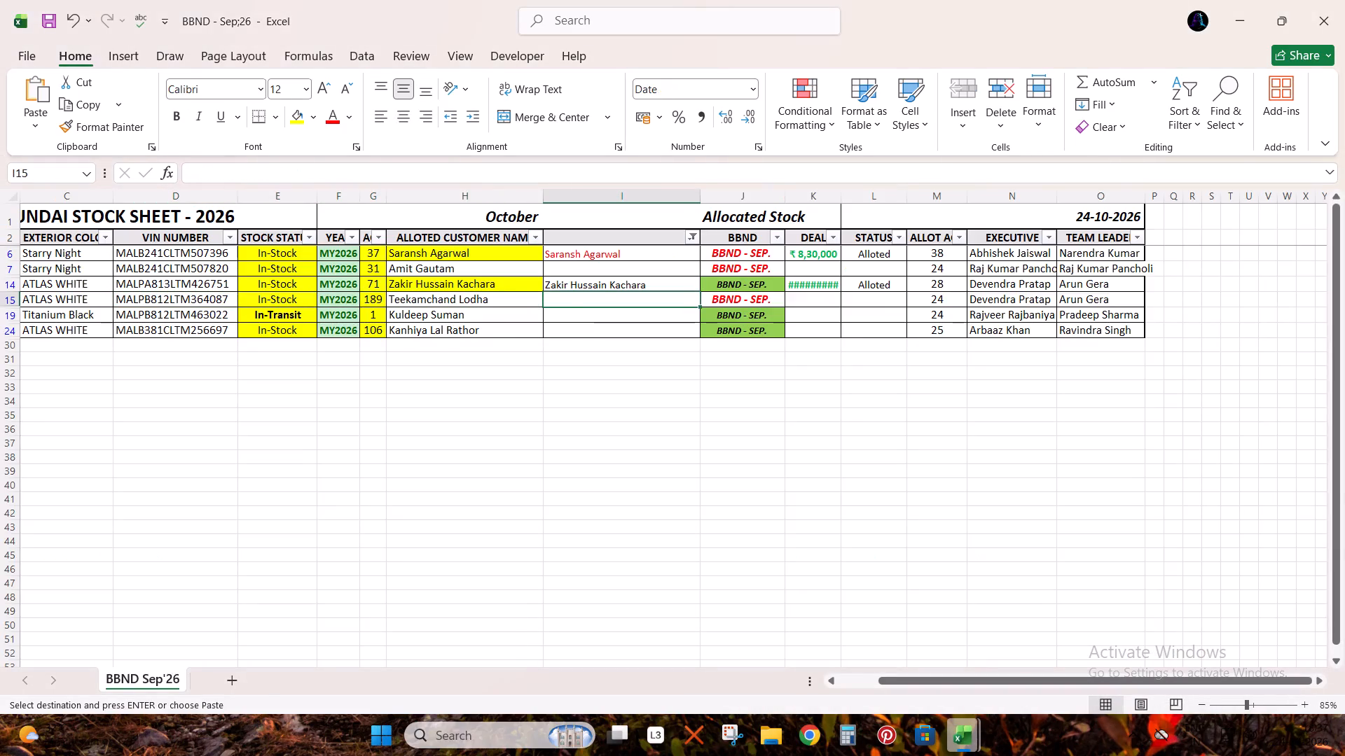
pyautogui.hotkey('ctrl', 'v')
# Copy the Deal amount ₹15,20,000 from row 2665 of BOOKING LIST into the DEAL cell K15 of BBND - Sep;26.
pyautogui.press('Right')
pyautogui.press('Right')
pyautogui.press('Right')
pyautogui.hotkey('alt', 'Tab')
pyautogui.hotkey('alt', 'Tab')
pyautogui.press('Left')
pyautogui.hotkey('alt', 'Tab')
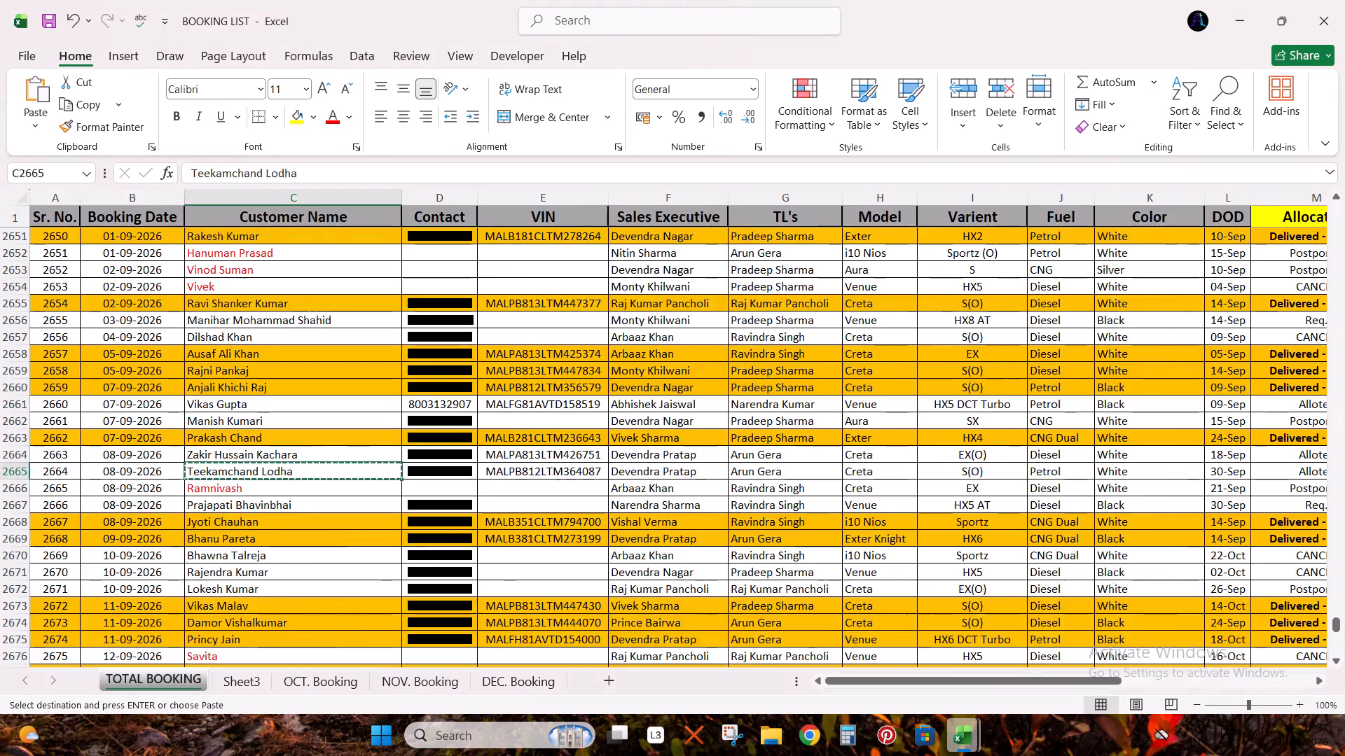
pyautogui.hotkey('ctrl', 'Right')
pyautogui.press('Left')
pyautogui.press('Right')
pyautogui.press('Right')
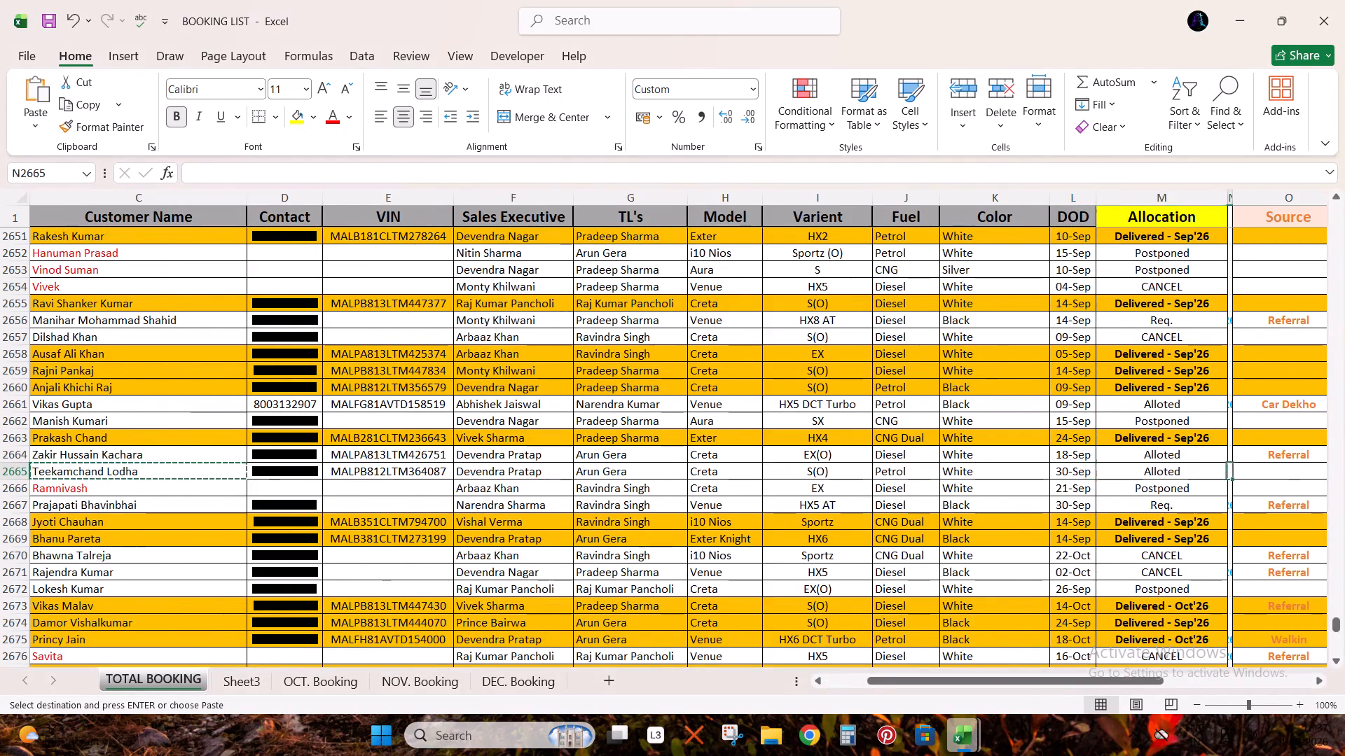
pyautogui.press('Right')
pyautogui.press('Right')
pyautogui.press('Right')
pyautogui.hotkey('ctrl', 'c')
pyautogui.hotkey('alt', 'Tab')
pyautogui.hotkey('ctrl', 'v')
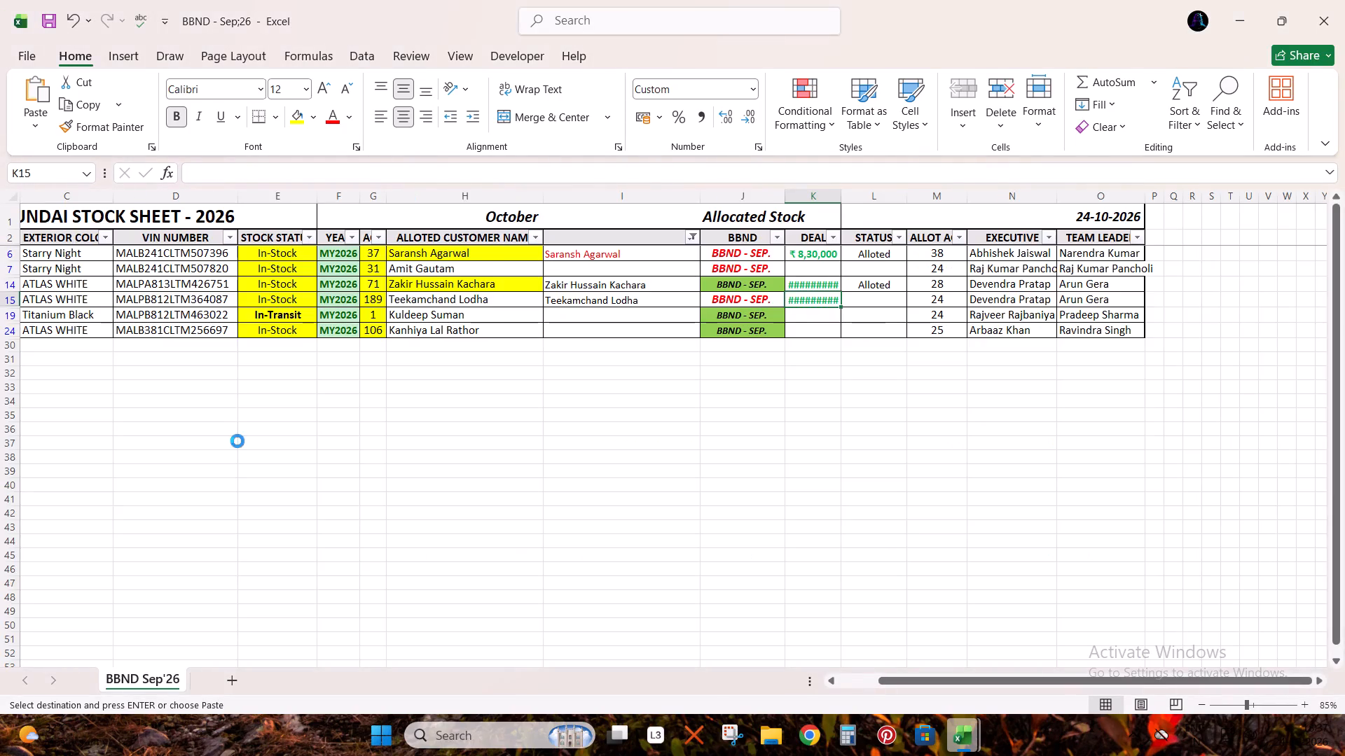
# Check the Allocation of row 2665 in BOOKING LIST and enter Alloted in the STATUS cell L15 of BBND - Sep;26.
pyautogui.press('Right')
pyautogui.hotkey('alt', 'Tab')
pyautogui.press('Left')
pyautogui.press('Left')
pyautogui.press('Left')
pyautogui.press('Left')
pyautogui.hotkey('alt', 'Tab')
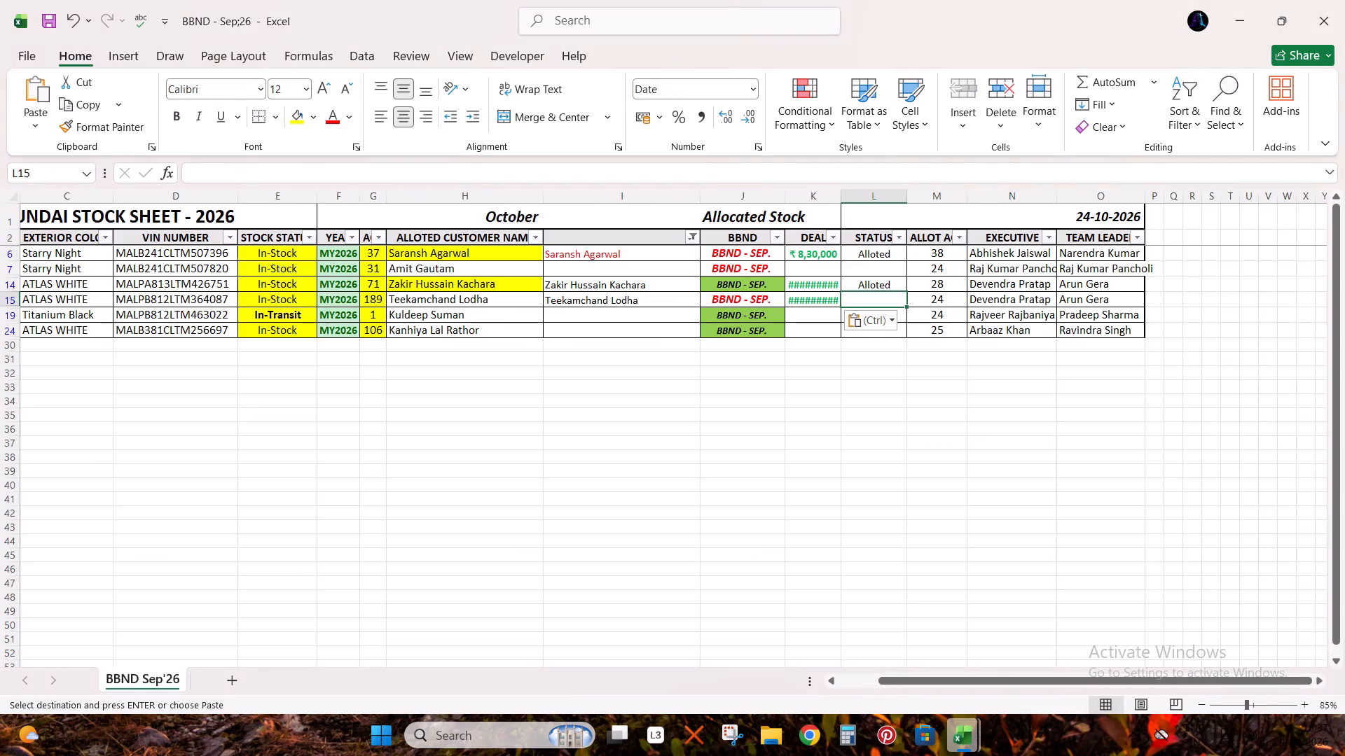
pyautogui.write('ALL')
pyautogui.press('Down')
pyautogui.press('Left')
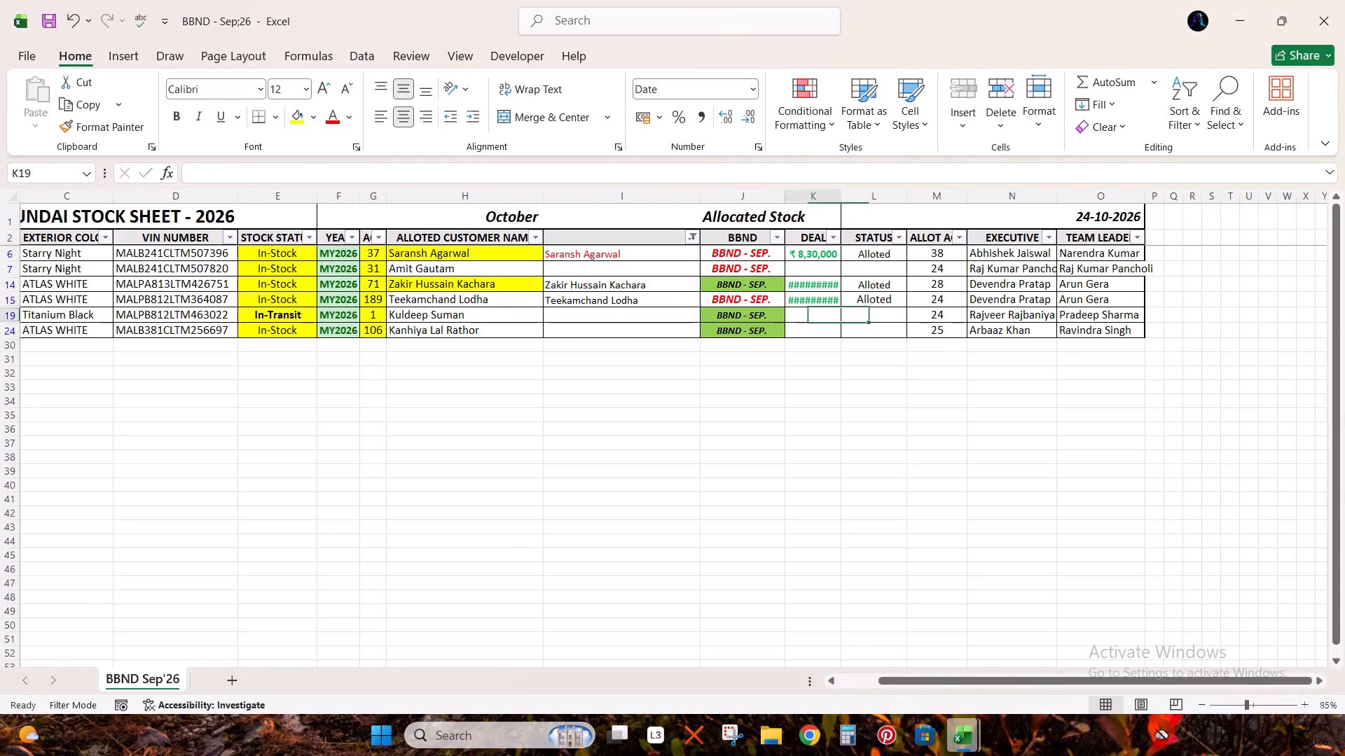
# Copy the row 19 VIN from BBND - Sep;26 and search for it in the TOTAL BOOKING sheet of BOOKING LIST.
pyautogui.hotkey('ctrl', 'Left')
pyautogui.hotkey('ctrl', 'Left')
pyautogui.press('Left')
pyautogui.press('Left')
pyautogui.press('Left')
pyautogui.press('Left')
pyautogui.hotkey('ctrl', 'c')
pyautogui.hotkey('alt', 'Tab')
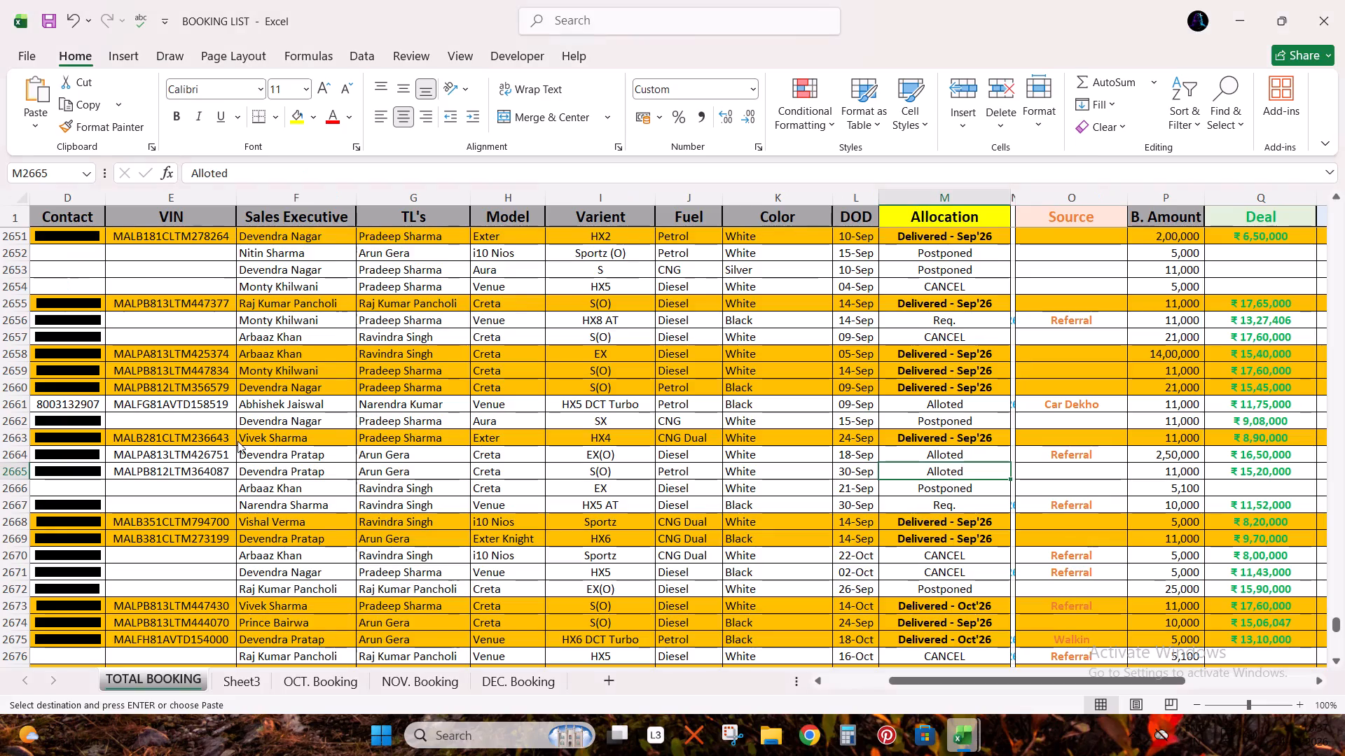
pyautogui.press('Right')
pyautogui.hotkey('ctrl', 'f')
pyautogui.hotkey('ctrl', 'v')
pyautogui.press('Return')
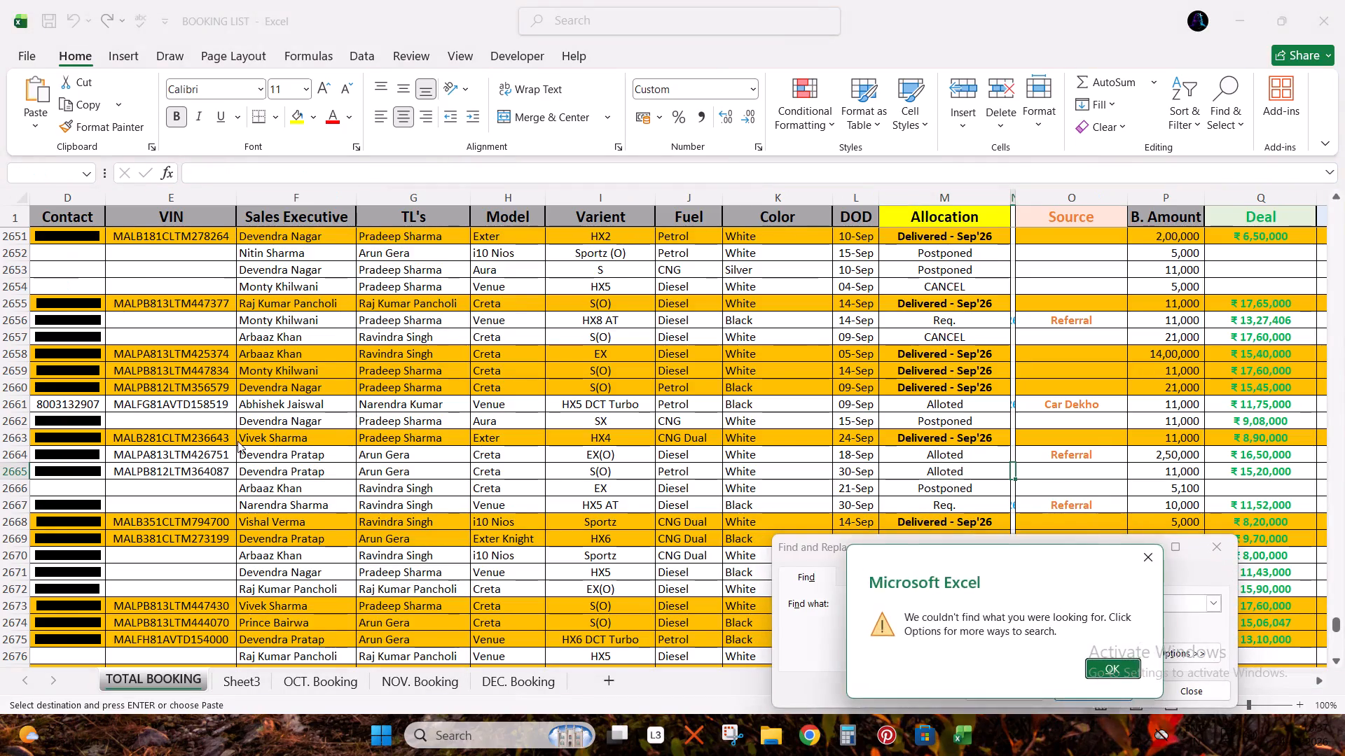
pyautogui.press('Return')
pyautogui.press('Escape')
pyautogui.press('Escape')
# Find the row 19 VIN in the STOCK sheet of ALLOCATION STOCK SHEET and select its entire row to read the allotment.
pyautogui.hotkey('alt', 'Tab')
pyautogui.hotkey('alt', 'Tab')
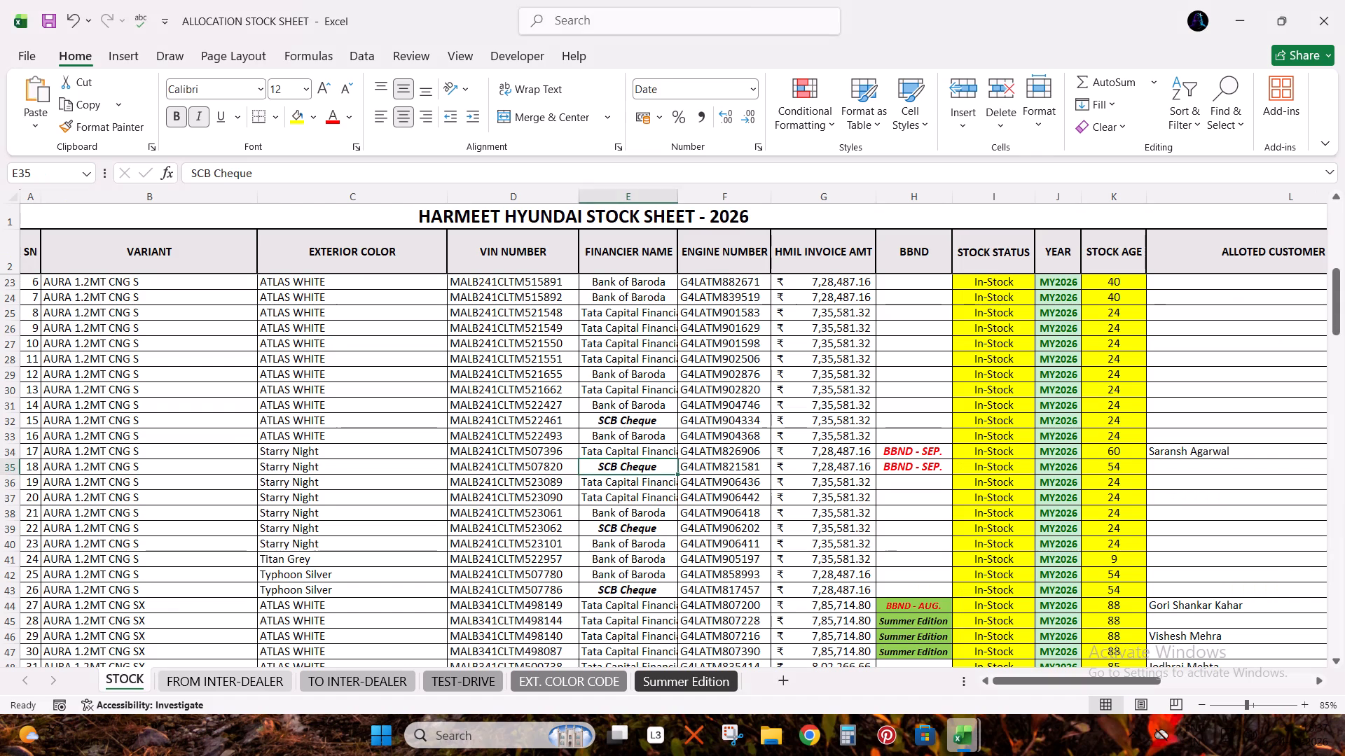
pyautogui.press('Right')
pyautogui.hotkey('ctrl', 'f')
pyautogui.hotkey('ctrl', 'v')
pyautogui.press('Return')
pyautogui.press('Return')
pyautogui.press('Return')
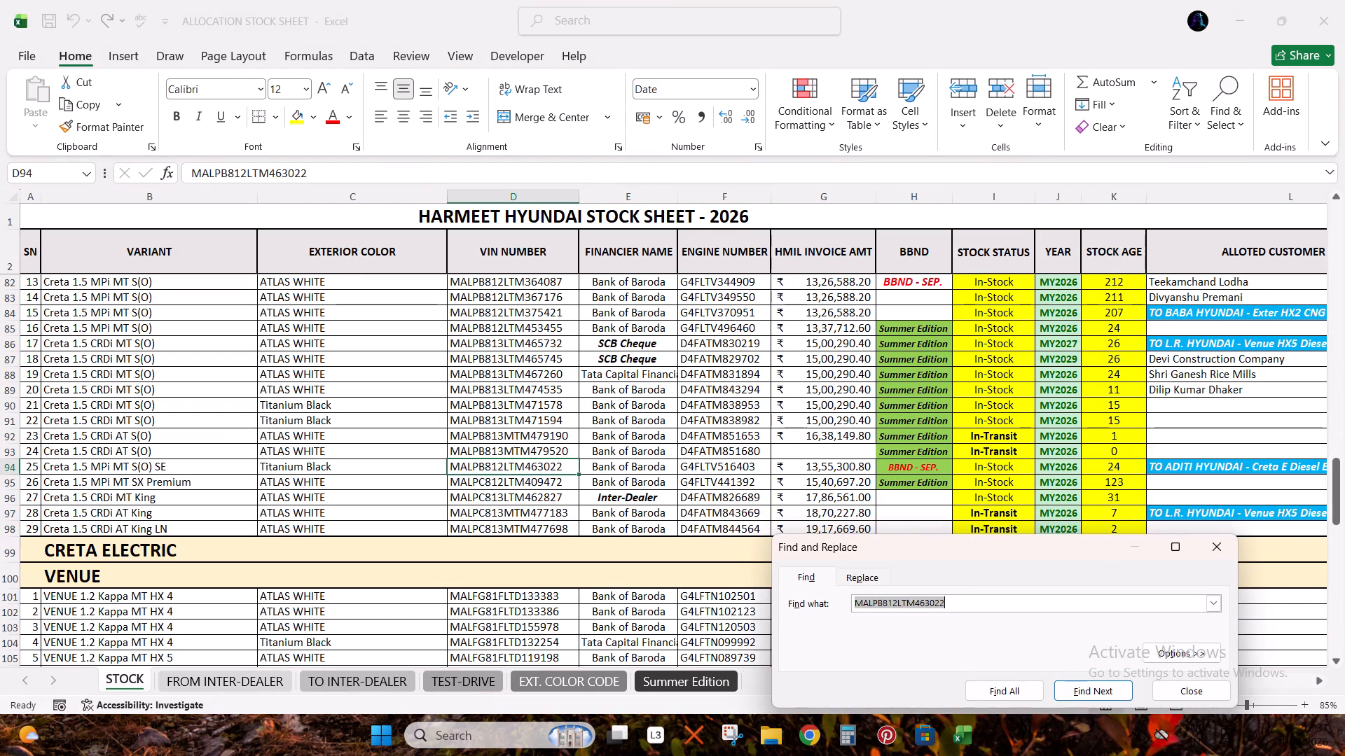
pyautogui.press('Escape')
pyautogui.hotkey('shift', 'space')
# Copy the row 24 VIN from BBND - Sep;26 and search for it in the TOTAL BOOKING sheet of BOOKING LIST.
pyautogui.hotkey('alt', 'Tab')
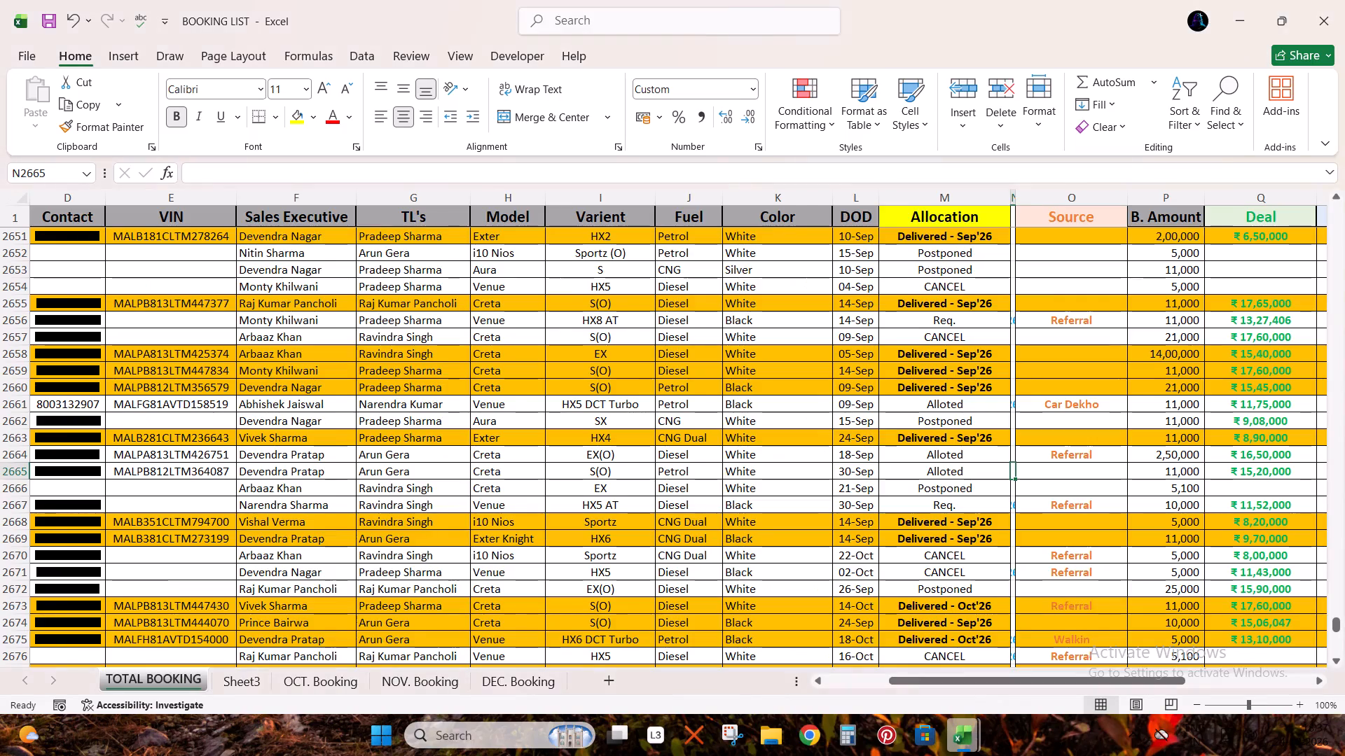
pyautogui.hotkey('alt', 'Tab')
pyautogui.hotkey('alt', 'Tab')
pyautogui.press('Down')
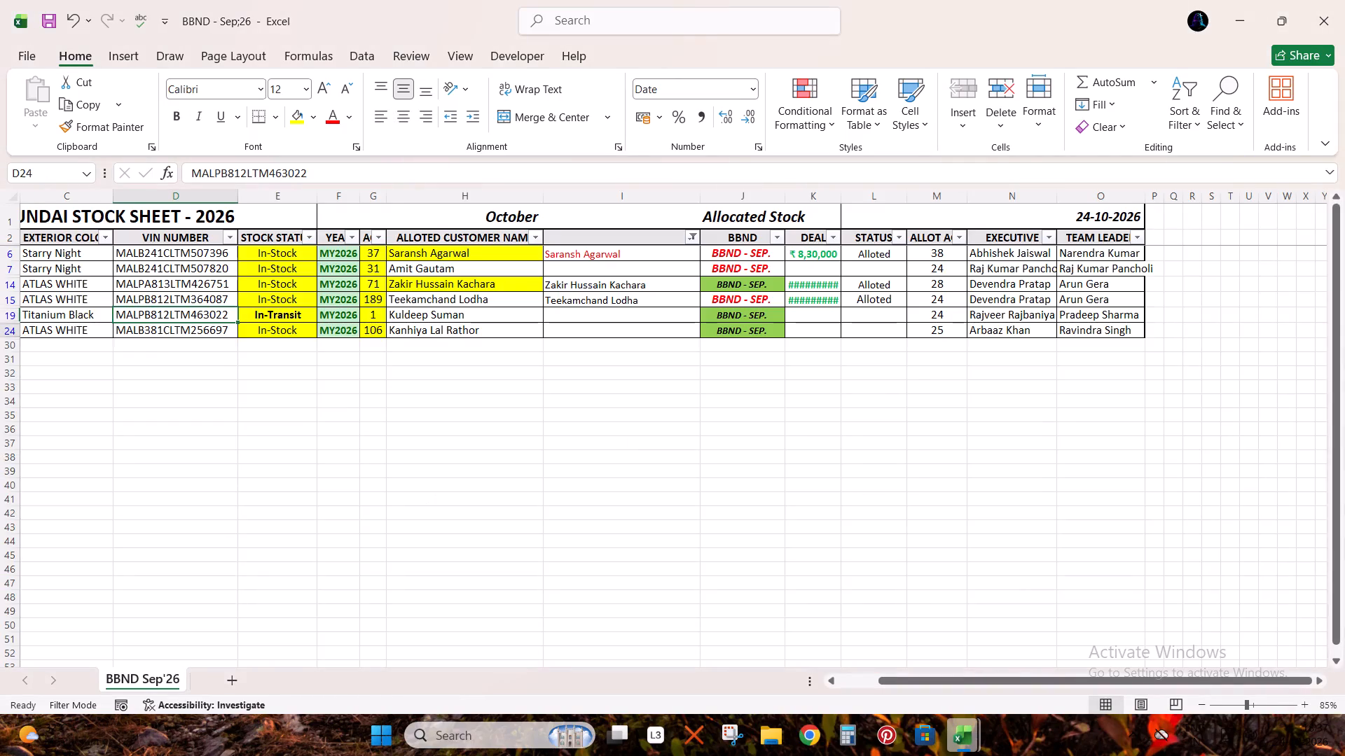
pyautogui.hotkey('ctrl', 'c')
pyautogui.hotkey('alt', 'Tab')
pyautogui.hotkey('alt', 'Tab')
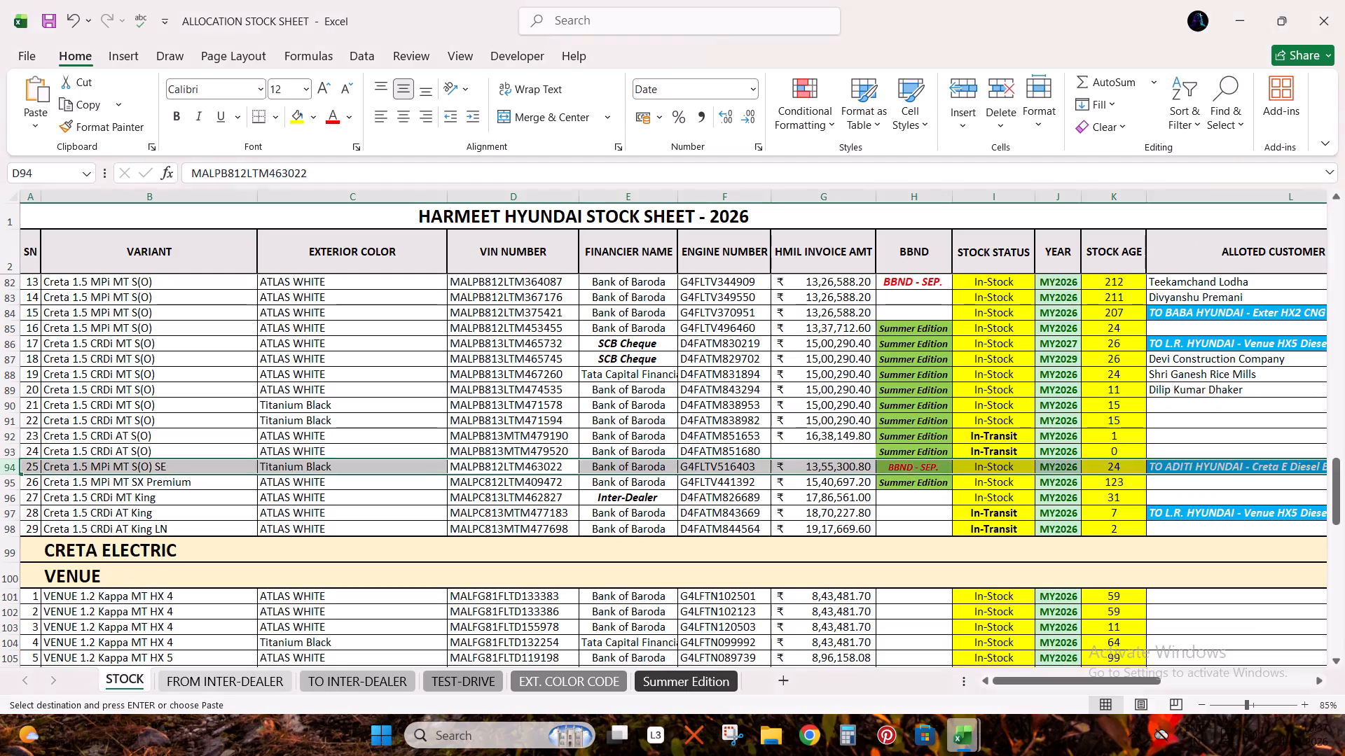
pyautogui.press('Right')
pyautogui.hotkey('ctrl', 'f')
pyautogui.press('Escape')
pyautogui.hotkey('alt', 'Tab')
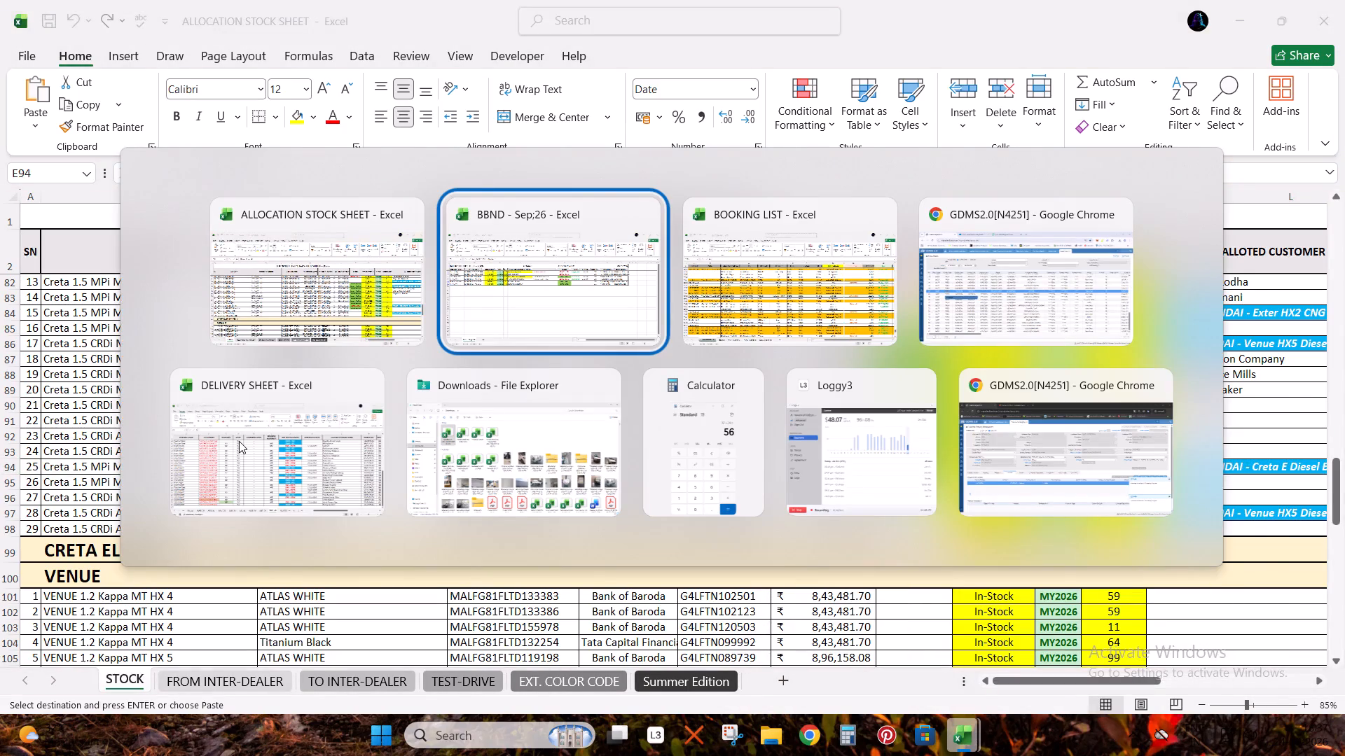
pyautogui.hotkey('alt', 'Tab')
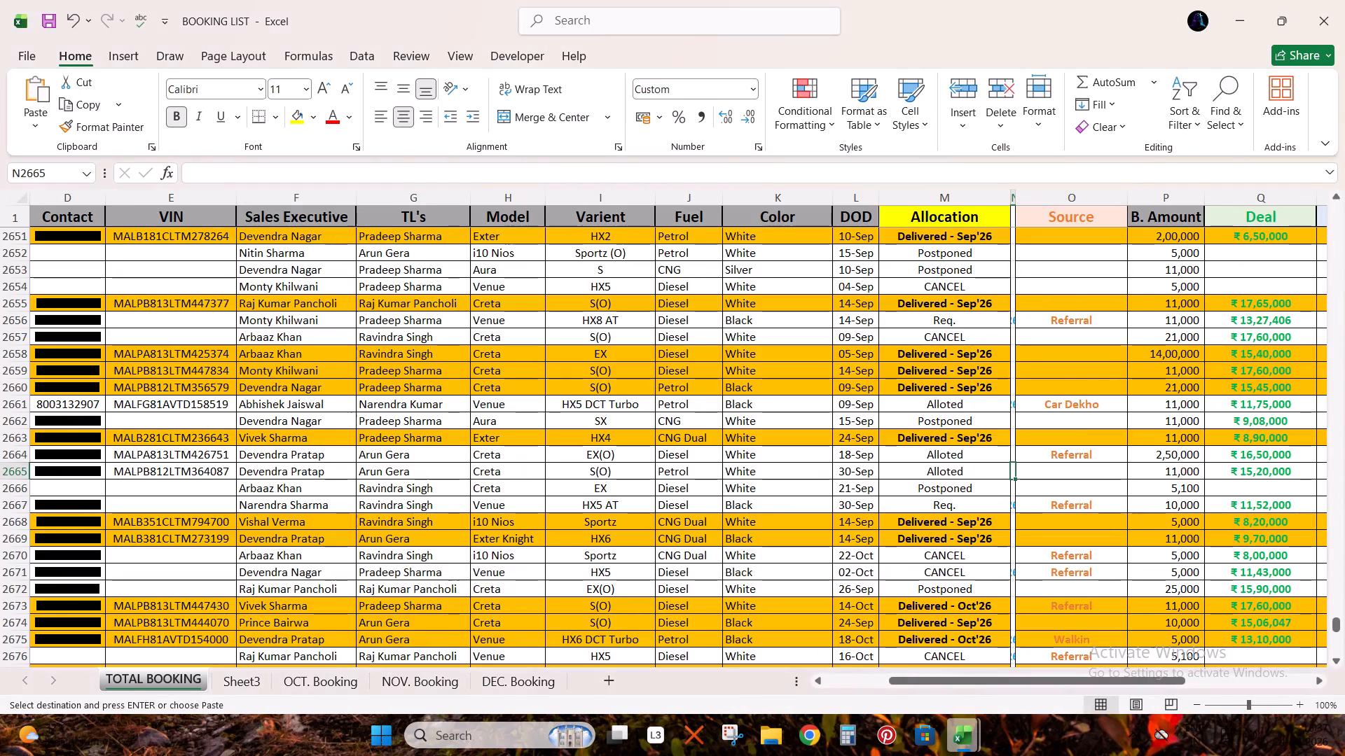
pyautogui.press('Right')
pyautogui.hotkey('ctrl', 'f')
pyautogui.hotkey('ctrl', 'v')
pyautogui.press('Return')
pyautogui.press('Return')
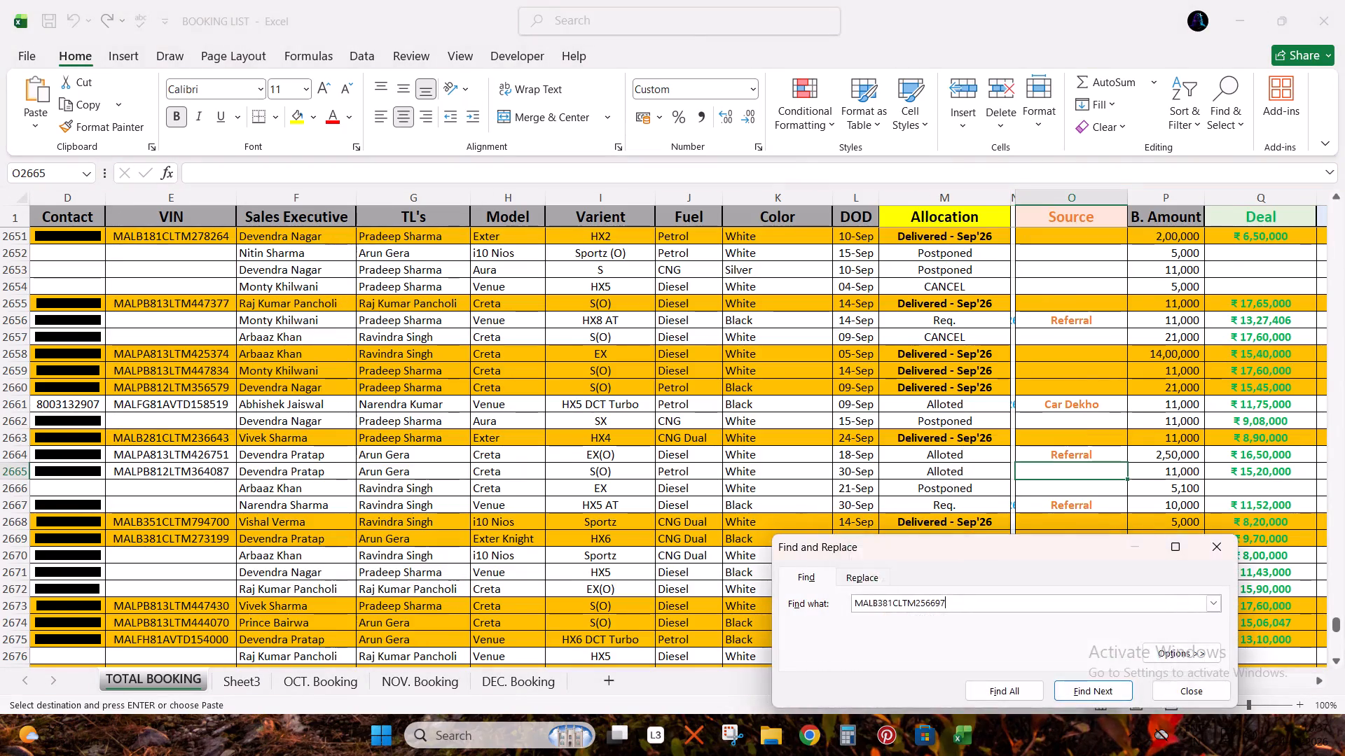
pyautogui.press('Escape')
pyautogui.press('Escape')
# Copy the row 24 VIN from BBND - Sep;26 again and repeat the search in BOOKING LIST.
pyautogui.hotkey('alt', 'Tab')
pyautogui.hotkey('alt', 'Tab')
pyautogui.hotkey('alt', 'Tab')
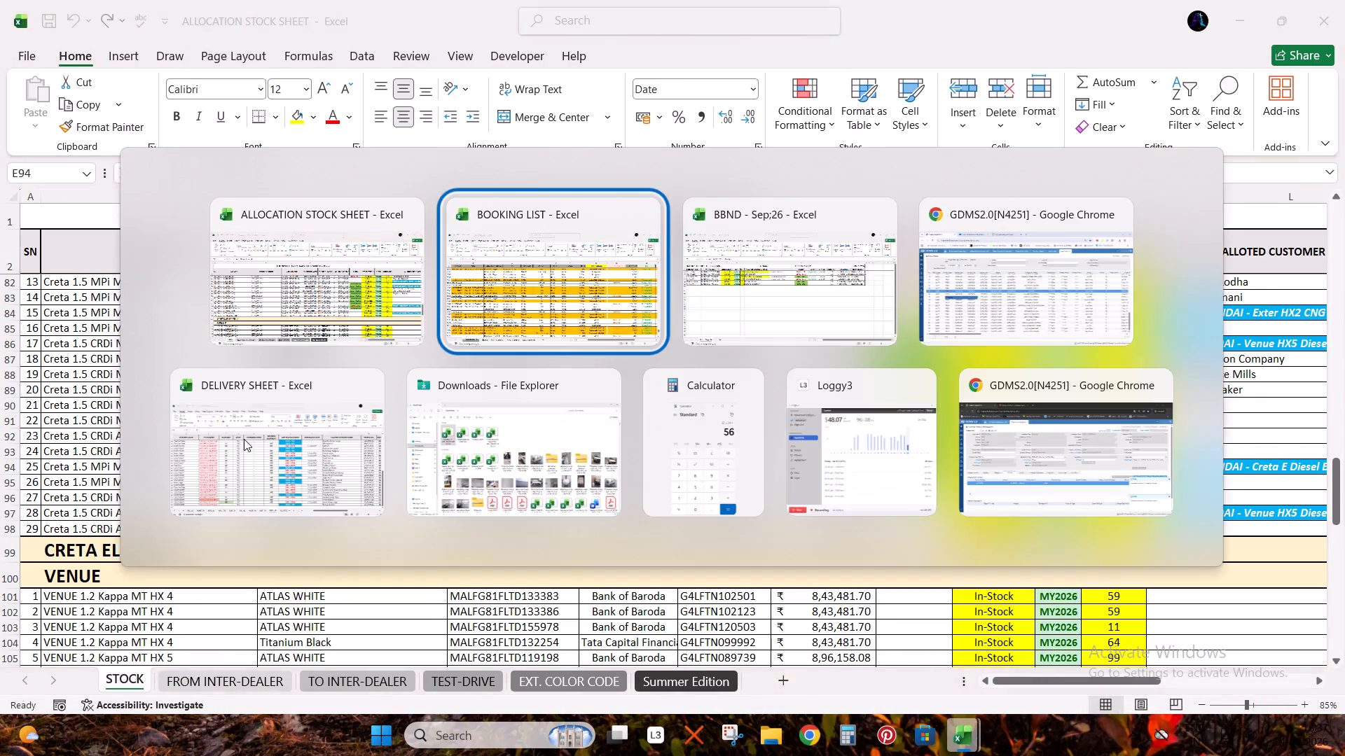
pyautogui.hotkey('ctrl', 'c')
pyautogui.hotkey('alt', 'Tab')
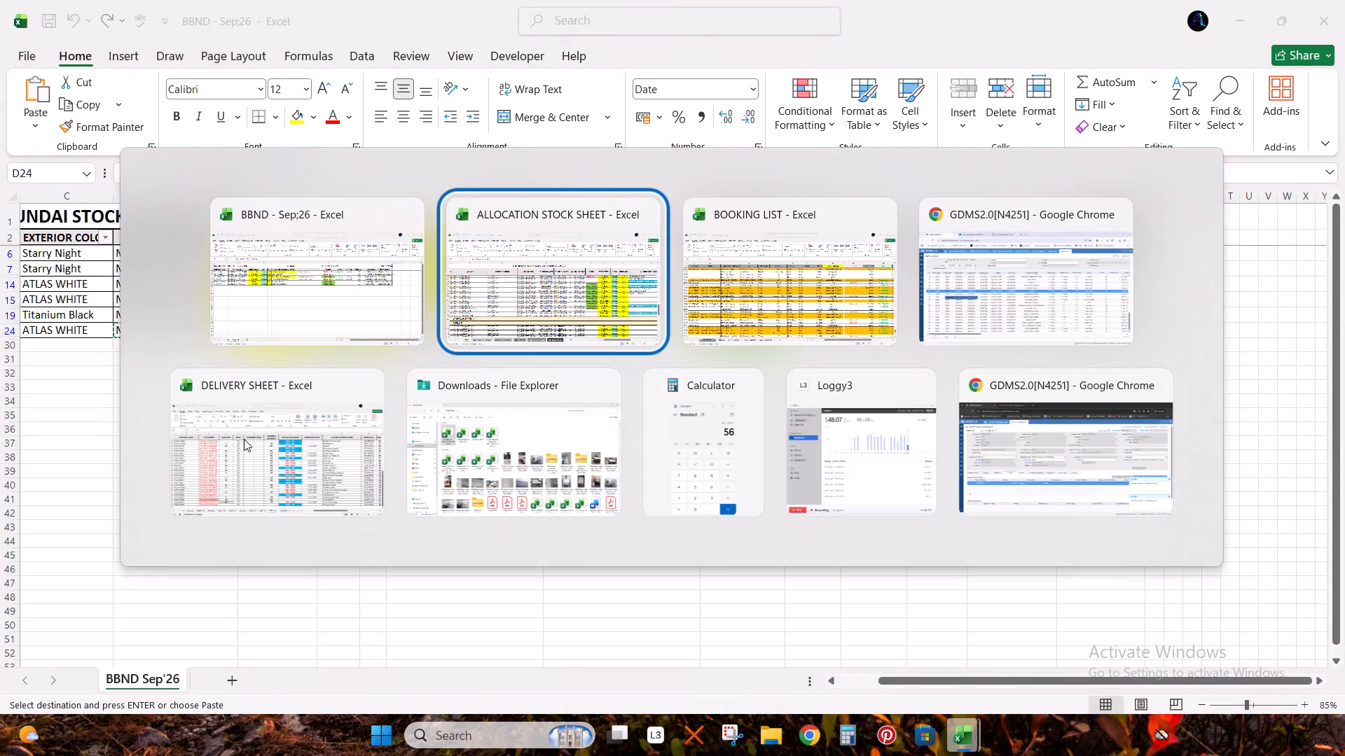
pyautogui.hotkey('alt', 'Tab')
pyautogui.press('Right')
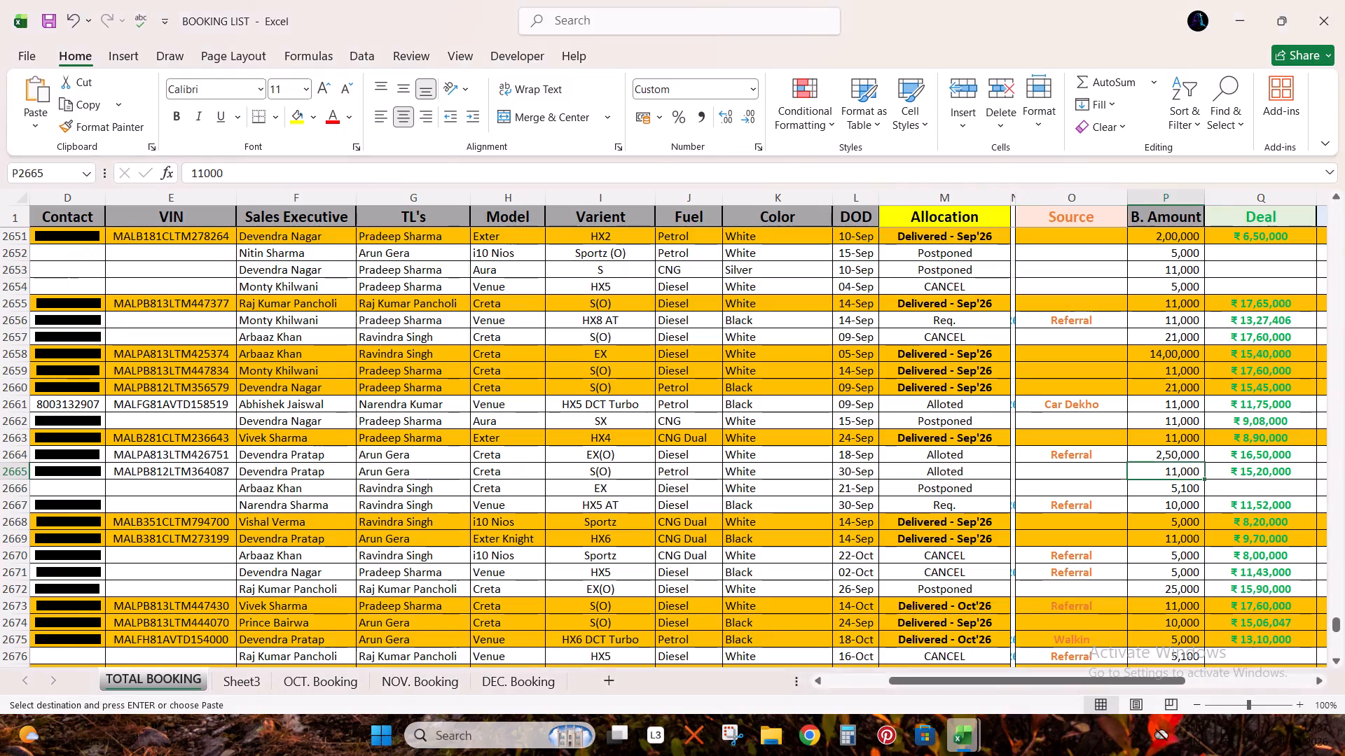
pyautogui.hotkey('ctrl', 'f')
pyautogui.hotkey('ctrl', 'v')
pyautogui.press('Return')
pyautogui.press('Escape')
pyautogui.press('Escape')
# Find the row 24 VIN in the STOCK sheet of ALLOCATION STOCK SHEET and select its entire row to read the allotment.
pyautogui.hotkey('alt', 'Tab')
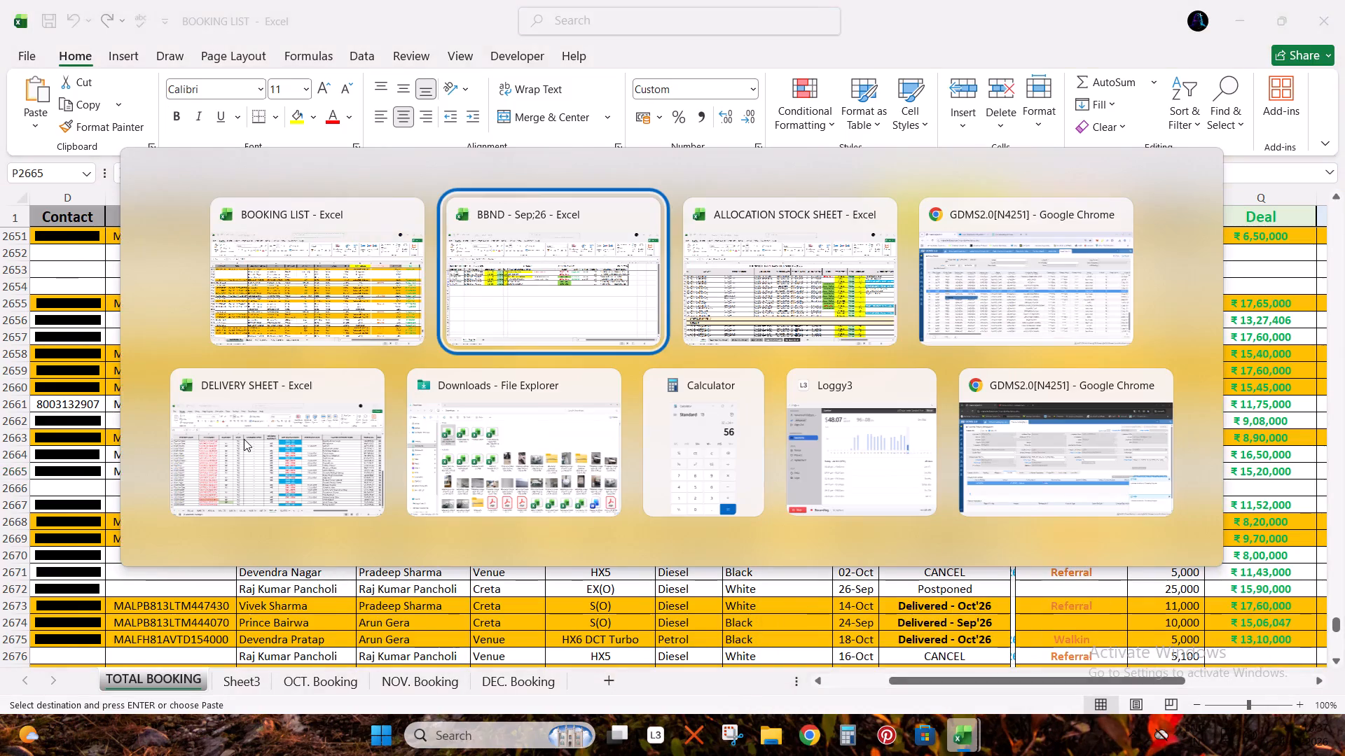
pyautogui.hotkey('alt', 'Tab')
pyautogui.press('Right')
pyautogui.hotkey('ctrl', 'f')
pyautogui.hotkey('ctrl', 'v')
pyautogui.press('Return')
pyautogui.press('Return')
pyautogui.press('Return')
pyautogui.press('Escape')
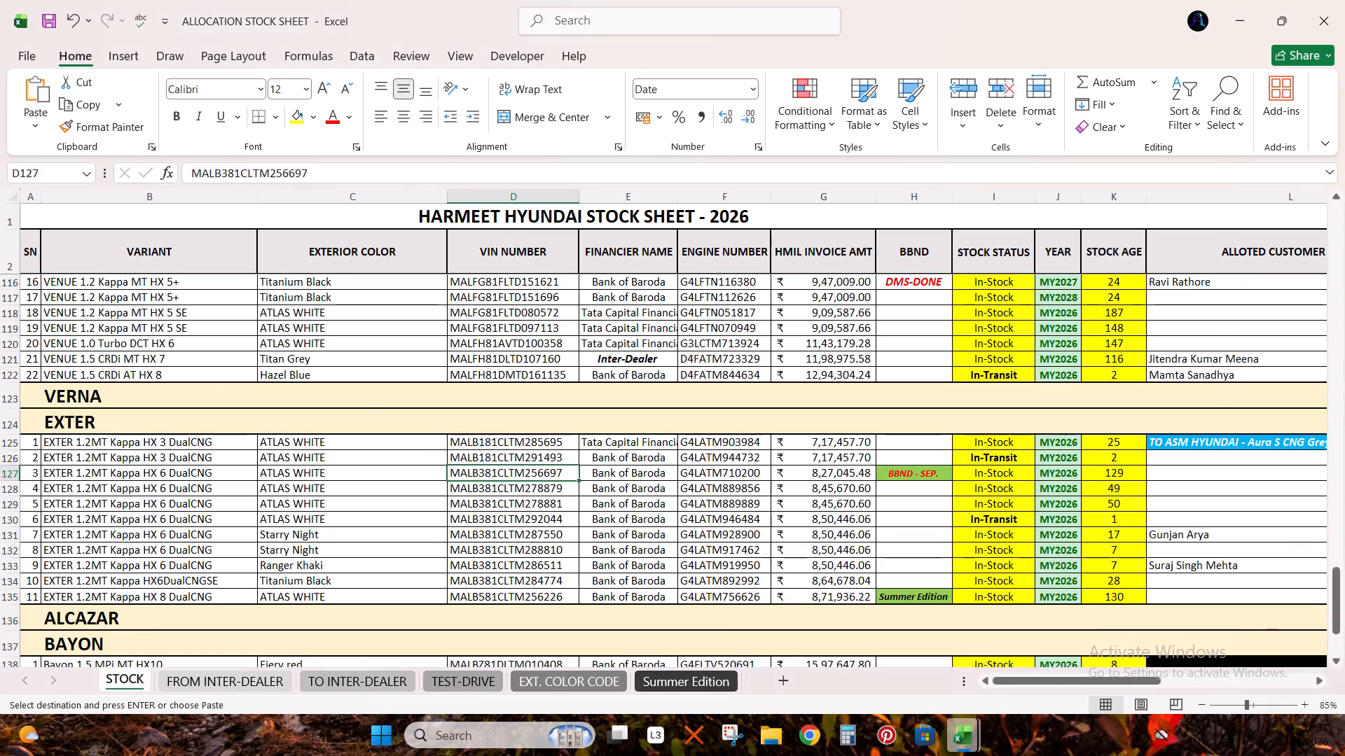
pyautogui.hotkey('shift', 'space')
# Return to BBND - Sep;26, clear the existing filter so all stock rows show, and turn filtering back on.
pyautogui.hotkey('alt', 'Tab')
pyautogui.press('Right')
pyautogui.press('Return')
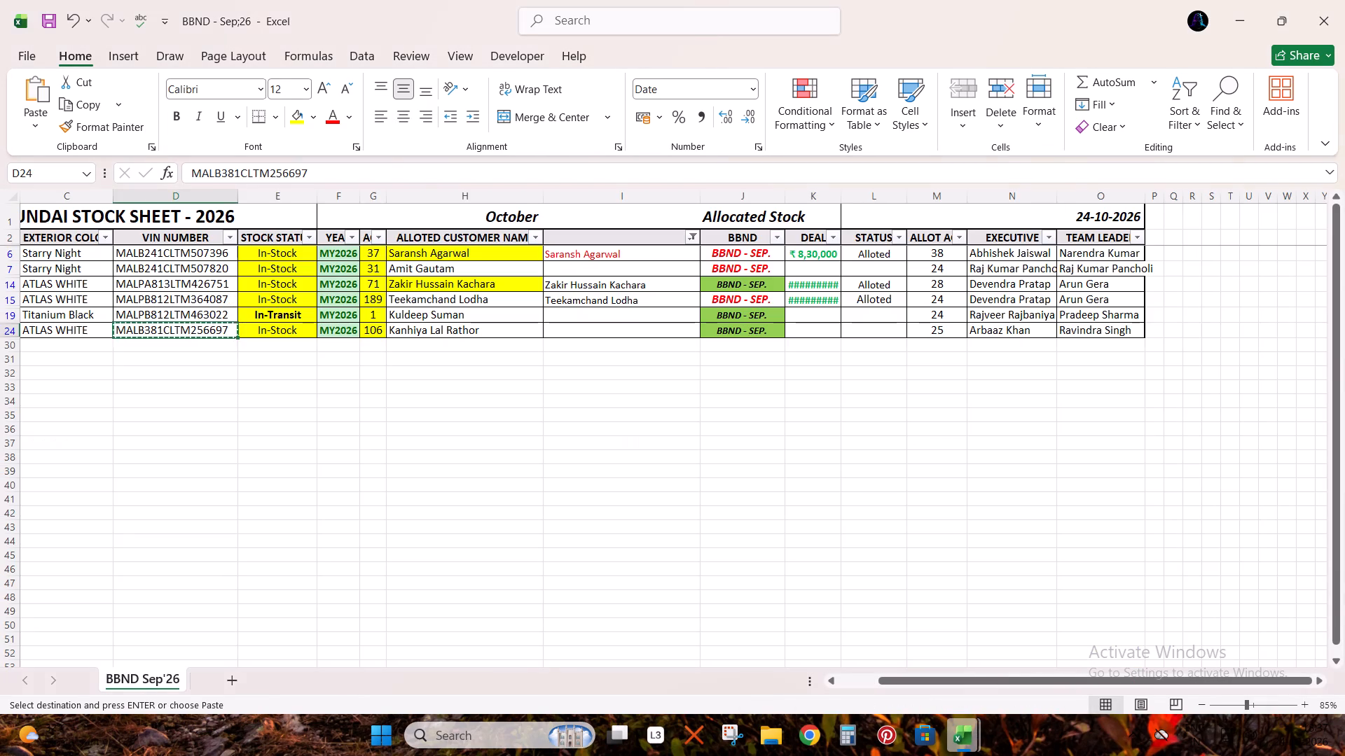
pyautogui.press('Right')
pyautogui.press('Down')
pyautogui.press('Right')
pyautogui.press('Up')
pyautogui.press('Up')
pyautogui.press('Escape')
pyautogui.press('Escape')
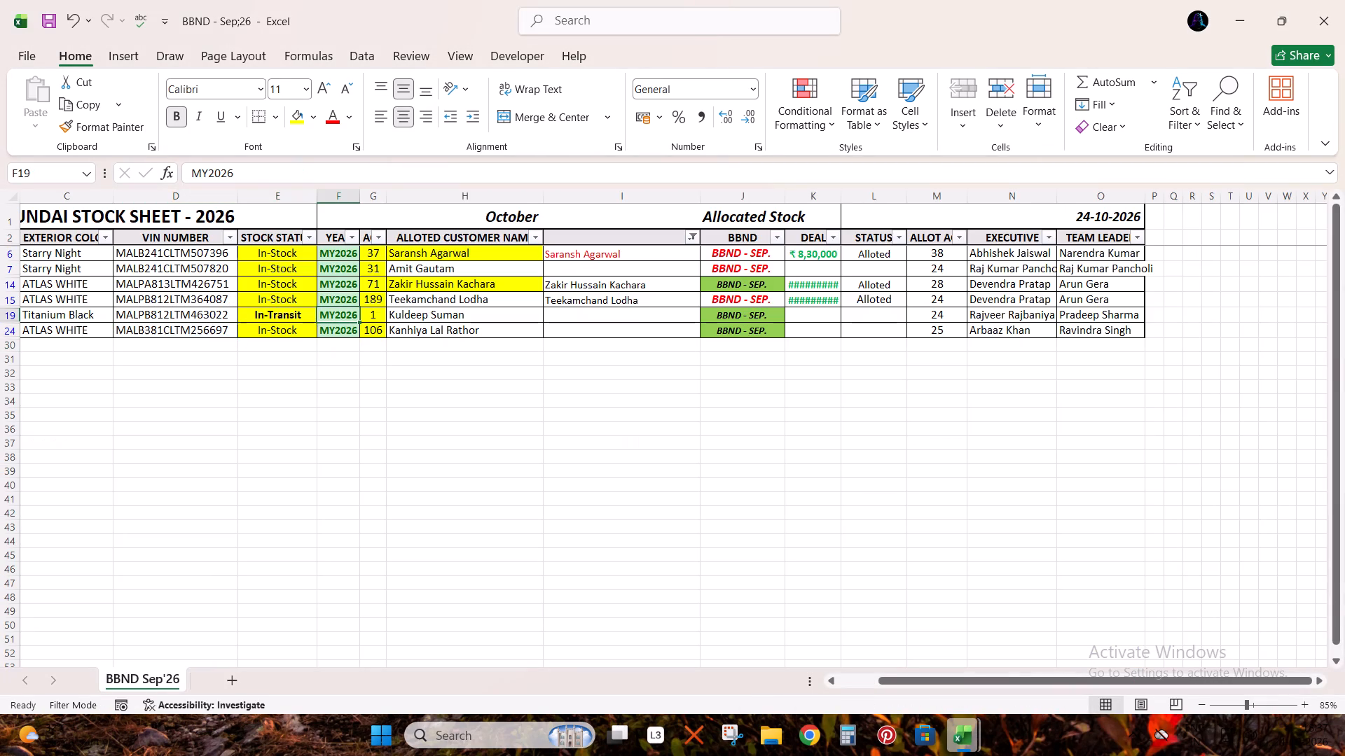
pyautogui.press('Right')
pyautogui.press('Up')
pyautogui.press('Right')
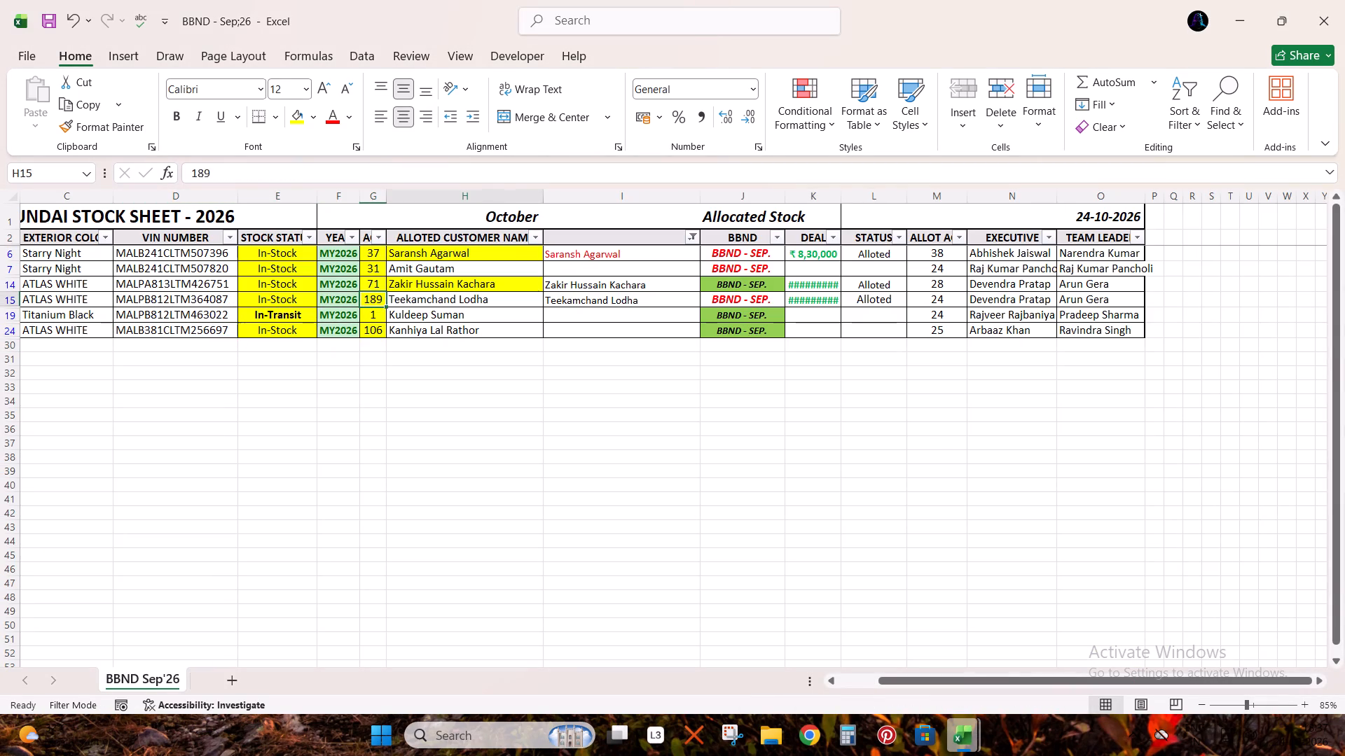
pyautogui.press('Up')
pyautogui.press('Right')
pyautogui.press('Up')
pyautogui.press('Right')
pyautogui.press('Up')
pyautogui.press('Right')
pyautogui.press('Up')
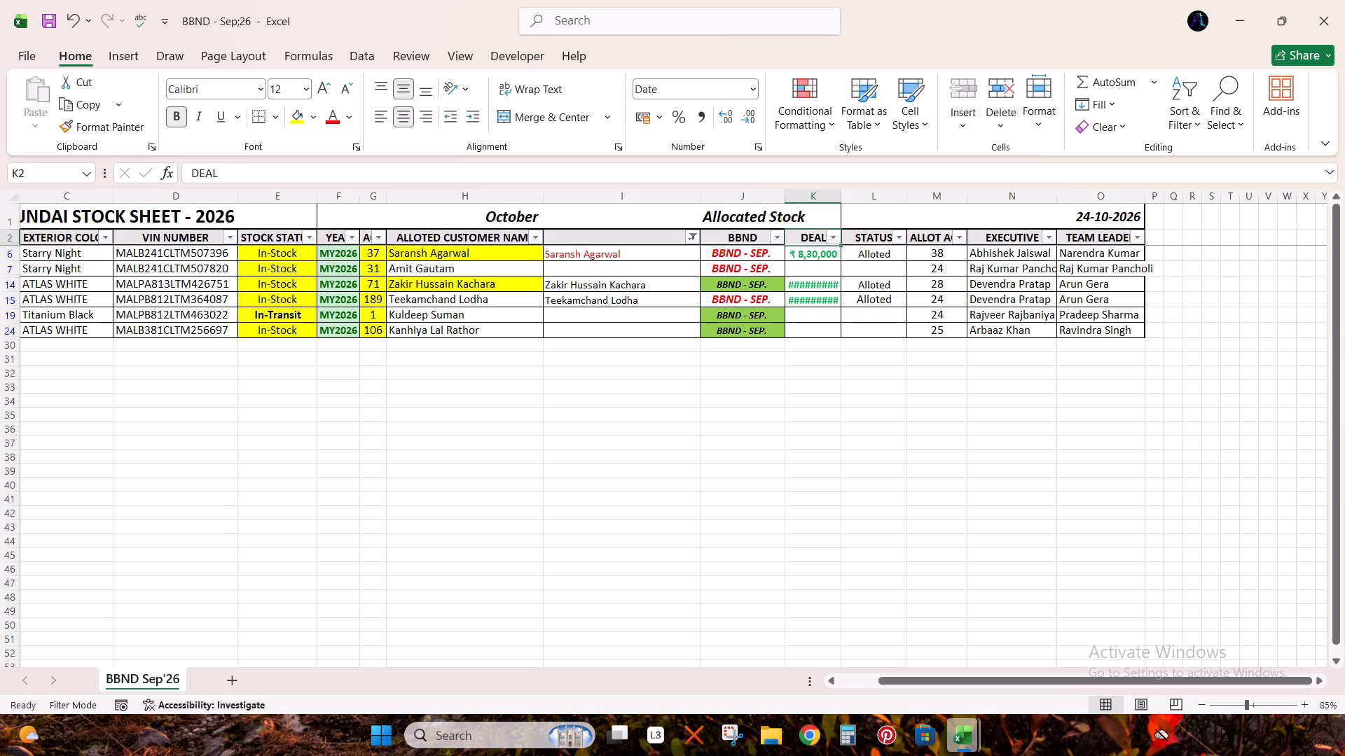
pyautogui.hotkey('ctrl', 'shift', 'l')
pyautogui.hotkey('ctrl', 'shift', 'l')
pyautogui.press('Escape')
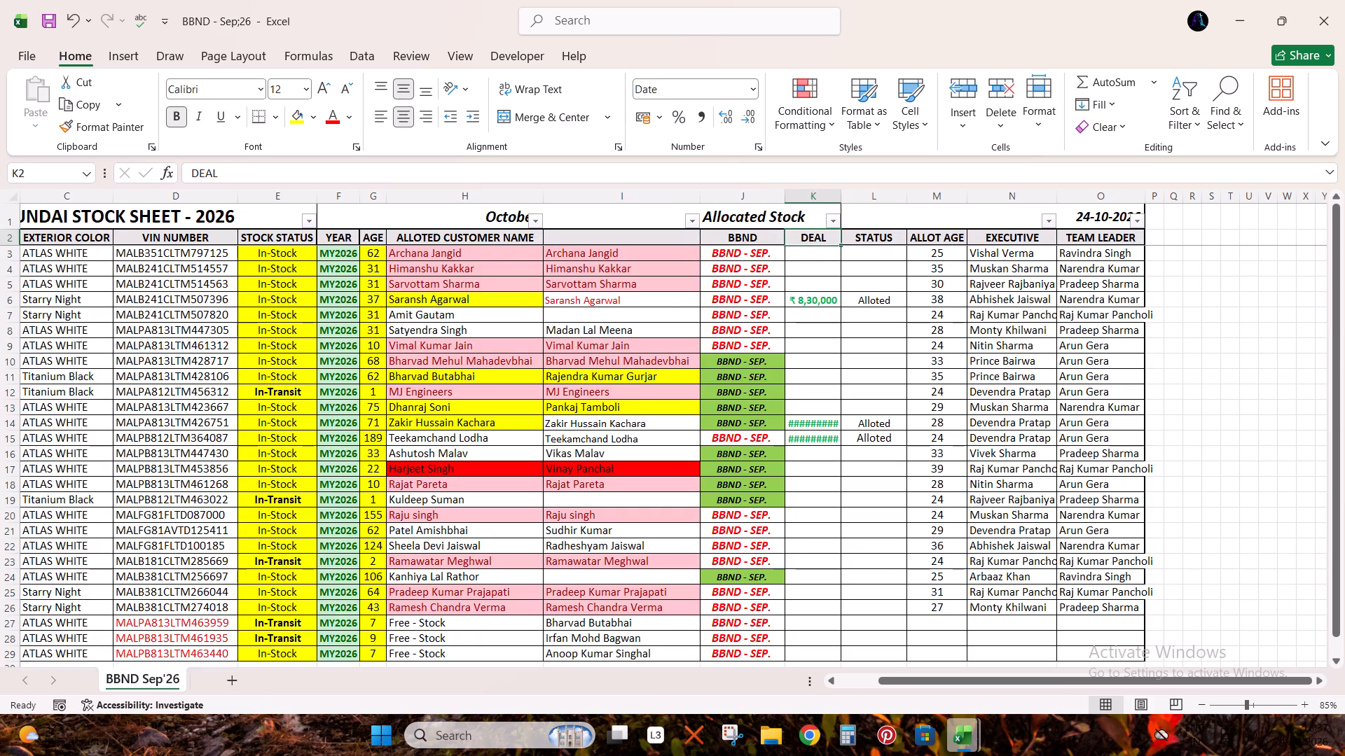
# Remove the filter arrows from title row 1 and apply filtering to the column headings in row 2.
pyautogui.press('Down')
pyautogui.press('Left')
pyautogui.press('Up')
pyautogui.hotkey('shift', 'space')
pyautogui.hotkey('ctrl', 'shift', 'l')
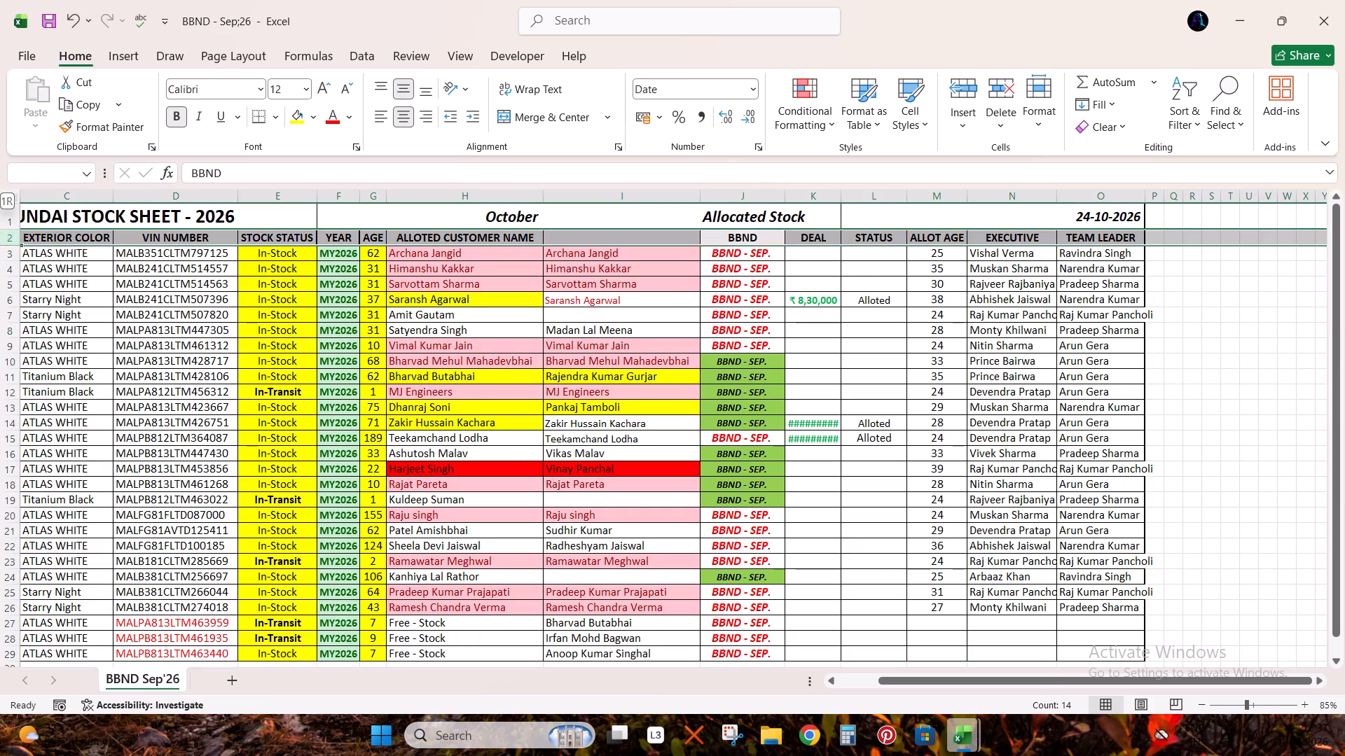
pyautogui.press('Down')
pyautogui.press('Left')
pyautogui.press('Up')
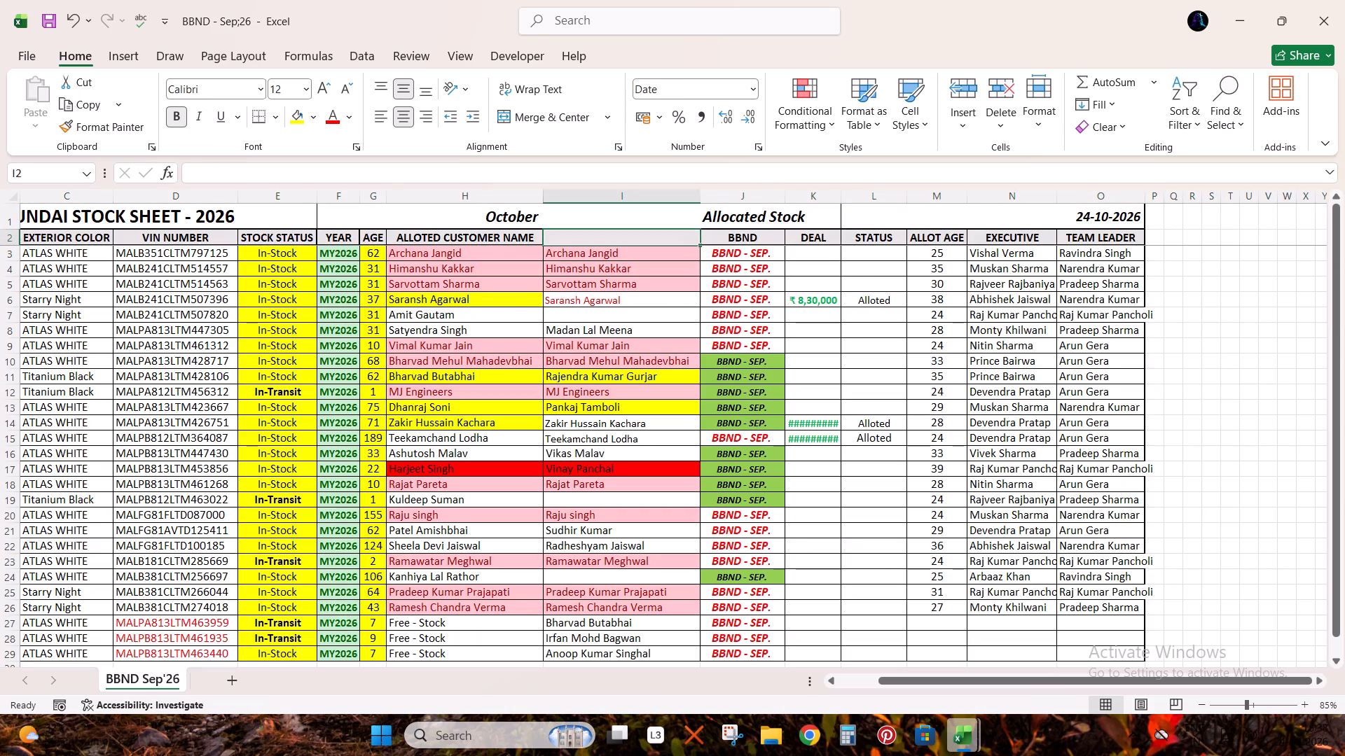
pyautogui.hotkey('shift', 'space')
pyautogui.hotkey('ctrl', 'shift', 'l')
# Filter the STATUS column to exclude Alloted, leaving only rows with a blank status.
pyautogui.press('Down')
pyautogui.press('Left')
pyautogui.press('Up')
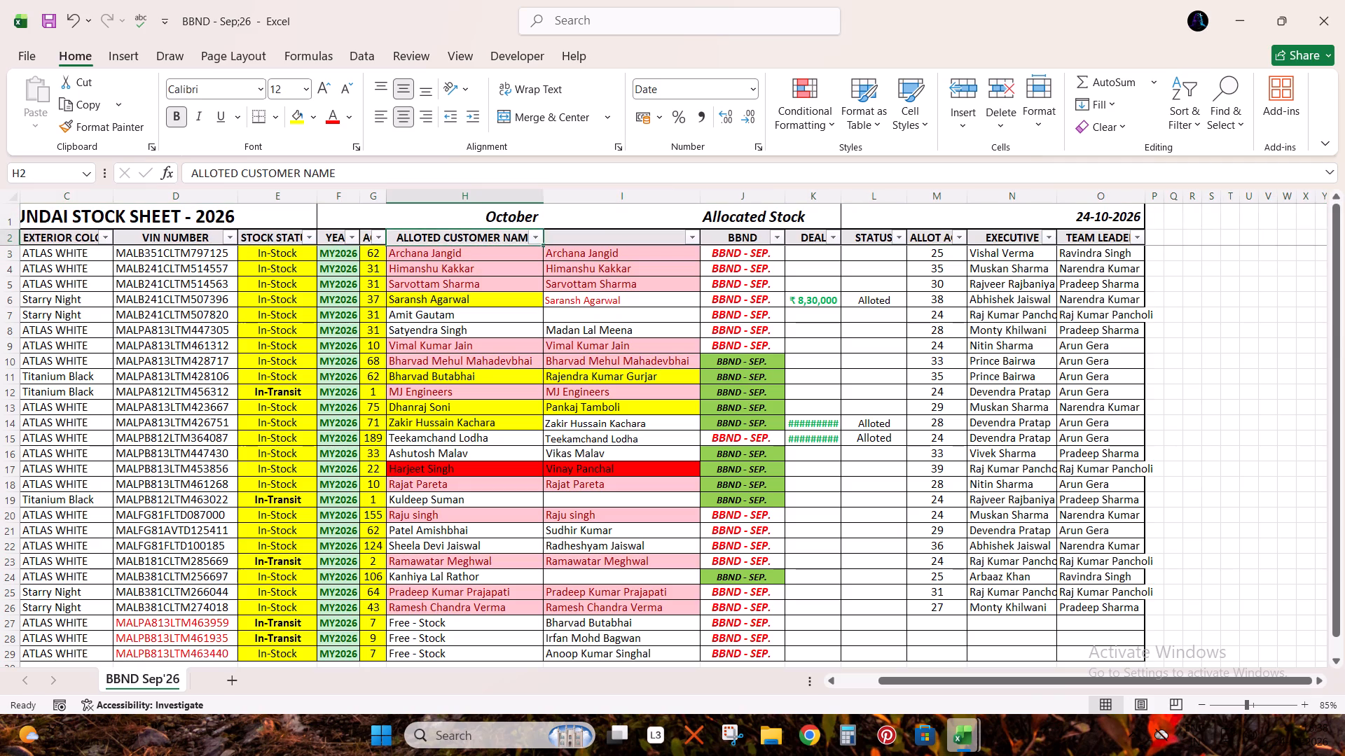
pyautogui.press('Right')
pyautogui.press('Right')
pyautogui.press('Right')
pyautogui.press('Right')
pyautogui.hotkey('alt', 'Down')
pyautogui.press('Down')
pyautogui.press('Down')
pyautogui.press('Down')
pyautogui.press('Down')
pyautogui.press('Down')
pyautogui.press('Down')
pyautogui.press('Down')
pyautogui.press('Down')
pyautogui.press('Down')
pyautogui.press('Down')
pyautogui.press('Down')
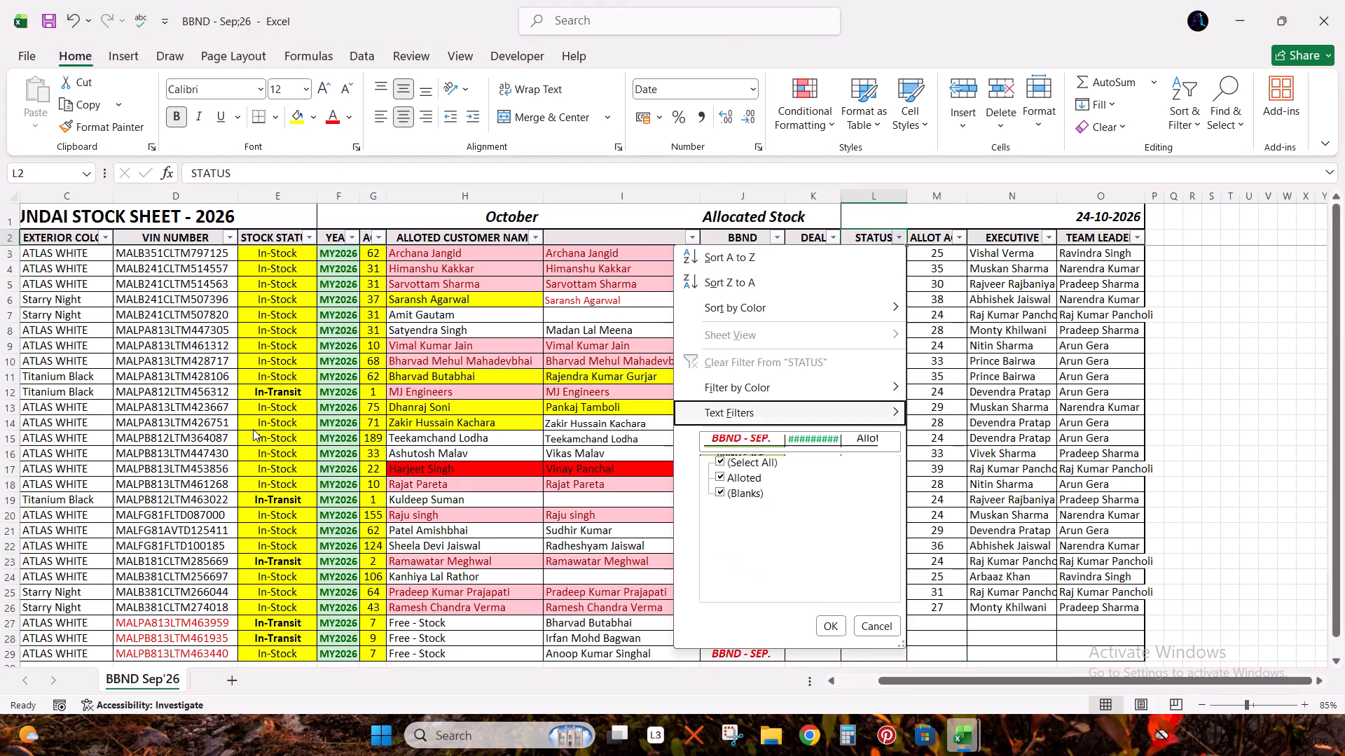
pyautogui.press('Up')
pyautogui.press('space')
pyautogui.press('Return')
# Copy the row 3 VIN from BBND - Sep;26 and find it in the TOTAL BOOKING sheet of BOOKING LIST.
pyautogui.press('Down')
pyautogui.press('Left')
pyautogui.press('Down')
pyautogui.press('Left')
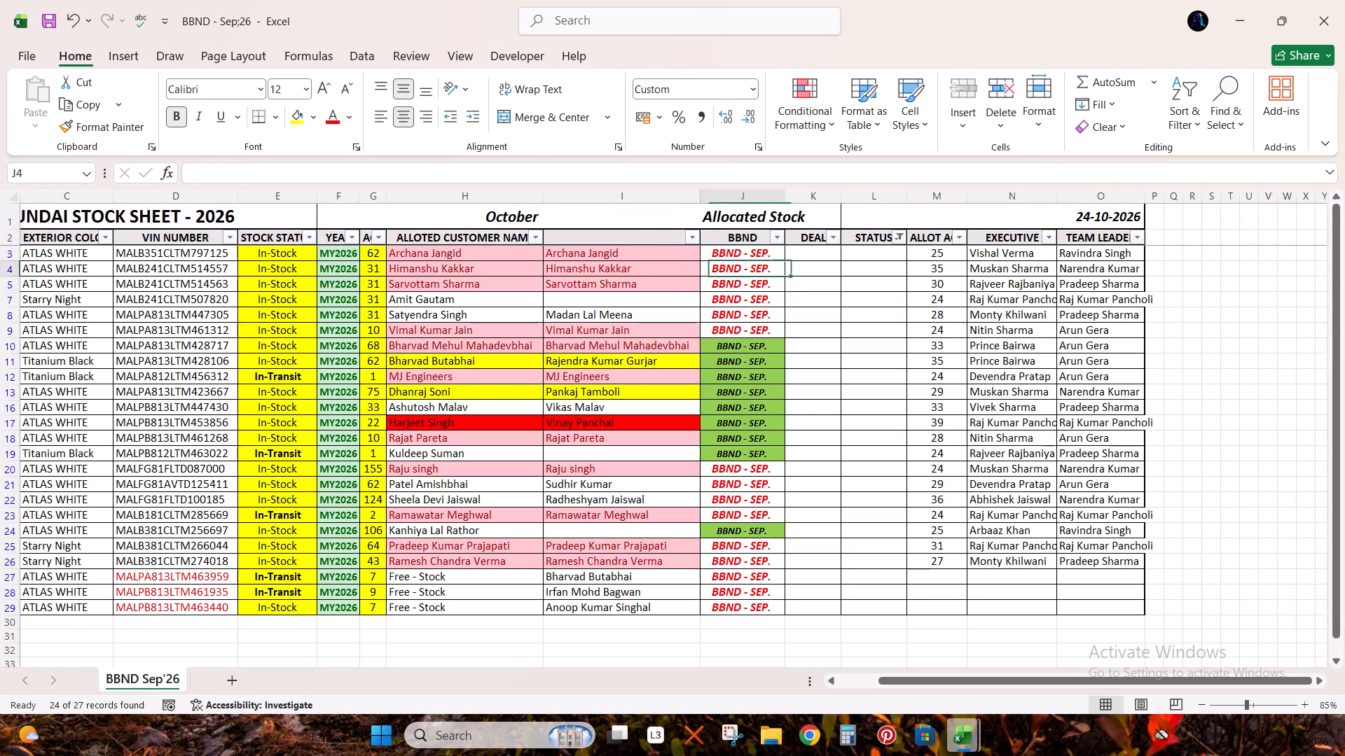
pyautogui.press('Up')
pyautogui.press('Left')
pyautogui.press('Left')
pyautogui.press('Left')
pyautogui.press('Left')
pyautogui.press('Left')
pyautogui.press('Left')
pyautogui.hotkey('ctrl', 'c')
pyautogui.hotkey('alt', 'Tab')
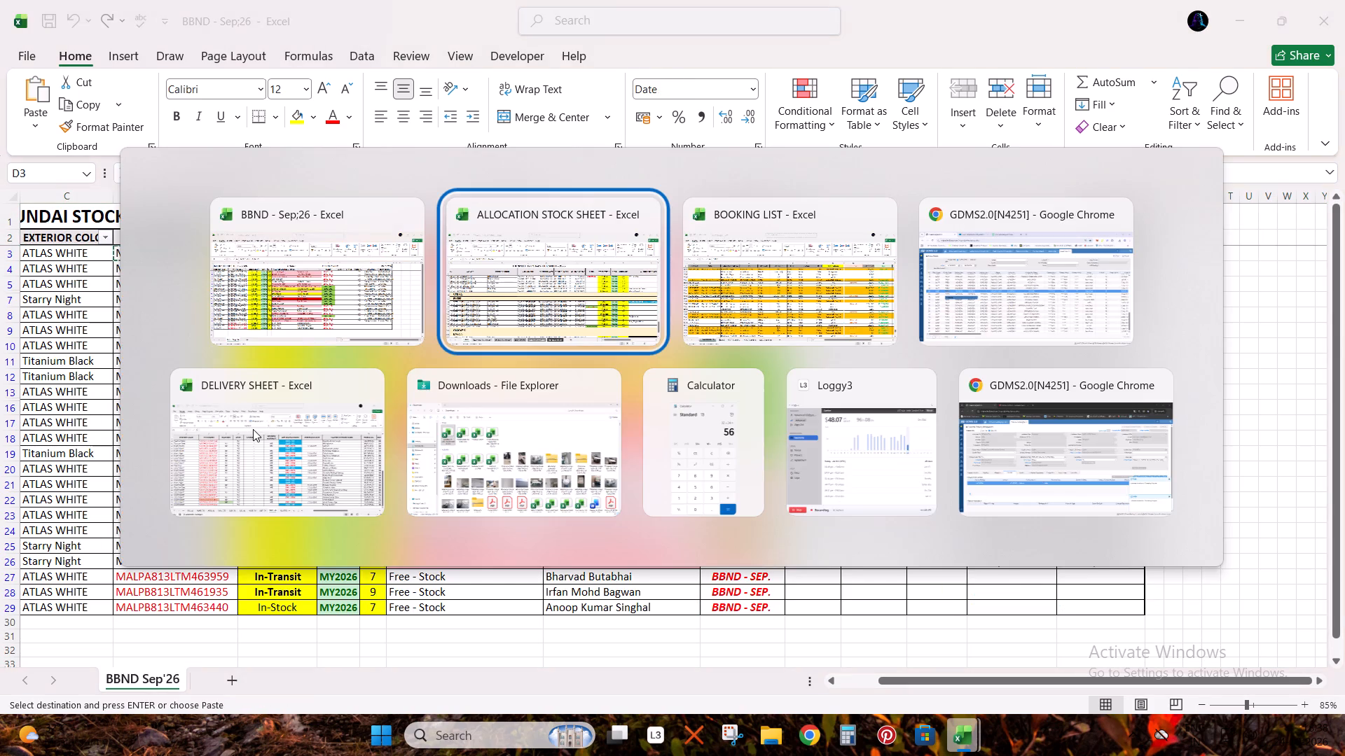
pyautogui.hotkey('alt', 'Tab')
pyautogui.press('Right')
pyautogui.hotkey('ctrl', 'f')
pyautogui.hotkey('ctrl', 'v')
pyautogui.press('Return')
pyautogui.press('Return')
pyautogui.press('Return')
pyautogui.press('Return')
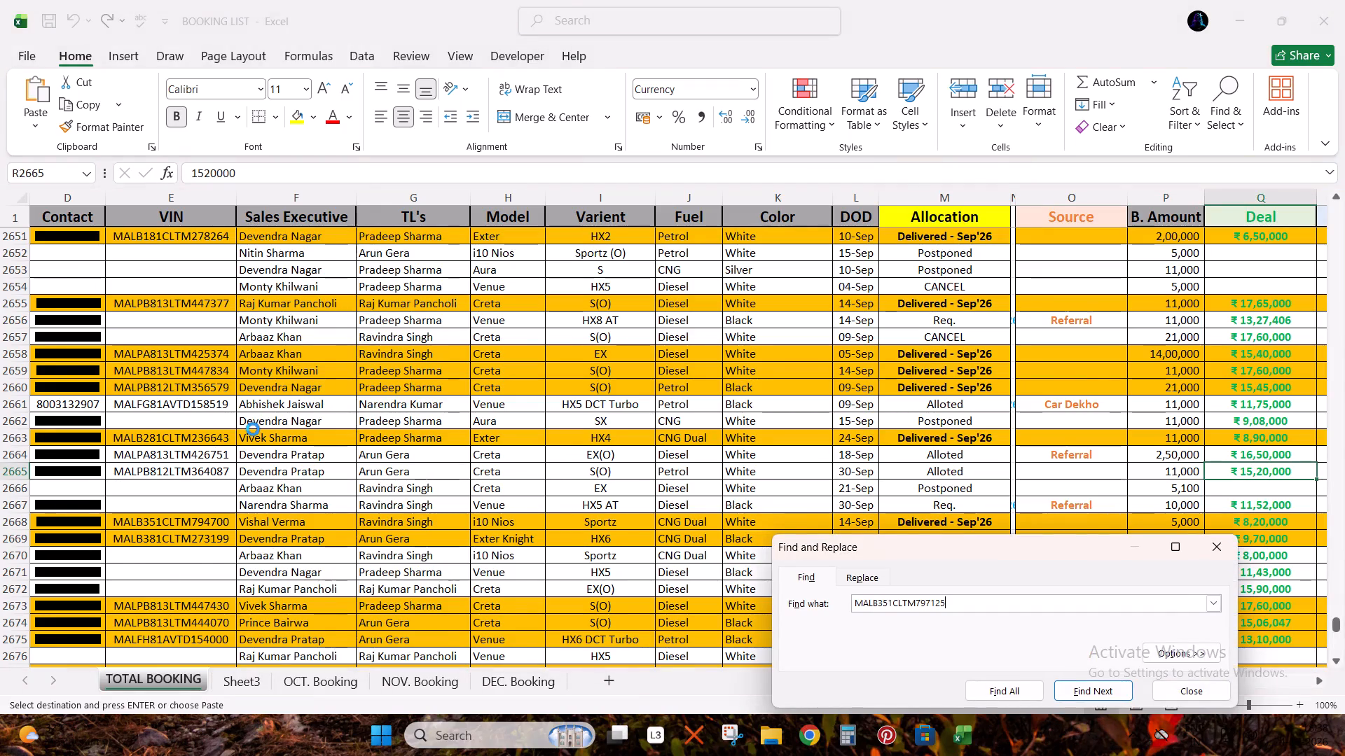
pyautogui.press('Escape')
# Copy the customer name from row 2723 of BOOKING LIST into cell K3 of BBND - Sep;26.
pyautogui.hotkey('ctrl', 'Left')
pyautogui.press('Right')
pyautogui.press('Right')
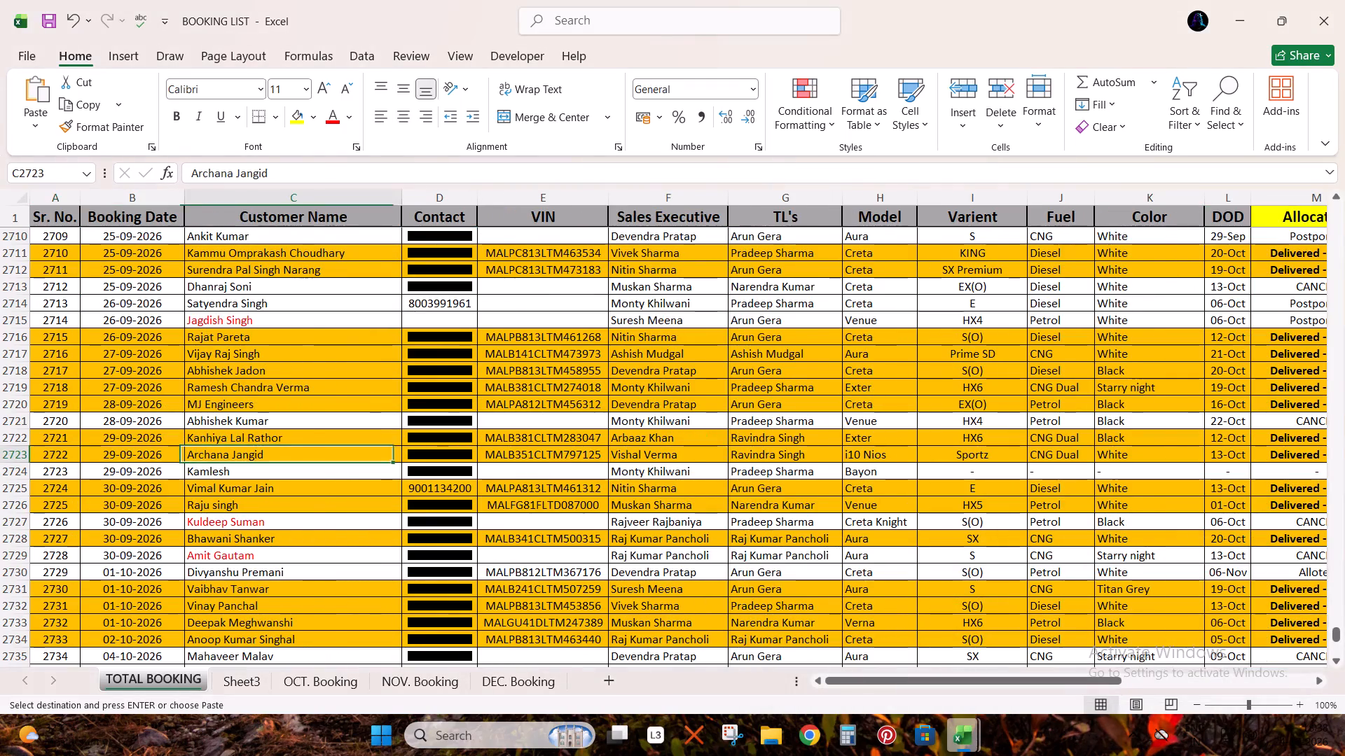
pyautogui.hotkey('ctrl', 'c')
pyautogui.hotkey('alt', 'Tab')
pyautogui.hotkey('ctrl', 'Right')
pyautogui.press('Right')
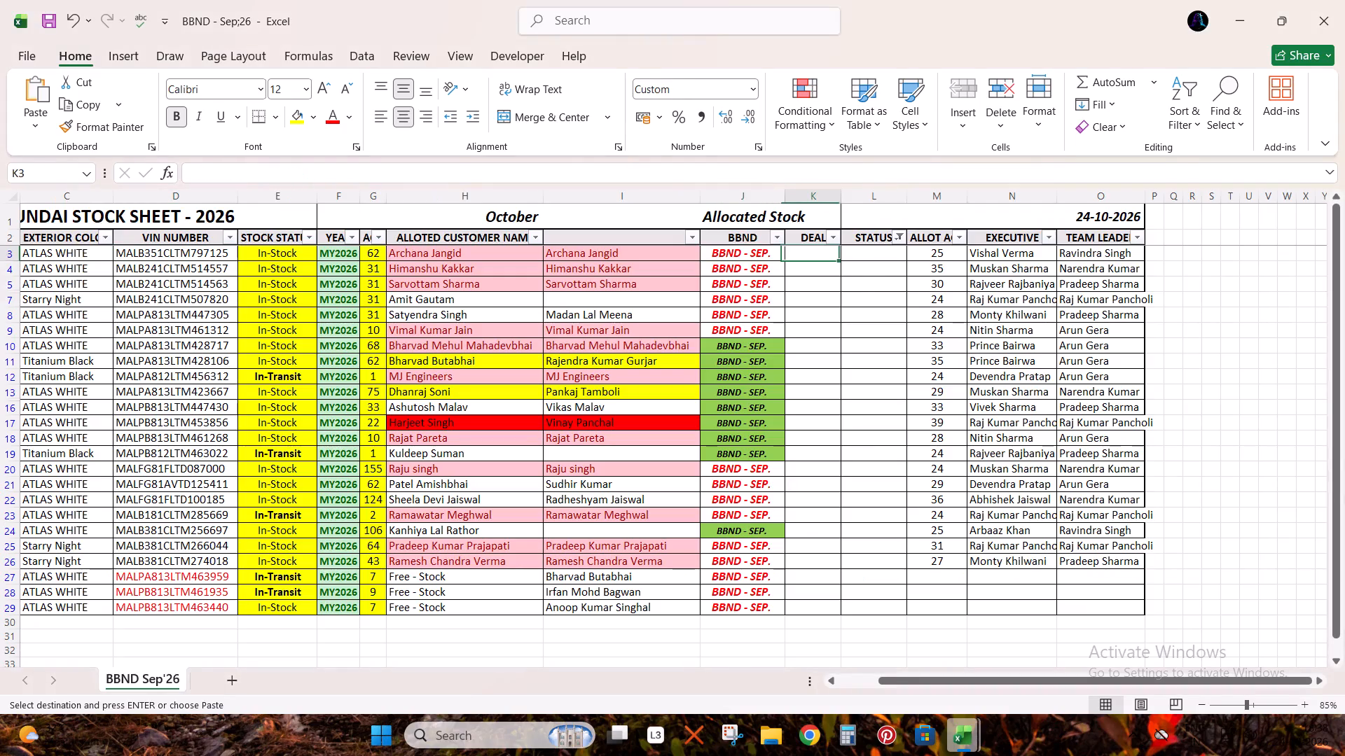
pyautogui.hotkey('ctrl', 'v')
pyautogui.press('Right')
# Copy the ₹8,25,000 deal amount from row 2723 of BOOKING LIST into cell L3 of BBND - Sep;26.
pyautogui.hotkey('alt', 'Tab')
pyautogui.hotkey('ctrl', 'Right')
pyautogui.press('Right')
pyautogui.press('Right')
pyautogui.press('Right')
pyautogui.press('Right')
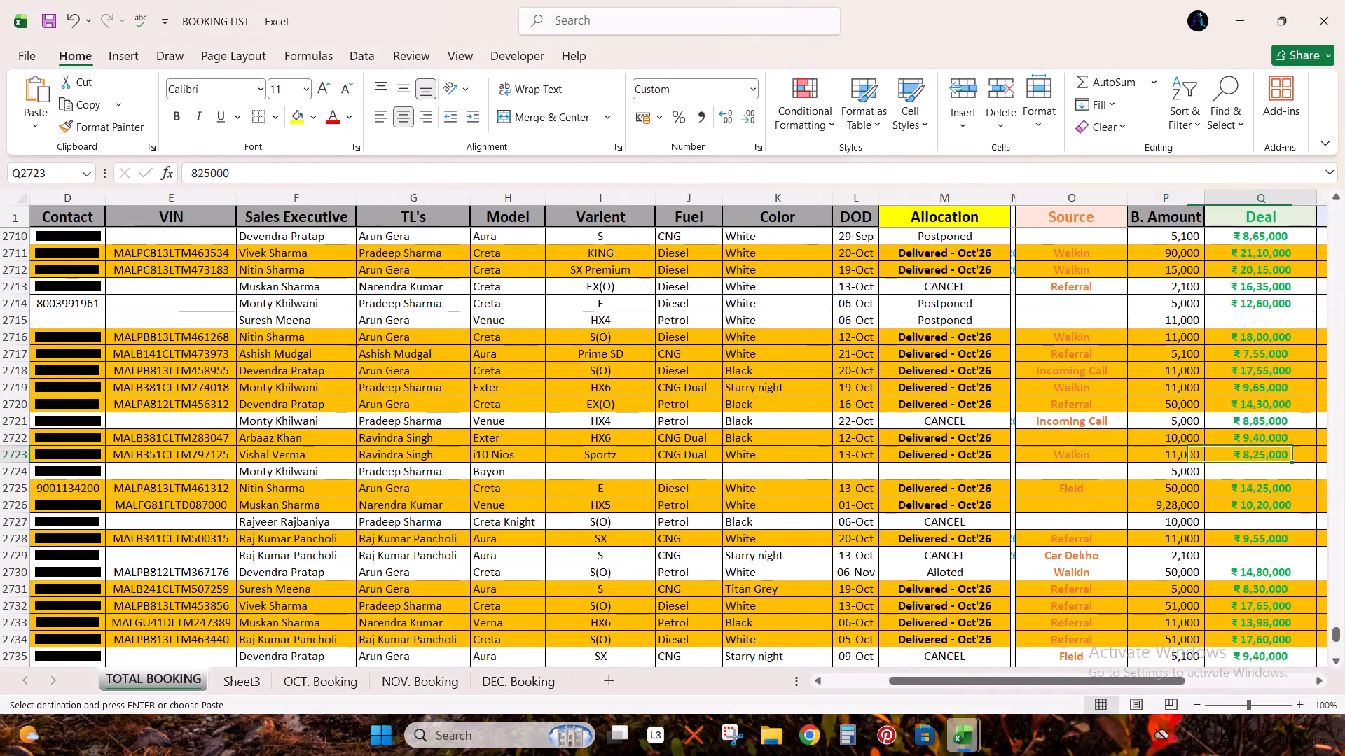
pyautogui.hotkey('ctrl', 'c')
pyautogui.hotkey('alt', 'Tab')
pyautogui.hotkey('ctrl', 'v')
# Copy the row 4 VIN from BBND - Sep;26 and find it in the TOTAL BOOKING sheet of BOOKING LIST.
pyautogui.press('Down')
pyautogui.press('Left')
pyautogui.press('Left')
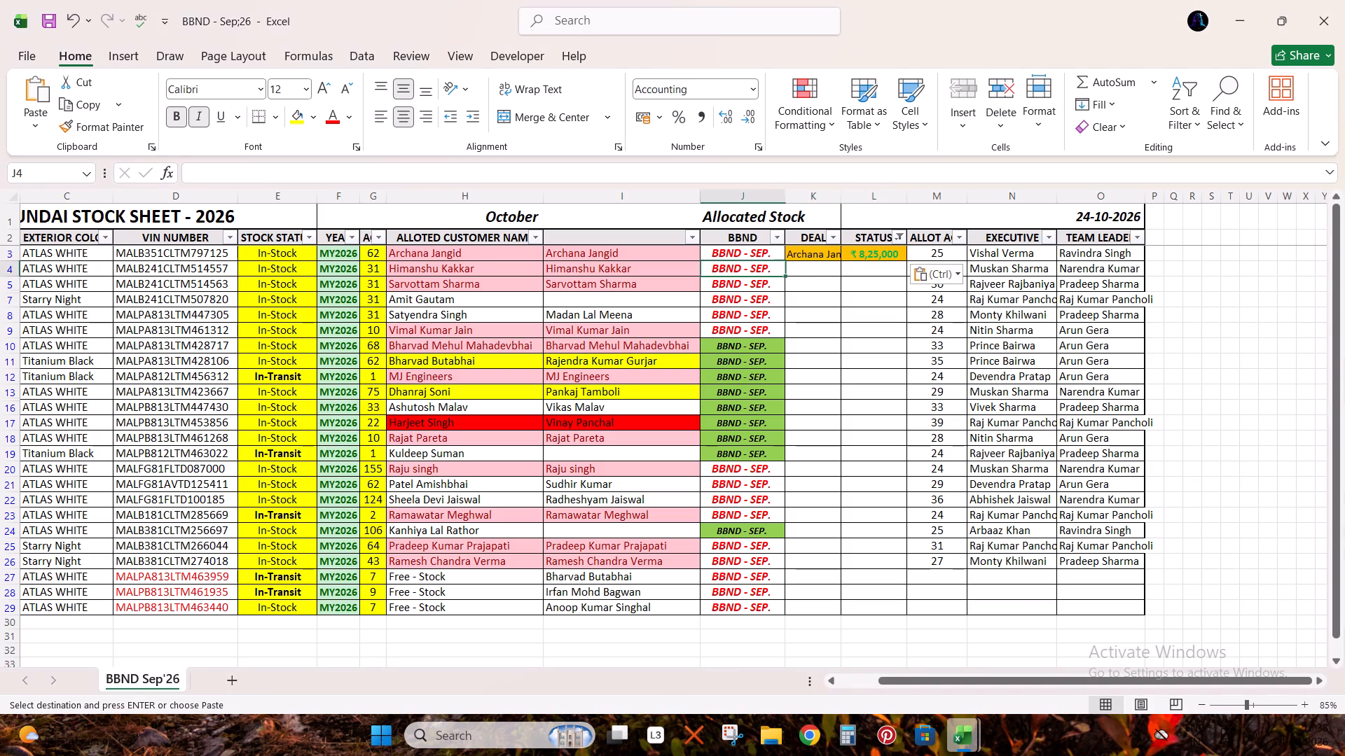
pyautogui.press('Left')
pyautogui.press('Left')
pyautogui.hotkey('ctrl', 'c')
pyautogui.press('Left')
pyautogui.press('Left')
pyautogui.press('Left')
pyautogui.press('Left')
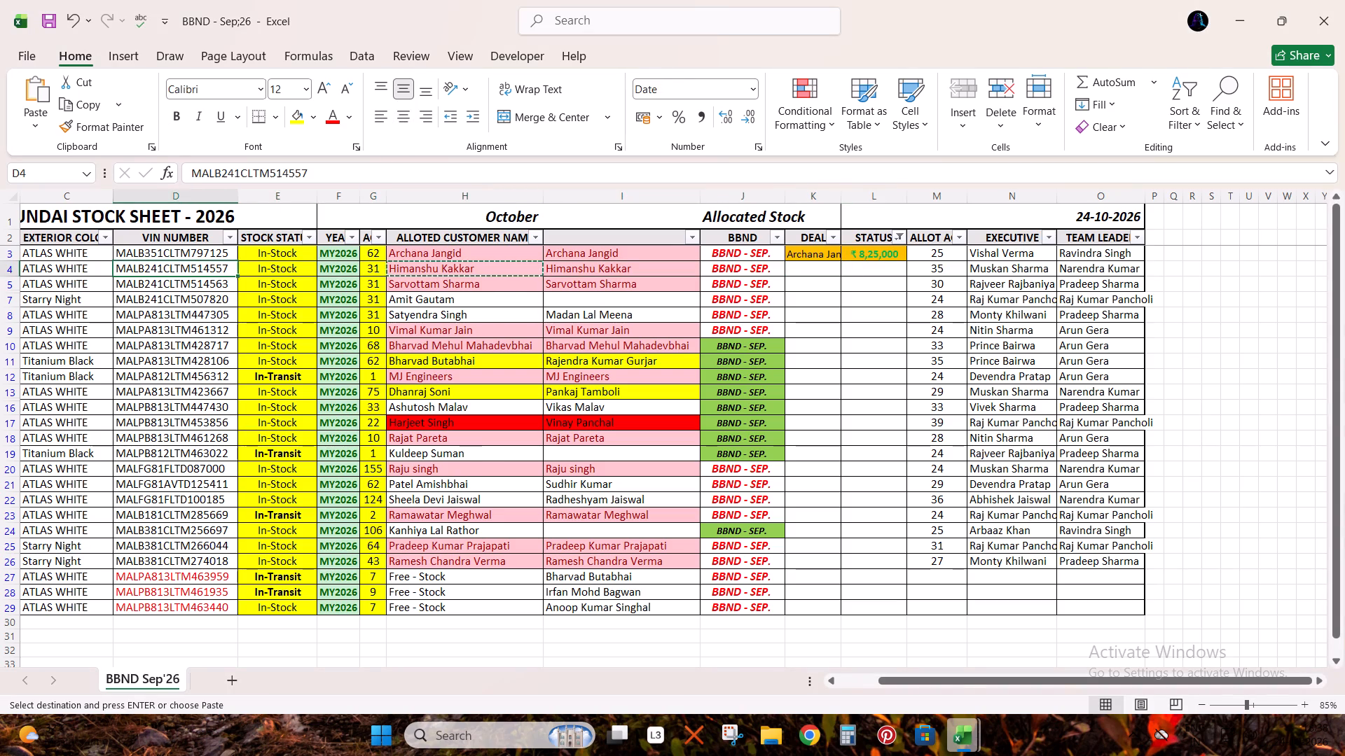
pyautogui.hotkey('ctrl', 'c')
pyautogui.hotkey('alt', 'Tab')
pyautogui.press('Right')
pyautogui.hotkey('ctrl', 'f')
pyautogui.hotkey('ctrl', 'v')
pyautogui.press('Return')
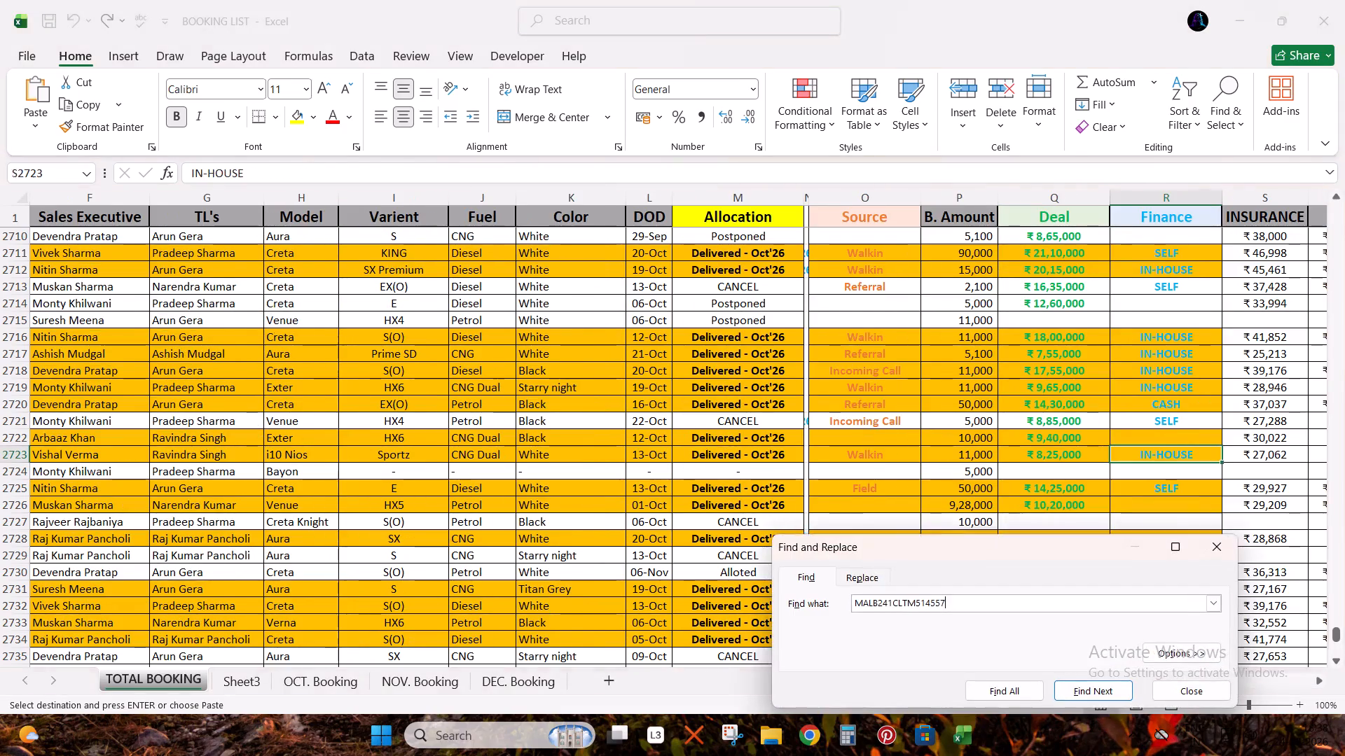
pyautogui.press('Escape')
# Copy the customer name from row 2693 of BOOKING LIST into cell K4 of BBND - Sep;26.
pyautogui.press('Left')
pyautogui.press('Left')
pyautogui.hotkey('ctrl', 'c')
pyautogui.hotkey('alt', 'Tab')
pyautogui.hotkey('ctrl', 'Right')
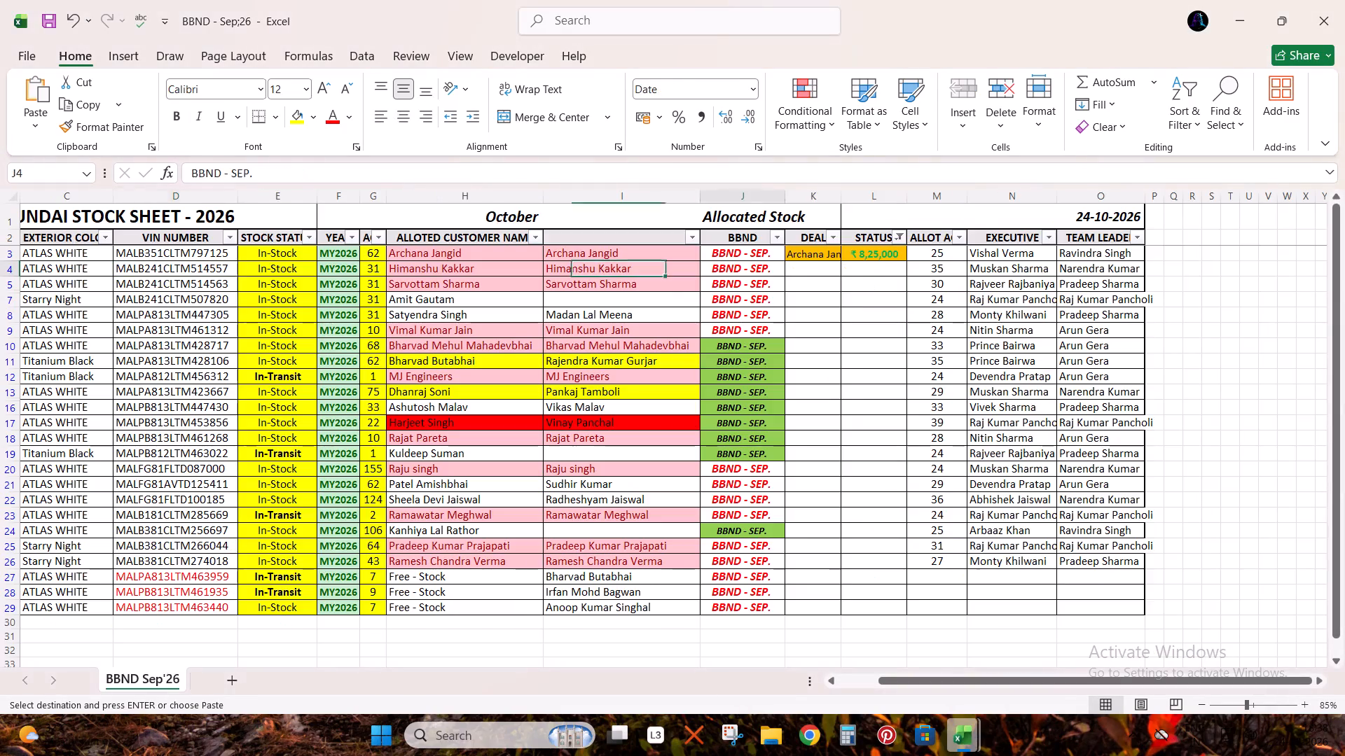
pyautogui.press('Right')
pyautogui.press('Right')
pyautogui.press('Left')
pyautogui.hotkey('ctrl', 'v')
# Copy the ₹8,64,000 deal amount from row 2693 of BOOKING LIST into cell L4 of BBND - Sep;26.
pyautogui.press('Right')
pyautogui.hotkey('alt', 'Tab')
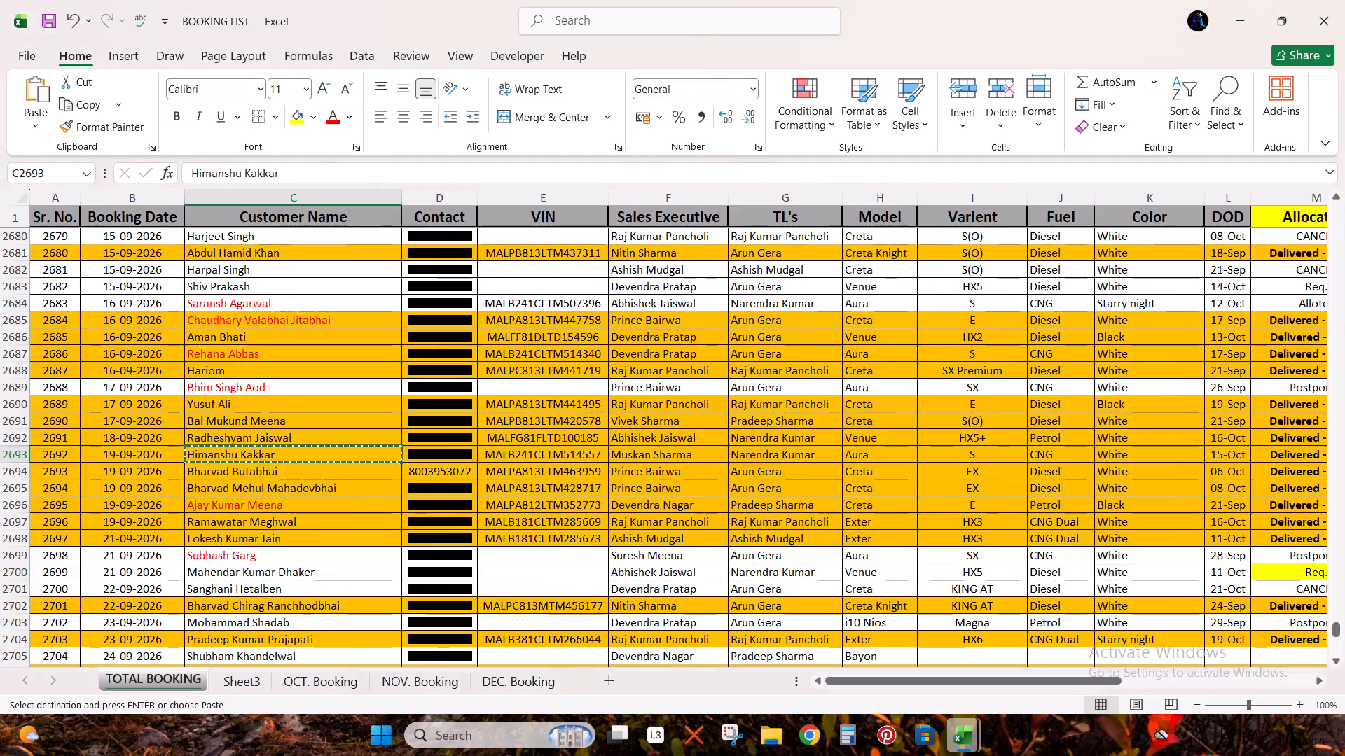
pyautogui.hotkey('ctrl', 'Right')
pyautogui.press('Right')
pyautogui.press('Right')
pyautogui.press('Right')
pyautogui.press('Right')
pyautogui.hotkey('ctrl', 'c')
pyautogui.hotkey('alt', 'Tab')
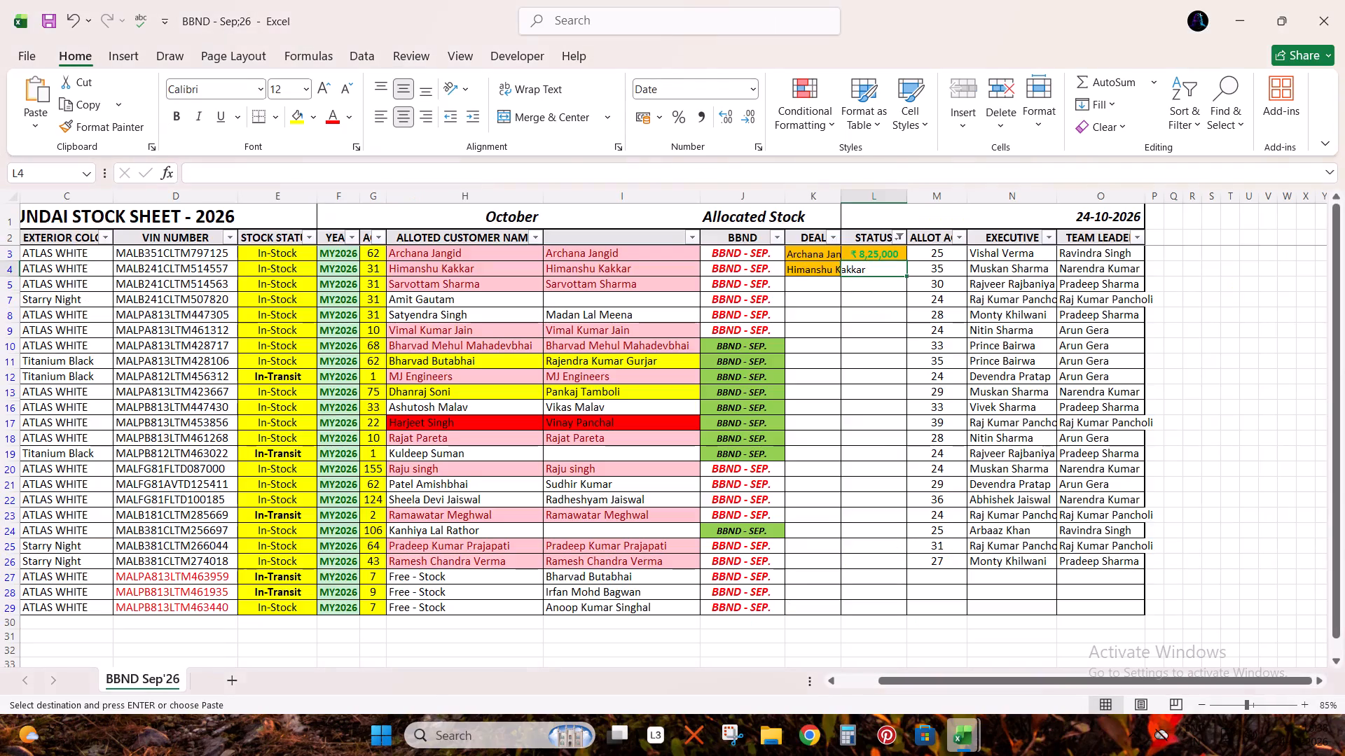
pyautogui.hotkey('ctrl', 'v')
# Copy the row 5 VIN from BBND - Sep;26 and find it in the TOTAL BOOKING sheet of BOOKING LIST.
pyautogui.press('Down')
pyautogui.press('Left')
pyautogui.press('Left')
pyautogui.press('Left')
pyautogui.press('Left')
pyautogui.press('Left')
pyautogui.press('Left')
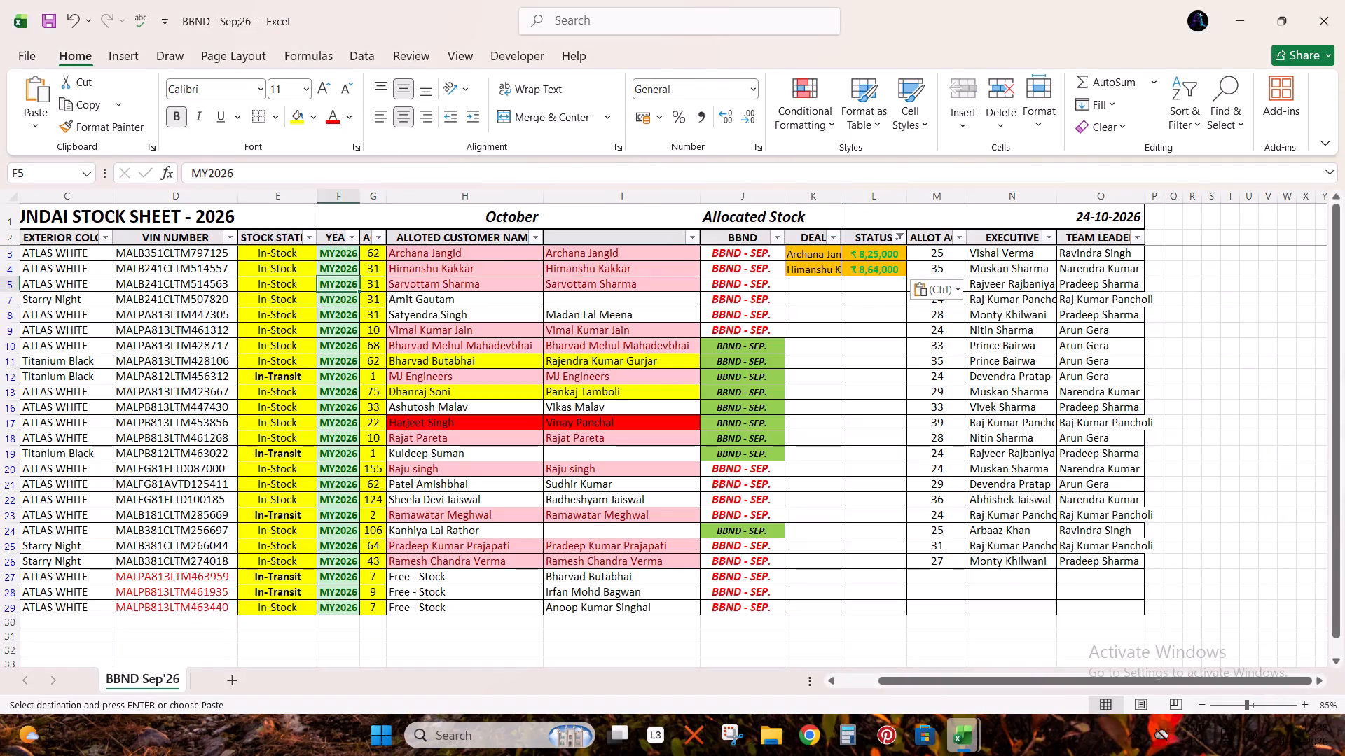
pyautogui.press('Left')
pyautogui.press('Left')
pyautogui.hotkey('ctrl', 'c')
pyautogui.hotkey('alt', 'Tab')
pyautogui.press('Right')
pyautogui.hotkey('ctrl', 'f')
pyautogui.hotkey('ctrl', 'v')
pyautogui.press('Return')
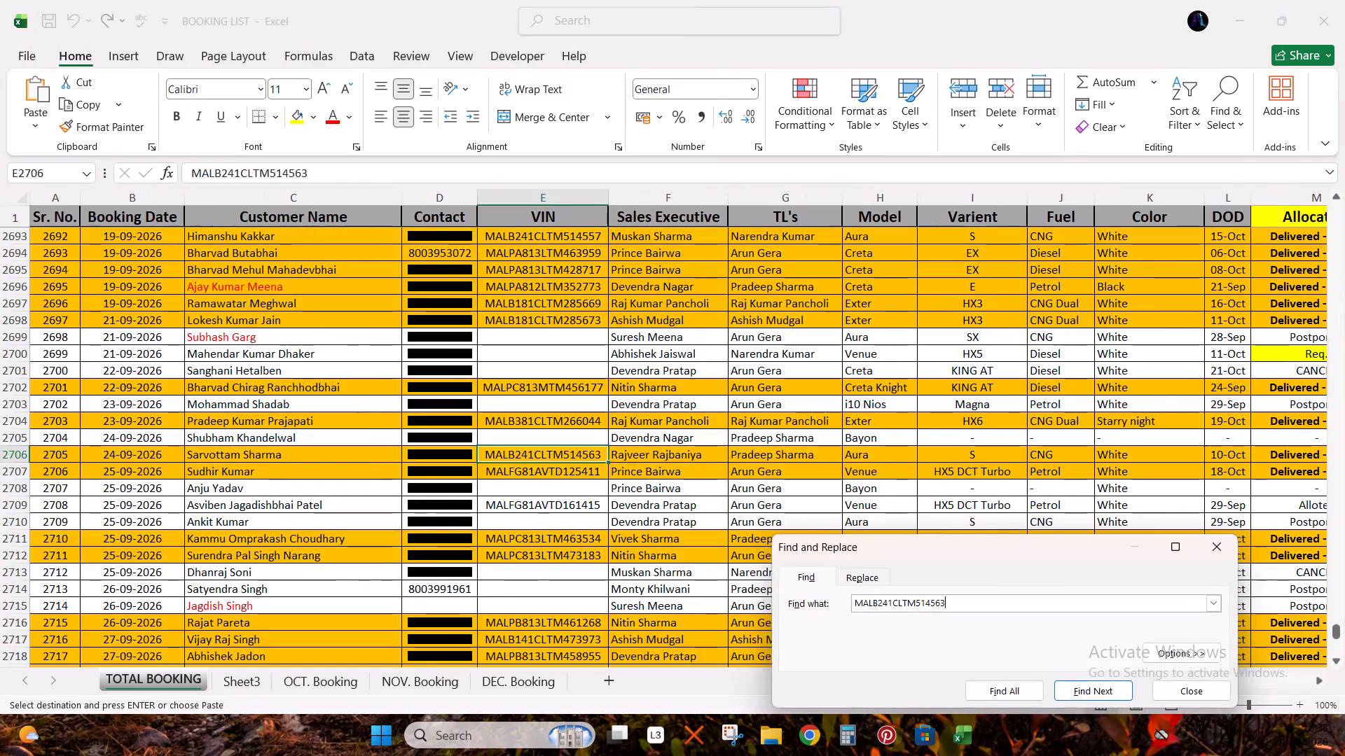
pyautogui.press('Escape')
# Copy the customer name from row 2706 of BOOKING LIST into cell K5 of BBND - Sep;26.
pyautogui.press('Left')
pyautogui.press('Left')
pyautogui.hotkey('ctrl', 'c')
pyautogui.hotkey('alt', 'Tab')
pyautogui.hotkey('ctrl', 'Right')
pyautogui.press('Right')
pyautogui.press('Right')
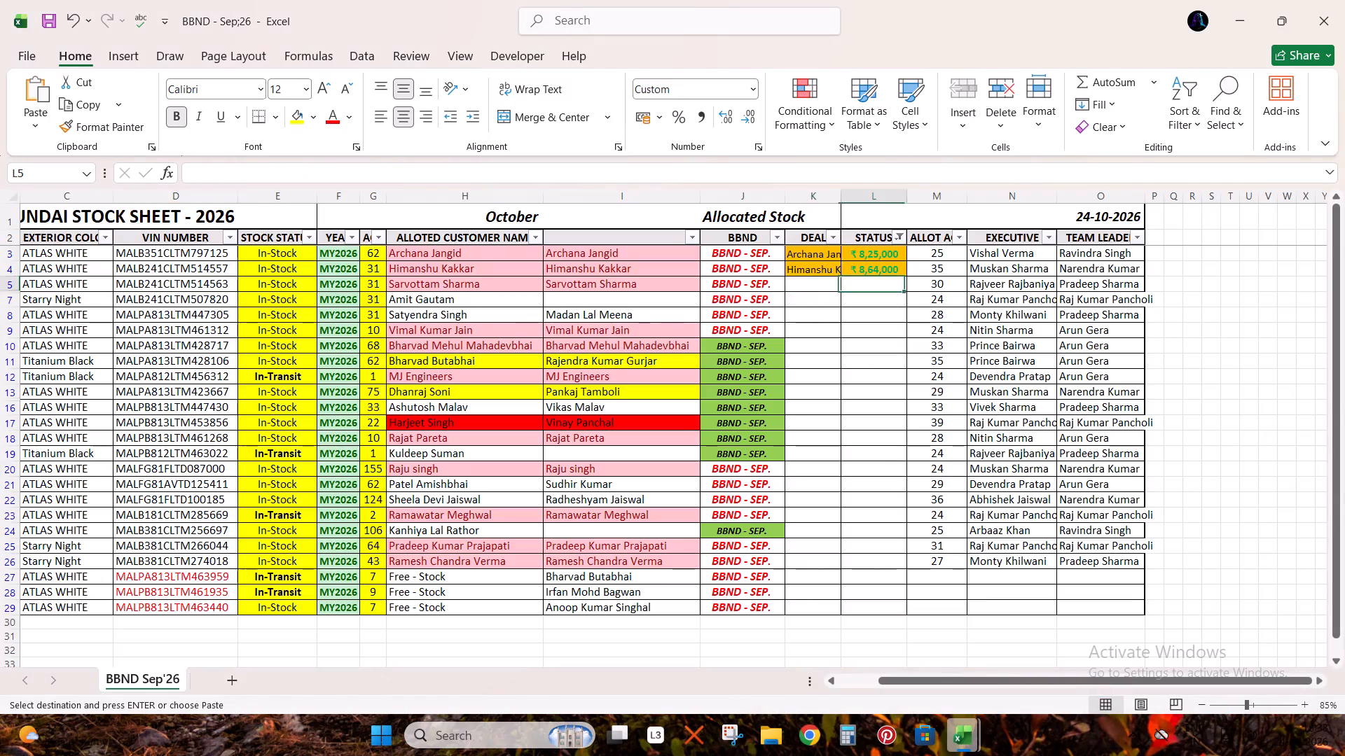
pyautogui.press('Left')
pyautogui.hotkey('ctrl', 'v')
# Copy the ₹8,50,000 deal amount from row 2706 of BOOKING LIST into cell L5 of BBND - Sep;26.
pyautogui.press('Right')
pyautogui.hotkey('alt', 'Tab')
pyautogui.hotkey('ctrl', 'Right')
pyautogui.press('Right')
pyautogui.press('Right')
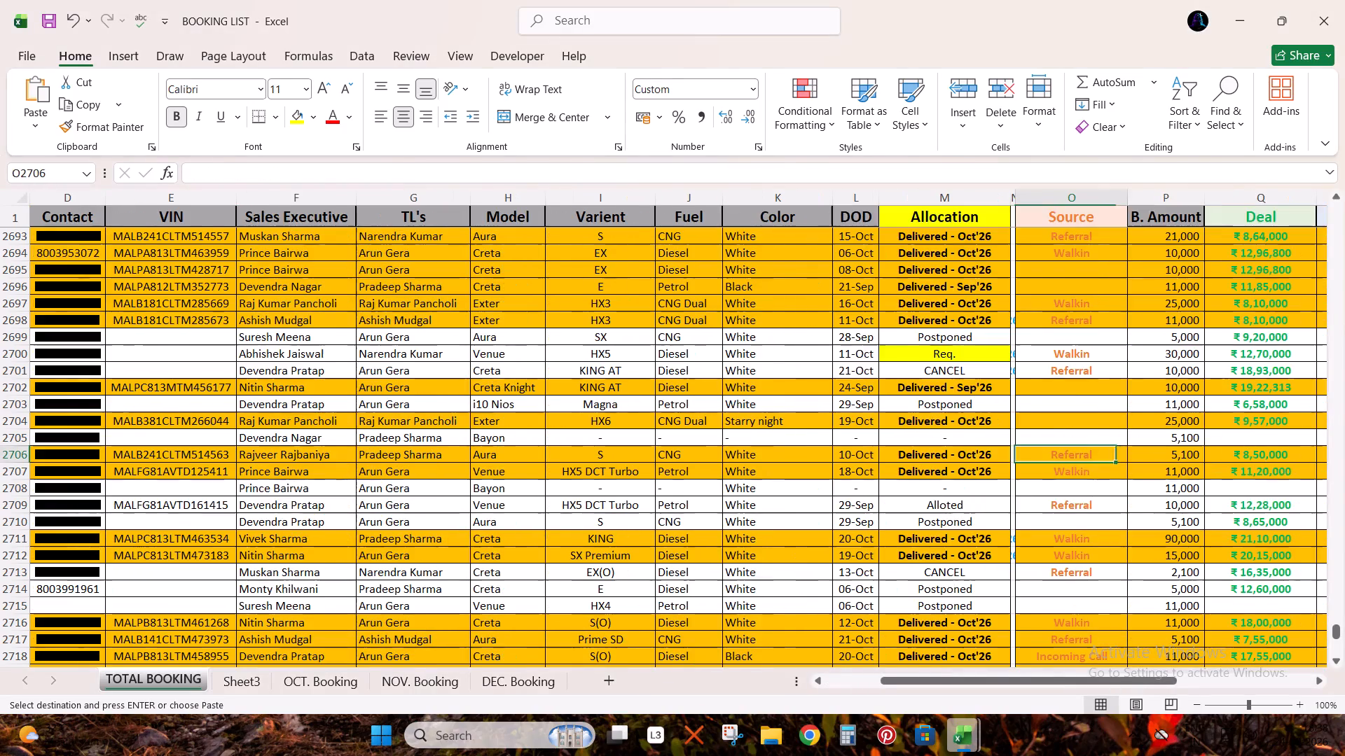
pyautogui.press('Right')
pyautogui.press('Right')
pyautogui.hotkey('ctrl', 'c')
pyautogui.hotkey('alt', 'Tab')
pyautogui.hotkey('ctrl', 'v')
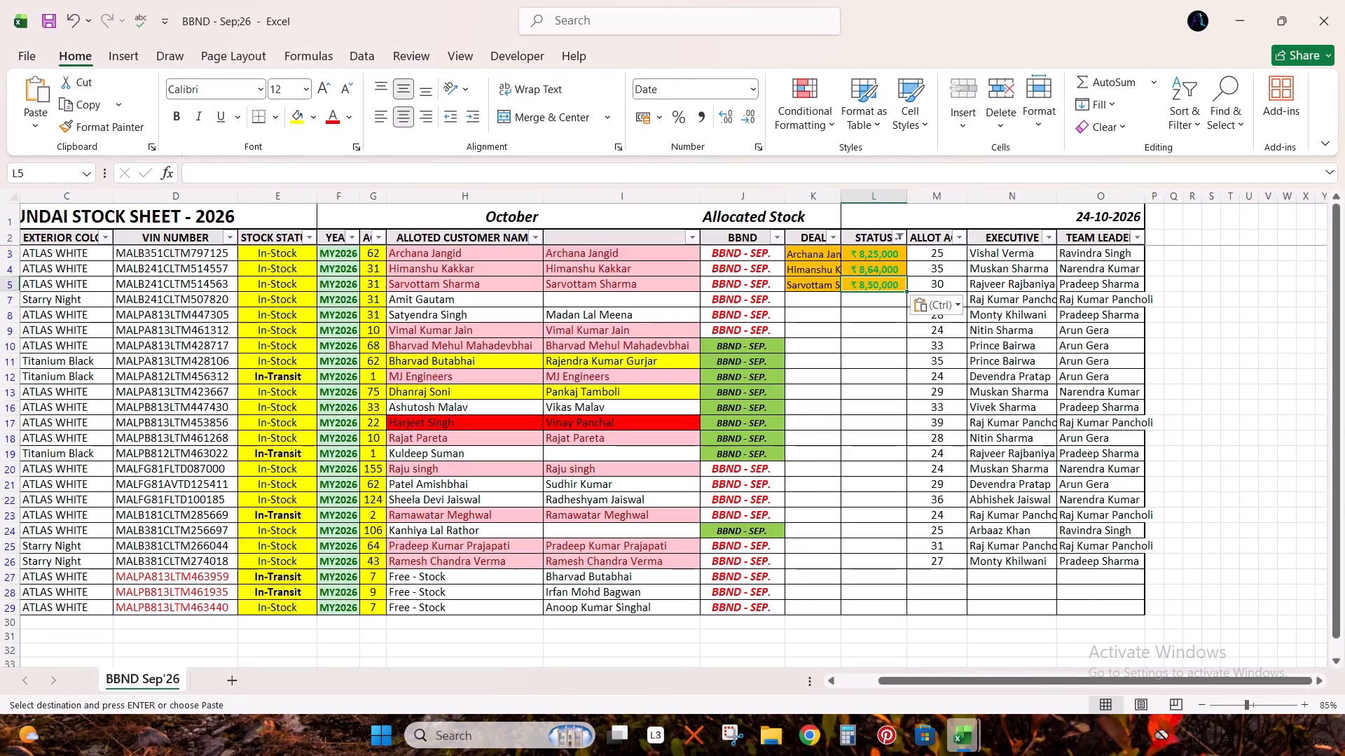
# Copy the row 7 VIN from BBND - Sep;26 and search for it in the TOTAL BOOKING sheet of BOOKING LIST.
pyautogui.press('Down')
pyautogui.press('Left')
pyautogui.press('Left')
pyautogui.press('Left')
pyautogui.press('Left')
pyautogui.press('Left')
pyautogui.press('Left')
pyautogui.press('Left')
pyautogui.press('Left')
pyautogui.hotkey('ctrl', 'c')
pyautogui.hotkey('alt', 'Tab')
pyautogui.press('Right')
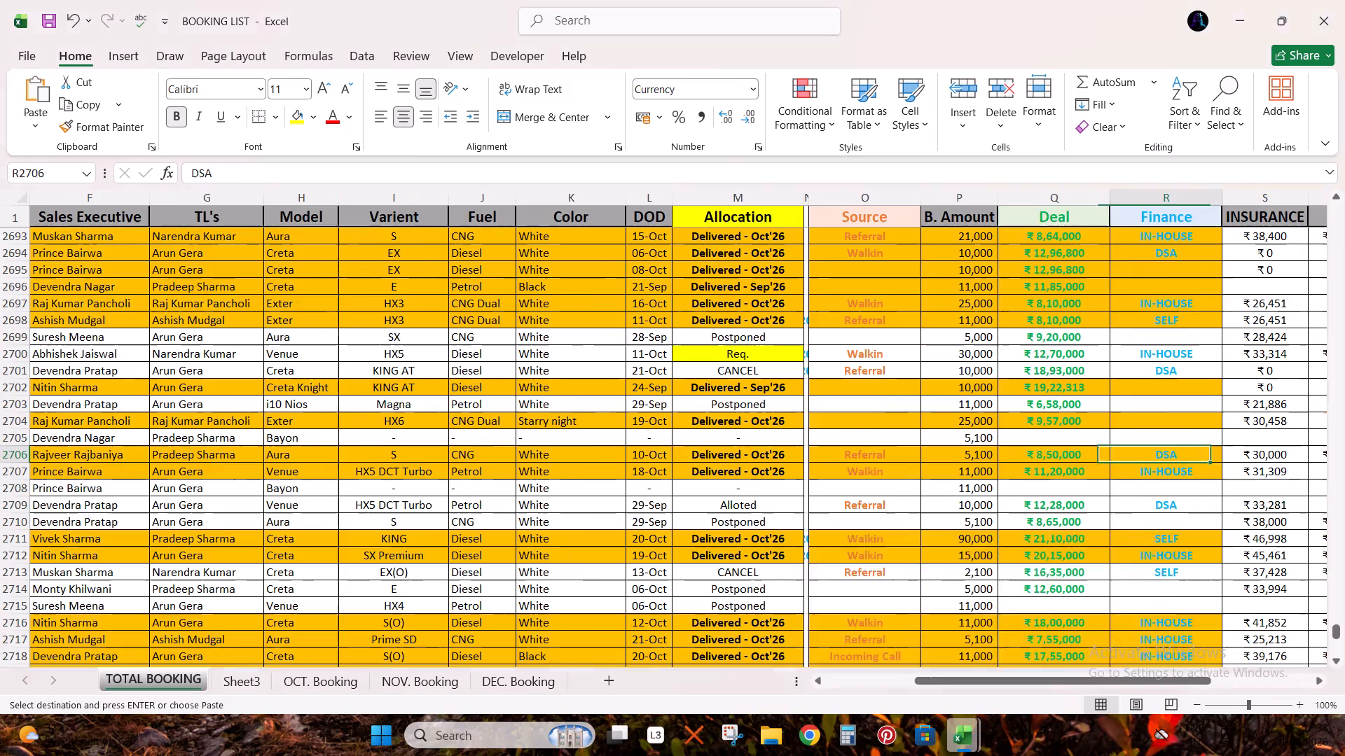
pyautogui.hotkey('ctrl', 'f')
pyautogui.hotkey('ctrl', 'v')
pyautogui.press('Return')
pyautogui.press('Return')
pyautogui.press('Escape')
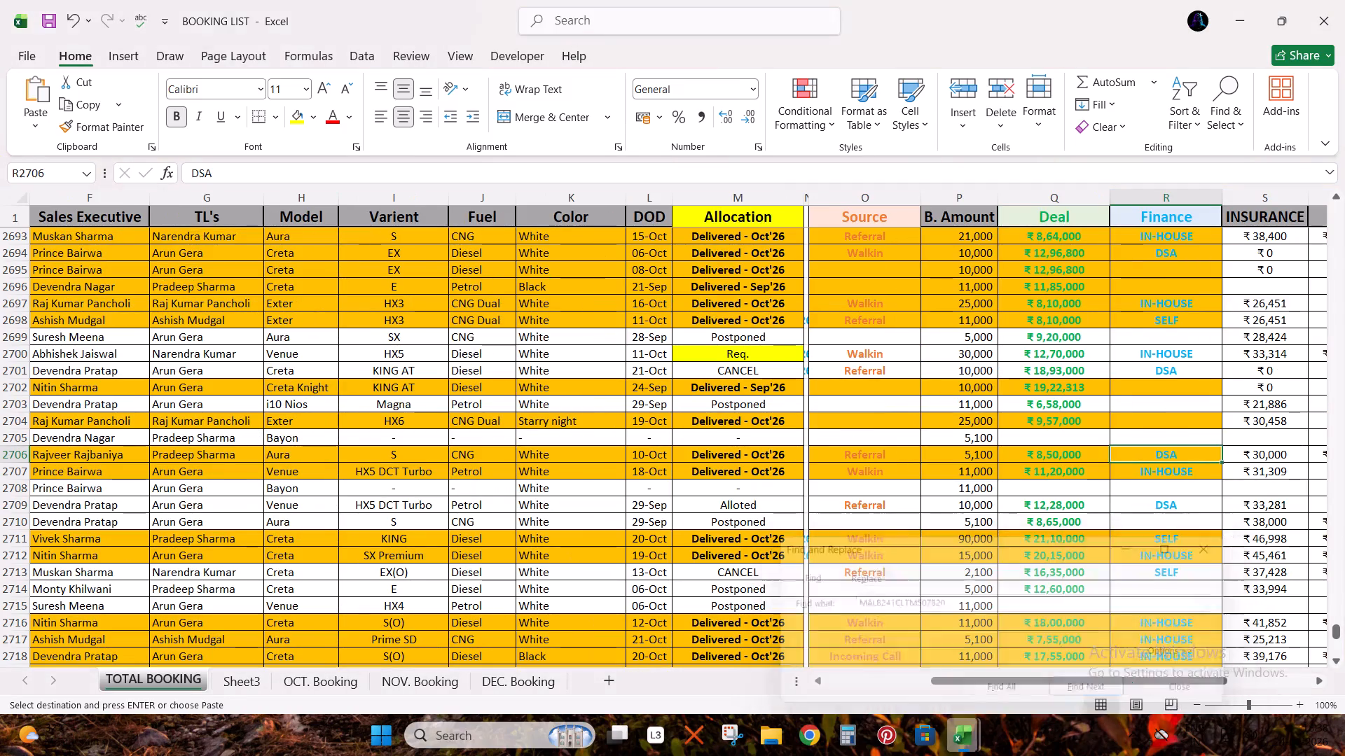
pyautogui.press('Escape')
# Copy the row 8 VIN from BBND - Sep;26 and find it in the TOTAL BOOKING sheet of BOOKING LIST.
pyautogui.hotkey('alt', 'Tab')
pyautogui.press('Down')
pyautogui.hotkey('ctrl', 'c')
pyautogui.hotkey('alt', 'Tab')
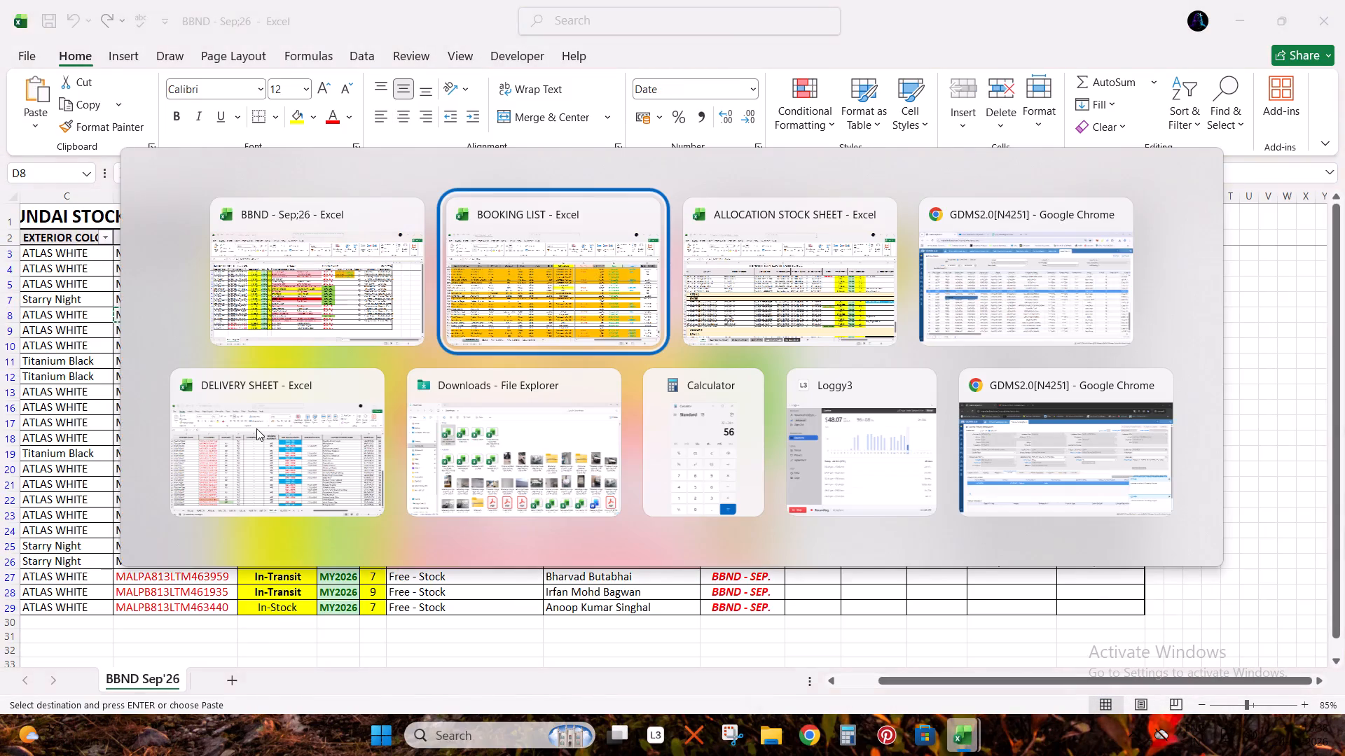
pyautogui.press('Right')
pyautogui.hotkey('ctrl', 'f')
pyautogui.hotkey('ctrl', 'v')
pyautogui.press('Return')
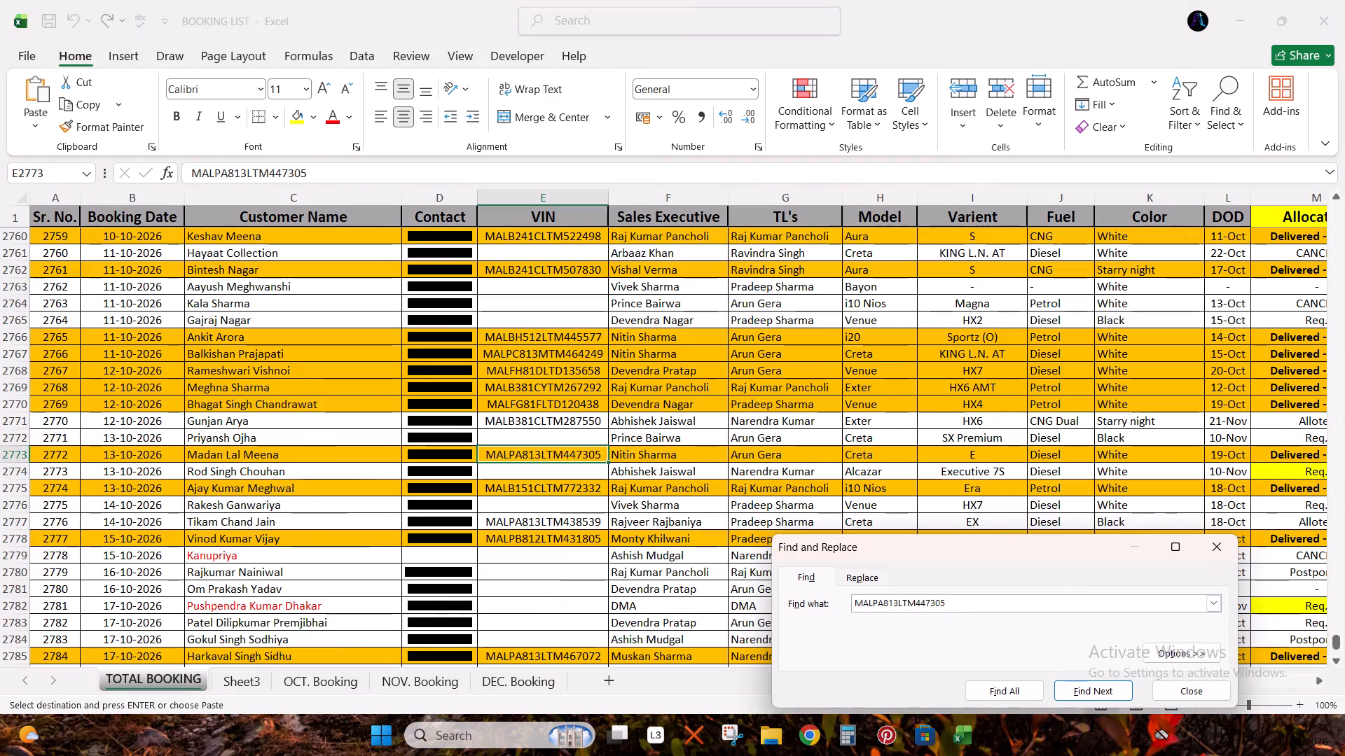
pyautogui.press('Escape')
# Copy the customer name from row 2773 of BOOKING LIST into cell K8 of BBND - Sep;26.
pyautogui.press('Left')
pyautogui.press('Left')
pyautogui.press('Left')
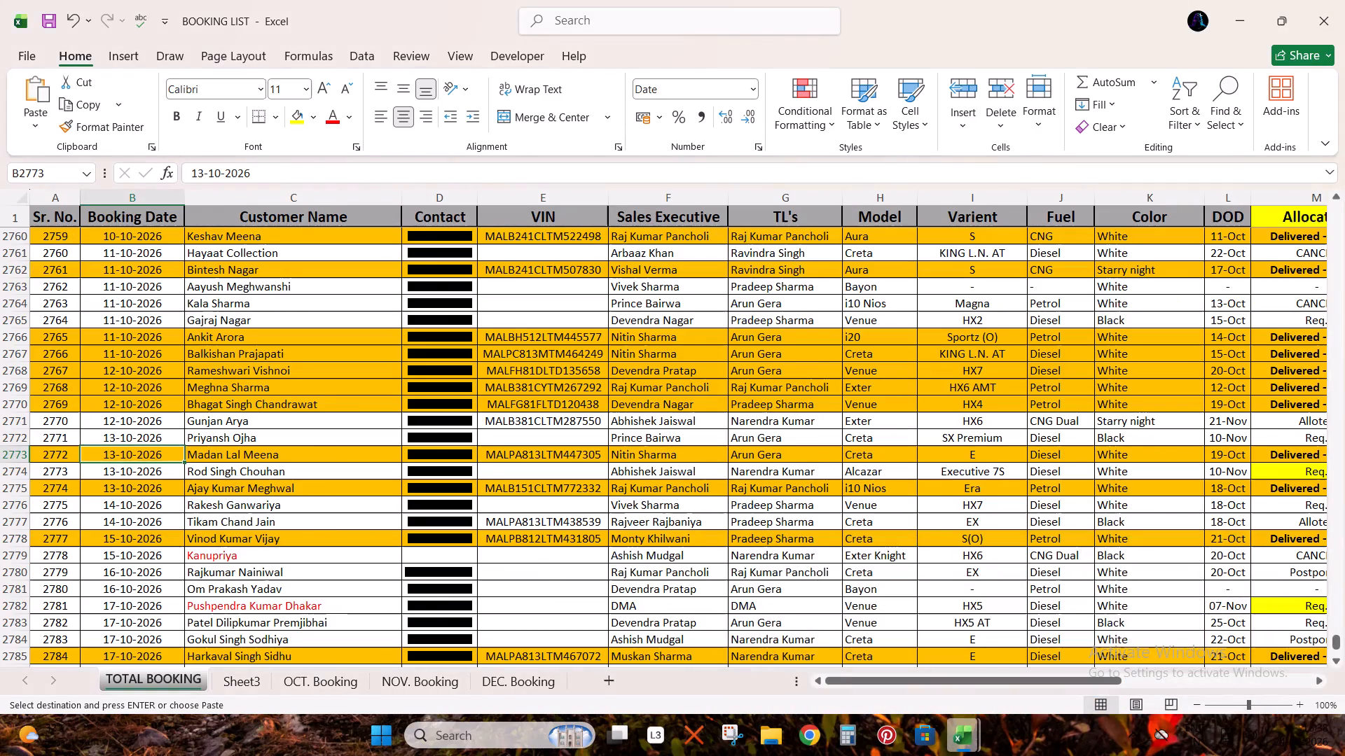
pyautogui.press('Right')
pyautogui.hotkey('ctrl', 'c')
pyautogui.hotkey('alt', 'Tab')
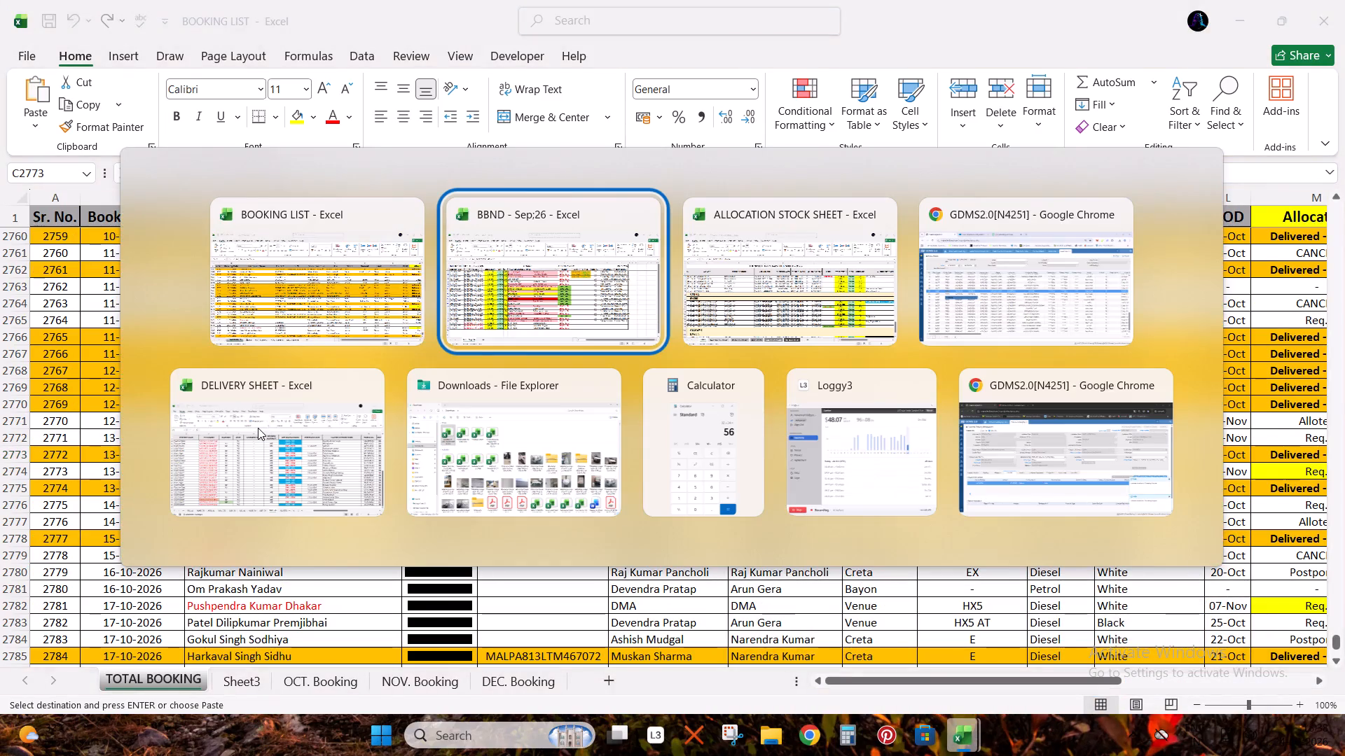
pyautogui.hotkey('ctrl', 'Right')
pyautogui.press('Right')
pyautogui.hotkey('ctrl', 'v')
# Copy the ₹14,30,000 deal amount from row 2773 of BOOKING LIST into cell L8 of BBND - Sep;26.
pyautogui.press('Right')
pyautogui.hotkey('alt', 'Tab')
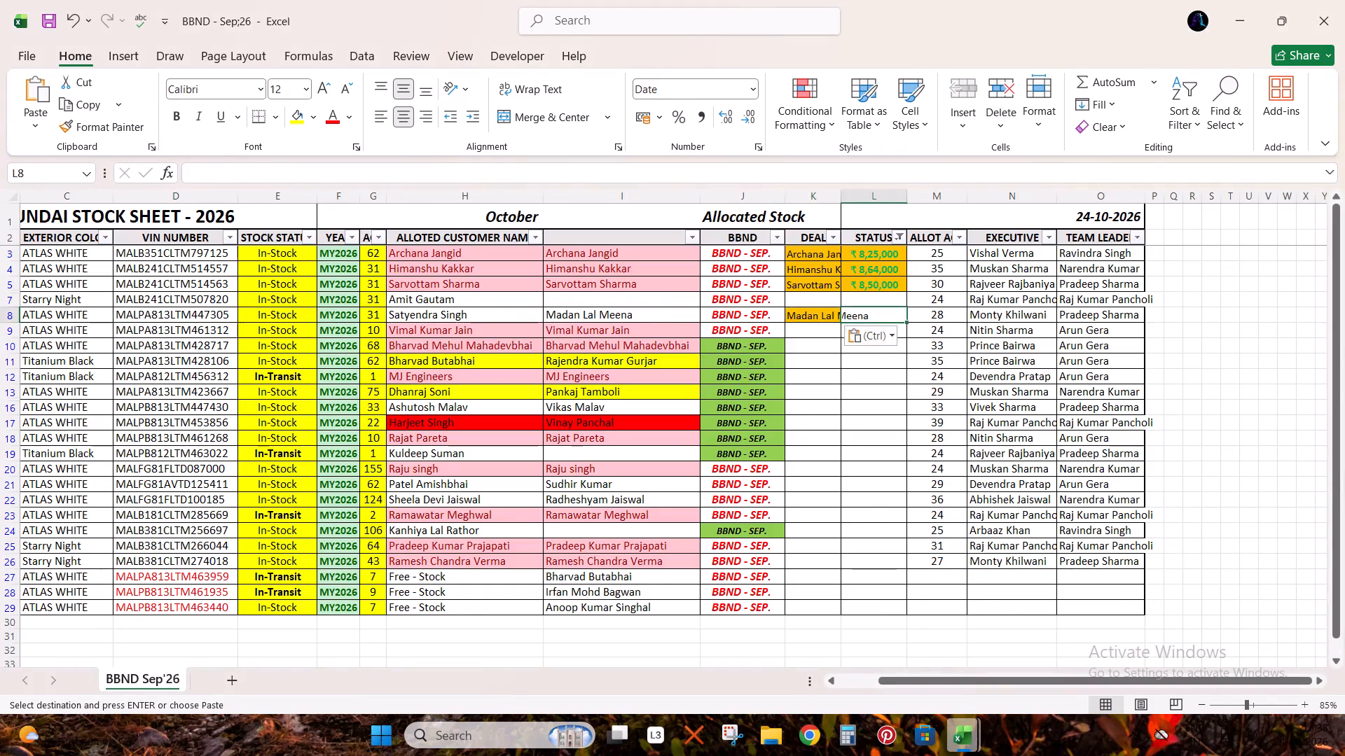
pyautogui.hotkey('ctrl', 'Right')
pyautogui.press('Right')
pyautogui.press('Right')
pyautogui.press('Right')
pyautogui.press('Right')
pyautogui.hotkey('ctrl', 'c')
pyautogui.hotkey('alt', 'Tab')
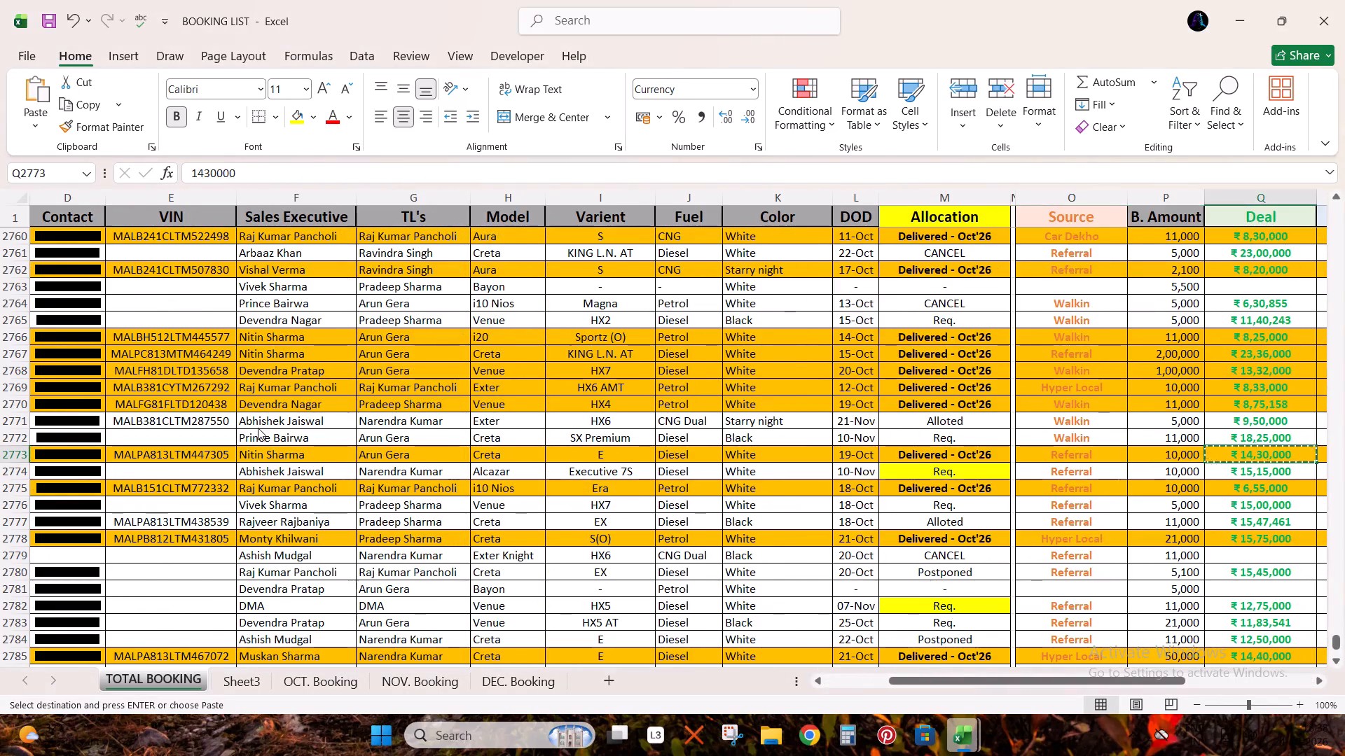
pyautogui.hotkey('ctrl', 'v')
pyautogui.press('Down')
pyautogui.press('Left')
pyautogui.press('Left')
pyautogui.press('Left')
pyautogui.press('Left')
pyautogui.press('Left')
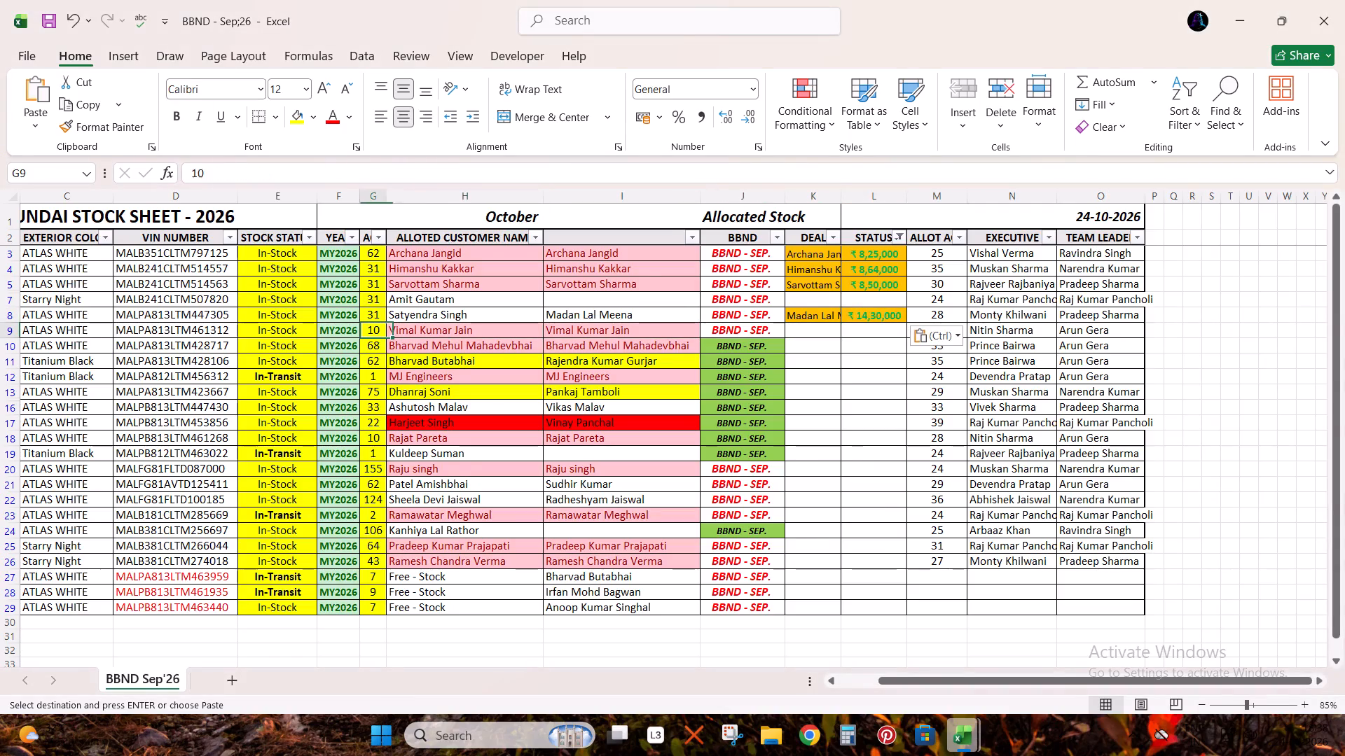
pyautogui.press('Left')
pyautogui.press('Left')
pyautogui.press('Left')
pyautogui.hotkey('ctrl', 'c')
pyautogui.hotkey('alt', 'Tab')
pyautogui.press('Right')
pyautogui.hotkey('ctrl', 'f')
pyautogui.hotkey('ctrl', 'v')
pyautogui.press('Return')
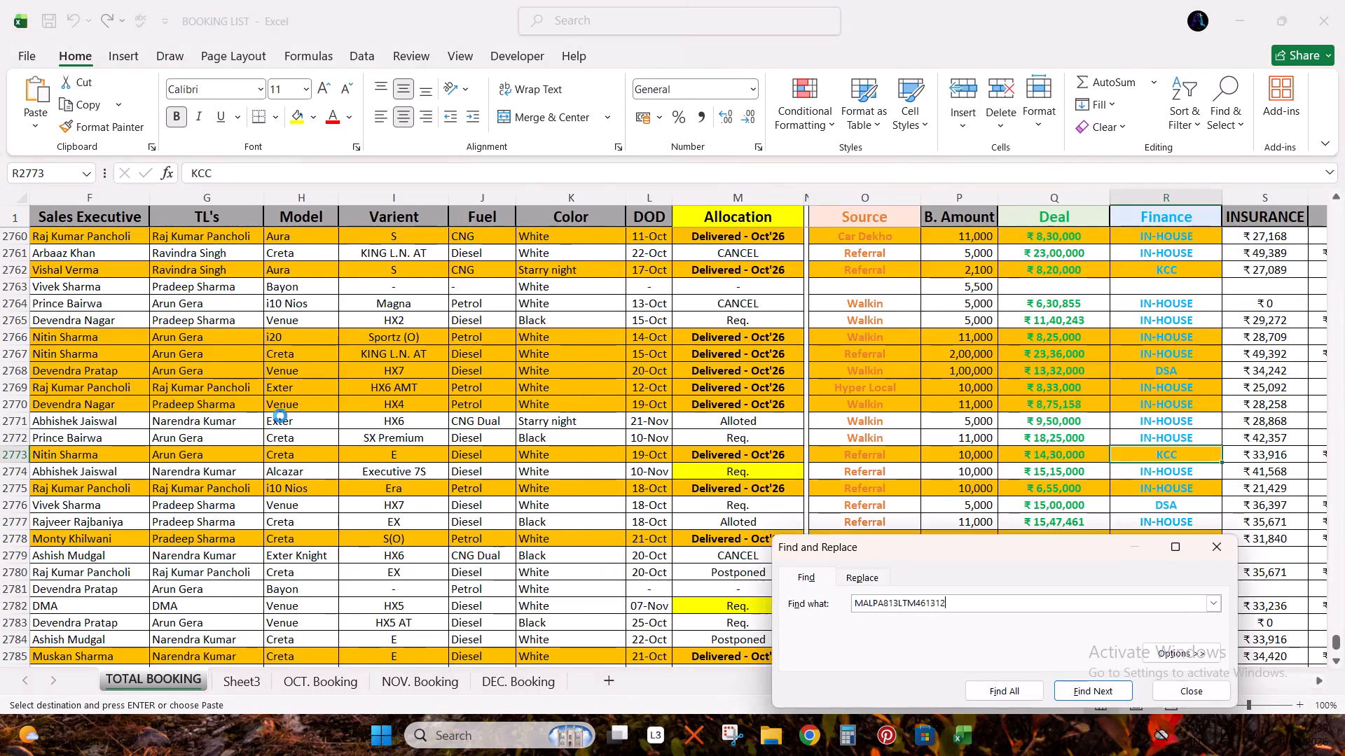
pyautogui.press('Return')
pyautogui.press('Return')
pyautogui.press('Escape')
# Copy the customer name from row 2725 of BOOKING LIST into cell K9 of BBND - Sep;26.
pyautogui.press('Left')
pyautogui.press('Left')
pyautogui.hotkey('ctrl', 'c')
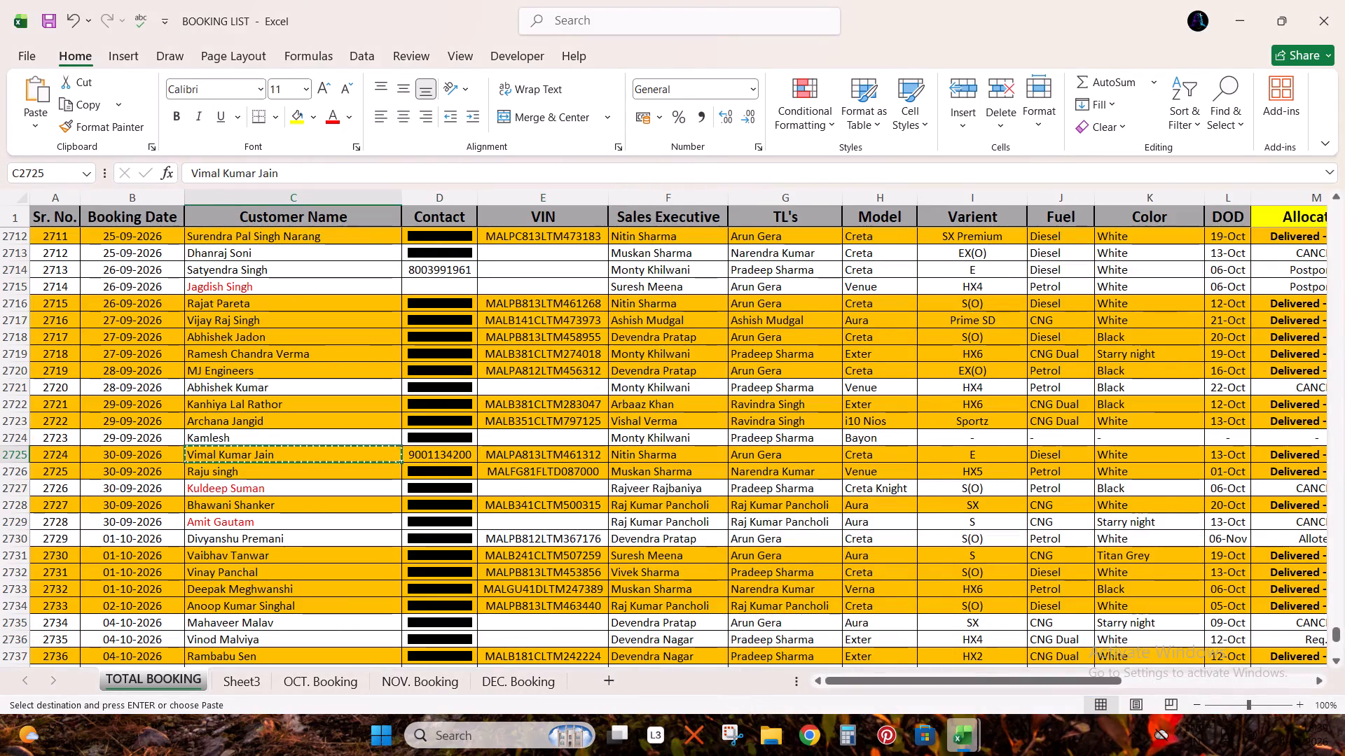
pyautogui.hotkey('alt', 'Tab')
pyautogui.hotkey('ctrl', 'Right')
pyautogui.press('Right')
pyautogui.press('Right')
pyautogui.press('Left')
pyautogui.hotkey('ctrl', 'v')
# Copy the ₹14,25,000 deal amount from row 2725 of BOOKING LIST into cell L9 of BBND - Sep;26.
pyautogui.press('Right')
pyautogui.hotkey('alt', 'Tab')
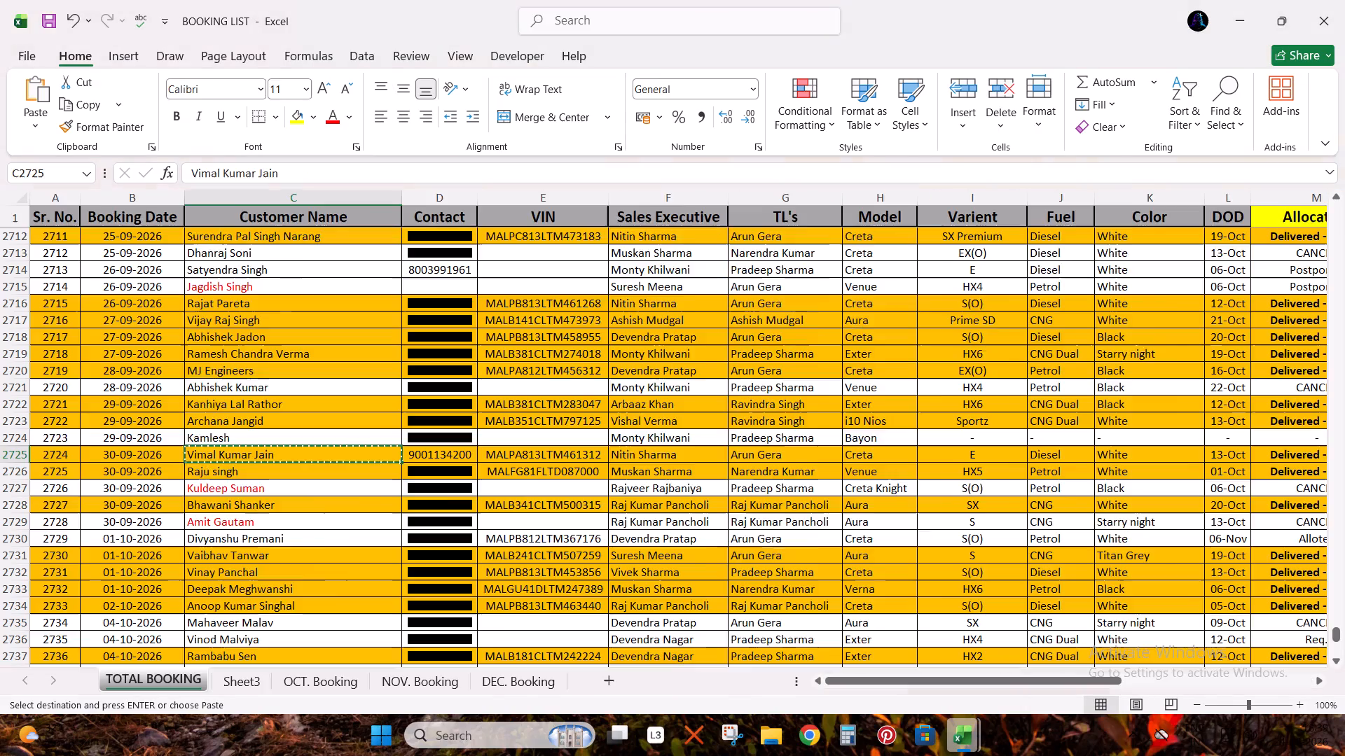
pyautogui.hotkey('ctrl', 'Right')
pyautogui.press('Right')
pyautogui.press('Right')
pyautogui.press('Right')
pyautogui.press('Right')
pyautogui.hotkey('ctrl', 'c')
pyautogui.hotkey('alt', 'Tab')
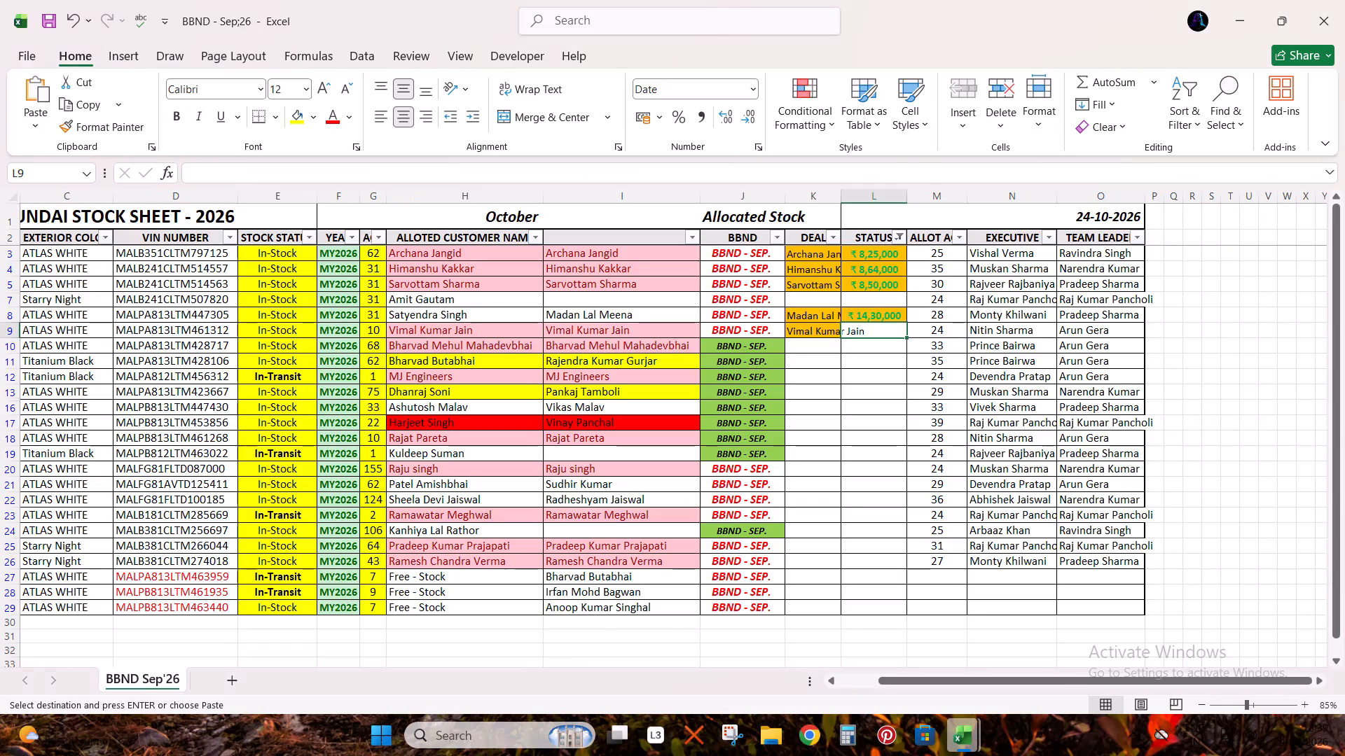
pyautogui.hotkey('ctrl', 'v')
# Copy the row 10 VIN from BBND - Sep;26 and find it in the TOTAL BOOKING sheet of BOOKING LIST.
pyautogui.press('Down')
pyautogui.press('Left')
pyautogui.press('Left')
pyautogui.press('Left')
pyautogui.press('Left')
pyautogui.press('Left')
pyautogui.press('Left')
pyautogui.press('Left')
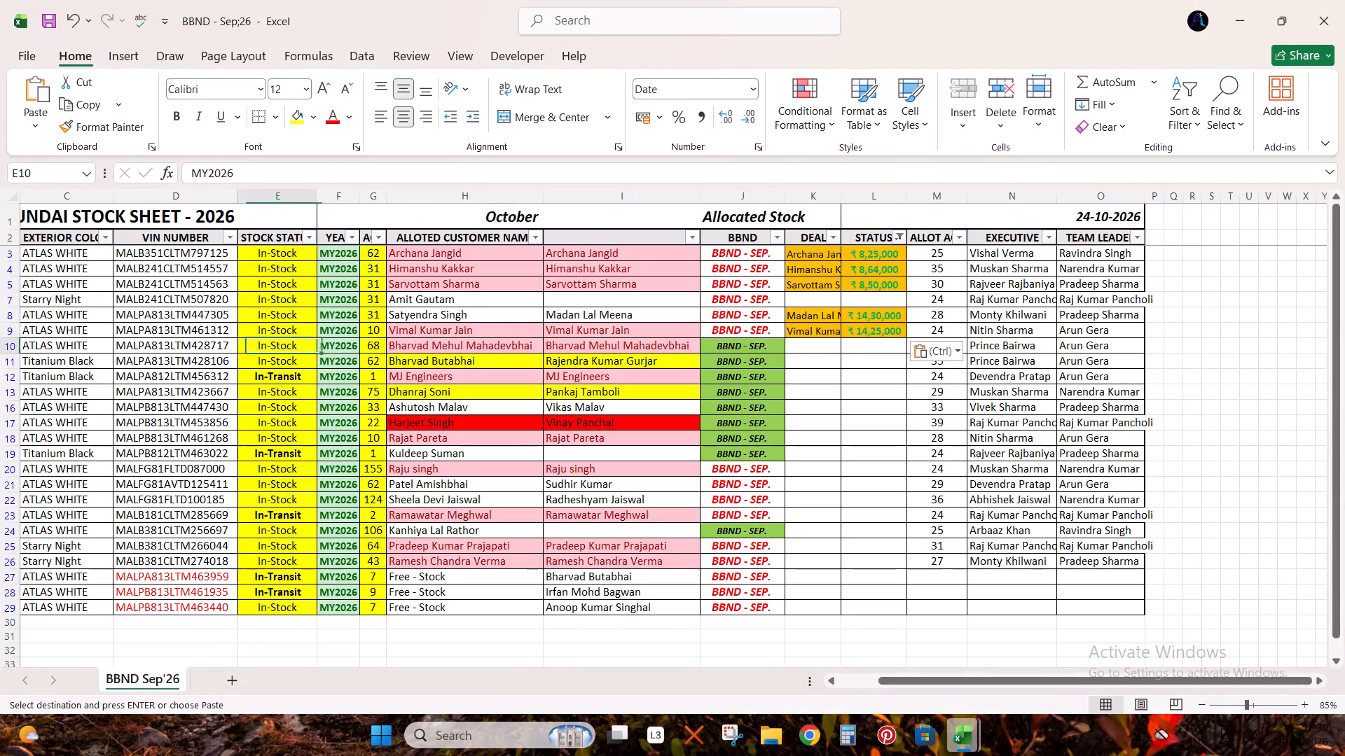
pyautogui.press('Left')
pyautogui.hotkey('ctrl', 'c')
pyautogui.hotkey('alt', 'Tab')
pyautogui.press('Right')
pyautogui.hotkey('ctrl', 'f')
pyautogui.hotkey('ctrl', 'v')
pyautogui.press('Return')
pyautogui.press('Return')
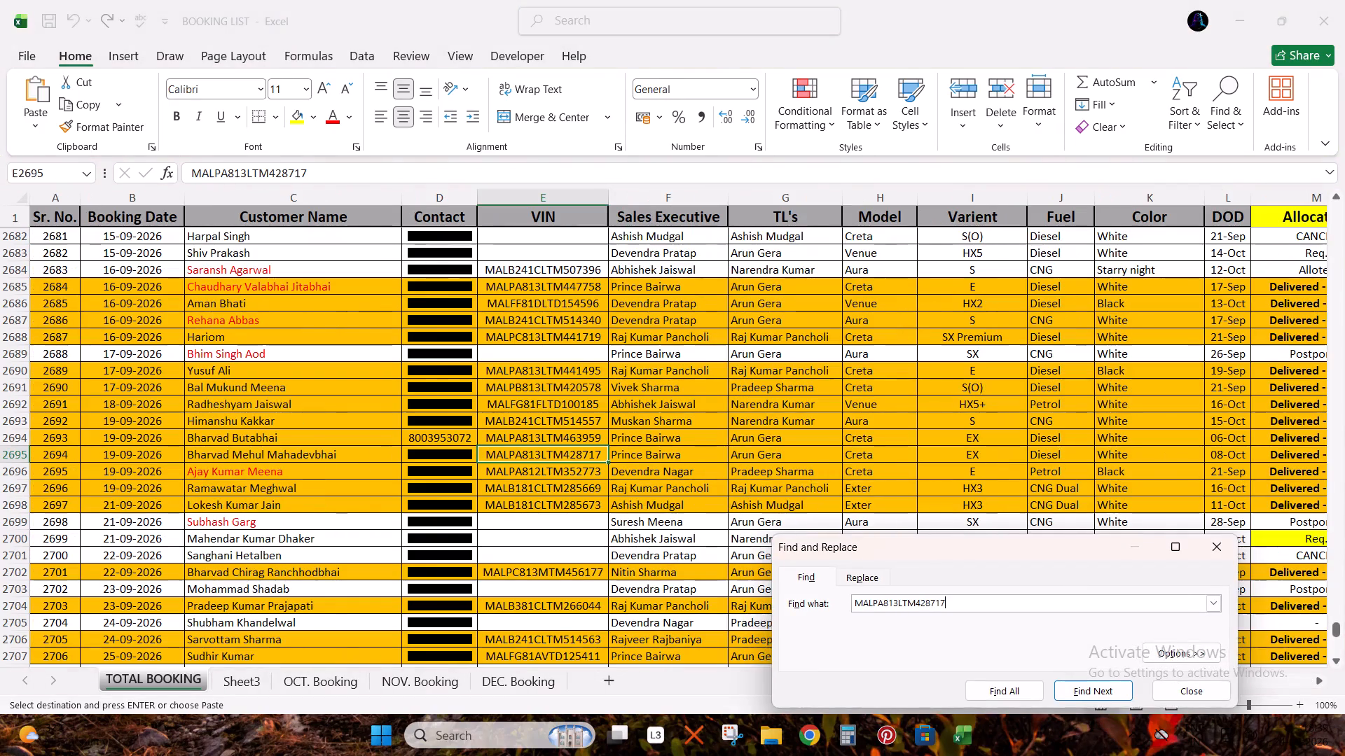
pyautogui.press('Escape')
# Copy the customer name from row 2695 of BOOKING LIST into cell K10 of BBND - Sep;26.
pyautogui.press('Left')
pyautogui.press('Left')
pyautogui.hotkey('ctrl', 'c')
pyautogui.hotkey('alt', 'Tab')
pyautogui.hotkey('ctrl', 'Right')
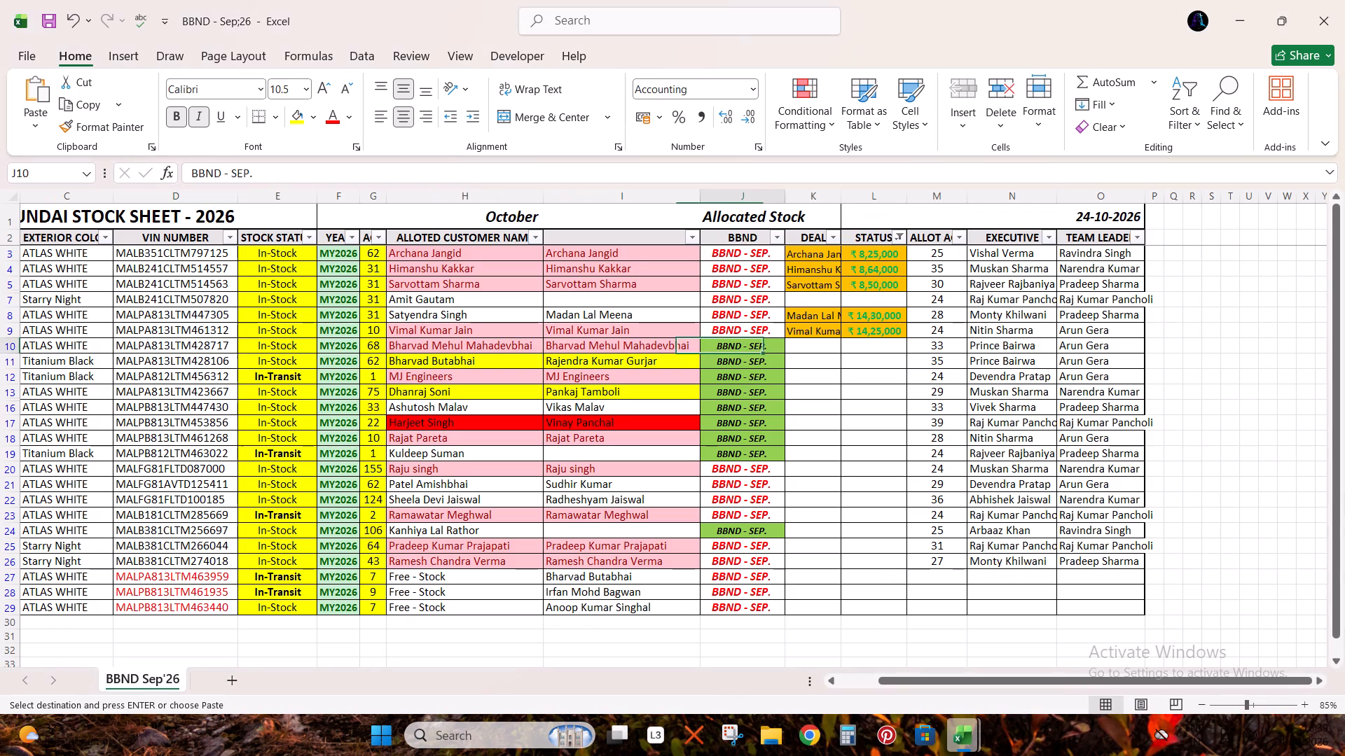
pyautogui.press('Right')
pyautogui.hotkey('ctrl', 'v')
# Copy the ₹12,96,800 deal amount from row 2695 of BOOKING LIST into cell L10 of BBND - Sep;26.
pyautogui.press('Right')
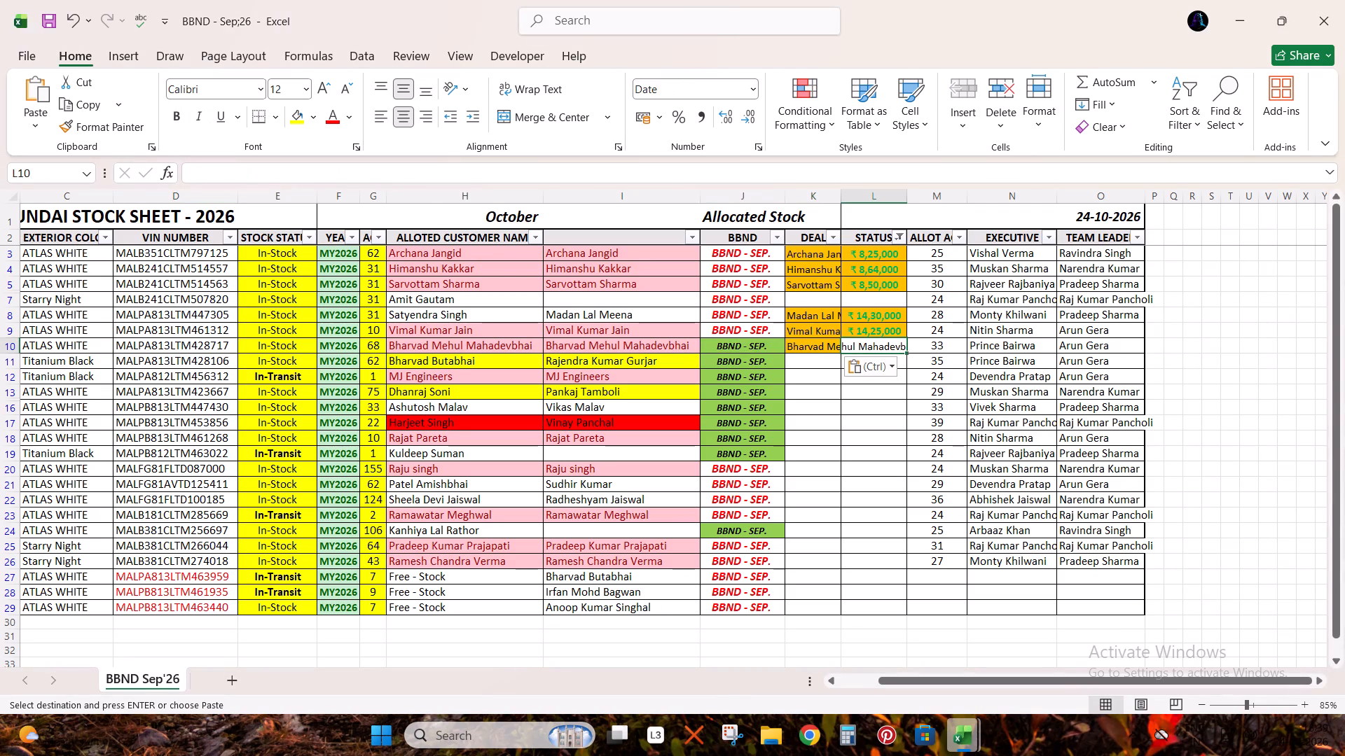
pyautogui.hotkey('alt', 'Tab')
pyautogui.press('Right')
pyautogui.hotkey('ctrl', 'Right')
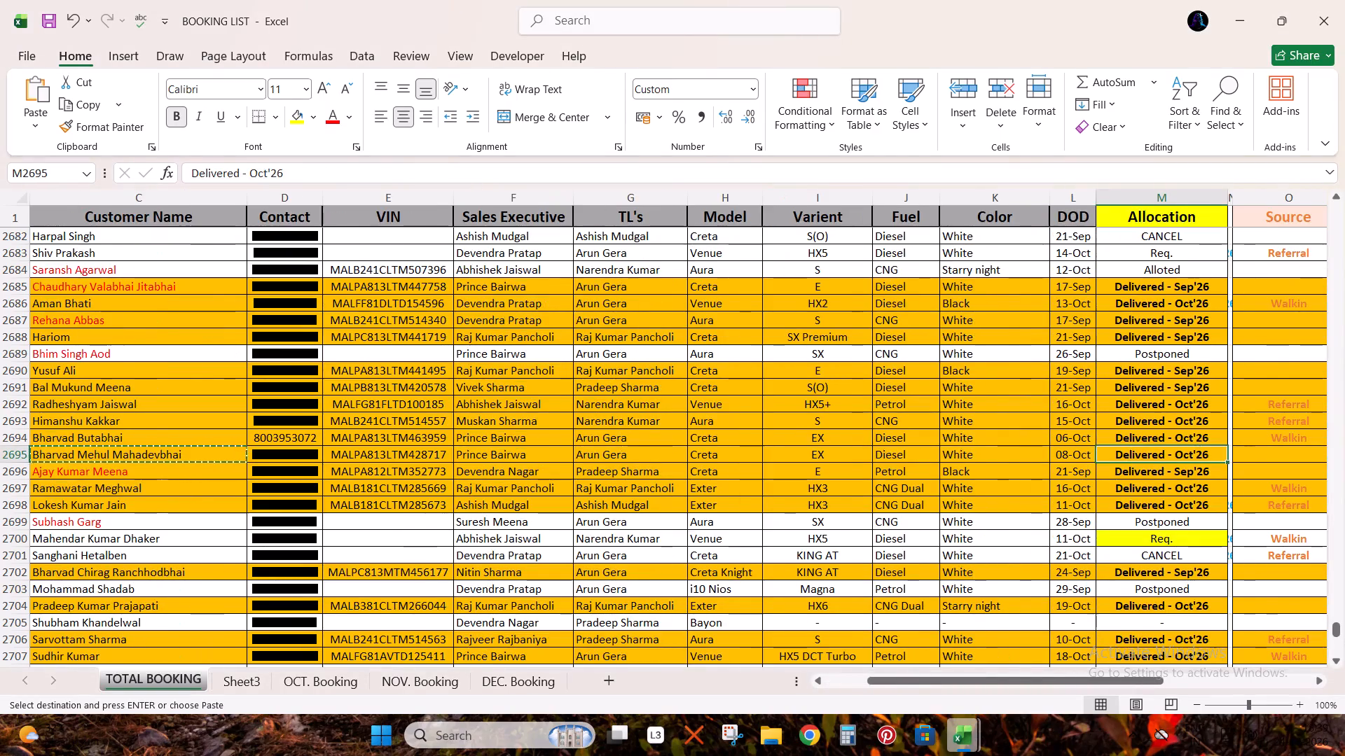
pyautogui.press('Right')
pyautogui.press('Right')
pyautogui.press('Right')
pyautogui.press('Right')
pyautogui.hotkey('ctrl', 'c')
pyautogui.hotkey('alt', 'Tab')
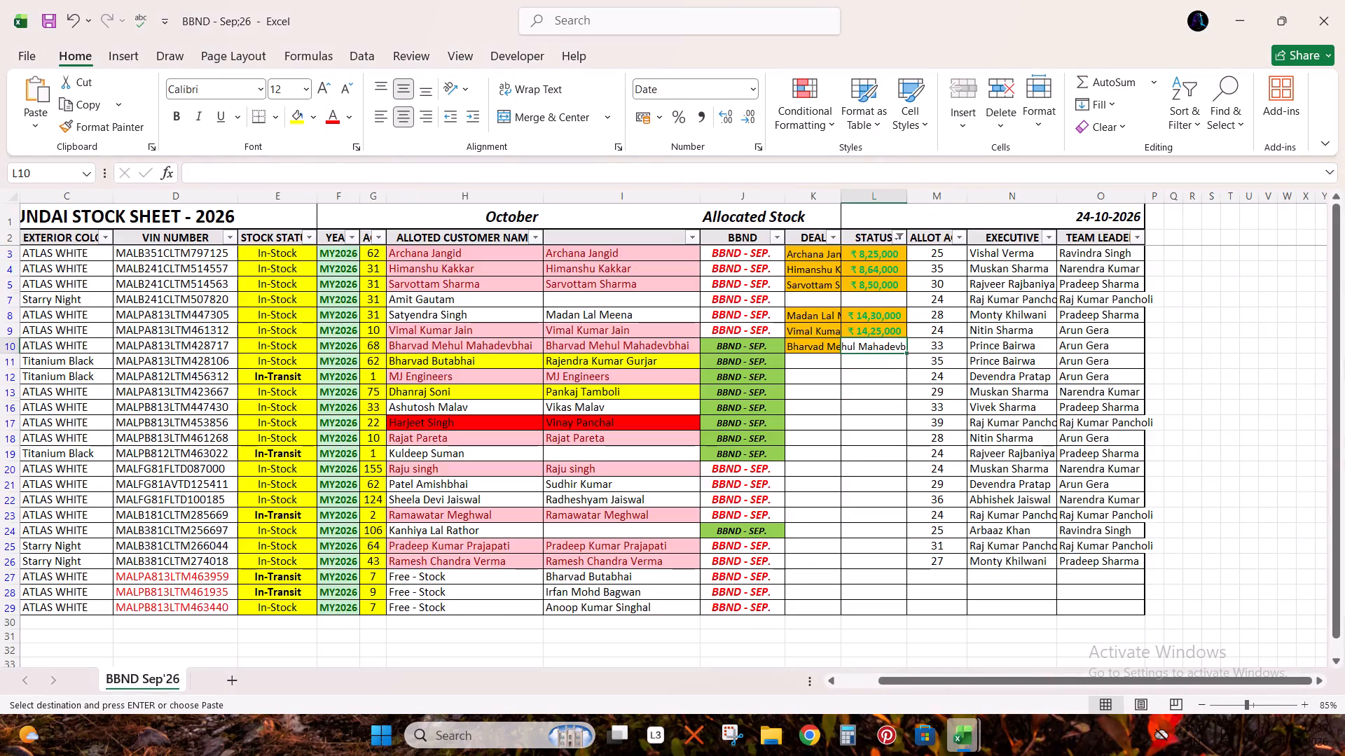
pyautogui.hotkey('ctrl', 'v')
# Copy the row 11 VIN from BBND - Sep;26 and find it in the TOTAL BOOKING sheet of BOOKING LIST.
pyautogui.press('Down')
pyautogui.press('Left')
pyautogui.press('Left')
pyautogui.press('Left')
pyautogui.press('Left')
pyautogui.press('Left')
pyautogui.press('Left')
pyautogui.press('Left')
pyautogui.press('Left')
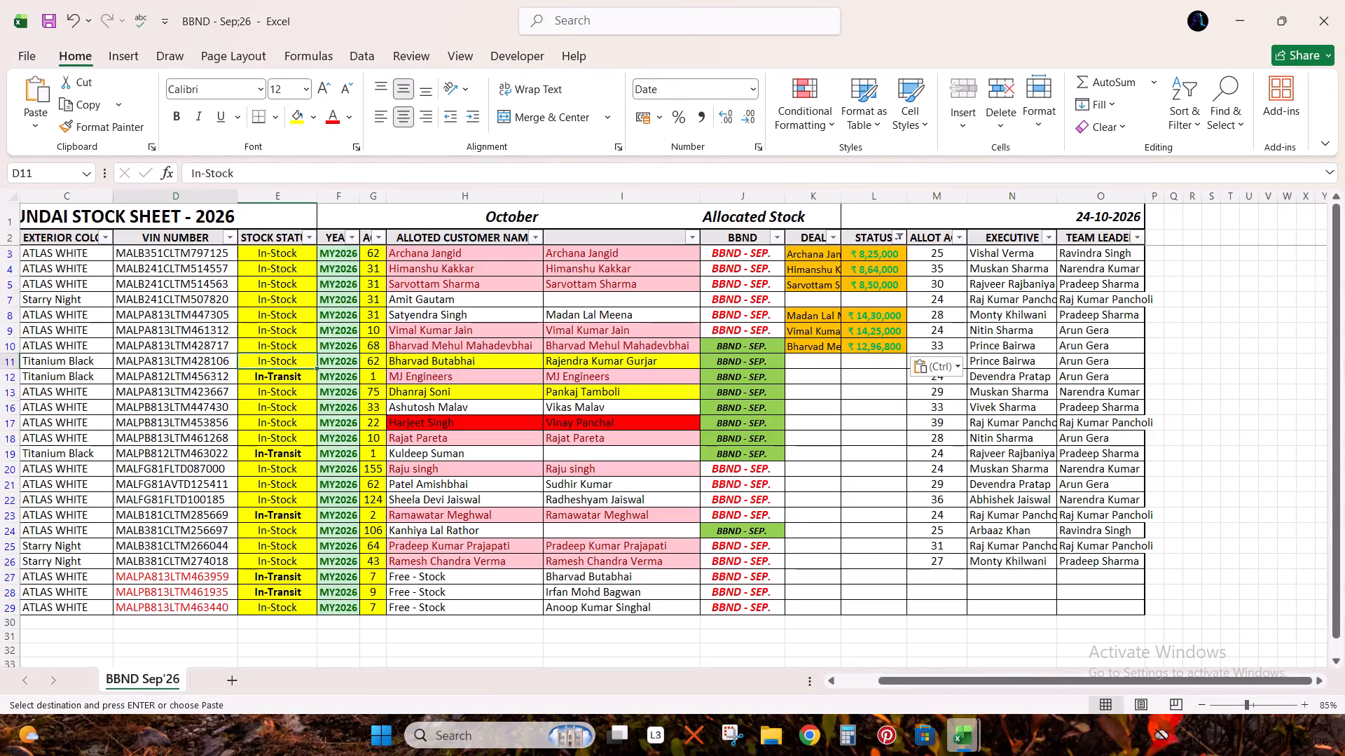
pyautogui.hotkey('ctrl', 'c')
pyautogui.hotkey('alt', 'Tab')
pyautogui.press('Right')
pyautogui.hotkey('ctrl', 'f')
pyautogui.hotkey('ctrl', 'v')
pyautogui.press('Return')
pyautogui.press('Return')
pyautogui.press('Return')
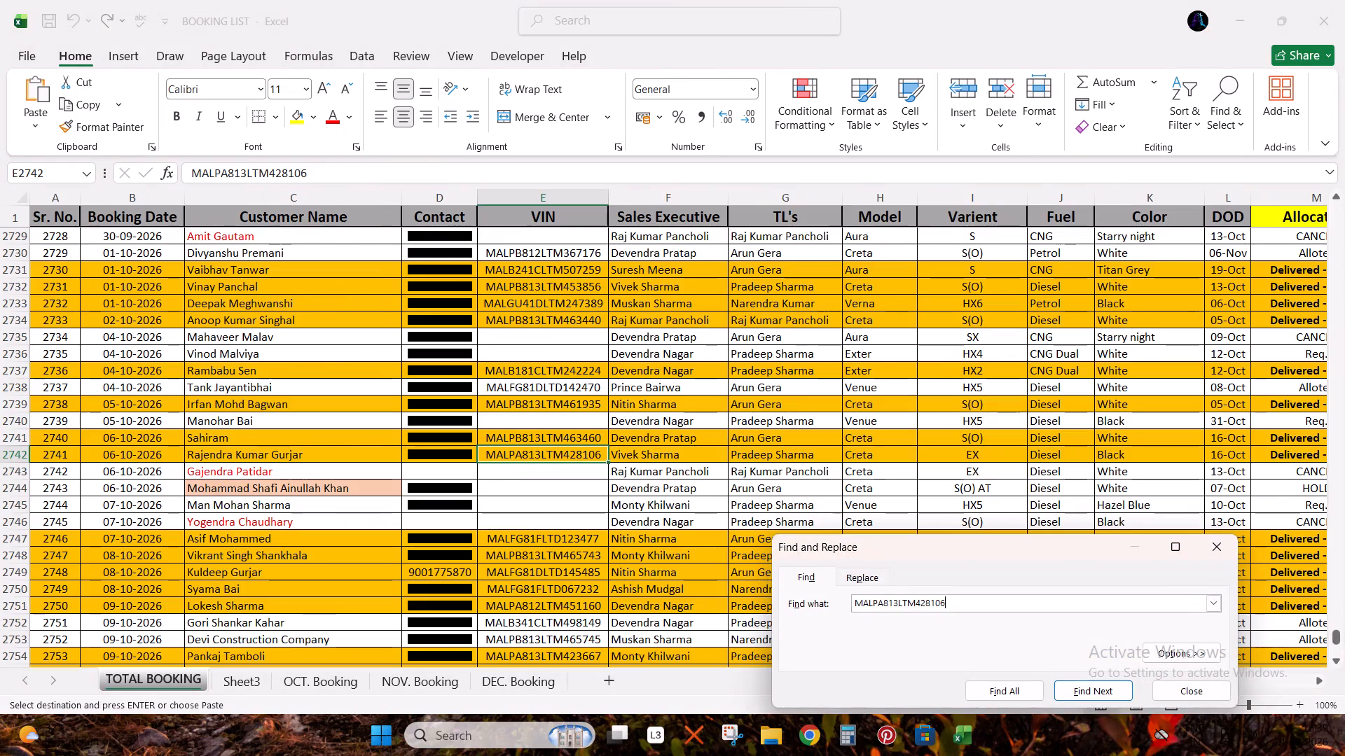
pyautogui.press('Return')
pyautogui.press('Return')
pyautogui.press('Escape')
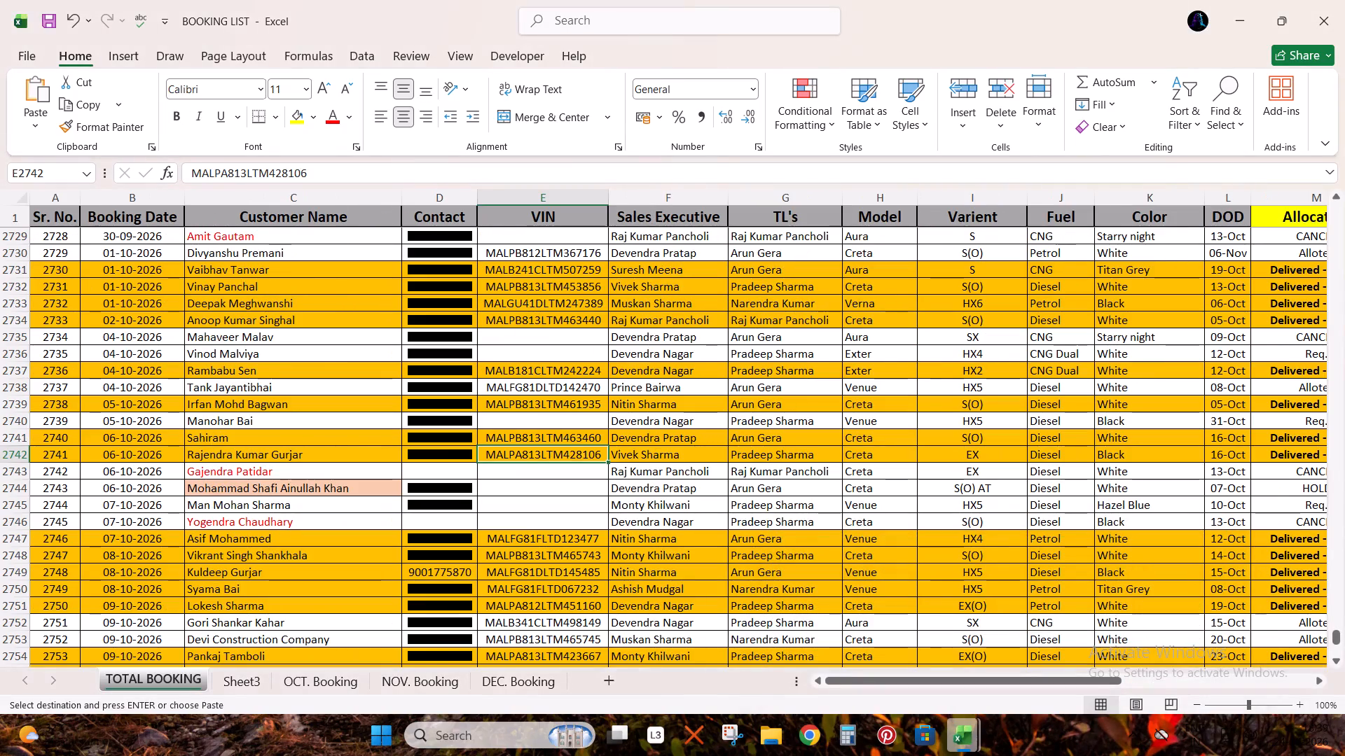
# Copy the customer name from row 2742 of BOOKING LIST into cell K11 of BBND - Sep;26.
pyautogui.hotkey('ctrl', 'Left')
pyautogui.press('Right')
pyautogui.press('Right')
pyautogui.hotkey('ctrl', 'c')
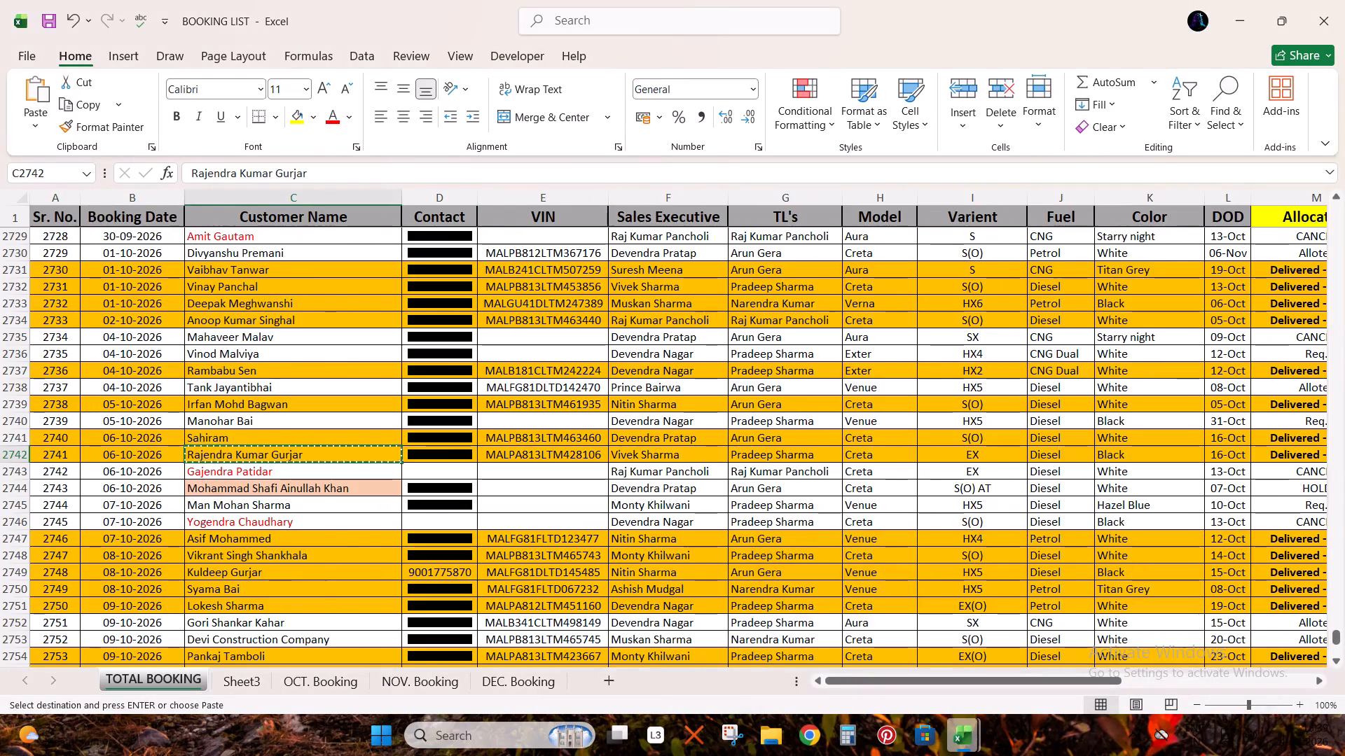
pyautogui.hotkey('alt', 'Tab')
pyautogui.hotkey('ctrl', 'Right')
pyautogui.press('Right')
pyautogui.hotkey('ctrl', 'v')
# Copy the ₹15,25,000 deal amount from row 2742 of BOOKING LIST into cell L11 of BBND - Sep;26.
pyautogui.press('Right')
pyautogui.hotkey('alt', 'Tab')
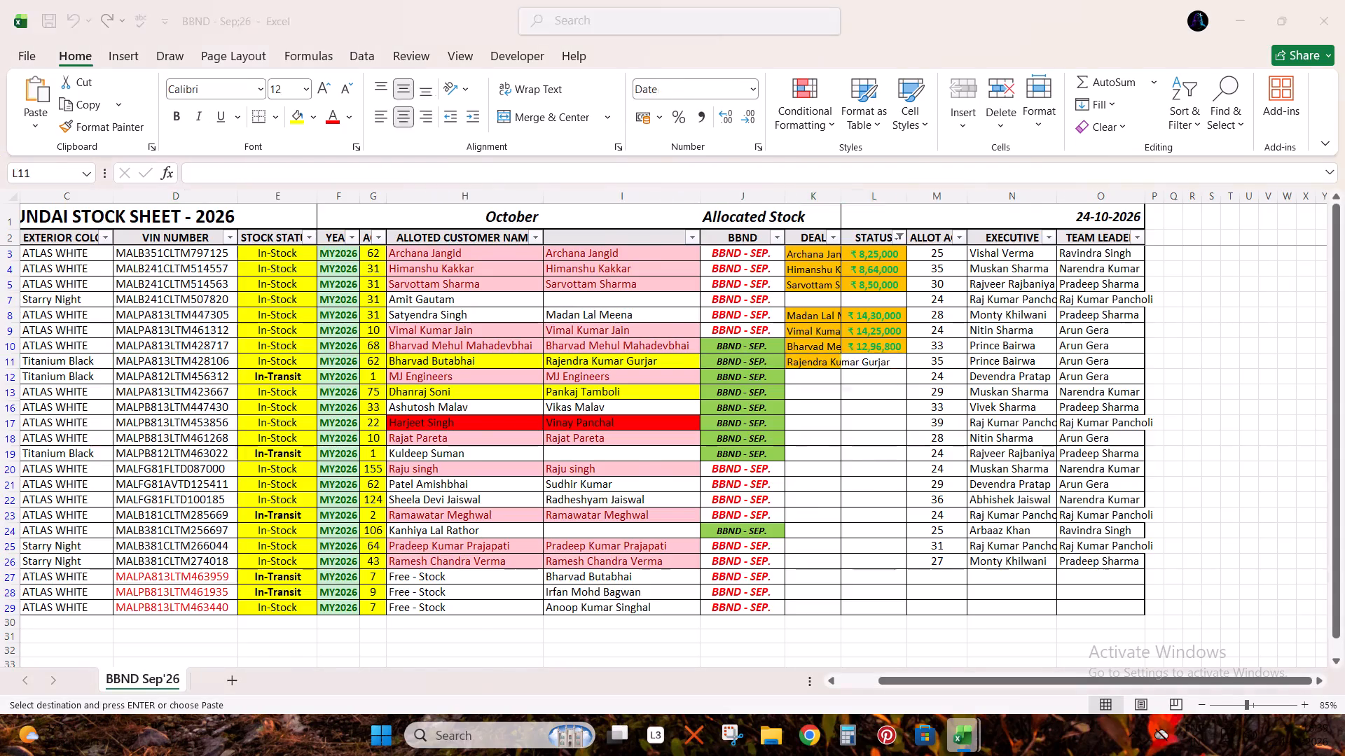
pyautogui.hotkey('ctrl', 'Right')
pyautogui.press('Right')
pyautogui.press('Right')
pyautogui.press('Right')
pyautogui.press('Right')
pyautogui.hotkey('ctrl', 'c')
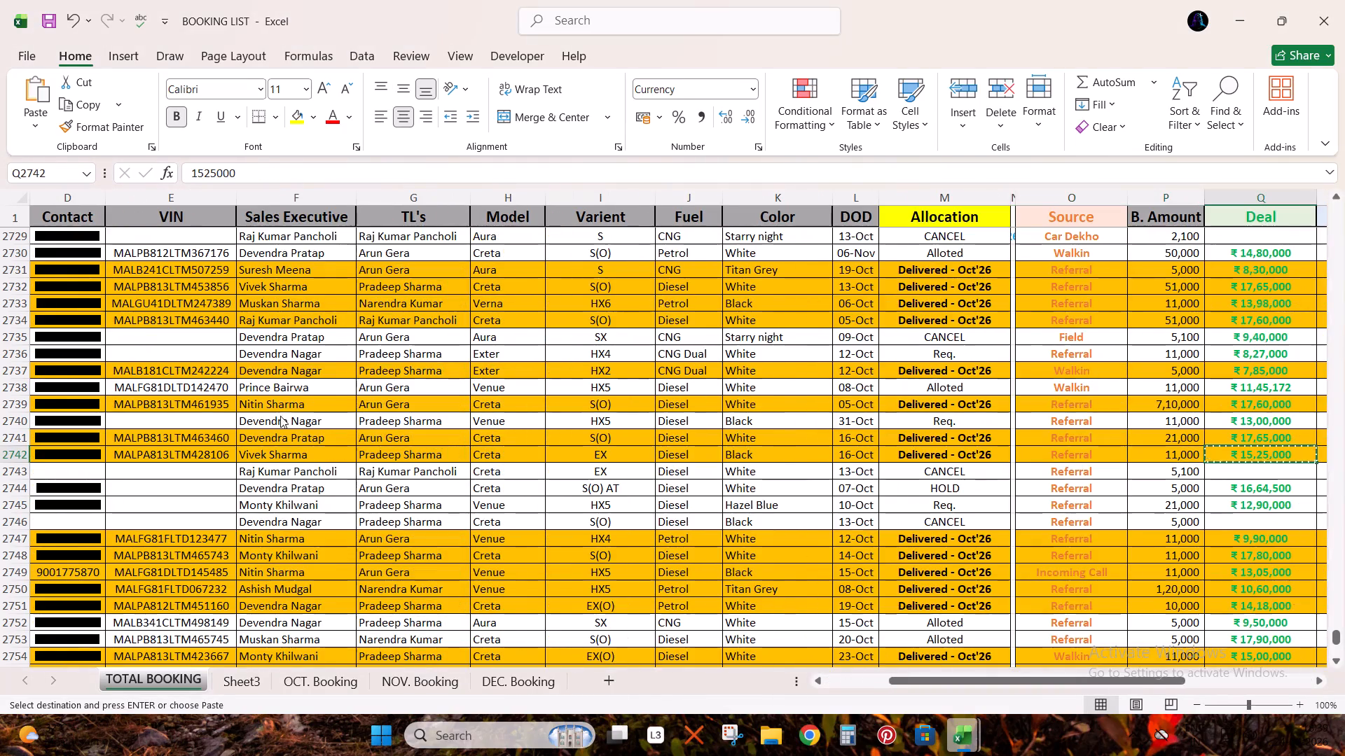
pyautogui.hotkey('alt', 'Tab')
pyautogui.hotkey('ctrl', 'v')
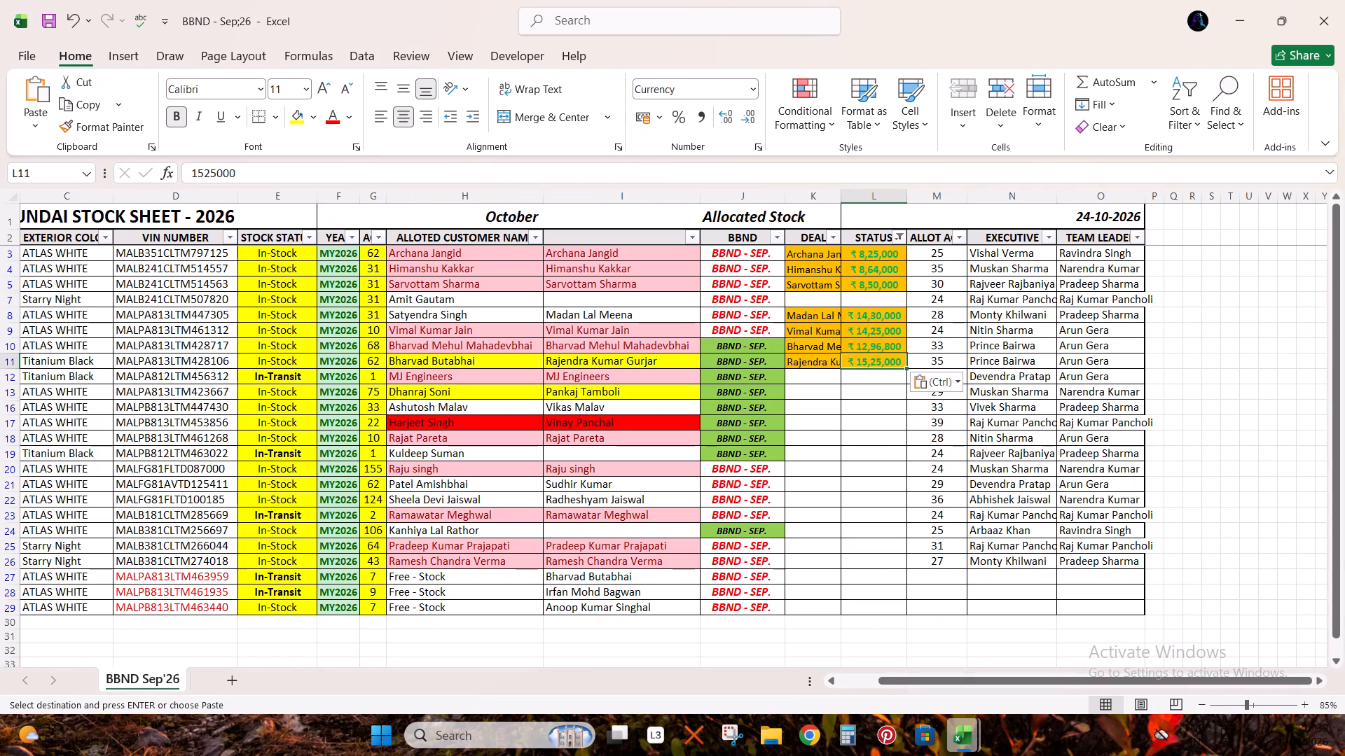
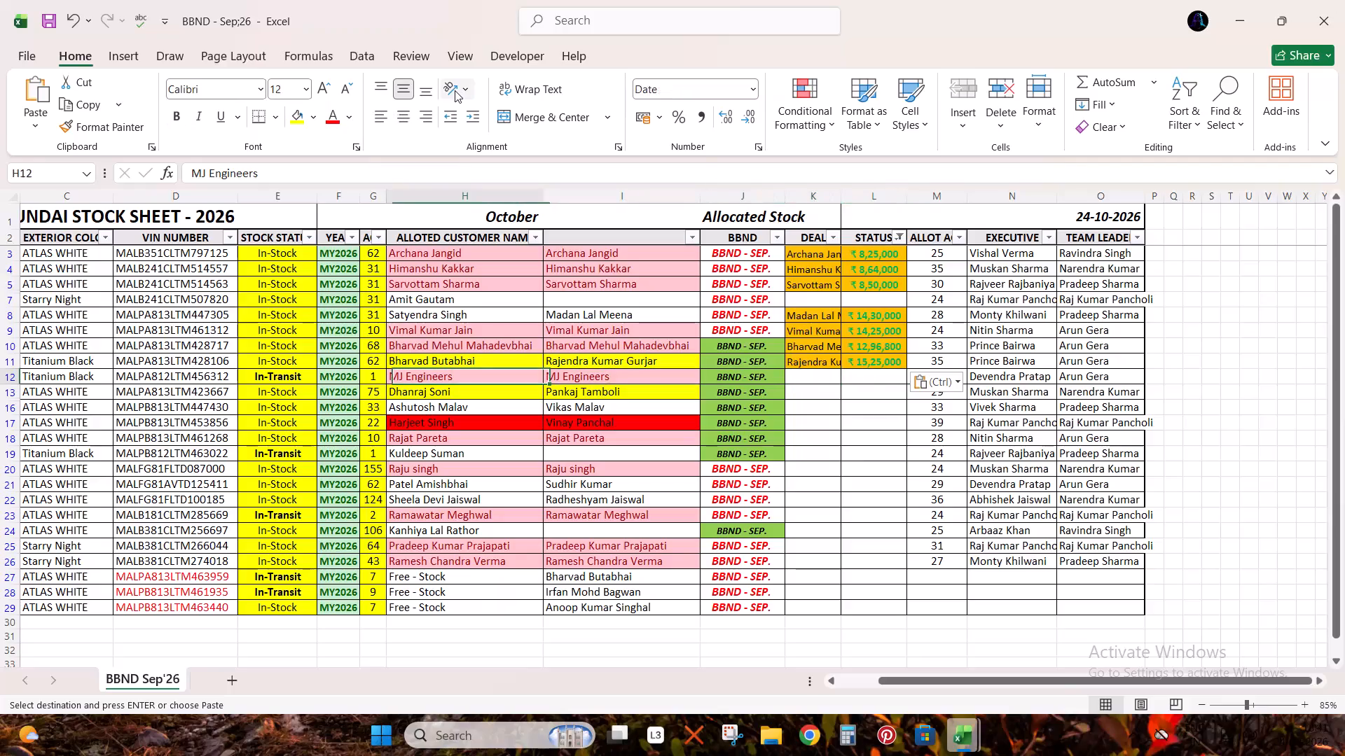
# Copy the row 12 VIN from BBND - Sep;26 and find it in the TOTAL BOOKING sheet of BOOKING LIST.
pyautogui.press('Left')
pyautogui.press('Left')
pyautogui.press('Left')
pyautogui.press('Left')
pyautogui.hotkey('ctrl', 'c')
pyautogui.hotkey('alt', 'Tab')
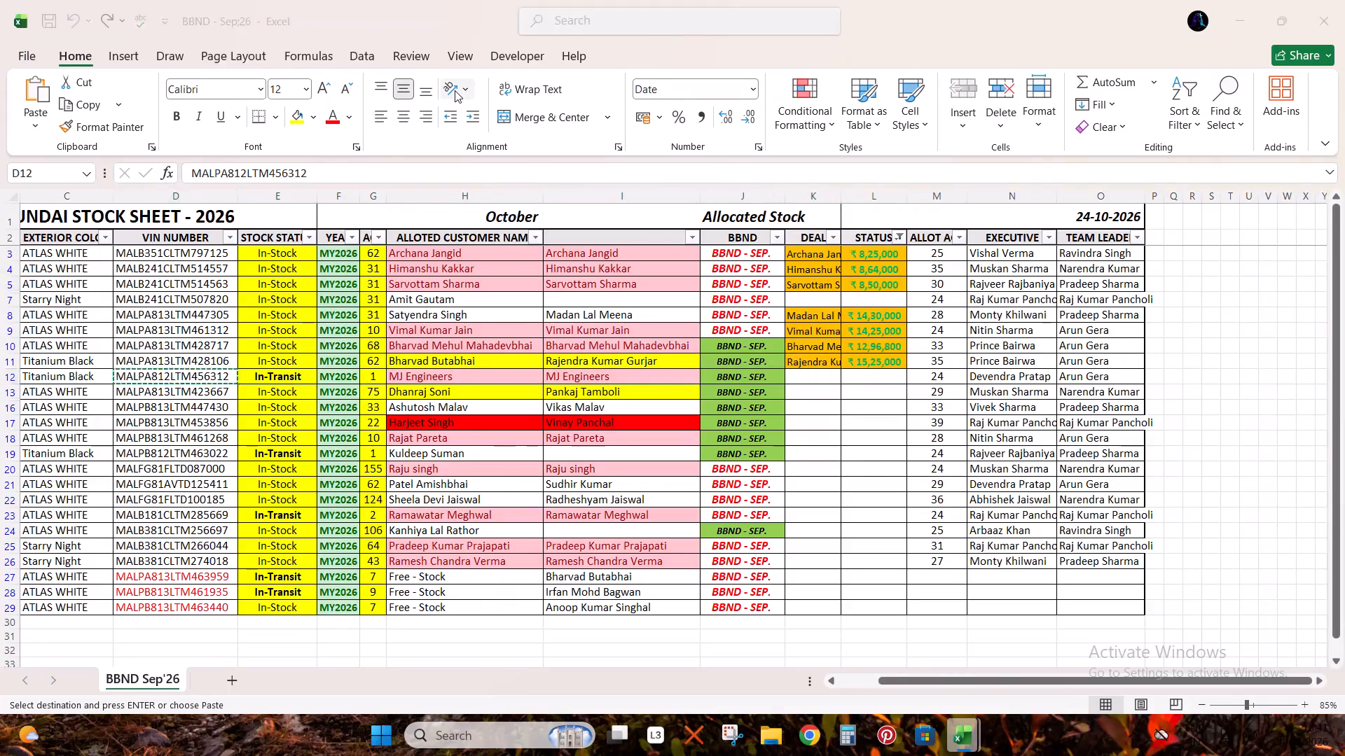
pyautogui.press('Right')
pyautogui.hotkey('ctrl', 'f')
pyautogui.hotkey('ctrl', 'v')
pyautogui.press('Return')
pyautogui.press('Return')
pyautogui.press('Return')
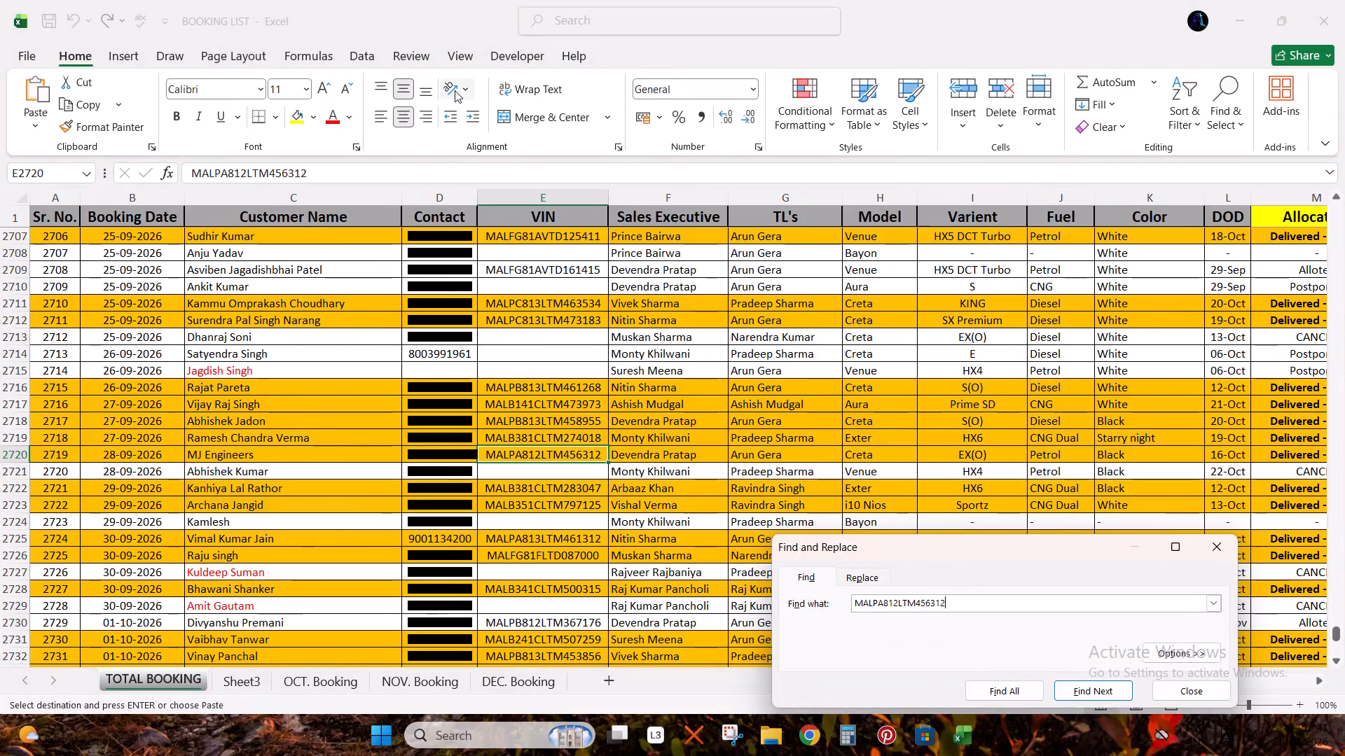
pyautogui.press('Escape')
# Copy the customer name from row 2720 of BOOKING LIST into cell K12 of BBND - Sep;26.
pyautogui.press('Left')
pyautogui.press('Left')
pyautogui.press('Left')
pyautogui.hotkey('ctrl', 'c')
pyautogui.press('Right')
pyautogui.hotkey('ctrl', 'c')
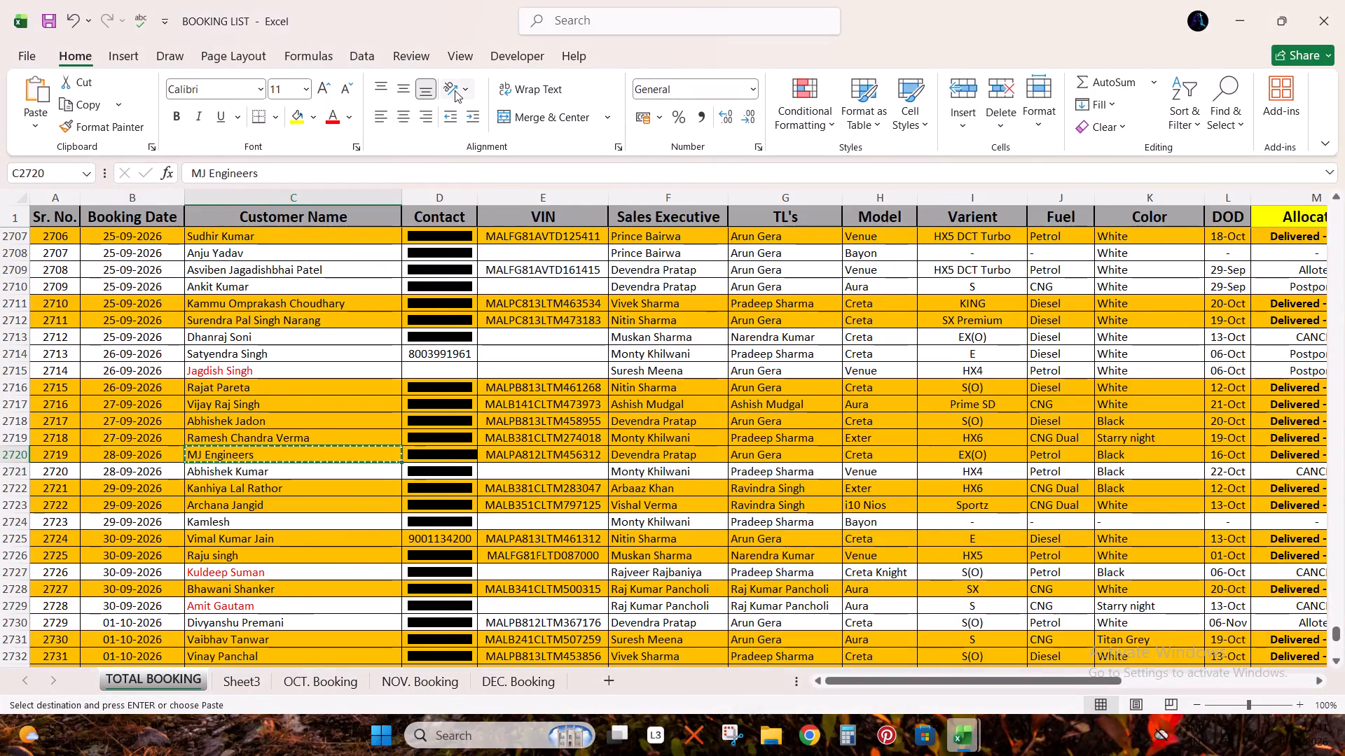
pyautogui.hotkey('alt', 'Tab')
pyautogui.hotkey('ctrl', 'Right')
pyautogui.press('Right')
pyautogui.hotkey('ctrl', 'v')
# Copy the ₹14,30,000 deal amount from row 2720 of BOOKING LIST into cell L12 of BBND - Sep;26.
pyautogui.press('Right')
pyautogui.hotkey('alt', 'Tab')
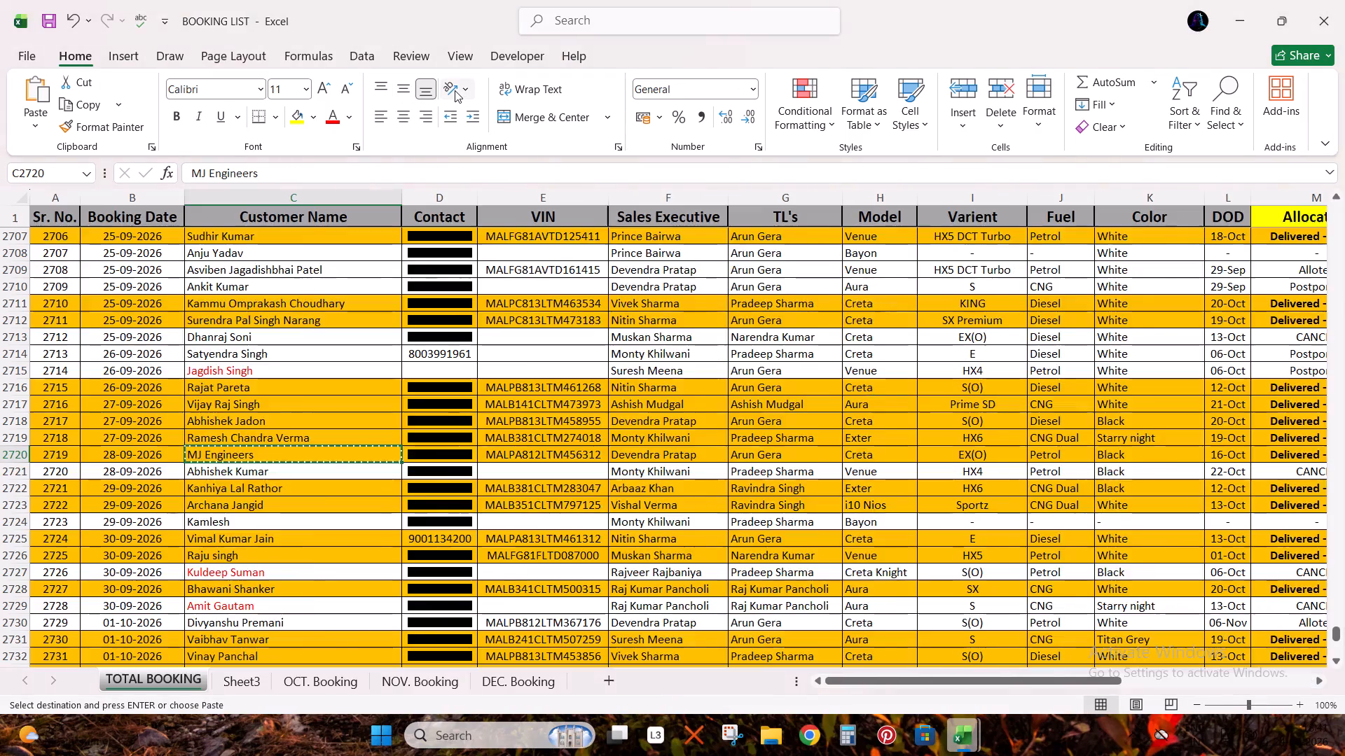
pyautogui.hotkey('ctrl', 'Right')
pyautogui.hotkey('ctrl', 'Right')
pyautogui.press('Right')
pyautogui.press('Right')
pyautogui.hotkey('ctrl', 'c')
pyautogui.hotkey('alt', 'Tab')
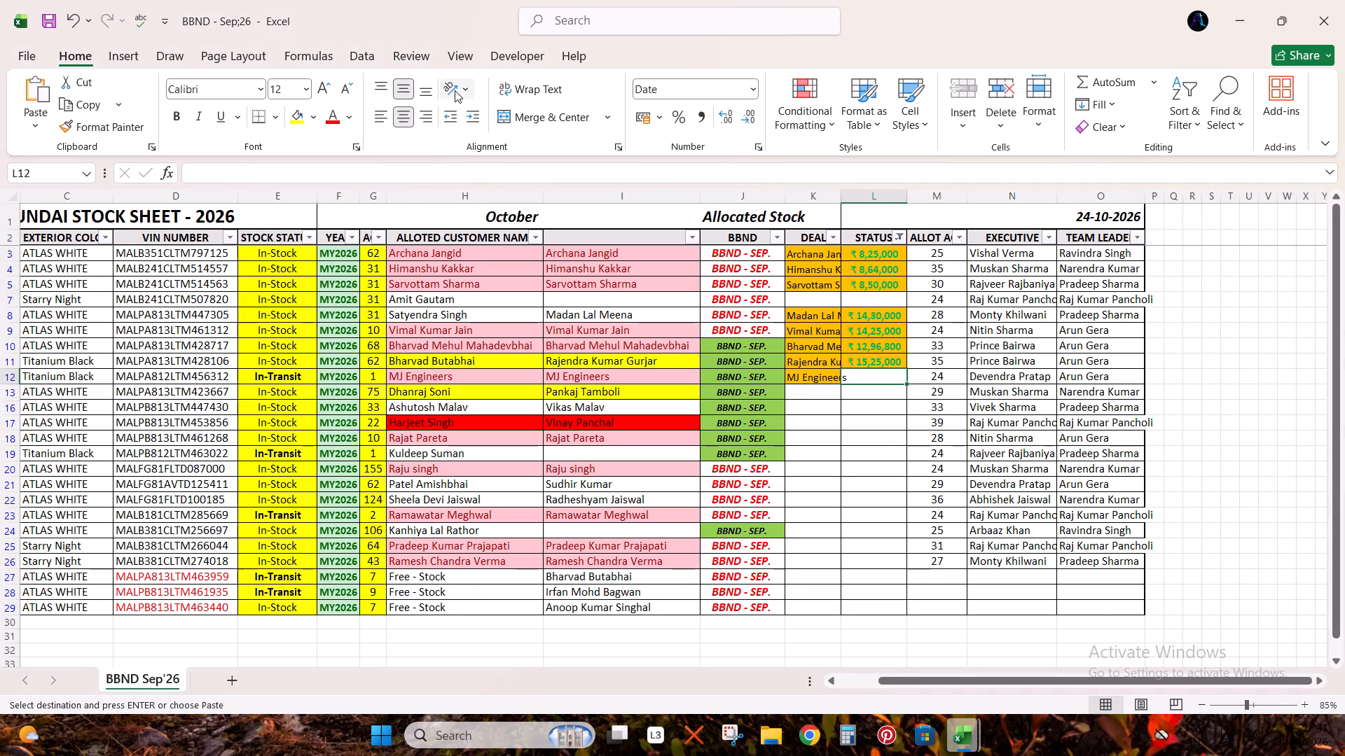
pyautogui.hotkey('ctrl', 'v')
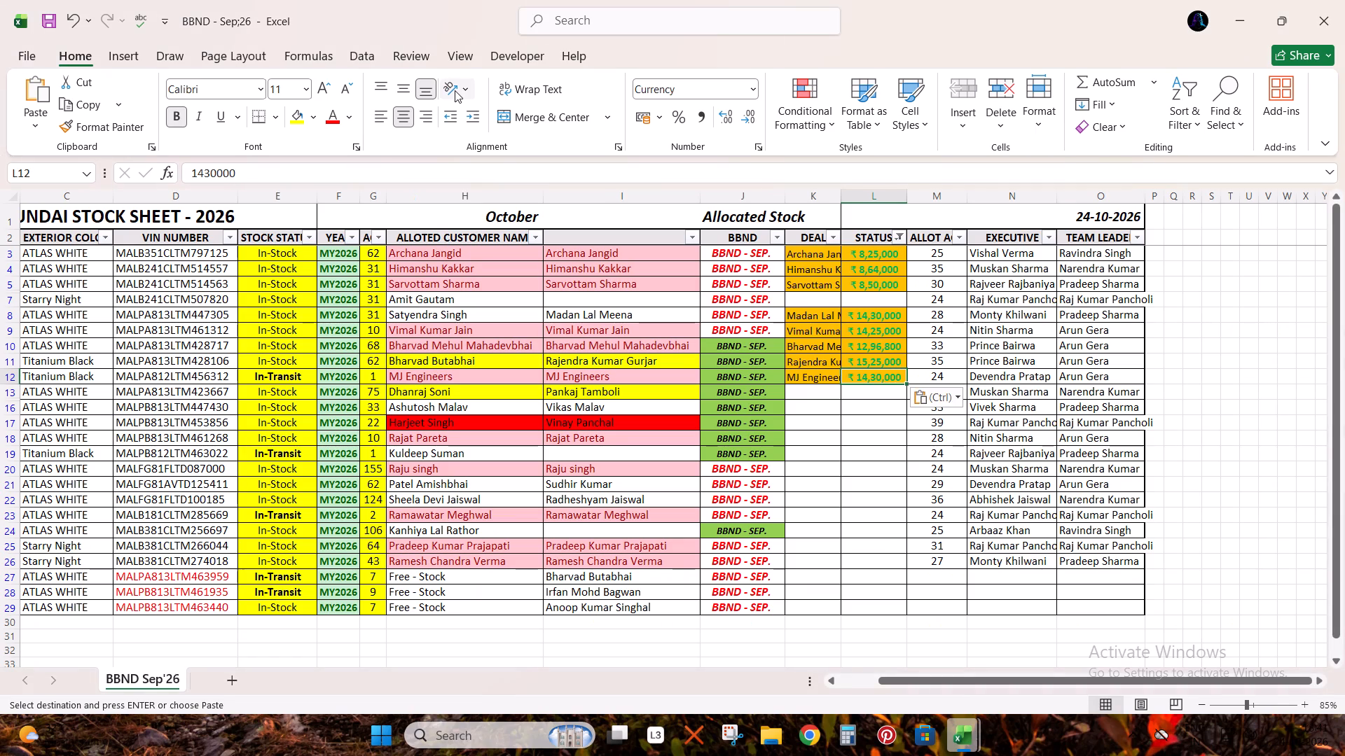
# Copy the row 13 VIN from BBND - Sep;26 and find it in the TOTAL BOOKING sheet of BOOKING LIST.
pyautogui.press('Down')
pyautogui.press('Left')
pyautogui.press('Left')
pyautogui.press('Left')
pyautogui.press('Left')
pyautogui.press('Left')
pyautogui.press('Left')
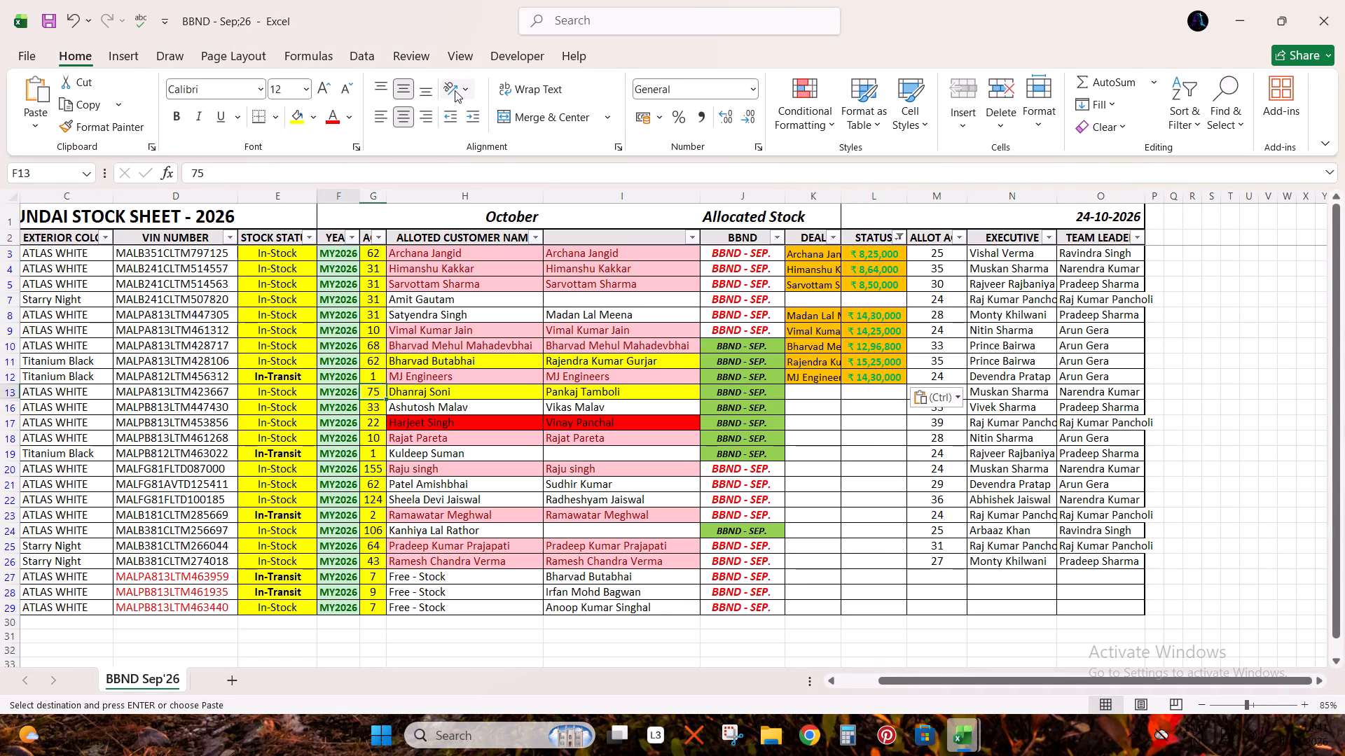
pyautogui.press('Left')
pyautogui.press('Left')
pyautogui.hotkey('ctrl', 'c')
pyautogui.hotkey('alt', 'Tab')
pyautogui.press('Right')
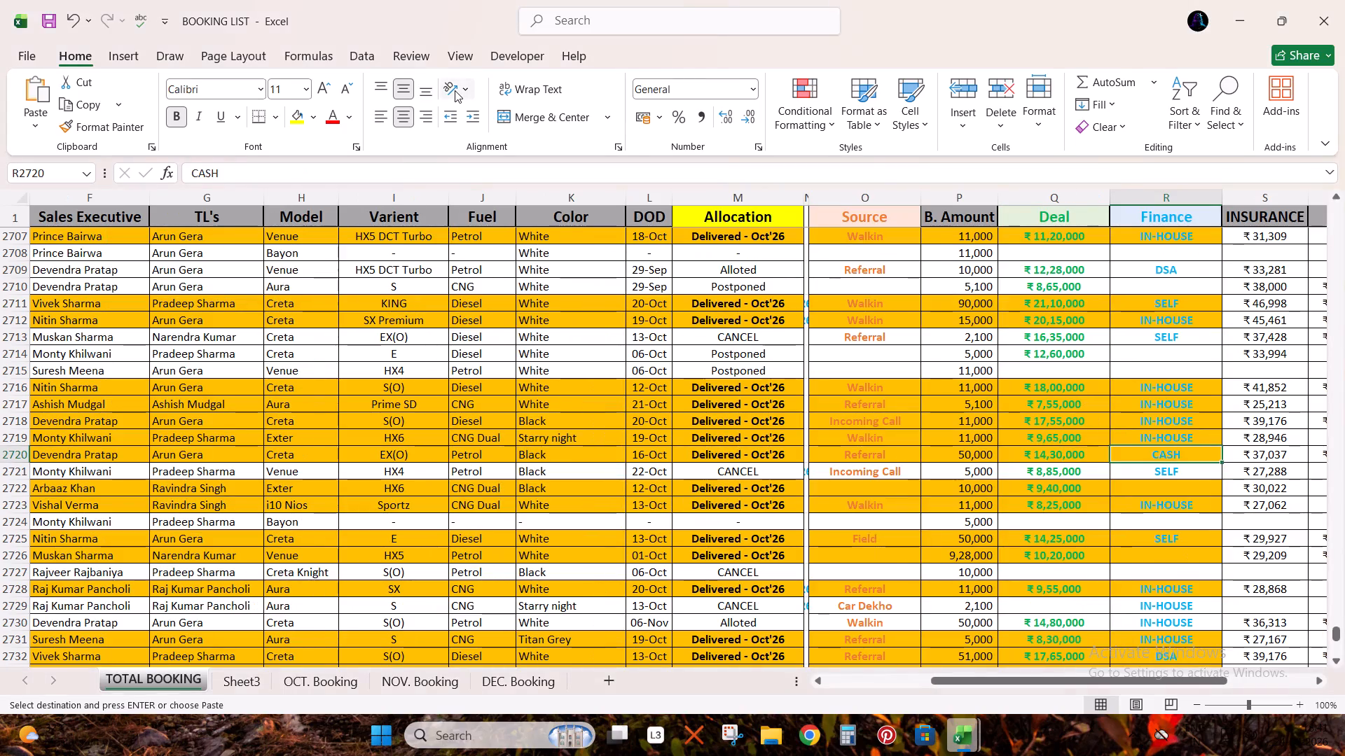
pyautogui.hotkey('ctrl', 'f')
pyautogui.hotkey('ctrl', 'v')
pyautogui.press('Return')
pyautogui.press('Return')
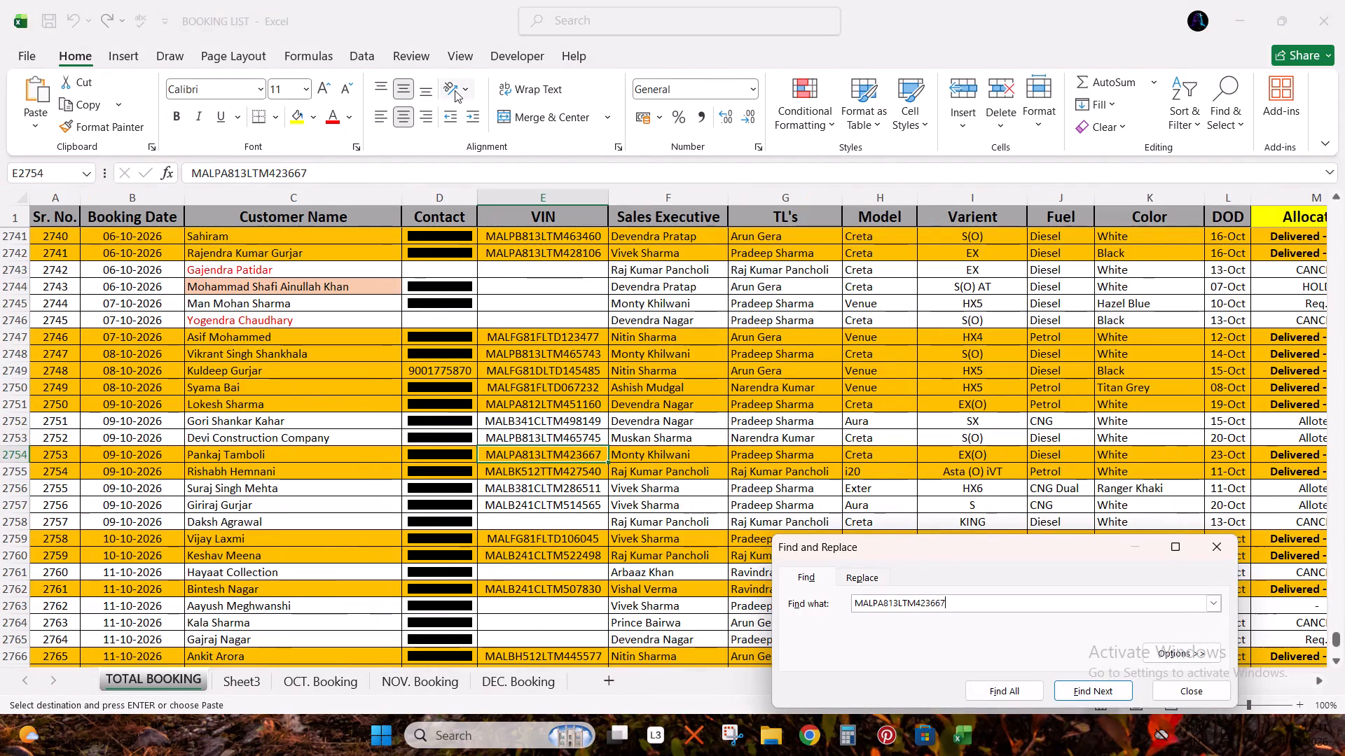
pyautogui.press('Escape')
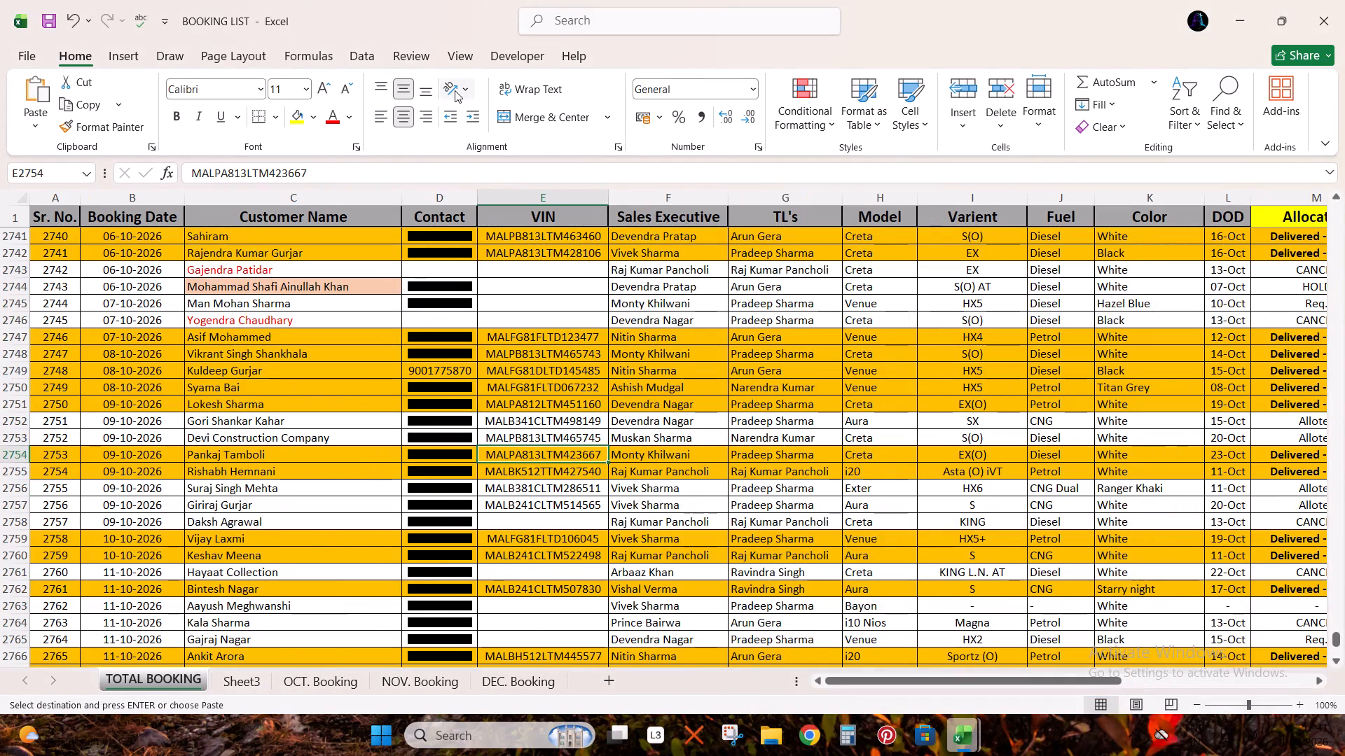
# Copy the customer name from row 2754 of BOOKING LIST into cell K13 of BBND - Sep;26.
pyautogui.press('Left')
pyautogui.press('Left')
pyautogui.hotkey('ctrl', 'c')
pyautogui.hotkey('alt', 'Tab')
pyautogui.hotkey('ctrl', 'Right')
pyautogui.press('Right')
pyautogui.press('Right')
pyautogui.press('Left')
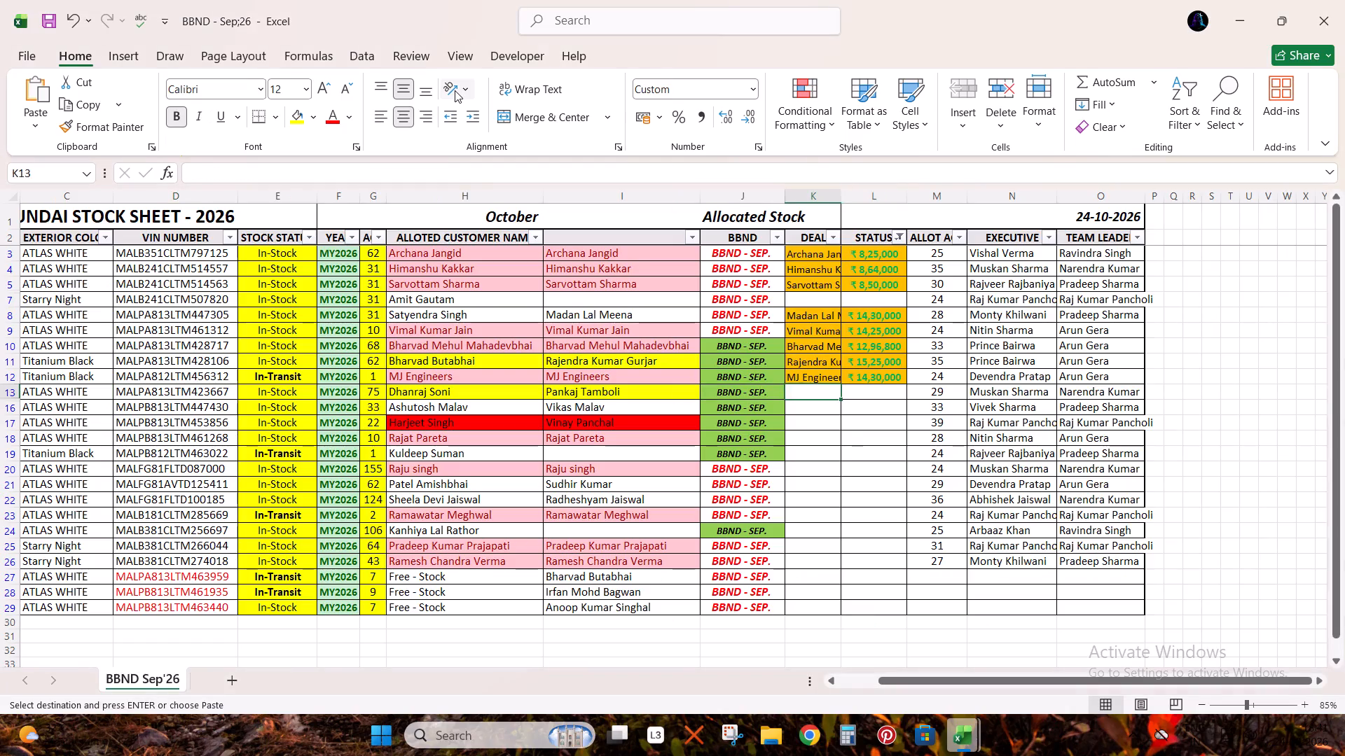
pyautogui.hotkey('ctrl', 'v')
# Copy the ₹15,00,000 deal amount from row 2754 of BOOKING LIST into cell L13 of BBND - Sep;26.
pyautogui.press('Right')
pyautogui.hotkey('alt', 'Tab')
pyautogui.hotkey('ctrl', 'Right')
pyautogui.press('Right')
pyautogui.press('Right')
pyautogui.press('Right')
pyautogui.press('Right')
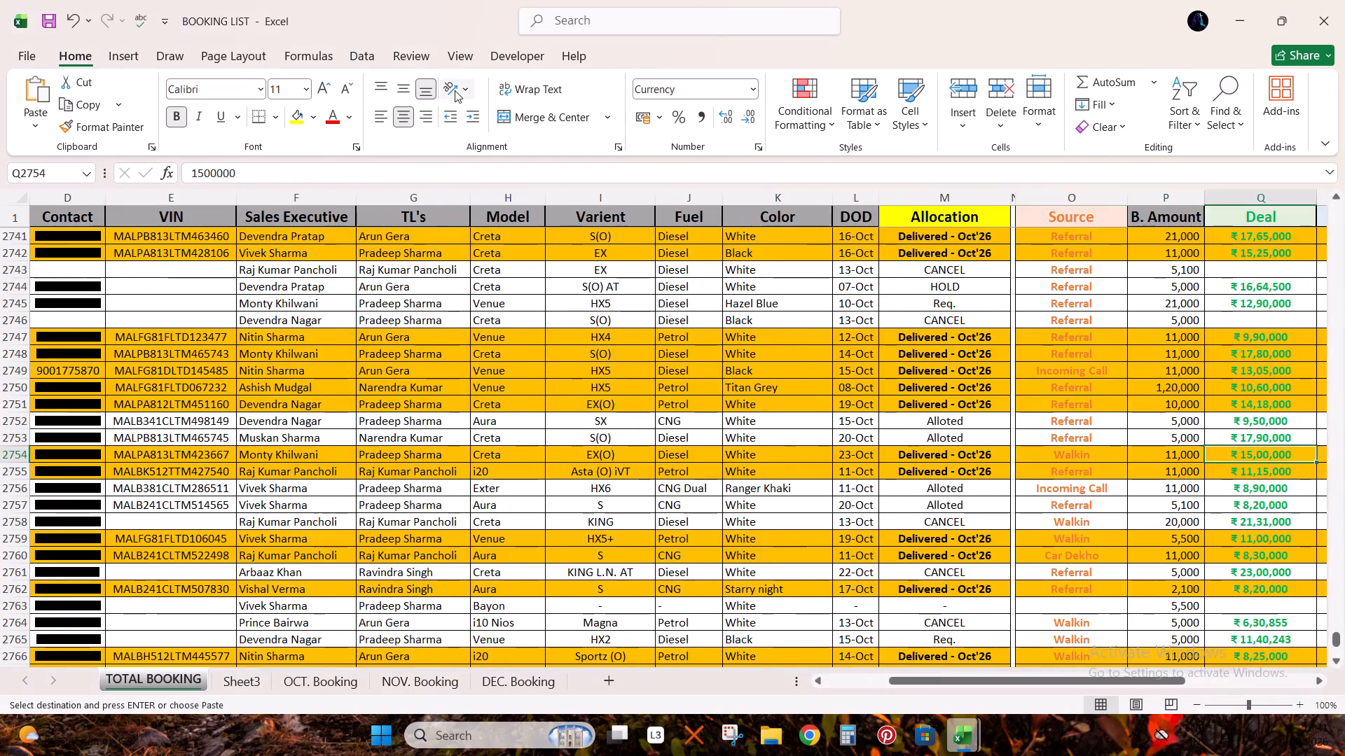
pyautogui.hotkey('ctrl', 'c')
pyautogui.hotkey('alt', 'Tab')
pyautogui.hotkey('ctrl', 'v')
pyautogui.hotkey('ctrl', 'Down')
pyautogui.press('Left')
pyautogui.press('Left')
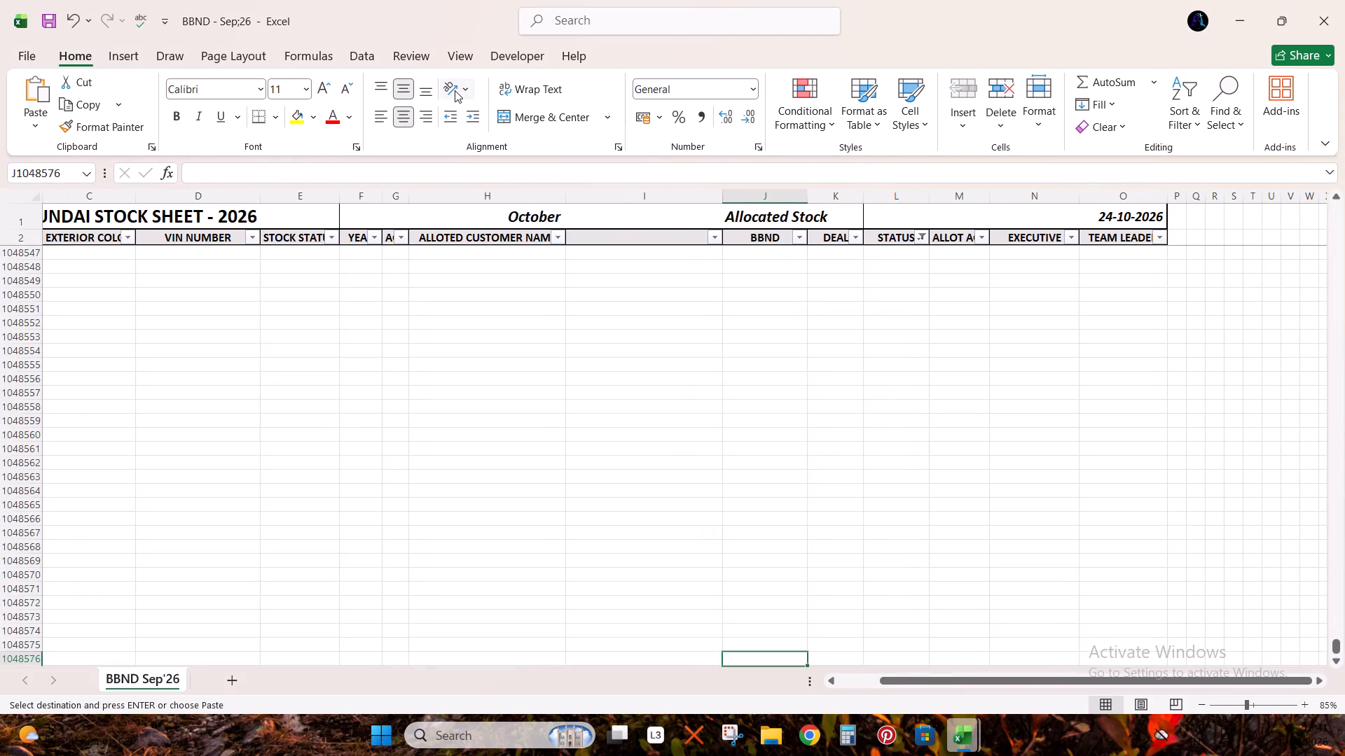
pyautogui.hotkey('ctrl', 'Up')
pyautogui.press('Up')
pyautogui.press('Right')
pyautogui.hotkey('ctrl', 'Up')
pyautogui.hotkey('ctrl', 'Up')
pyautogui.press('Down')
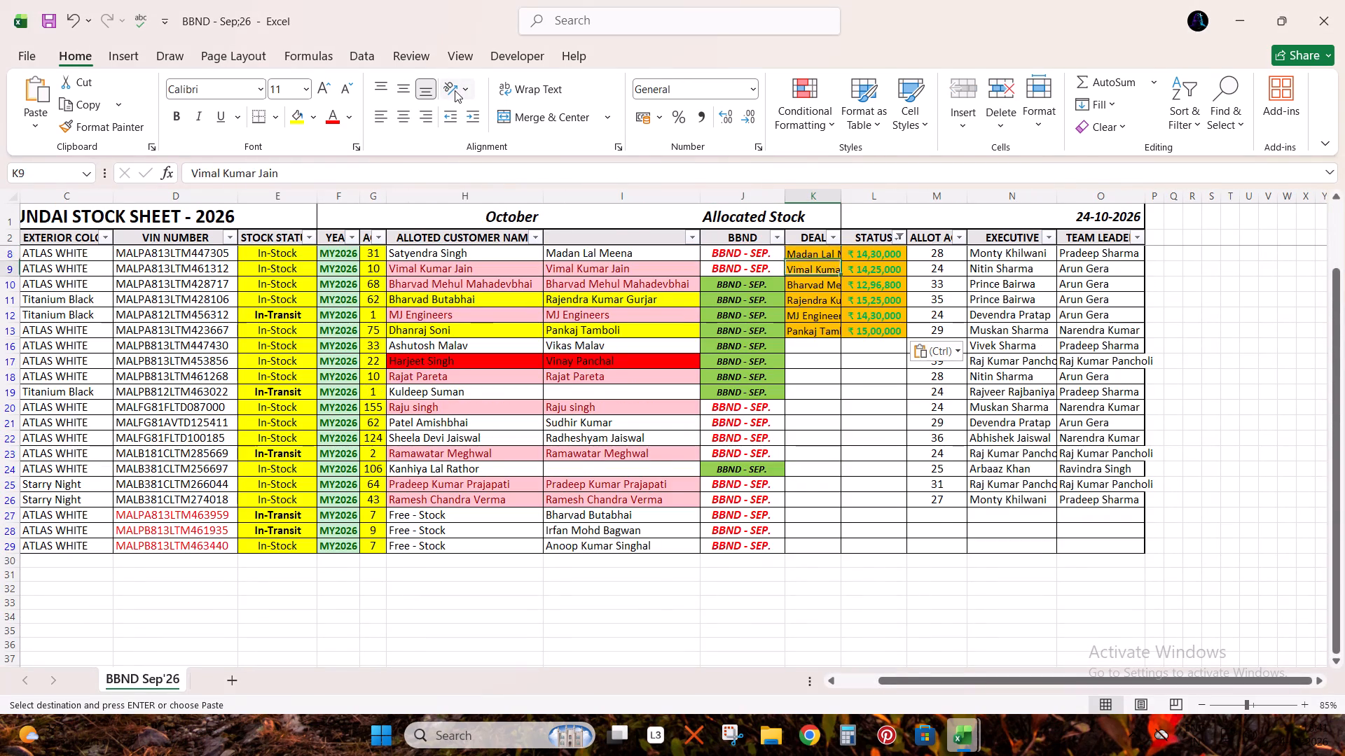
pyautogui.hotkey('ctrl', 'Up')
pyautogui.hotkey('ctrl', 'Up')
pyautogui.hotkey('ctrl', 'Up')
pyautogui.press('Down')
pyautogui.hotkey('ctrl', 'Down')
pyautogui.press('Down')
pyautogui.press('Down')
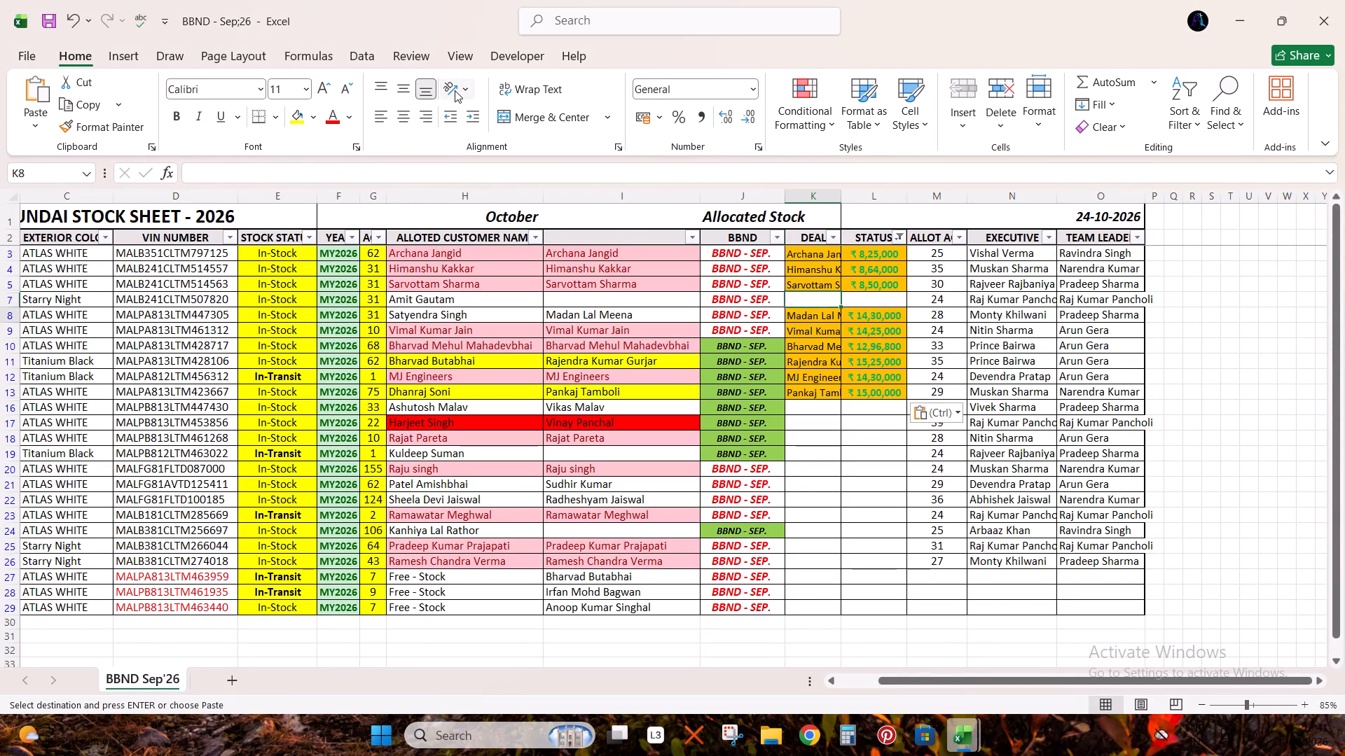
# Copy the row 16 VIN from BBND - Sep;26 and find it in the TOTAL BOOKING sheet of BOOKING LIST.
pyautogui.press('Down')
pyautogui.press('Down')
pyautogui.press('Down')
pyautogui.press('Down')
pyautogui.press('Down')
pyautogui.press('Down')
pyautogui.press('Left')
pyautogui.press('Left')
pyautogui.press('Left')
pyautogui.press('Left')
pyautogui.press('Left')
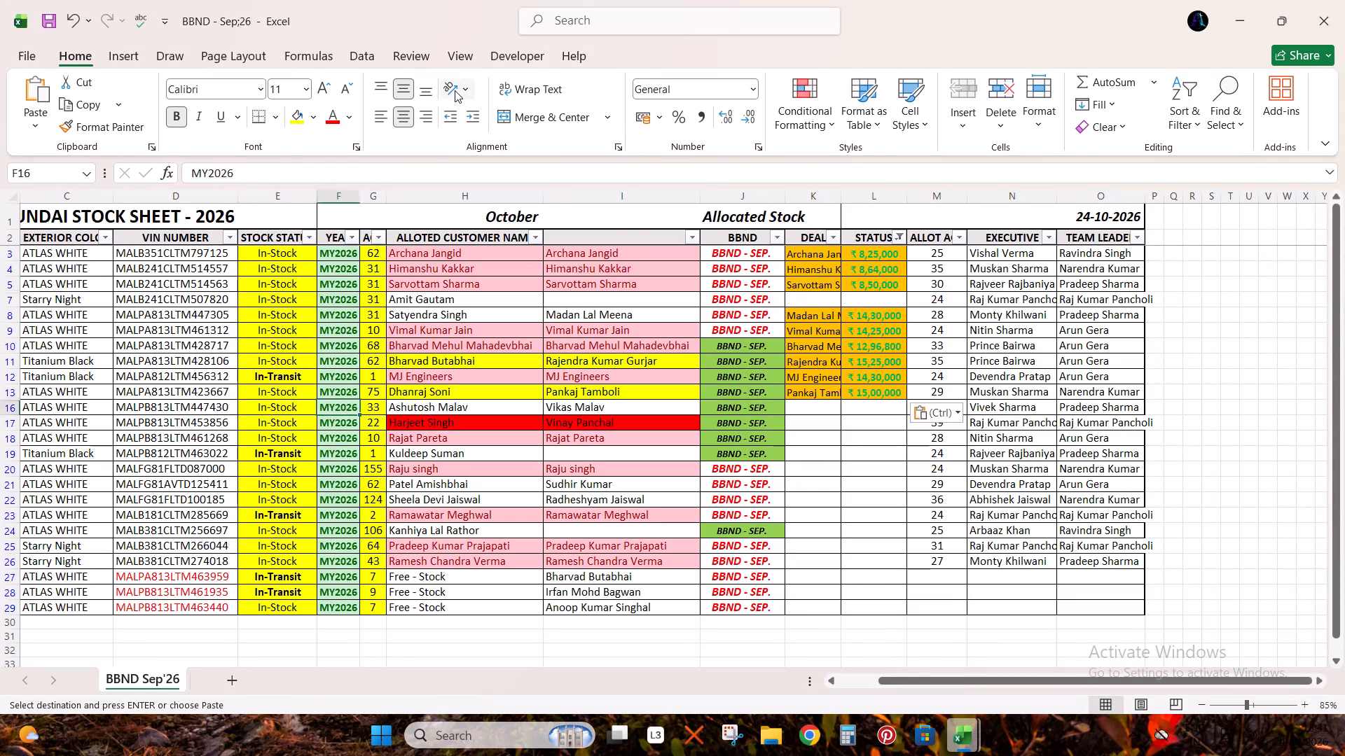
pyautogui.press('Left')
pyautogui.press('Left')
pyautogui.hotkey('ctrl', 'c')
pyautogui.hotkey('alt', 'Tab')
pyautogui.press('Right')
pyautogui.hotkey('ctrl', 'f')
pyautogui.hotkey('ctrl', 'v')
pyautogui.press('Return')
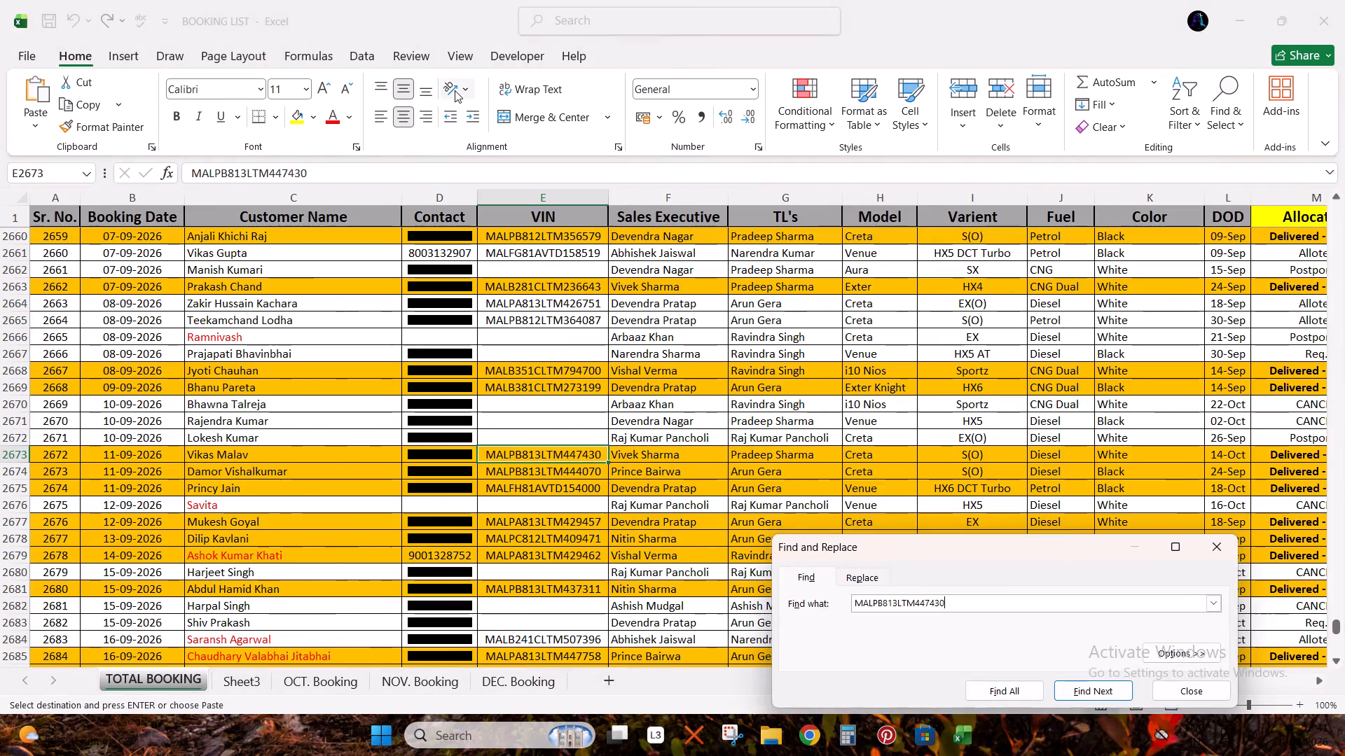
pyautogui.press('Escape')
# Copy the customer name from row 2673 of BOOKING LIST into cell K16 of BBND - Sep;26.
pyautogui.press('Left')
pyautogui.press('Left')
pyautogui.hotkey('ctrl', 'c')
pyautogui.hotkey('alt', 'Tab')
pyautogui.hotkey('ctrl', 'Right')
pyautogui.press('Right')
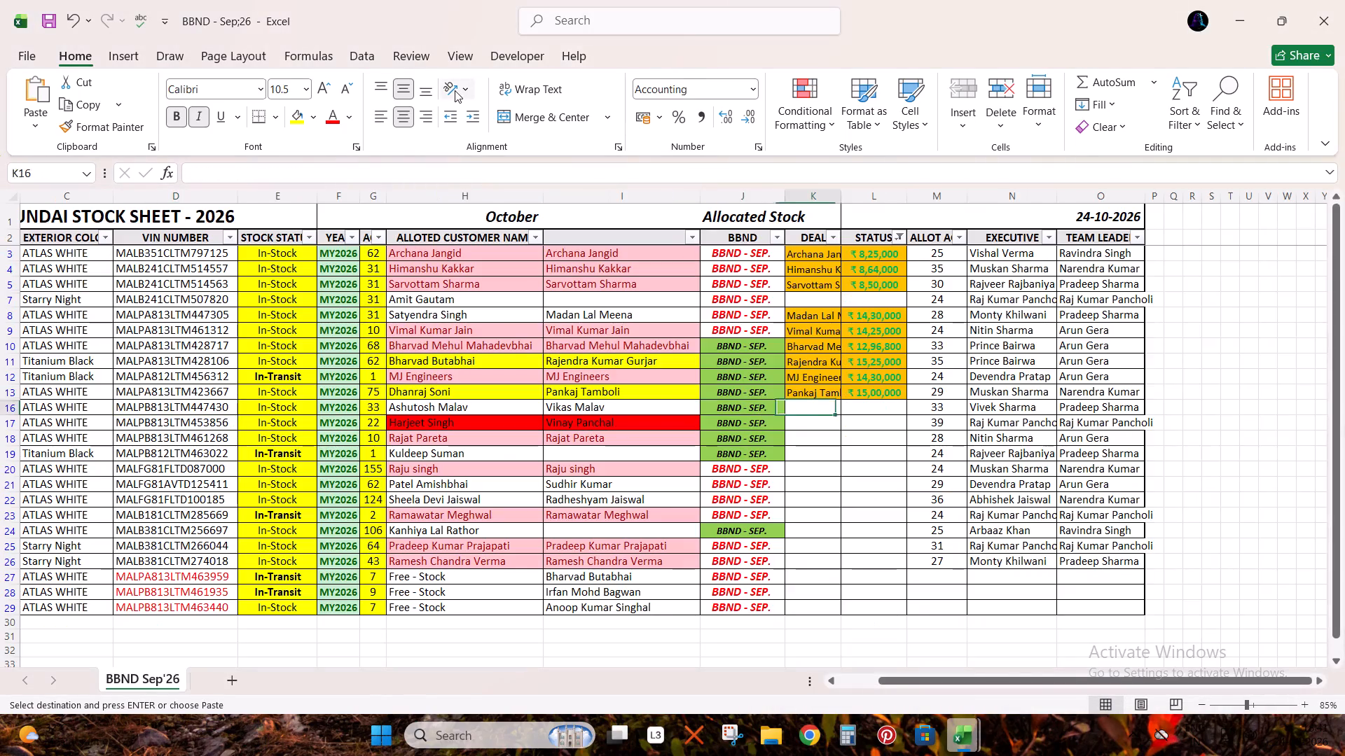
pyautogui.press('Right')
pyautogui.press('Left')
pyautogui.hotkey('ctrl', 'v')
# Copy the ₹17,60,000 deal amount from row 2673 of BOOKING LIST into cell L16 of BBND - Sep;26.
pyautogui.press('Right')
pyautogui.hotkey('alt', 'Tab')
pyautogui.hotkey('ctrl', 'Right')
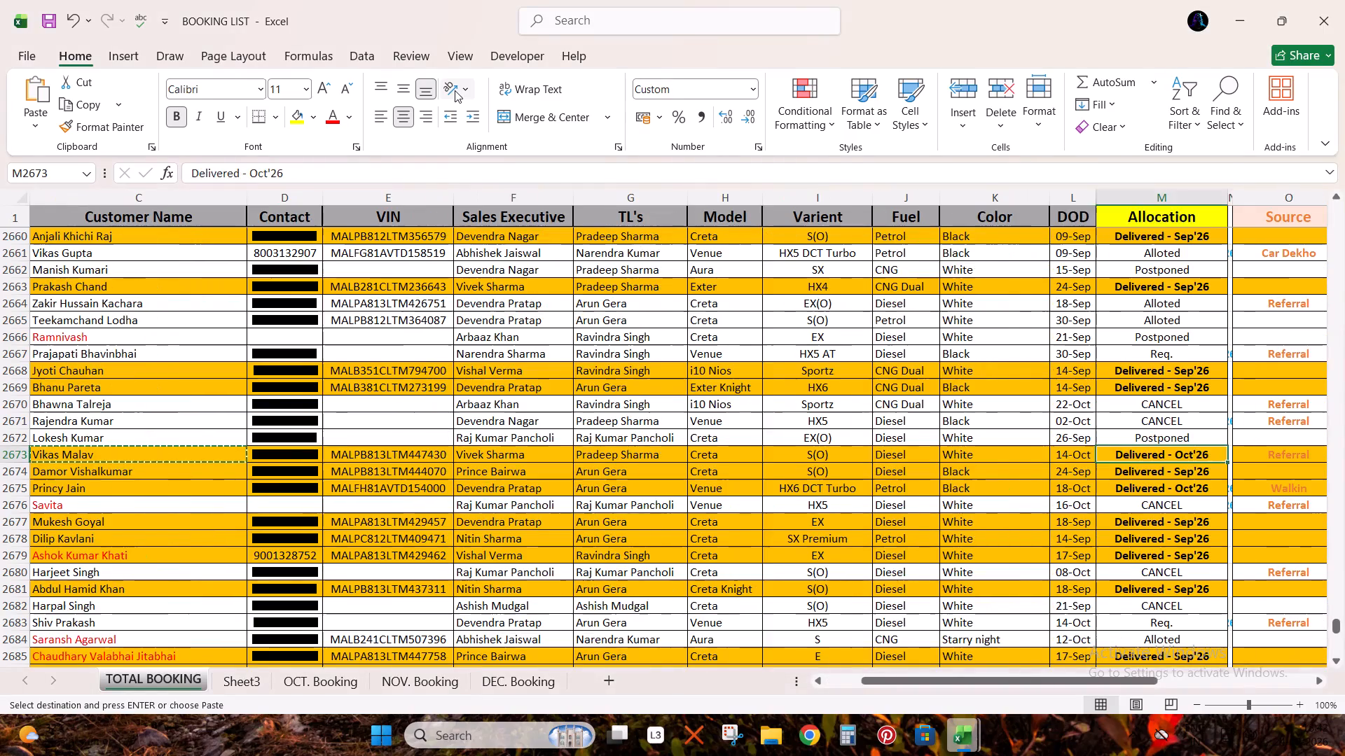
pyautogui.press('Right')
pyautogui.press('Right')
pyautogui.press('Right')
pyautogui.press('Right')
pyautogui.hotkey('ctrl', 'c')
pyautogui.hotkey('alt', 'Tab')
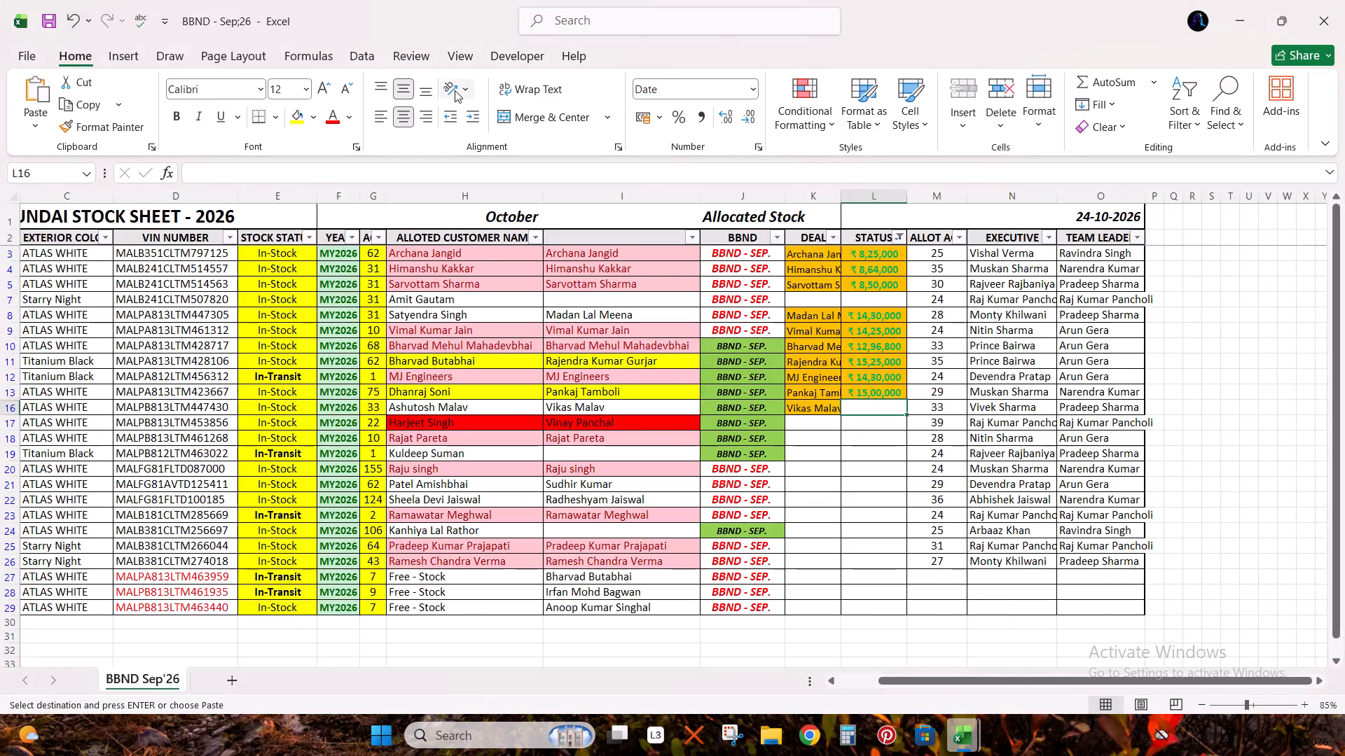
pyautogui.hotkey('ctrl', 'v')
# Copy the row 17 VIN from BBND - Sep;26 and find it in the TOTAL BOOKING sheet of BOOKING LIST.
pyautogui.press('Down')
pyautogui.press('Left')
pyautogui.press('Left')
pyautogui.press('Left')
pyautogui.press('Left')
pyautogui.press('Left')
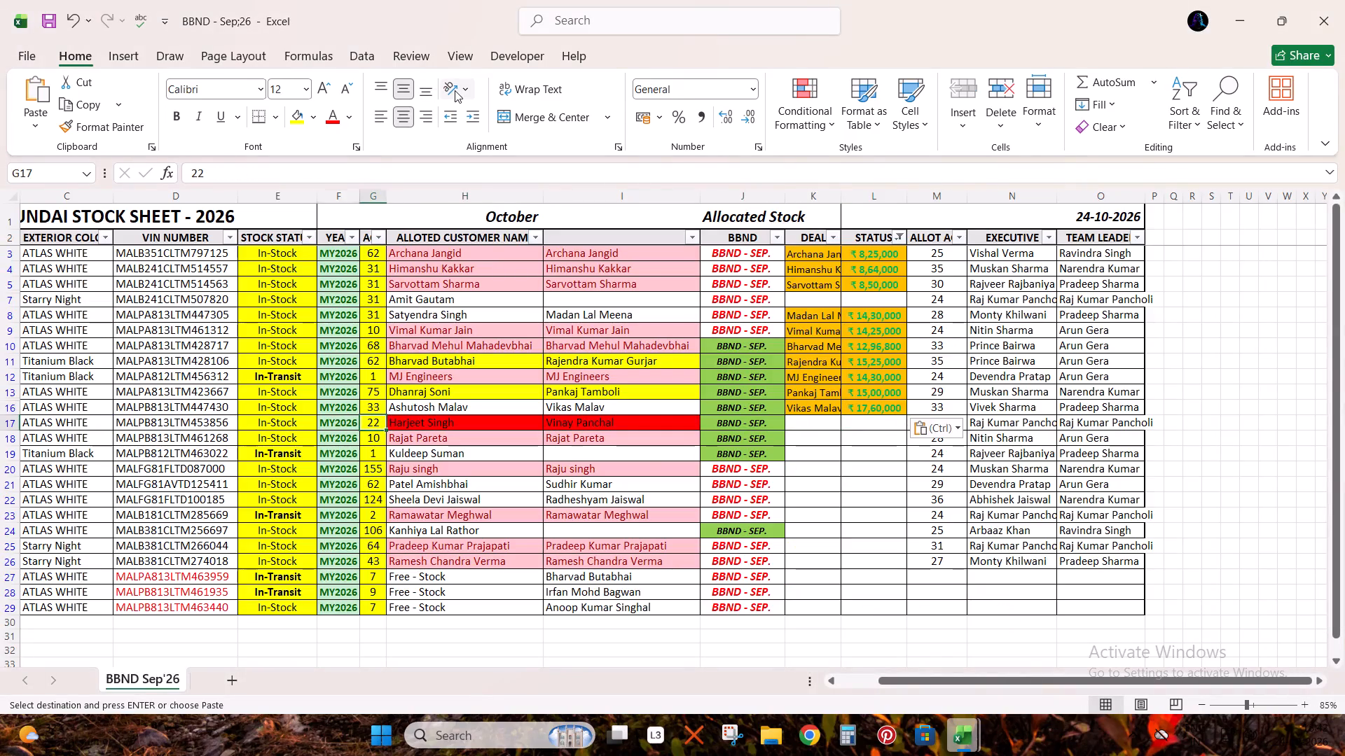
pyautogui.press('Left')
pyautogui.press('Left')
pyautogui.press('Left')
pyautogui.hotkey('ctrl', 'c')
pyautogui.hotkey('alt', 'Tab')
pyautogui.press('Right')
pyautogui.hotkey('ctrl', 'f')
pyautogui.hotkey('ctrl', 'v')
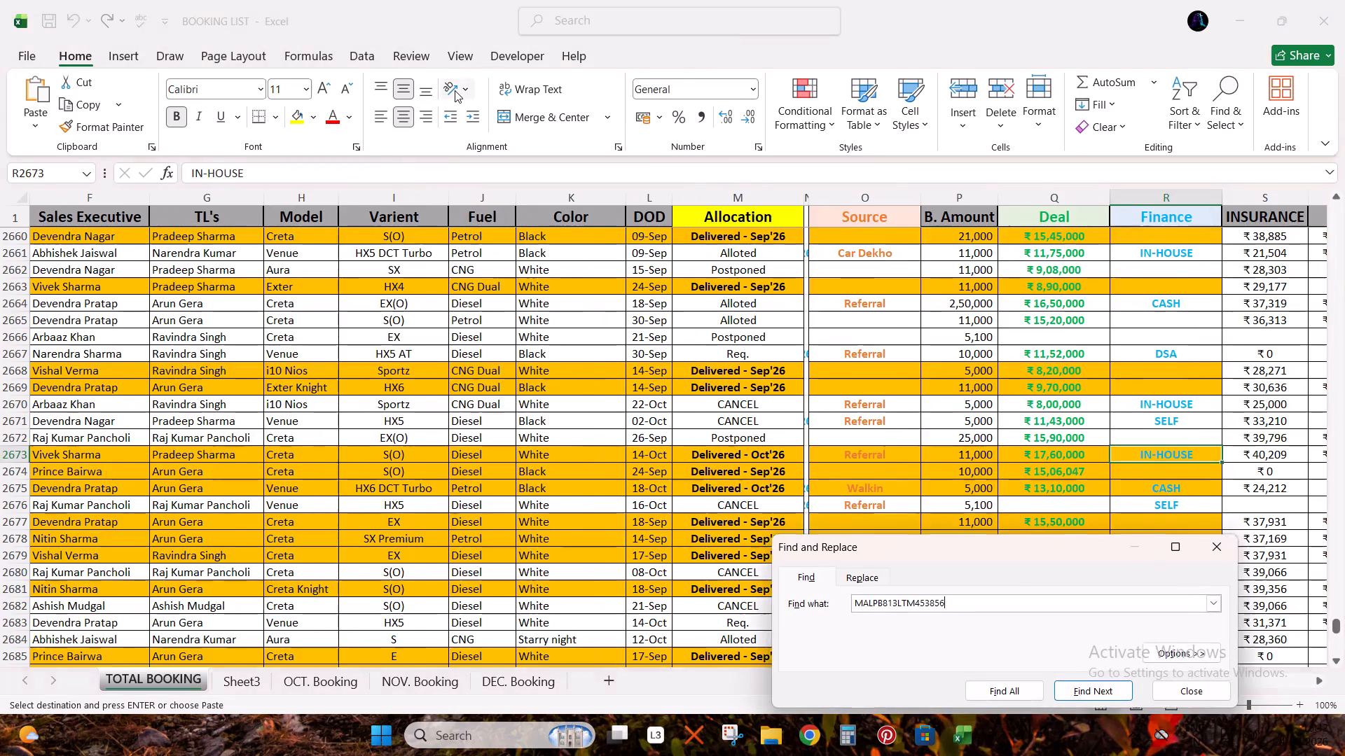
pyautogui.press('Return')
pyautogui.press('Return')
pyautogui.press('Return')
pyautogui.press('Escape')
# Copy the customer name from row 2732 of BOOKING LIST into cell K17 of BBND - Sep;26.
pyautogui.press('Left')
pyautogui.press('Left')
pyautogui.hotkey('ctrl', 'c')
pyautogui.hotkey('alt', 'Tab')
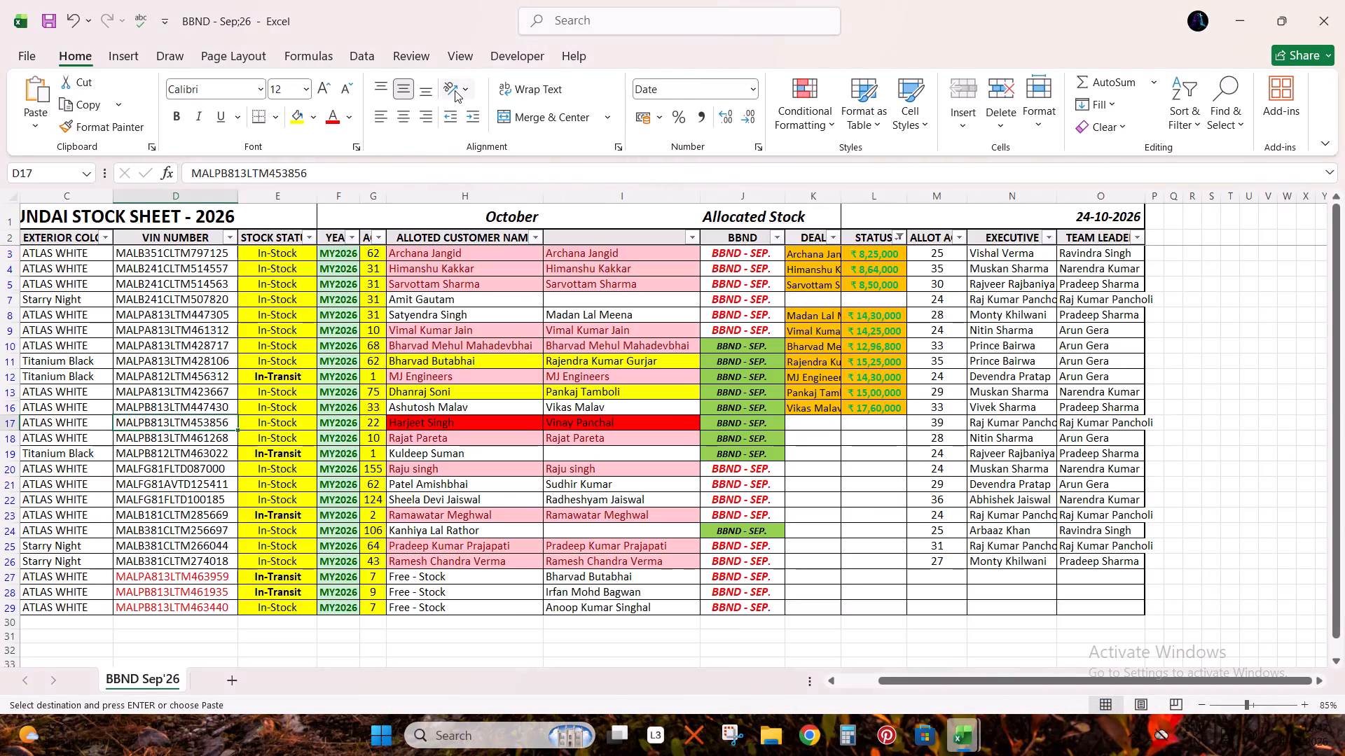
pyautogui.hotkey('ctrl', 'Right')
pyautogui.press('Right')
pyautogui.hotkey('ctrl', 'v')
# Copy the ₹17,65,000 deal amount from row 2732 of BOOKING LIST into cell L17 of BBND - Sep;26.
pyautogui.press('Right')
pyautogui.hotkey('alt', 'Tab')
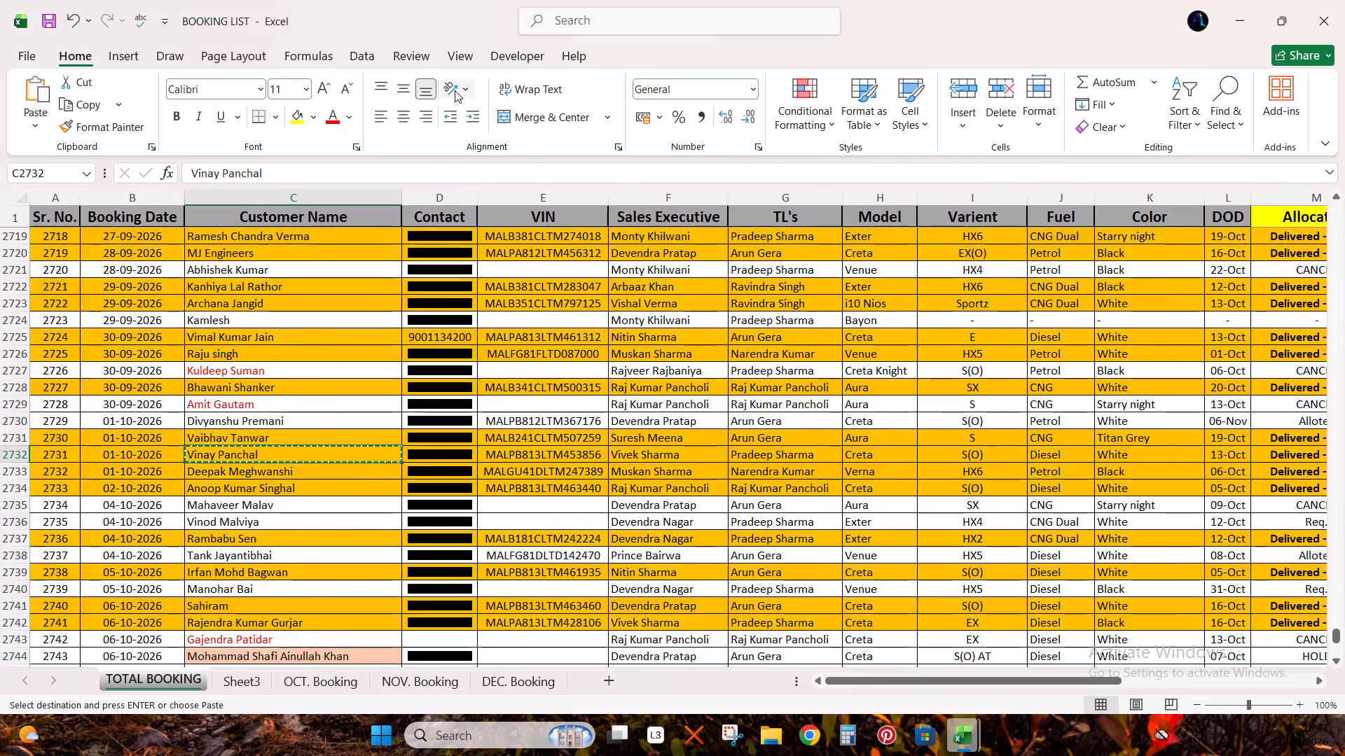
pyautogui.hotkey('ctrl', 'Right')
pyautogui.press('Right')
pyautogui.press('Right')
pyautogui.press('Right')
pyautogui.press('Right')
pyautogui.press('Right')
pyautogui.press('Left')
pyautogui.hotkey('ctrl', 'c')
pyautogui.hotkey('alt', 'Tab')
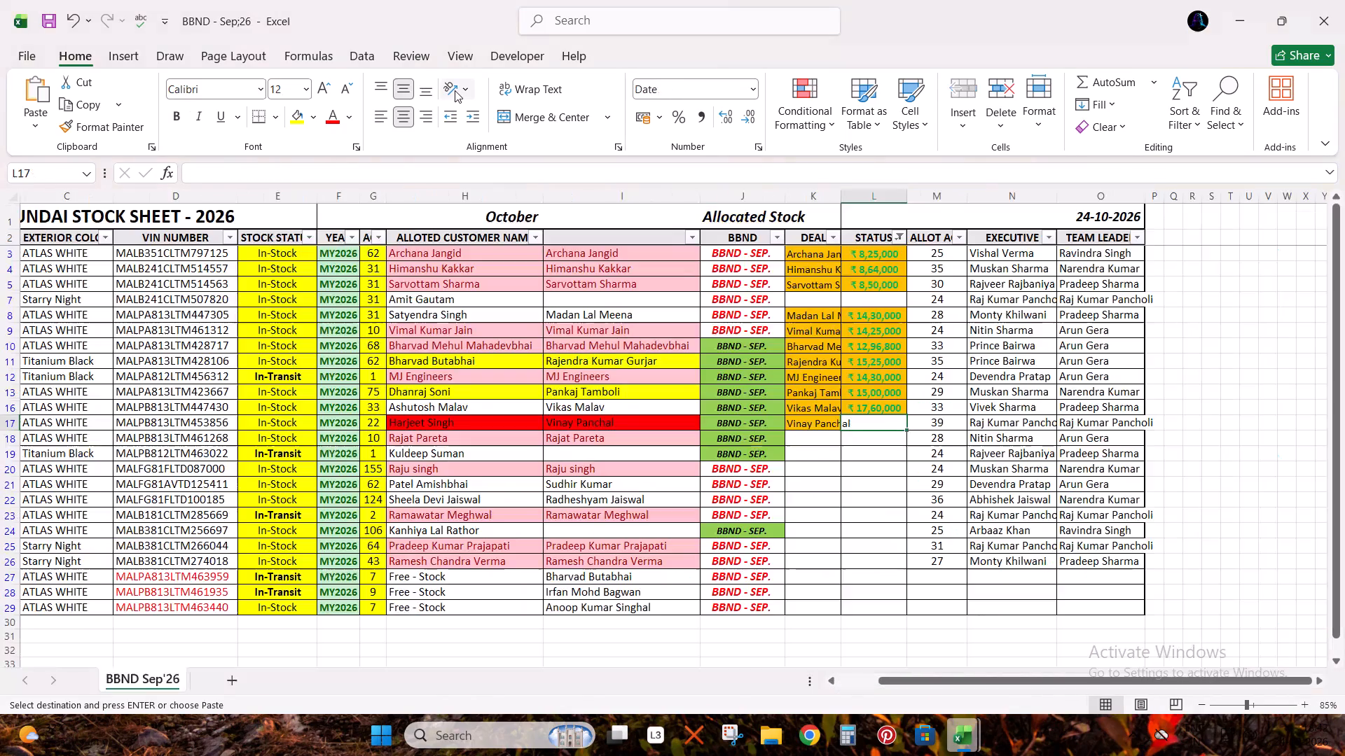
pyautogui.hotkey('ctrl', 'v')
# Copy the row 18 VIN from BBND - Sep;26 and find it in the TOTAL BOOKING sheet of BOOKING LIST.
pyautogui.press('Down')
pyautogui.press('Left')
pyautogui.press('Left')
pyautogui.hotkey('ctrl', 'Left')
pyautogui.hotkey('ctrl', 'Left')
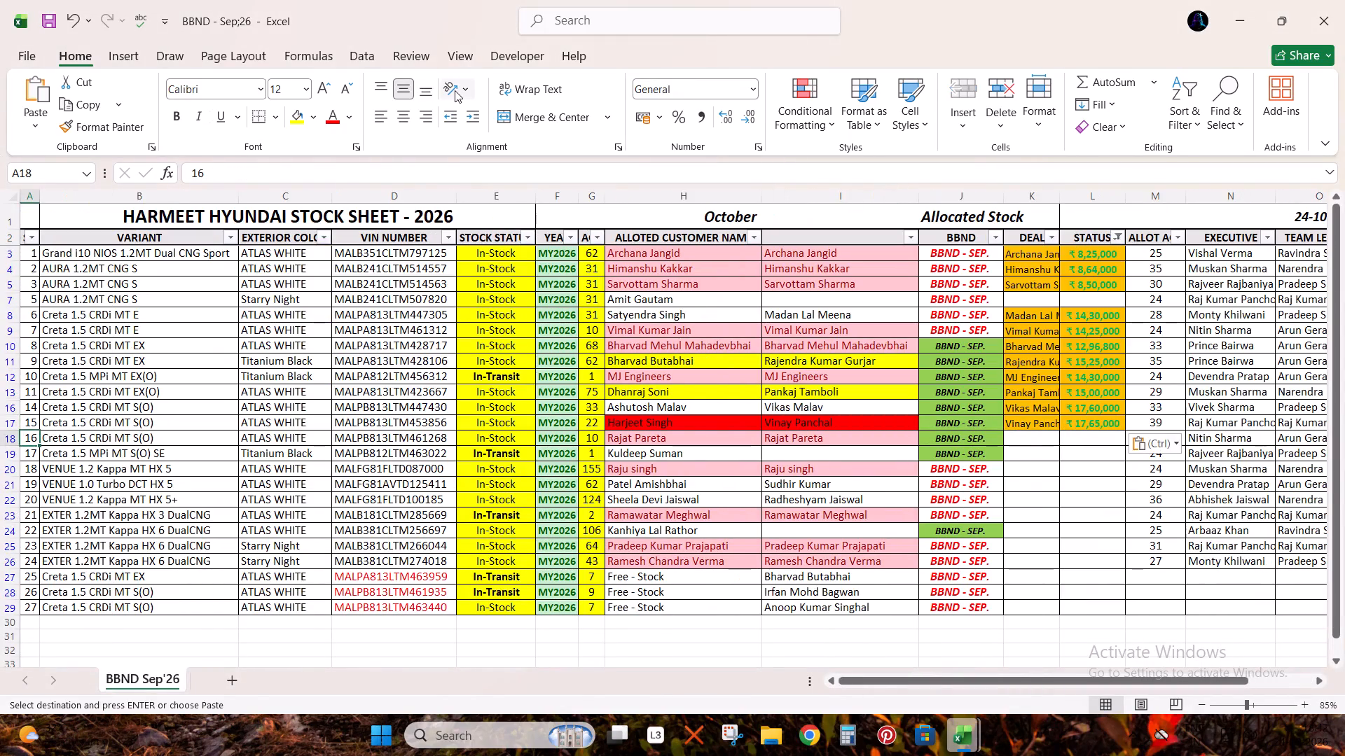
pyautogui.press('Right')
pyautogui.press('Right')
pyautogui.press('Right')
pyautogui.hotkey('ctrl', 'c')
pyautogui.hotkey('alt', 'Tab')
pyautogui.press('Right')
pyautogui.hotkey('ctrl', 'f')
pyautogui.hotkey('ctrl', 'v')
pyautogui.press('Return')
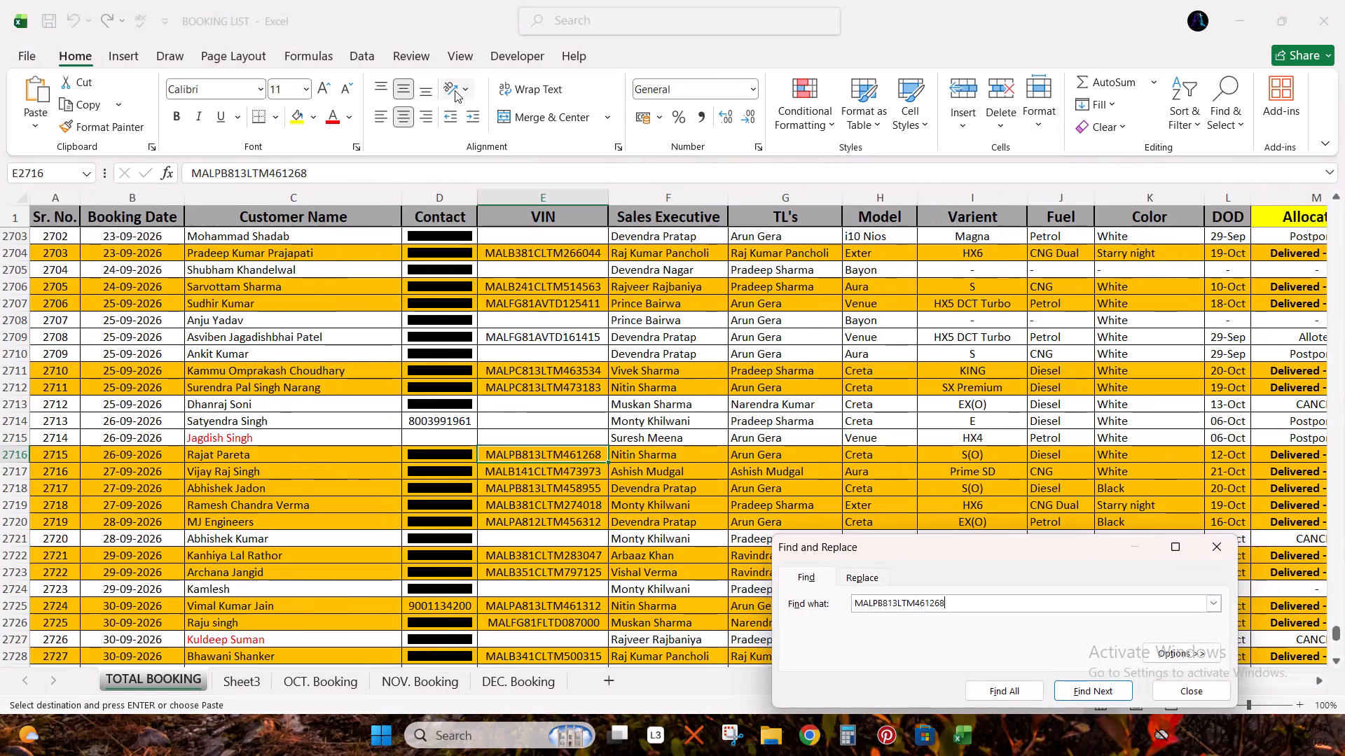
pyautogui.press('Return')
pyautogui.press('Return')
pyautogui.press('Escape')
# Copy the customer name from row 2716 of BOOKING LIST into cell K18 of BBND - Sep;26.
pyautogui.press('Left')
pyautogui.press('Left')
pyautogui.hotkey('ctrl', 'c')
pyautogui.hotkey('alt', 'Tab')
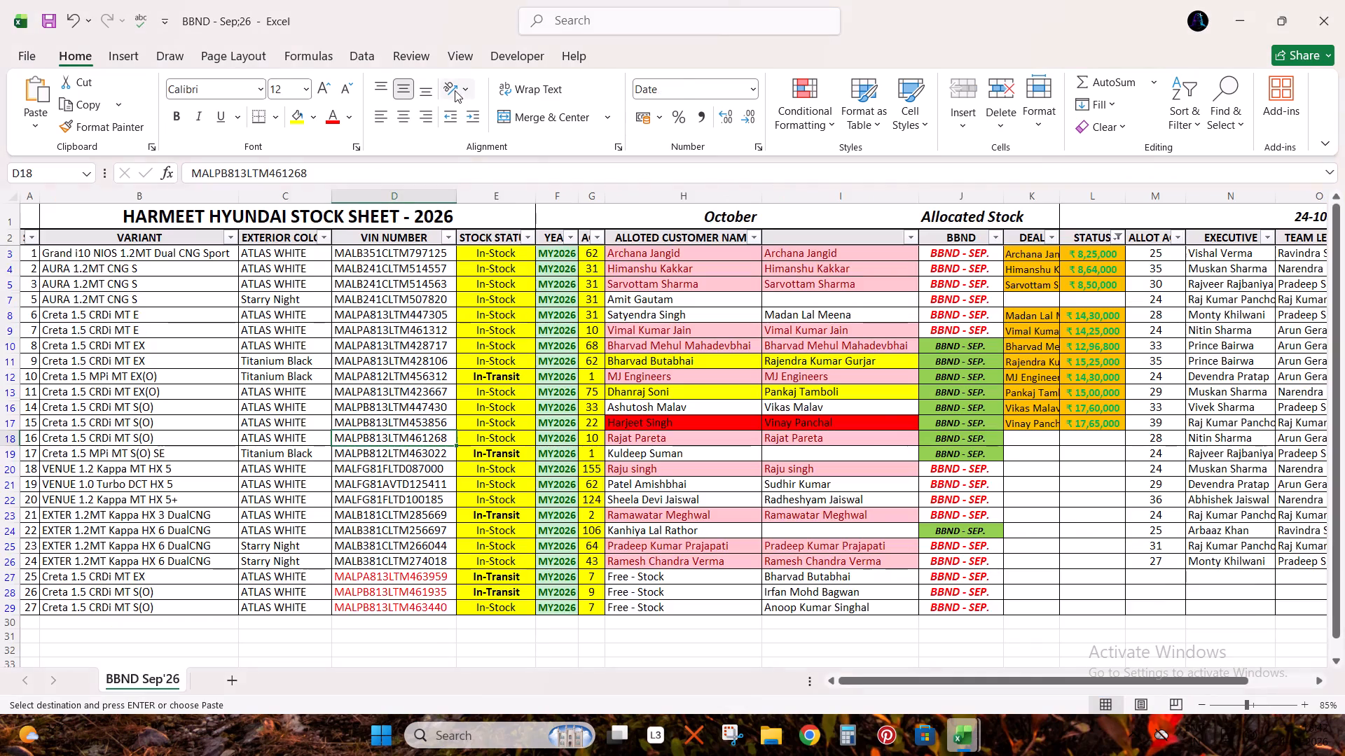
pyautogui.hotkey('ctrl', 'Right')
pyautogui.press('Right')
pyautogui.press('Right')
pyautogui.press('Left')
pyautogui.hotkey('ctrl', 'v')
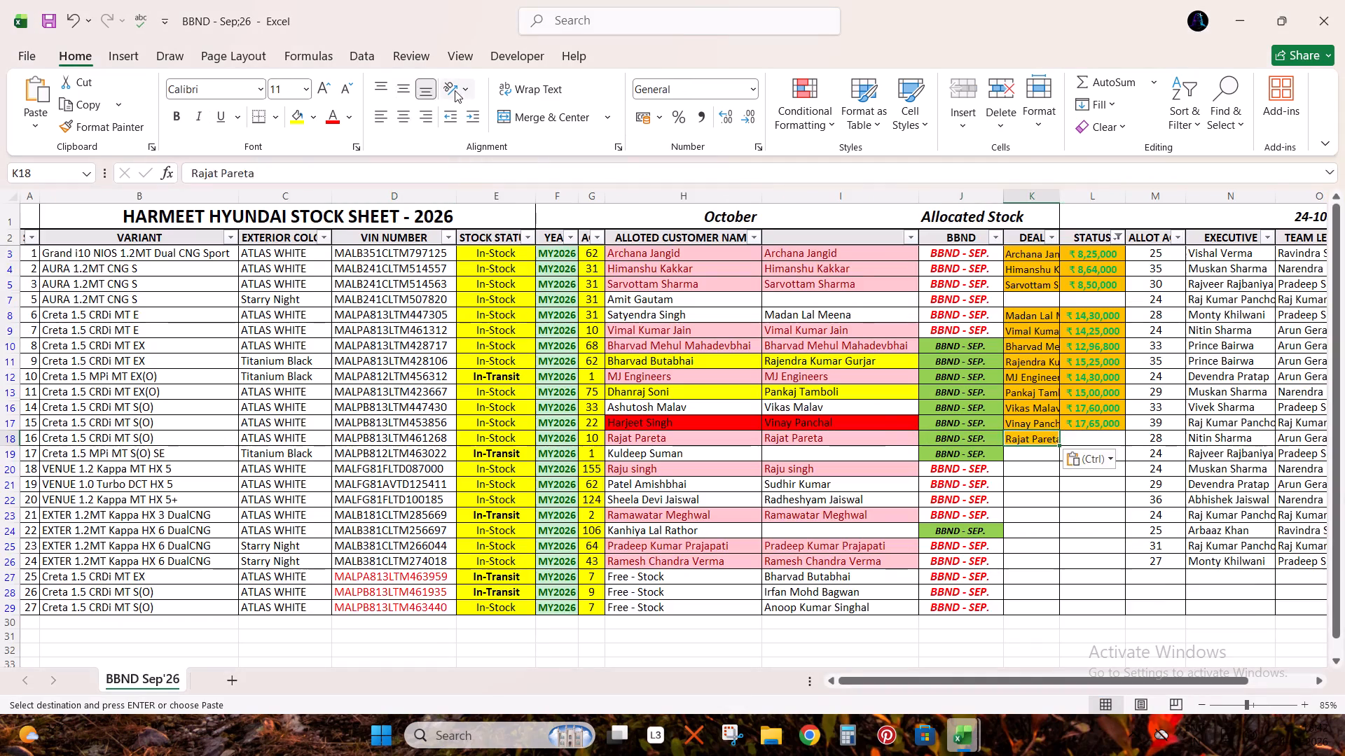
# Copy the ₹18,00,000 deal amount from row 2716 of BOOKING LIST into cell L18 of BBND - Sep;26.
pyautogui.press('Right')
pyautogui.hotkey('alt', 'Tab')
pyautogui.hotkey('ctrl', 'Right')
pyautogui.press('Right')
pyautogui.press('Right')
pyautogui.press('Right')
pyautogui.press('Right')
pyautogui.hotkey('ctrl', 'c')
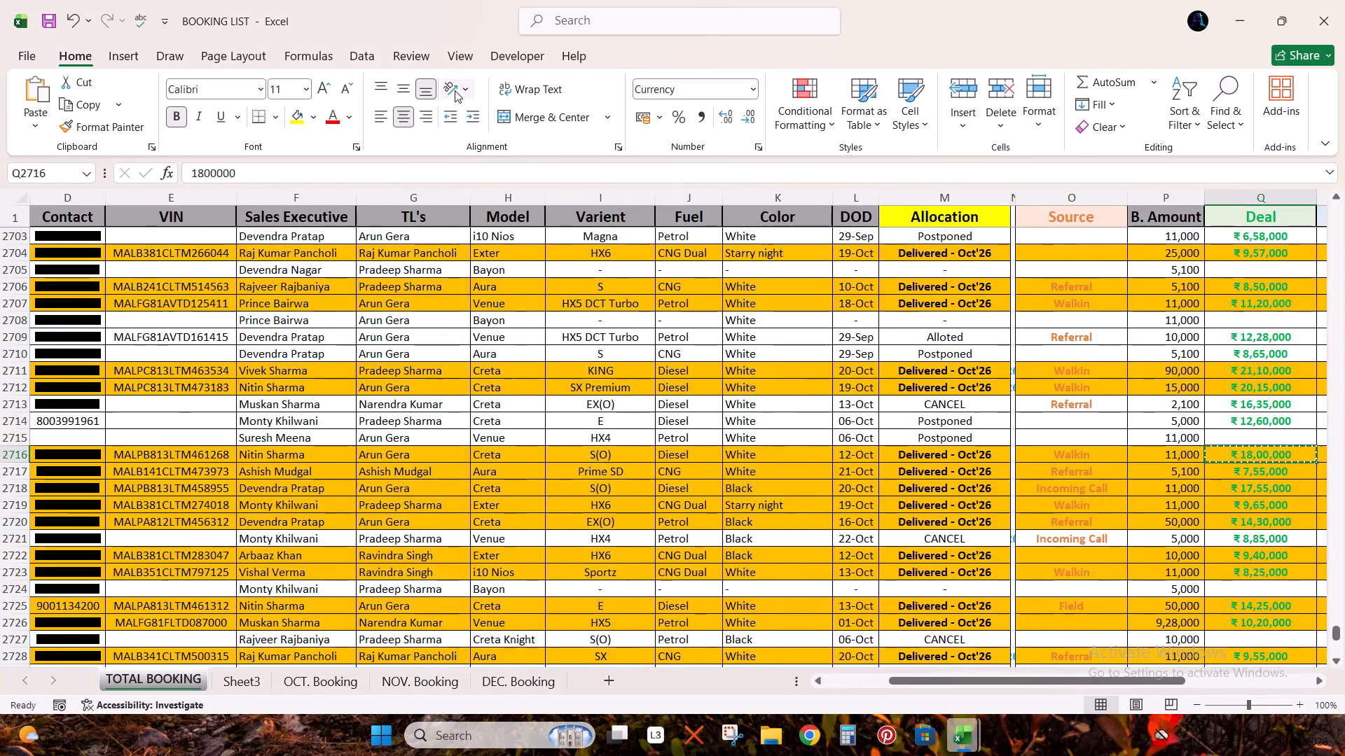
pyautogui.hotkey('alt', 'Tab')
pyautogui.hotkey('ctrl', 'v')
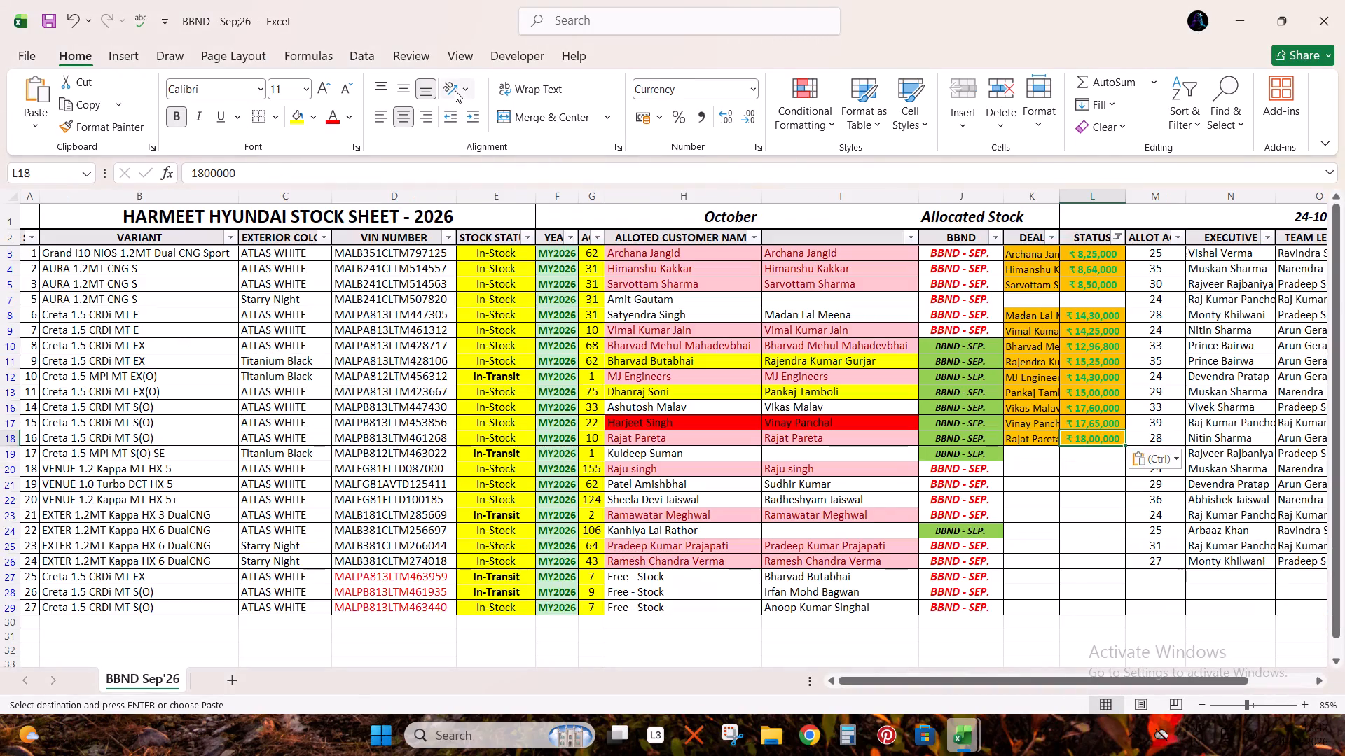
# Copy the row 19 VIN from BBND - Sep;26 and search for it in the TOTAL BOOKING sheet of BOOKING LIST.
pyautogui.press('Down')
pyautogui.press('Left')
pyautogui.hotkey('ctrl', 'Left')
pyautogui.press('Left')
pyautogui.press('Left')
pyautogui.press('Left')
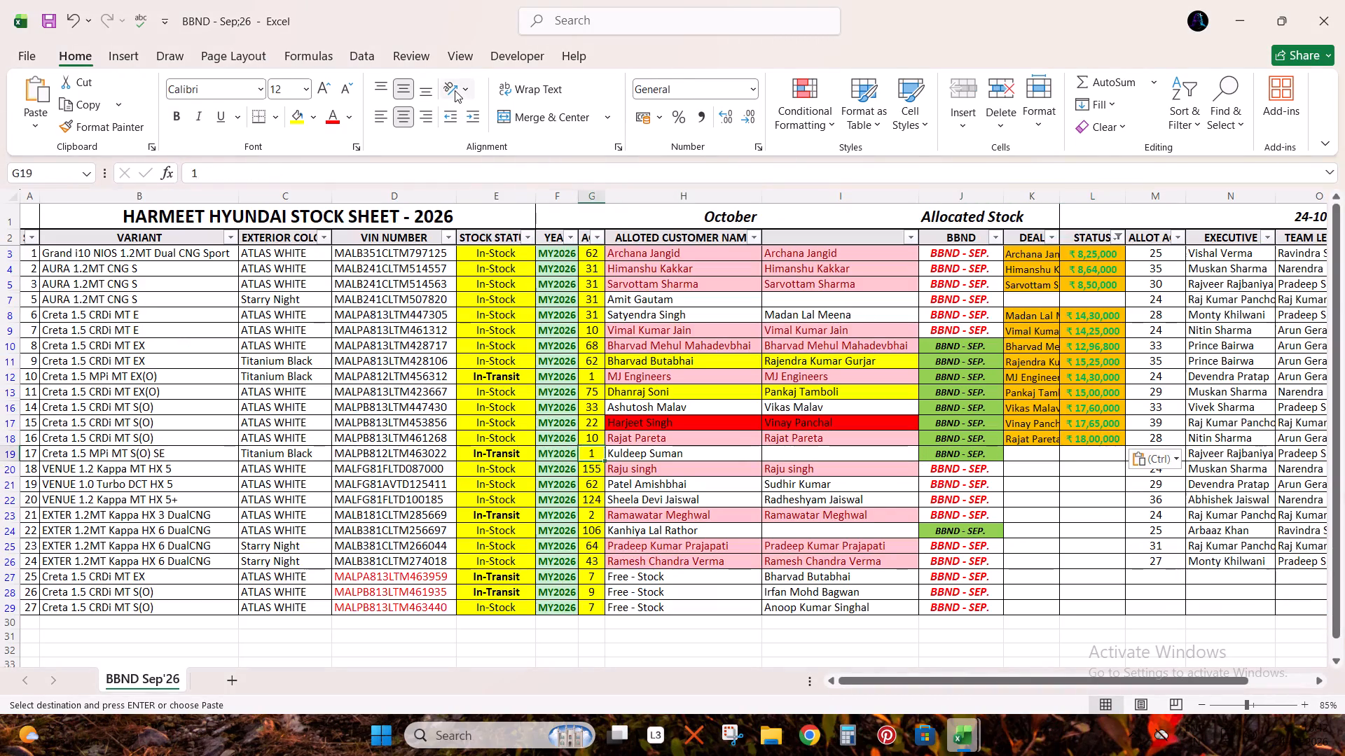
pyautogui.press('Left')
pyautogui.press('Left')
pyautogui.press('Left')
pyautogui.hotkey('ctrl', 'Left')
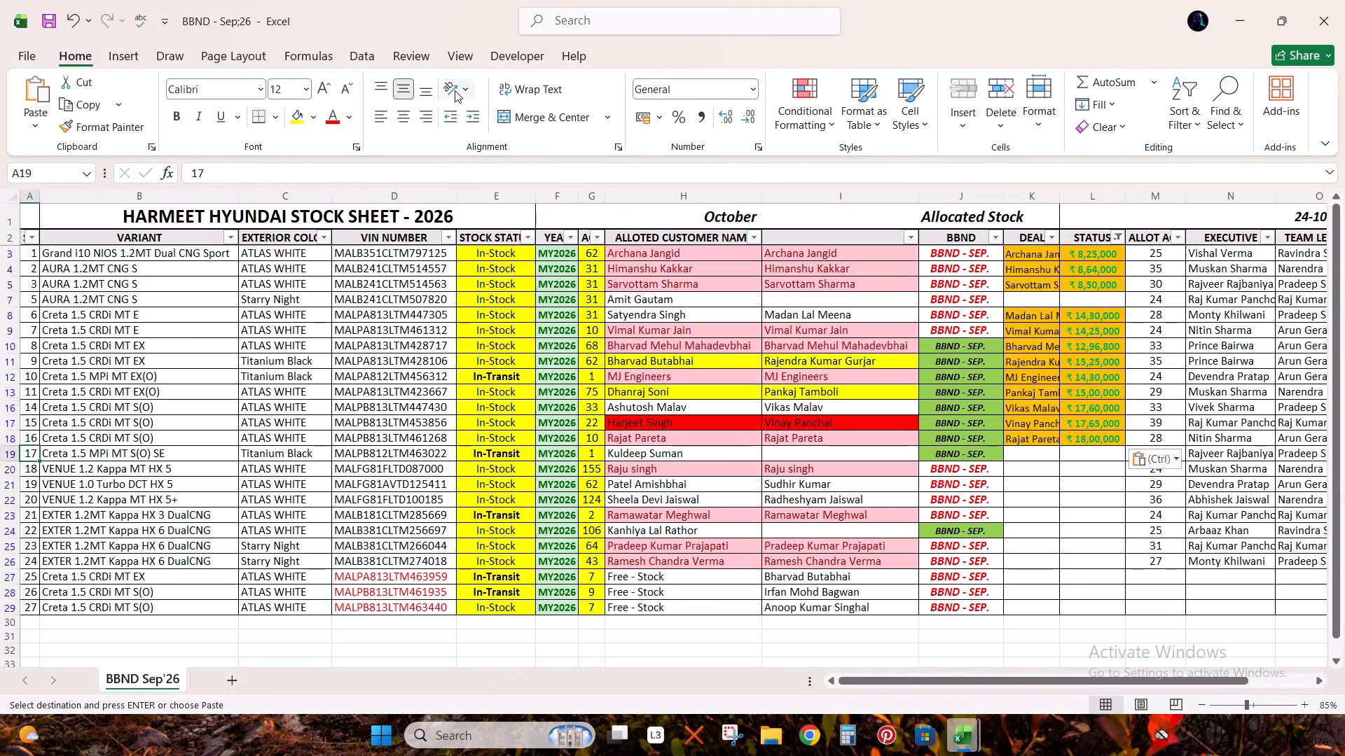
pyautogui.hotkey('ctrl', 'Left')
pyautogui.press('Right')
pyautogui.press('Right')
pyautogui.press('Right')
pyautogui.hotkey('ctrl', 'c')
pyautogui.hotkey('alt', 'Tab')
pyautogui.press('Right')
pyautogui.hotkey('ctrl', 'f')
pyautogui.hotkey('ctrl', 'v')
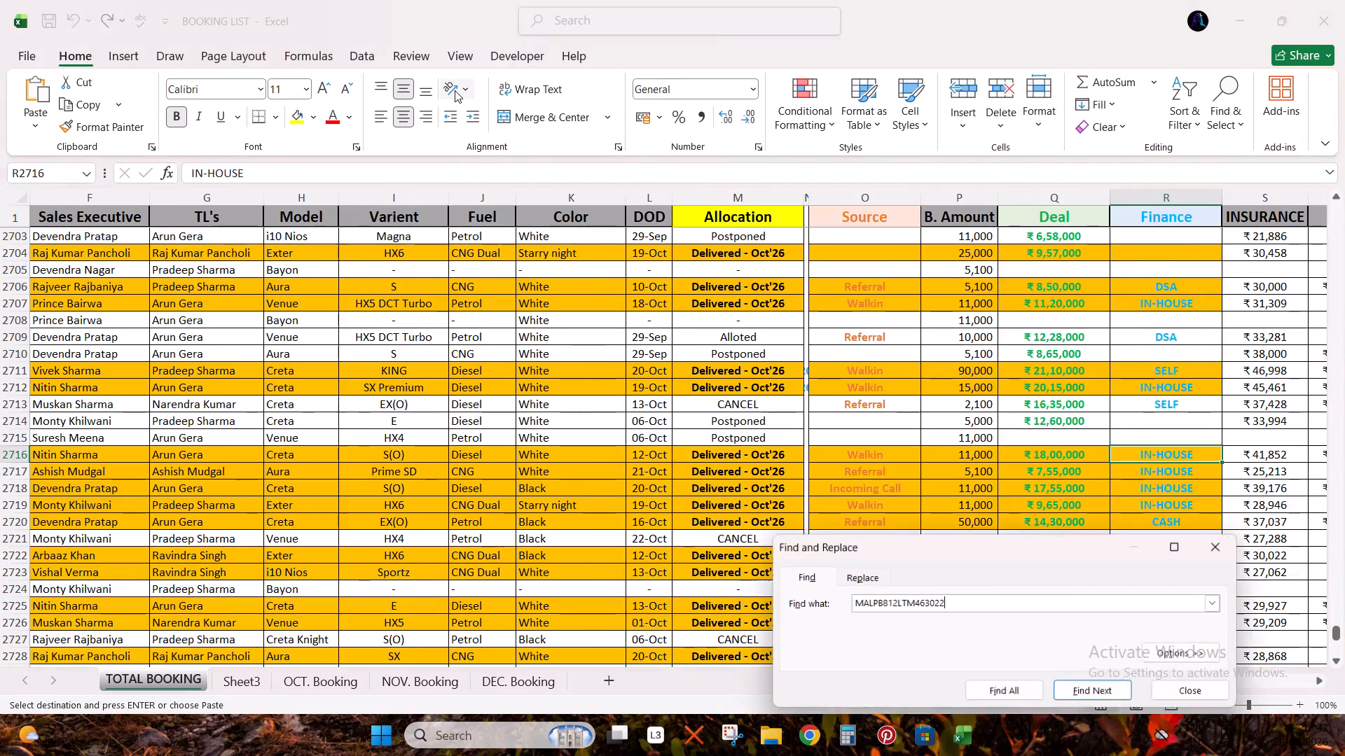
pyautogui.press('Return')
pyautogui.press('Return')
pyautogui.press('Escape')
pyautogui.press('Escape')
# Find the copied row 19 VIN in the STOCK sheet of ALLOCATION STOCK SHEET and select its entire row for review.
pyautogui.hotkey('alt', 'Tab')
pyautogui.hotkey('alt', 'Tab')
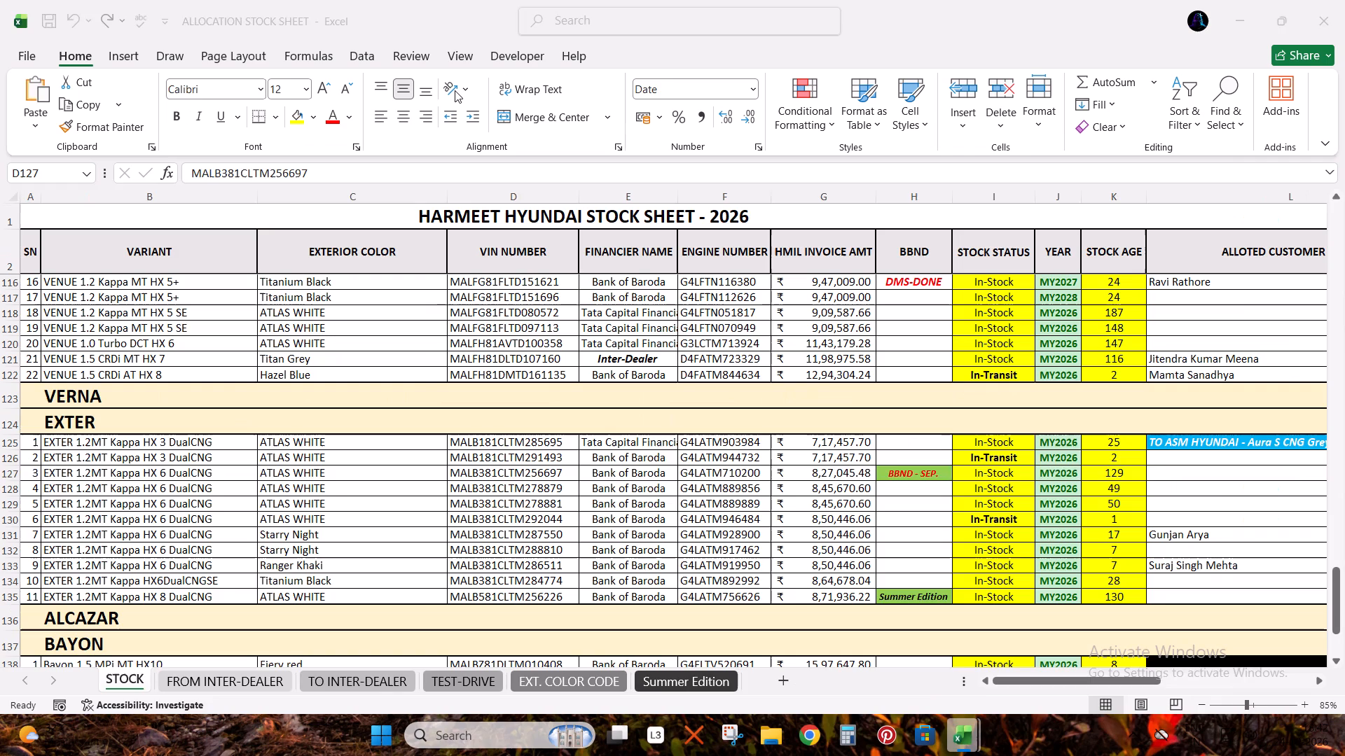
pyautogui.press('Right')
pyautogui.hotkey('ctrl', 'f')
pyautogui.hotkey('ctrl', 'v')
pyautogui.press('Return')
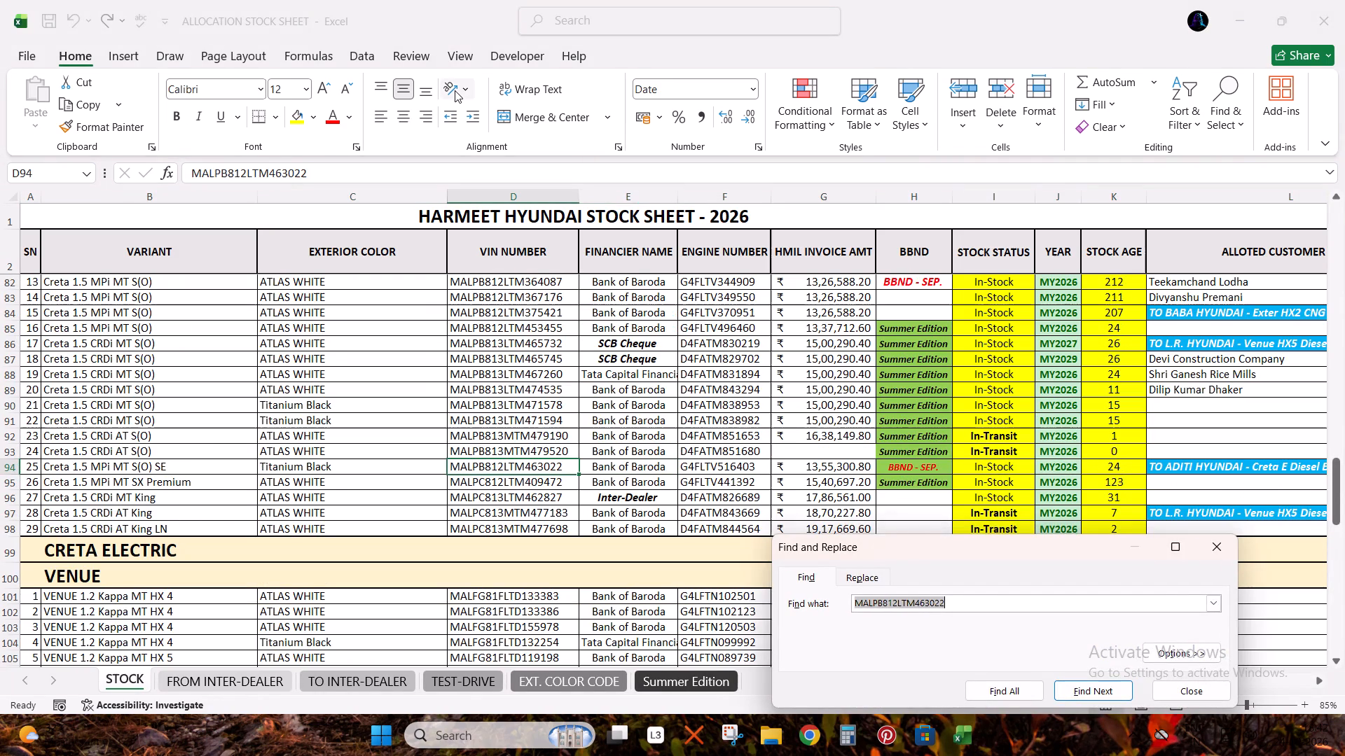
pyautogui.press('Escape')
pyautogui.hotkey('shift', 'space')
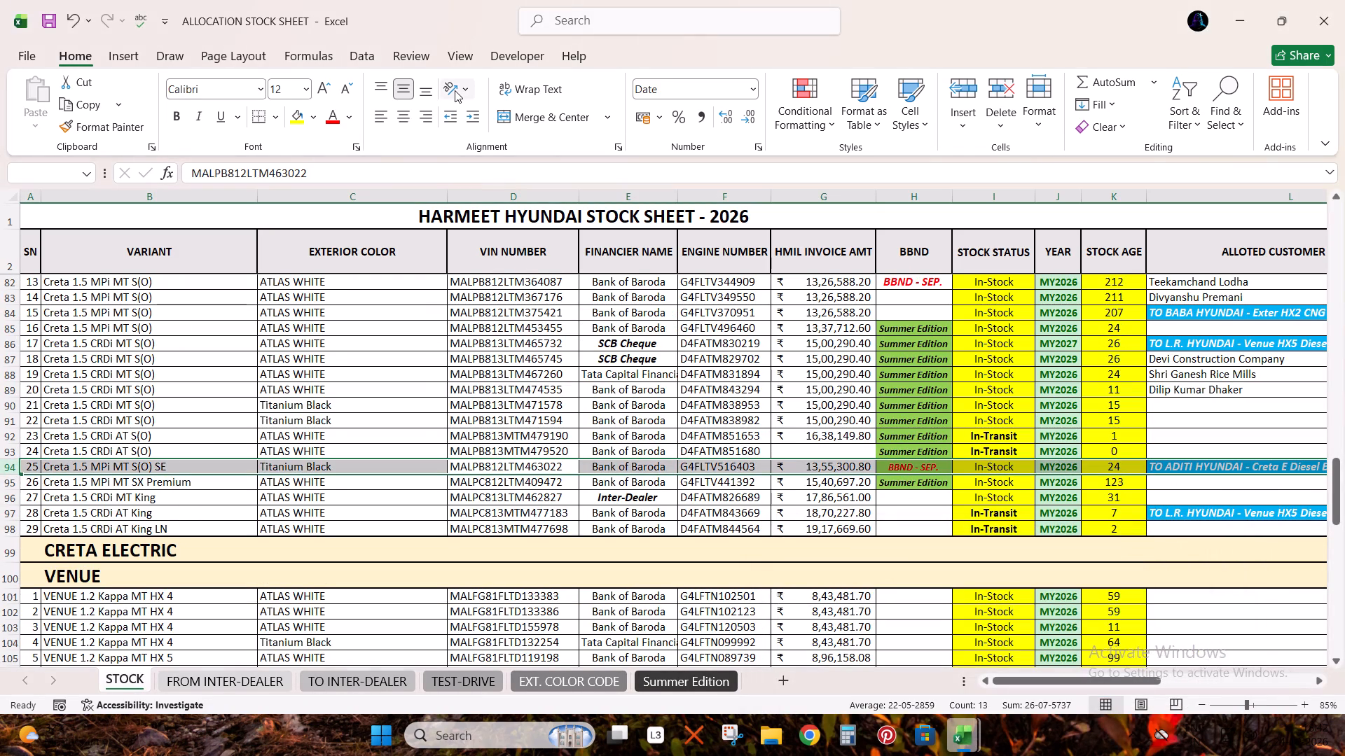
# Copy the row 20 VIN from BBND - Sep;26 and find it in the TOTAL BOOKING sheet of BOOKING LIST.
pyautogui.hotkey('alt', 'Tab')
pyautogui.hotkey('alt', 'Tab')
pyautogui.hotkey('alt', 'Tab')
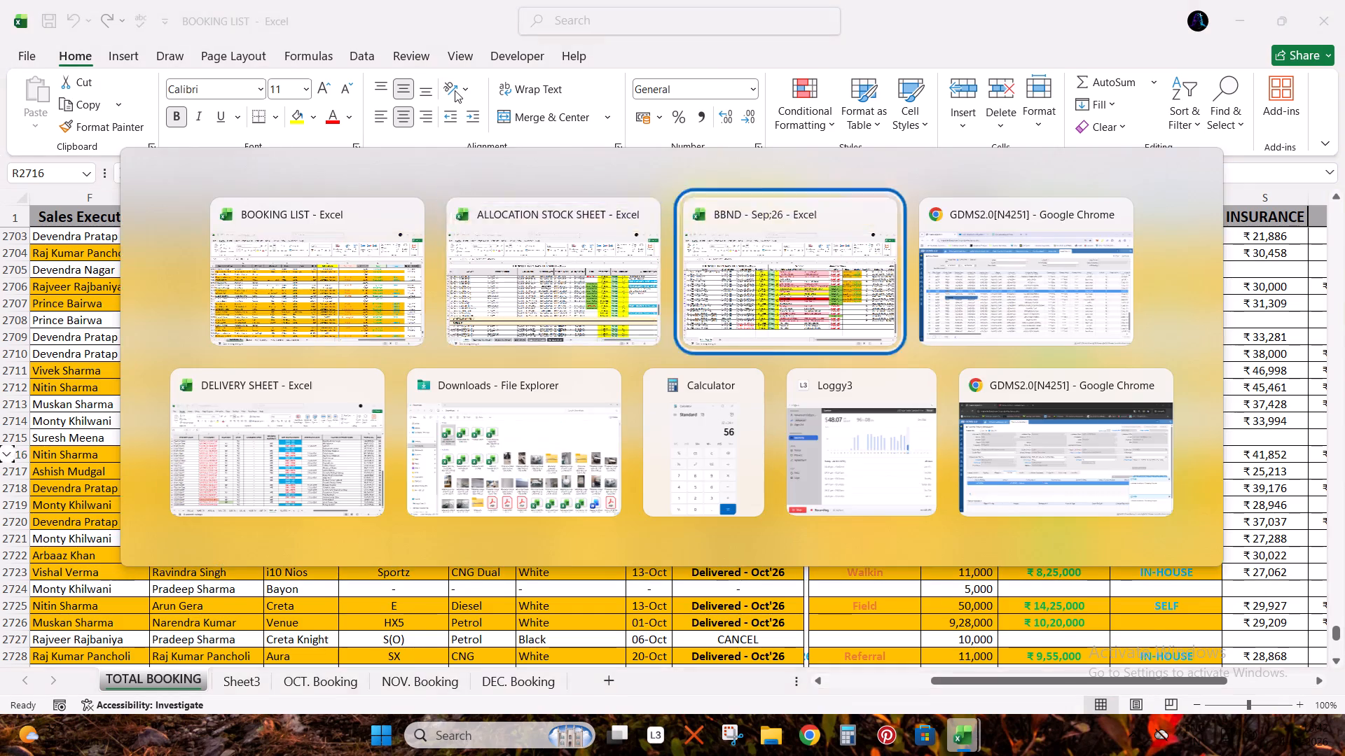
pyautogui.press('Down')
pyautogui.hotkey('ctrl', 'c')
pyautogui.hotkey('ctrl', 'x')
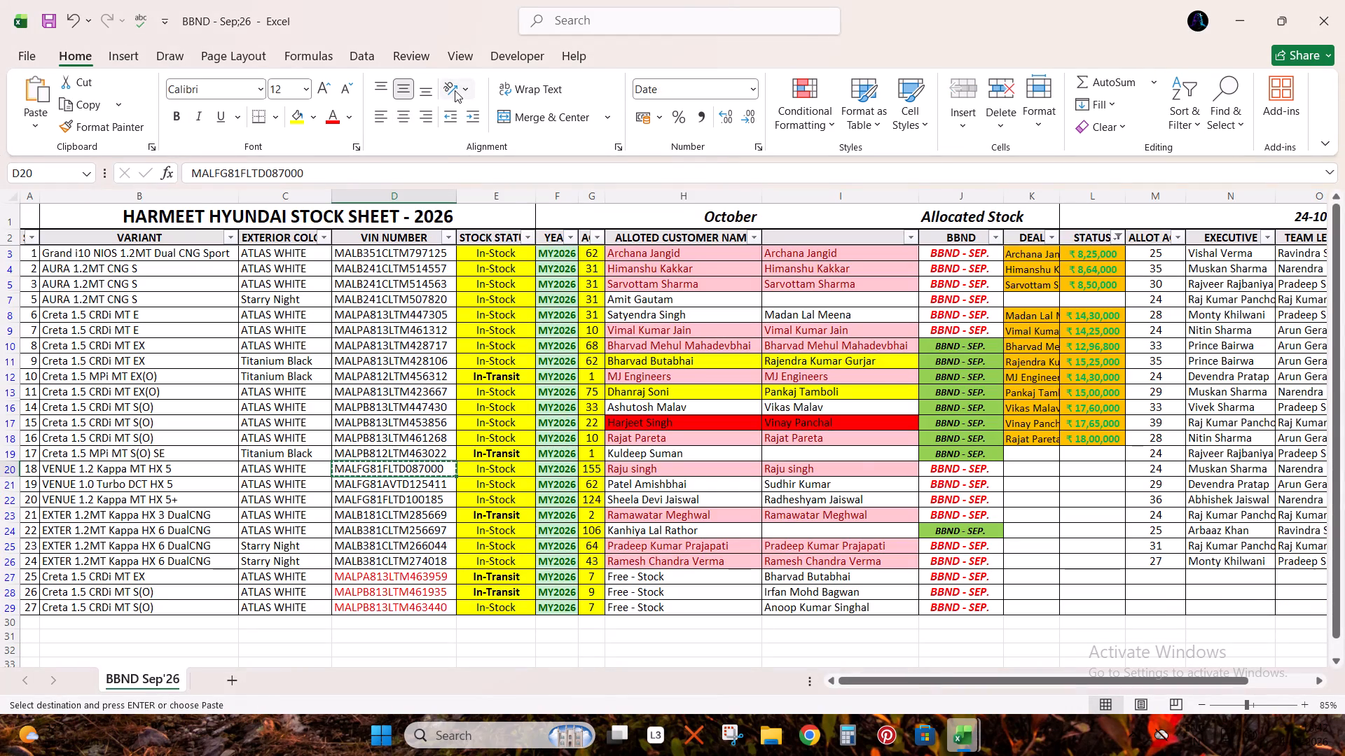
pyautogui.hotkey('ctrl', 'c')
pyautogui.hotkey('alt', 'Tab')
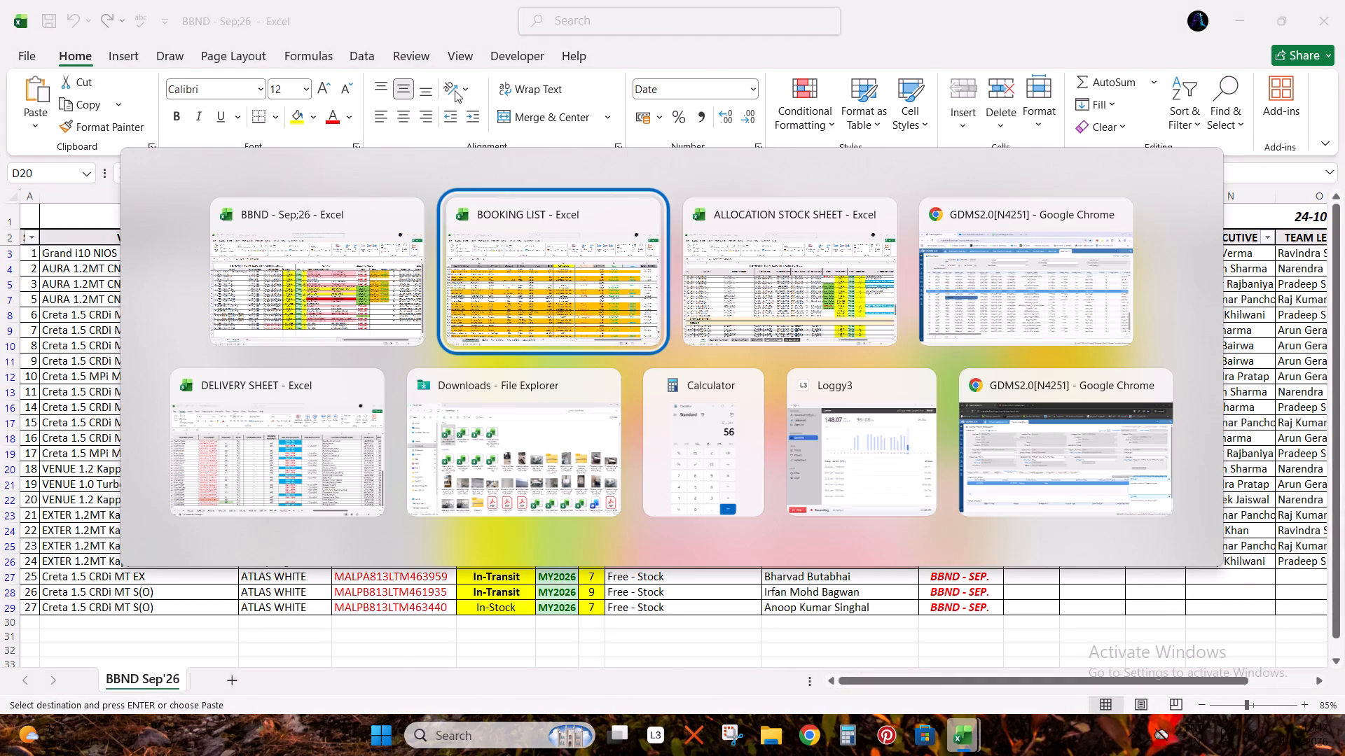
pyautogui.press('Right')
pyautogui.hotkey('ctrl', 'f')
pyautogui.hotkey('ctrl', 'v')
pyautogui.press('Return')
pyautogui.press('Return')
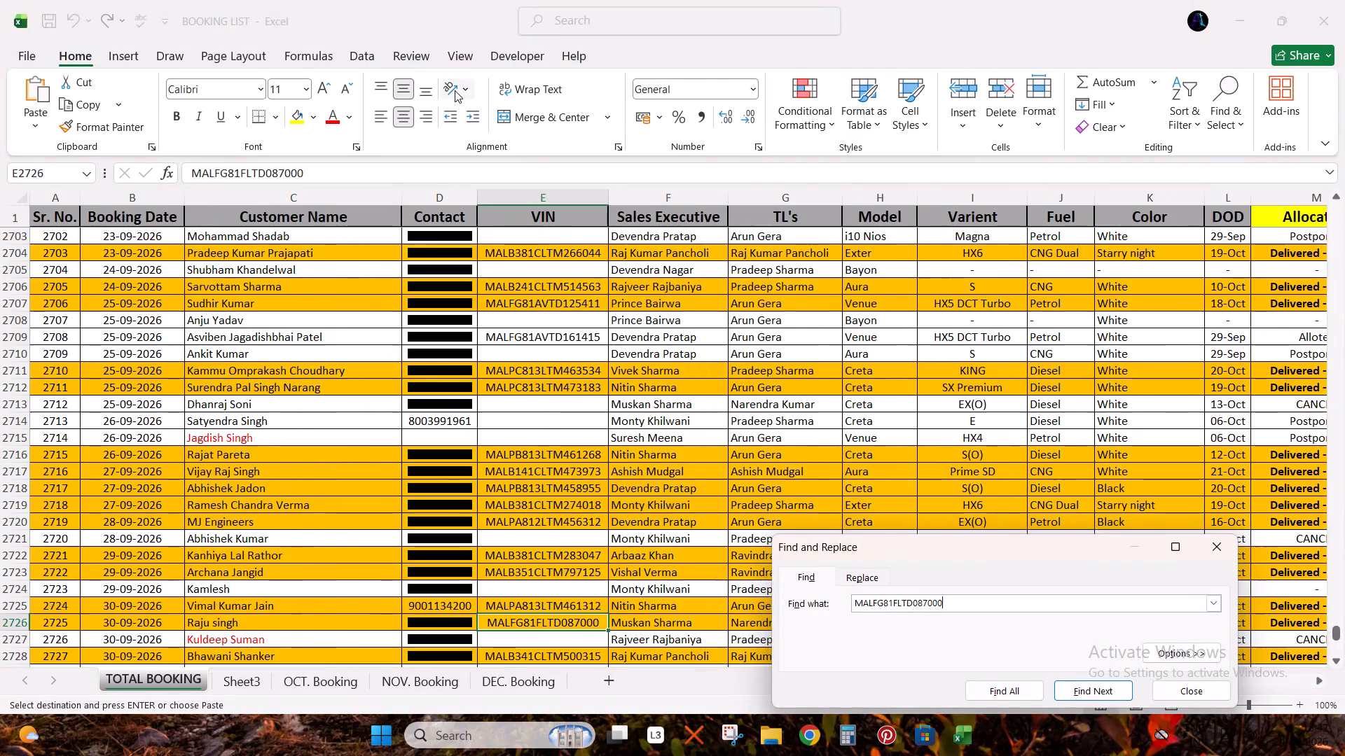
pyautogui.press('Return')
pyautogui.press('Escape')
# Copy the customer name from row 2726 of BOOKING LIST into cell K20 of BBND - Sep;26.
pyautogui.press('Left')
pyautogui.press('Left')
pyautogui.press('Left')
pyautogui.press('Right')
pyautogui.hotkey('ctrl', 'c')
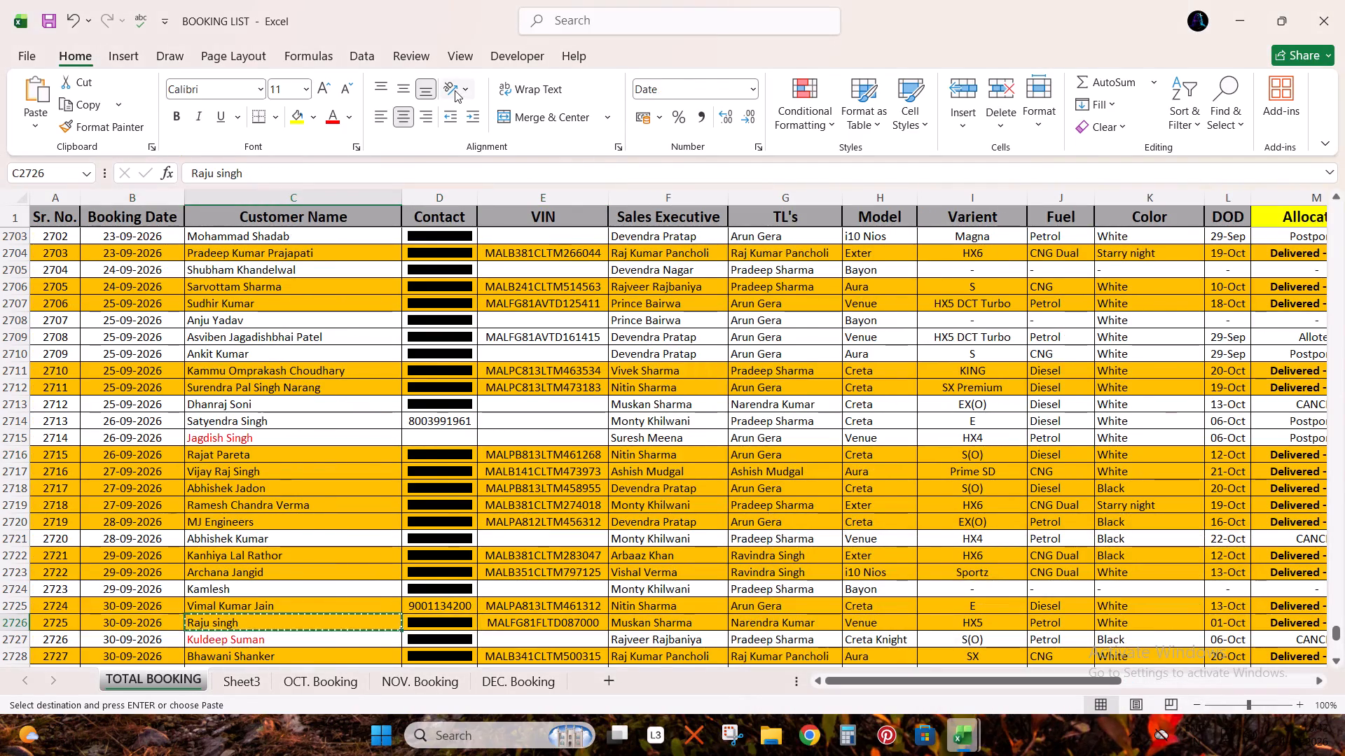
pyautogui.hotkey('alt', 'Tab')
pyautogui.hotkey('ctrl', 'Right')
pyautogui.press('Right')
pyautogui.press('Right')
pyautogui.press('Left')
pyautogui.hotkey('ctrl', 'v')
# Copy the ₹10,20,000 deal amount from row 2726 of BOOKING LIST into cell L20 of BBND - Sep;26.
pyautogui.press('Right')
pyautogui.hotkey('alt', 'Tab')
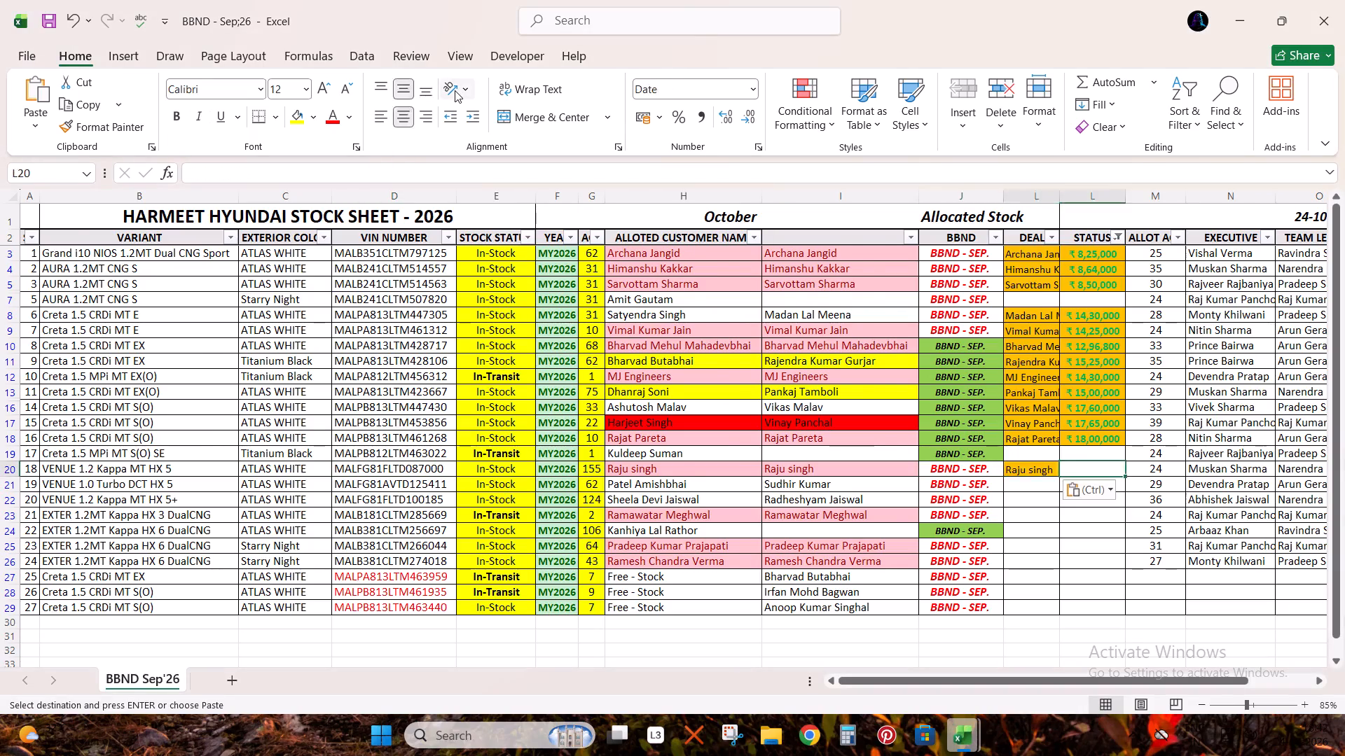
pyautogui.hotkey('ctrl', 'Right')
pyautogui.press('Right')
pyautogui.press('Right')
pyautogui.press('Right')
pyautogui.press('Right')
pyautogui.press('Right')
pyautogui.hotkey('ctrl', 'c')
pyautogui.press('Left')
pyautogui.hotkey('ctrl', 'c')
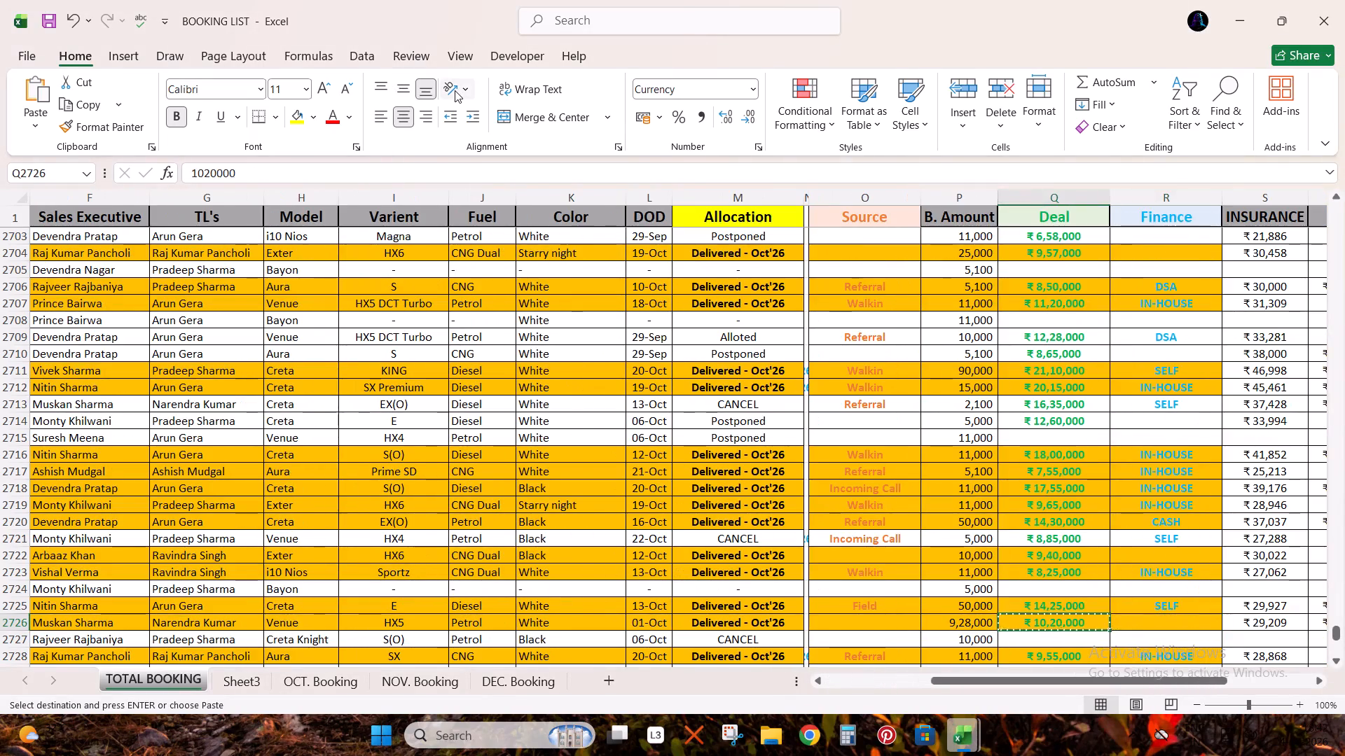
pyautogui.hotkey('alt', 'Tab')
pyautogui.hotkey('ctrl', 'v')
# Copy the row 21 VIN from BBND - Sep;26 and find it in the TOTAL BOOKING sheet of BOOKING LIST.
pyautogui.press('Down')
pyautogui.press('Left')
pyautogui.press('Left')
pyautogui.press('Left')
pyautogui.press('Left')
pyautogui.press('Left')
pyautogui.press('Left')
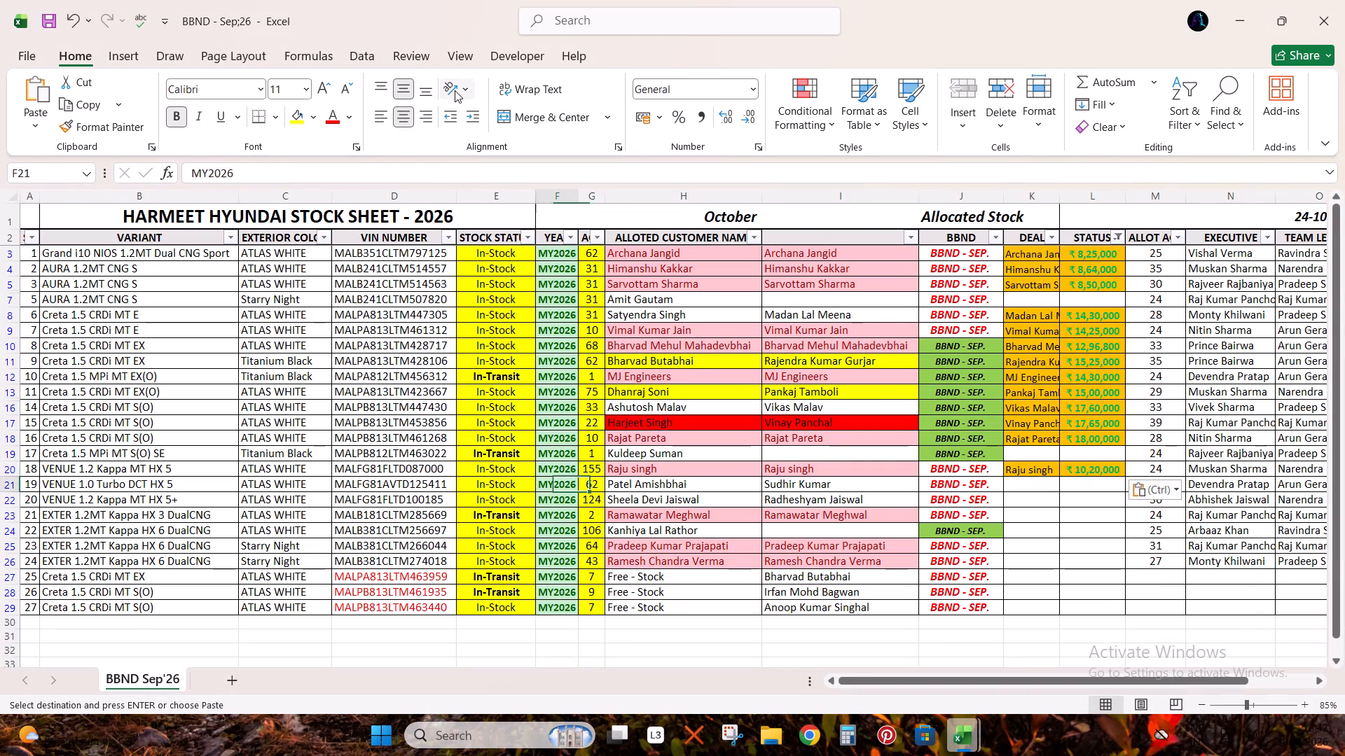
pyautogui.press('Left')
pyautogui.hotkey('ctrl', 'Left')
pyautogui.press('Escape')
pyautogui.press('Left')
pyautogui.hotkey('ctrl', 'c')
pyautogui.hotkey('alt', 'Tab')
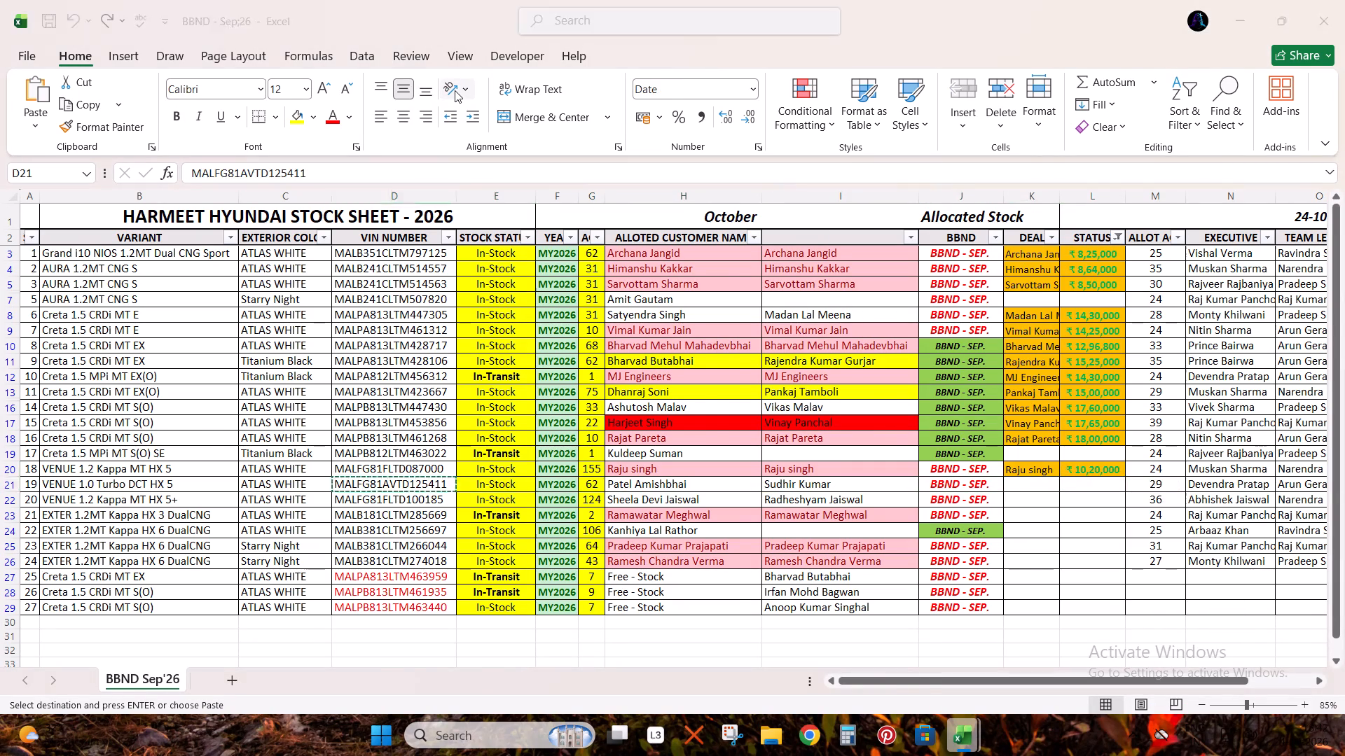
pyautogui.press('Right')
pyautogui.hotkey('ctrl', 'f')
pyautogui.hotkey('ctrl', 'v')
pyautogui.press('Return')
pyautogui.press('Escape')
# Copy the customer name from row 2707 of BOOKING LIST into cell K21 of BBND - Sep;26.
pyautogui.press('Left')
pyautogui.press('Left')
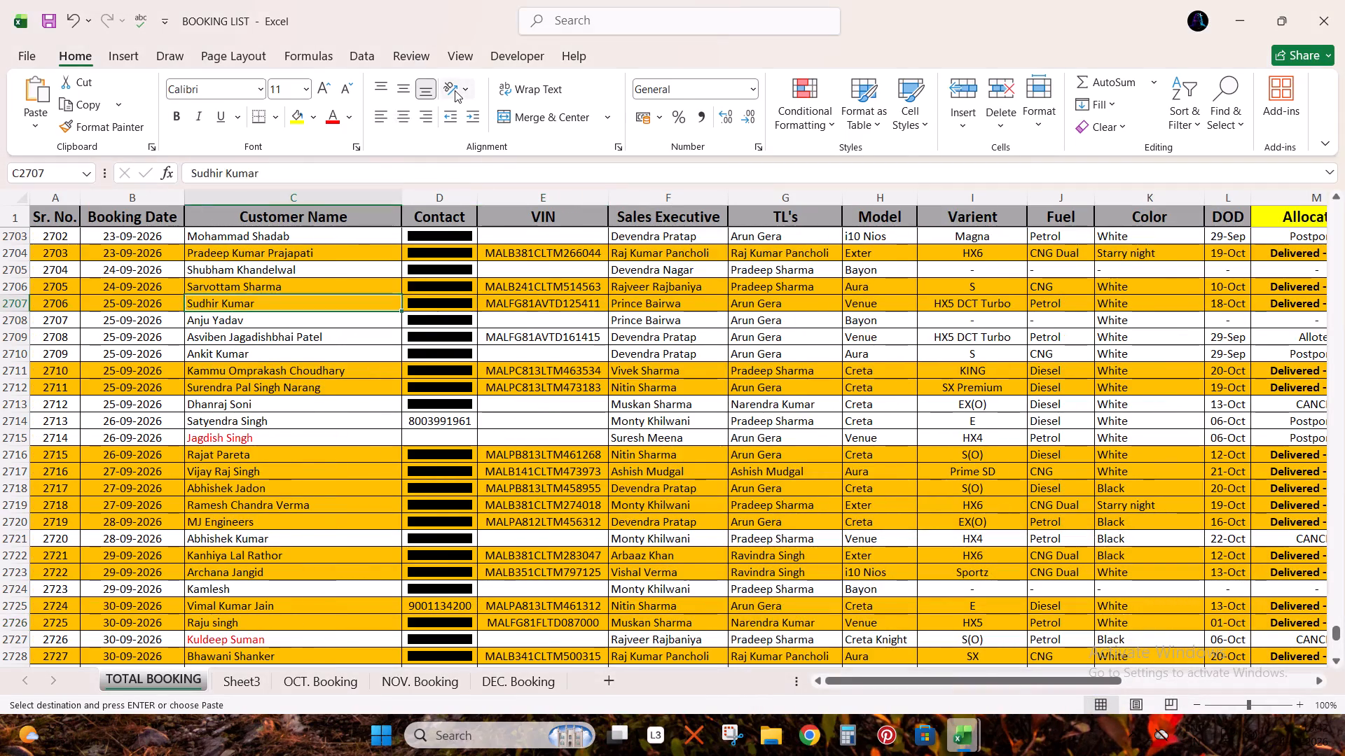
pyautogui.press('Left')
pyautogui.press('Right')
pyautogui.hotkey('ctrl', 'c')
pyautogui.hotkey('alt', 'Tab')
pyautogui.hotkey('ctrl', 'Right')
pyautogui.press('Right')
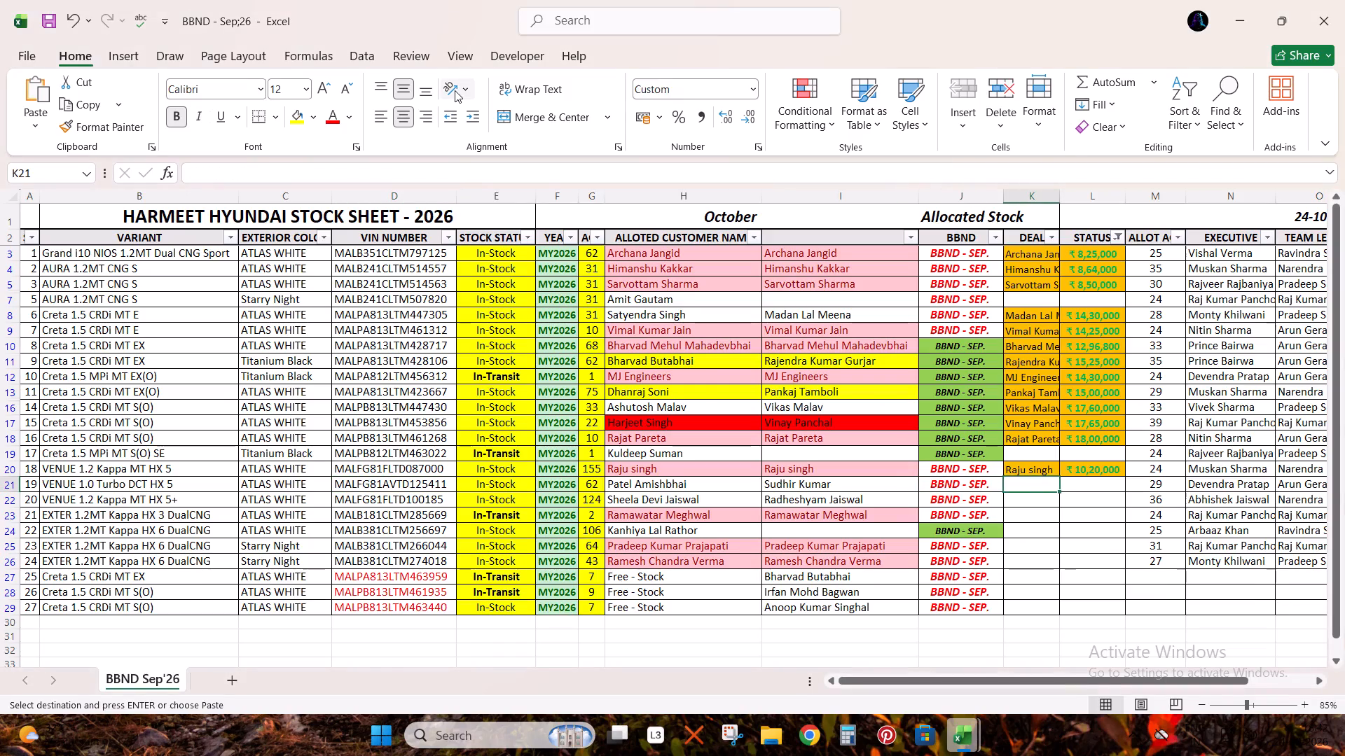
pyautogui.hotkey('ctrl', 'v')
# Copy the ₹11,20,000 deal amount from row 2707 of BOOKING LIST into cell L21 of BBND - Sep;26.
pyautogui.press('Right')
pyautogui.hotkey('alt', 'Tab')
pyautogui.hotkey('ctrl', 'Right')
pyautogui.press('Right')
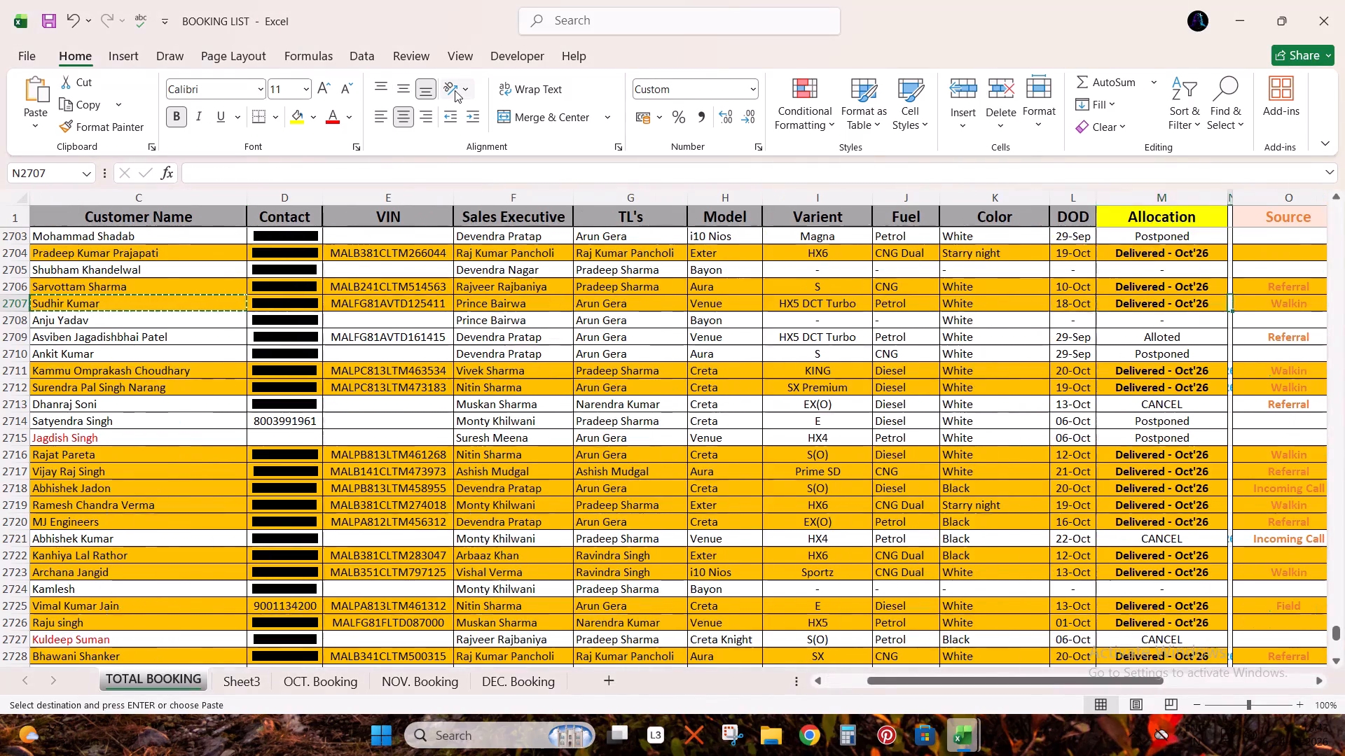
pyautogui.press('Right')
pyautogui.press('Right')
pyautogui.press('Right')
pyautogui.hotkey('ctrl', 'c')
pyautogui.hotkey('alt', 'Tab')
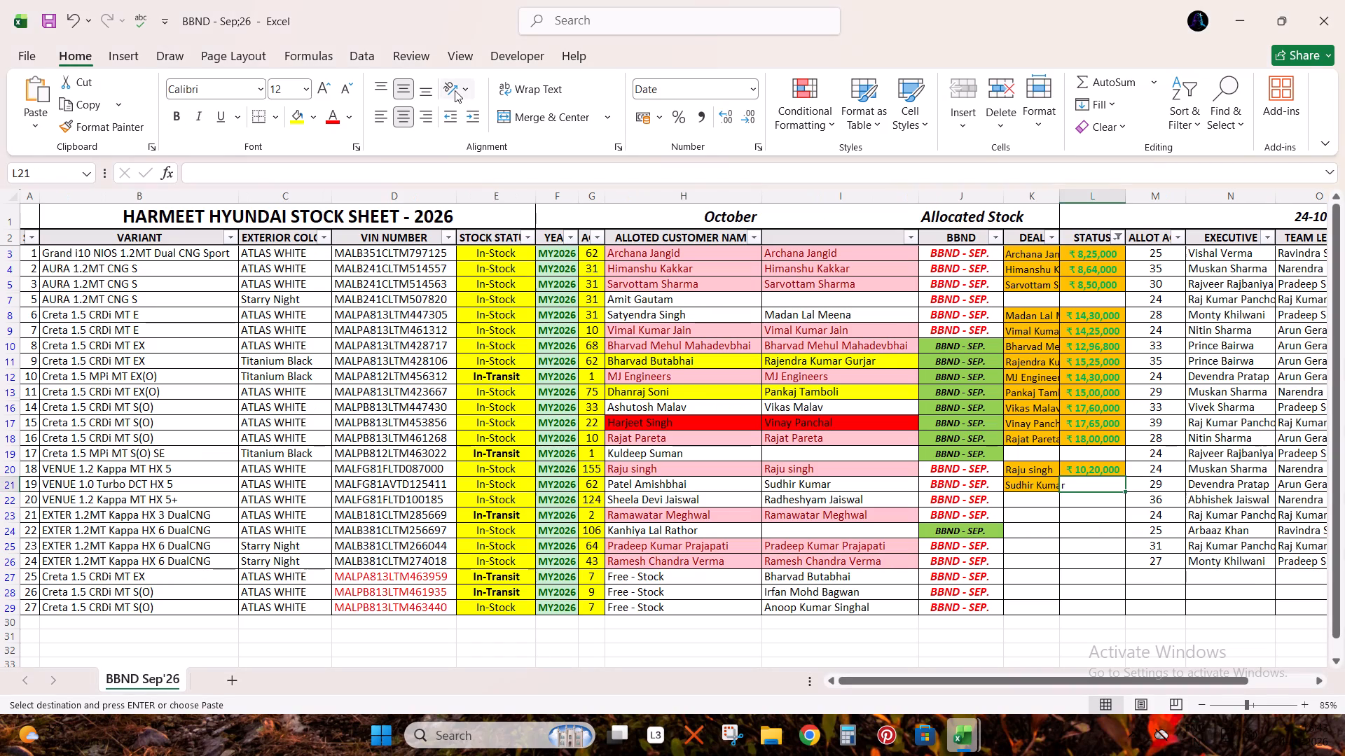
pyautogui.press('Right')
pyautogui.press('Left')
pyautogui.hotkey('ctrl', 'v')
# Copy the row 22 VIN from BBND - Sep;26 and find it in the TOTAL BOOKING sheet of BOOKING LIST.
pyautogui.press('Down')
pyautogui.press('Left')
pyautogui.press('Left')
pyautogui.press('Left')
pyautogui.press('Left')
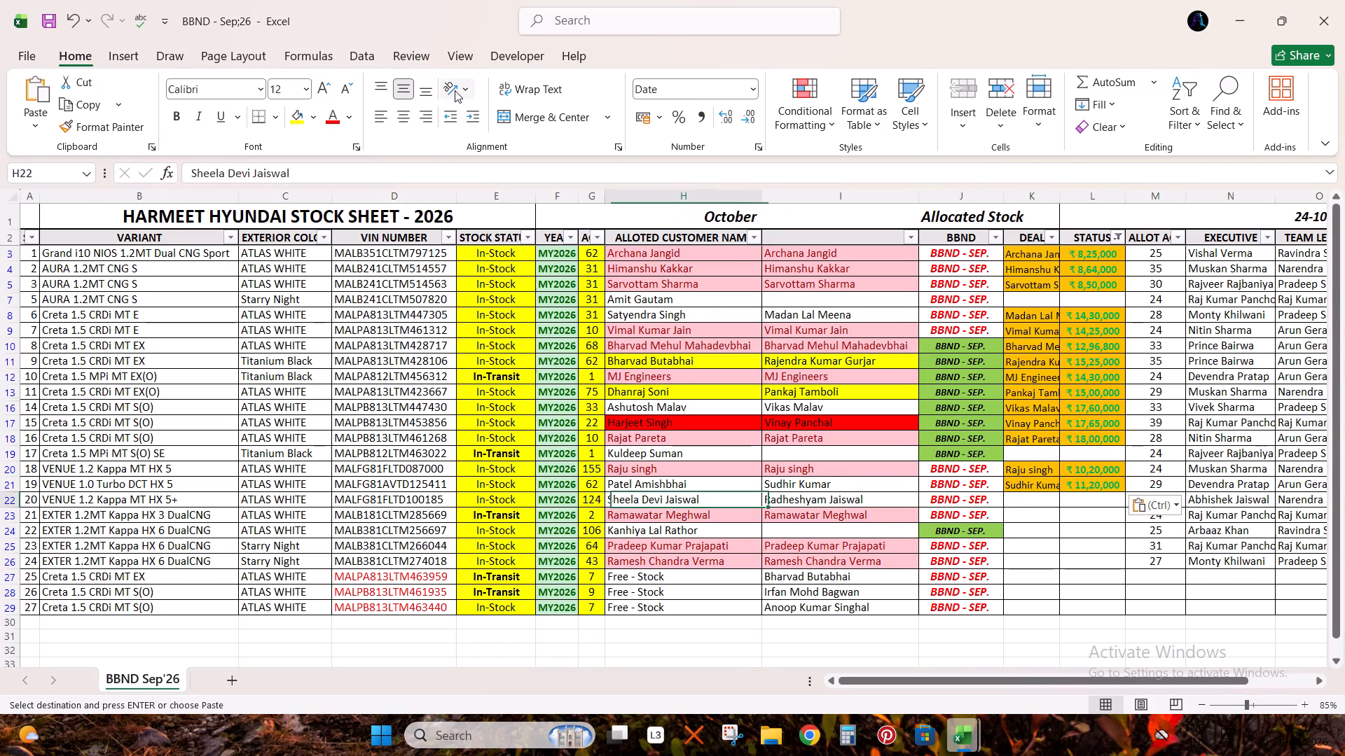
pyautogui.press('Left')
pyautogui.press('Left')
pyautogui.press('Left')
pyautogui.press('Left')
pyautogui.hotkey('ctrl', 'c')
pyautogui.hotkey('alt', 'Tab')
pyautogui.press('Right')
pyautogui.hotkey('ctrl', 'f')
pyautogui.hotkey('ctrl', 'v')
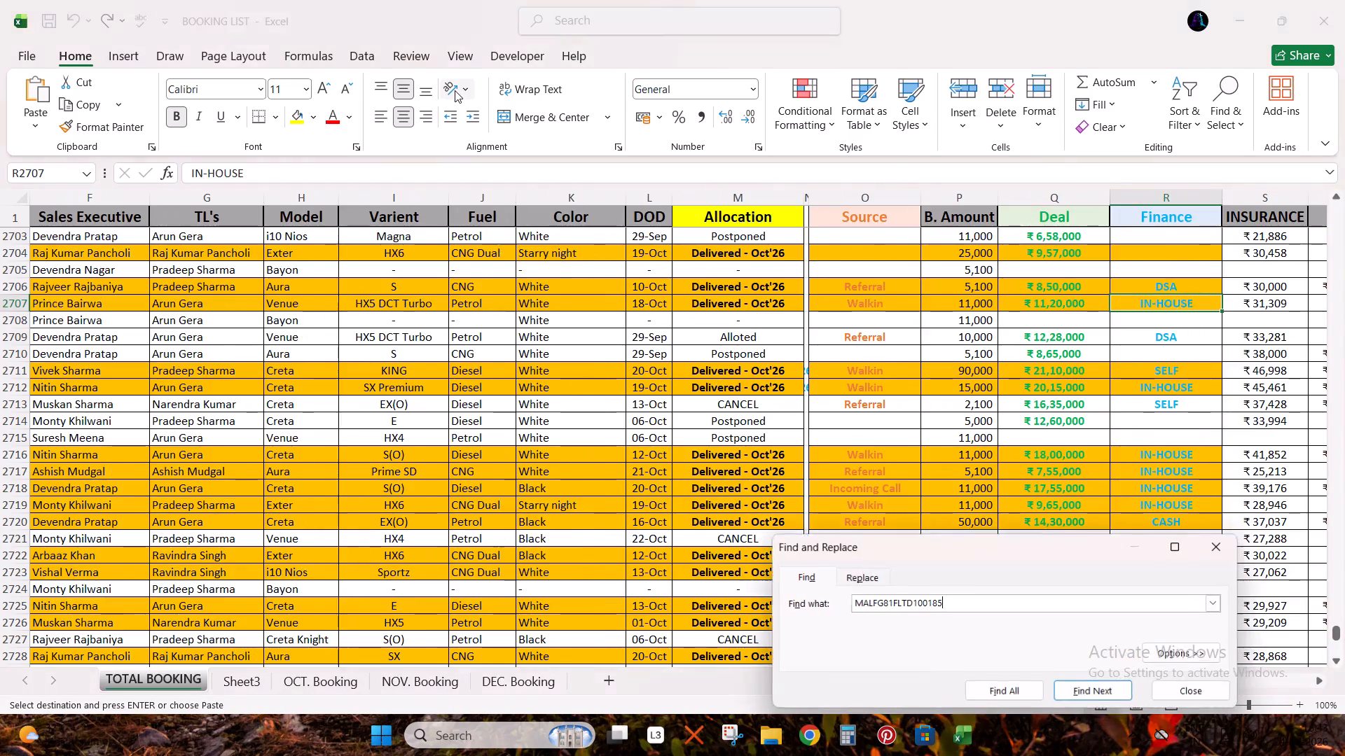
pyautogui.press('Return')
pyautogui.press('Return')
pyautogui.press('Return')
pyautogui.press('Escape')
# Copy the customer name from row 2692 of BOOKING LIST into cell K22 of BBND - Sep;26.
pyautogui.press('Left')
pyautogui.press('Left')
pyautogui.hotkey('ctrl', 'c')
pyautogui.hotkey('alt', 'Tab')
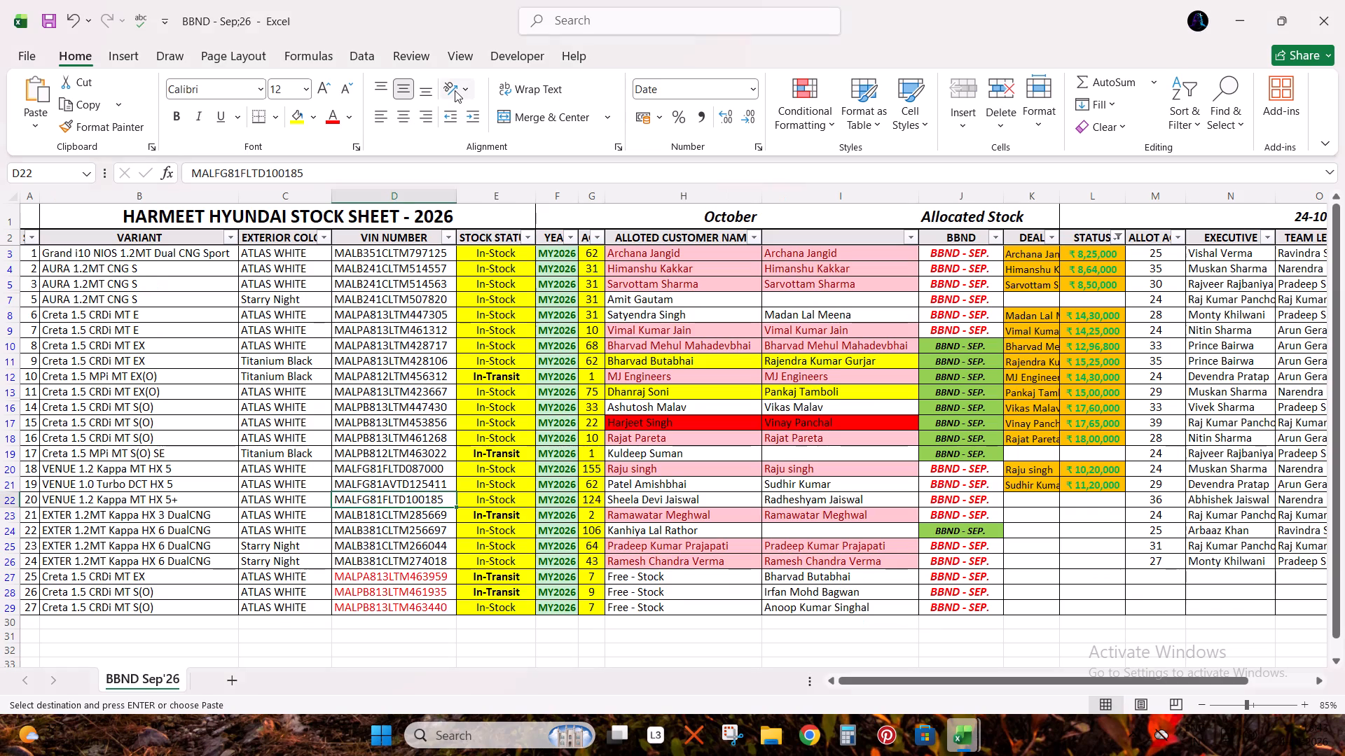
pyautogui.hotkey('ctrl', 'Right')
pyautogui.press('Right')
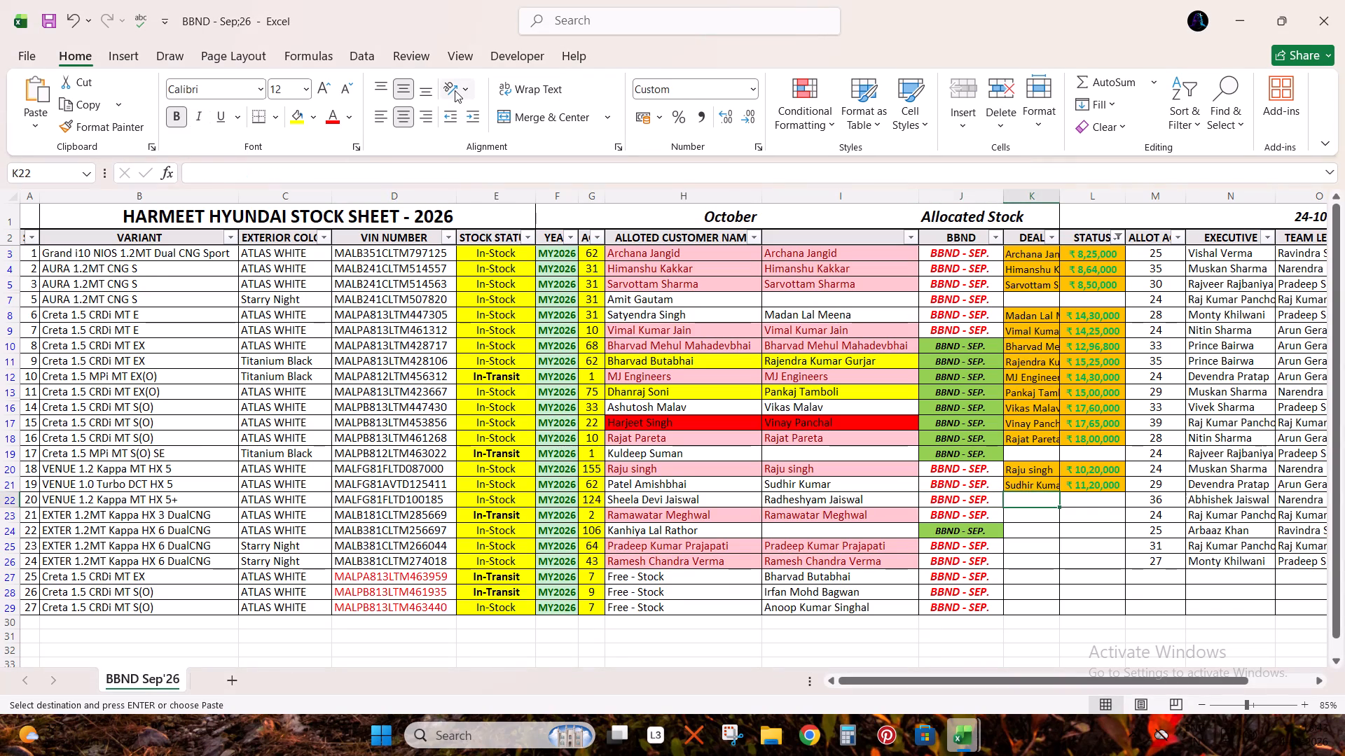
pyautogui.hotkey('ctrl', 'v')
pyautogui.hotkey('ctrl', 'c')
# Copy the ₹11,05,000 deal amount from row 2692 of BOOKING LIST into cell L22 of BBND - Sep;26.
pyautogui.press('Tab')
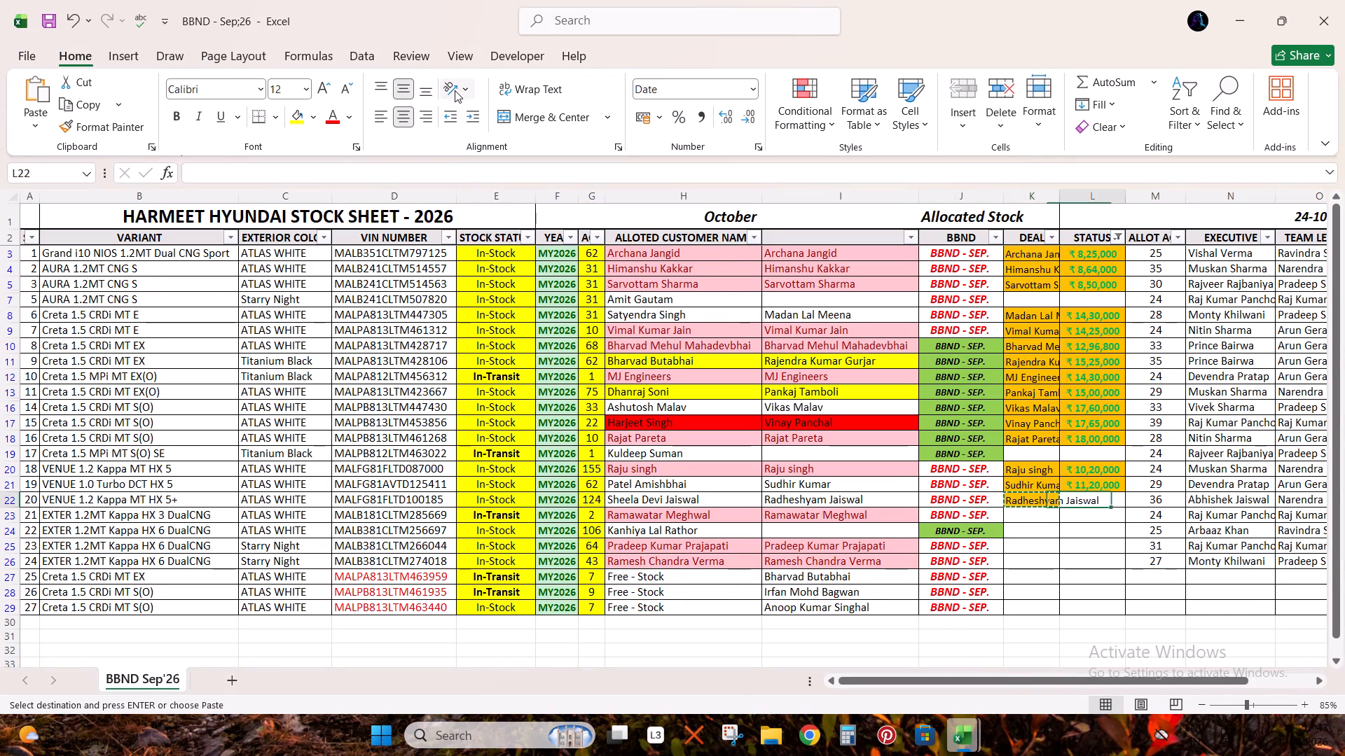
pyautogui.hotkey('alt', 'Tab')
pyautogui.hotkey('ctrl', 'Right')
pyautogui.press('Right')
pyautogui.press('Right')
pyautogui.press('Right')
pyautogui.press('Right')
pyautogui.hotkey('ctrl', 'c')
pyautogui.hotkey('alt', 'Tab')
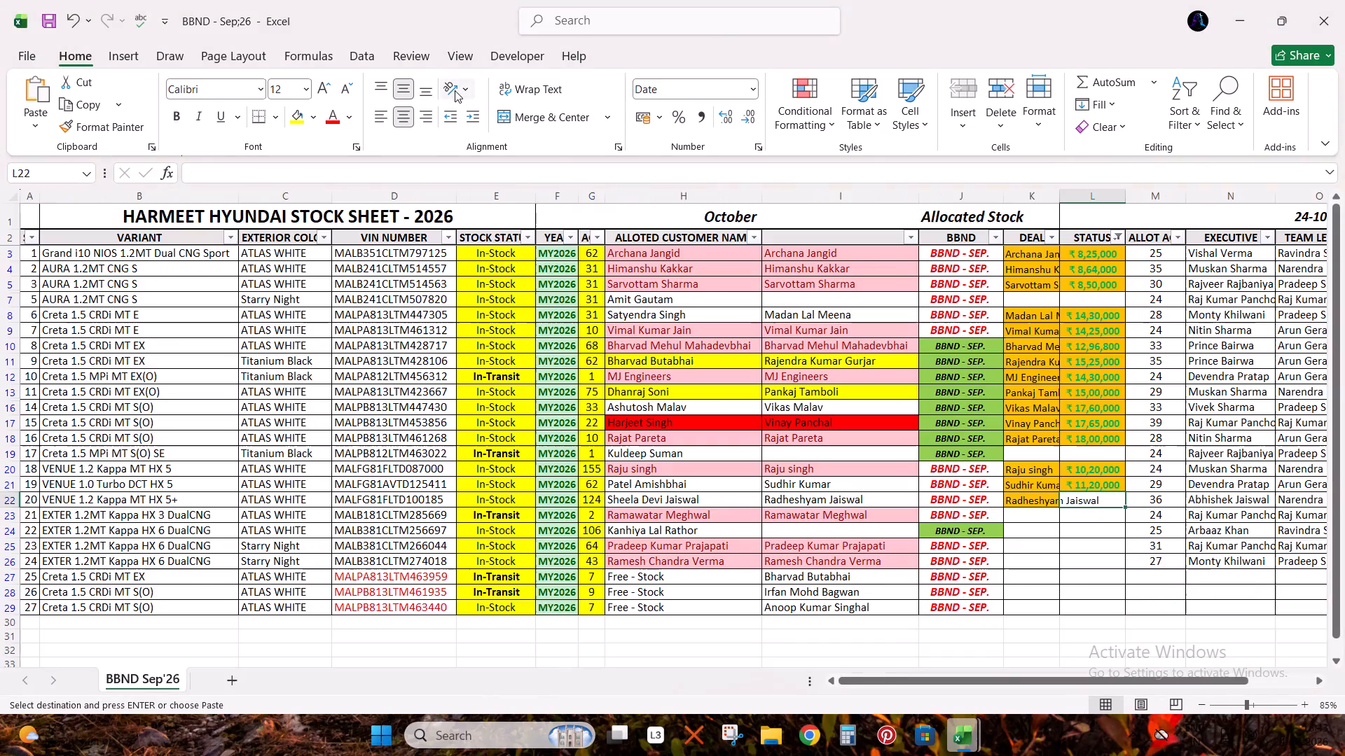
pyautogui.hotkey('ctrl', 'v')
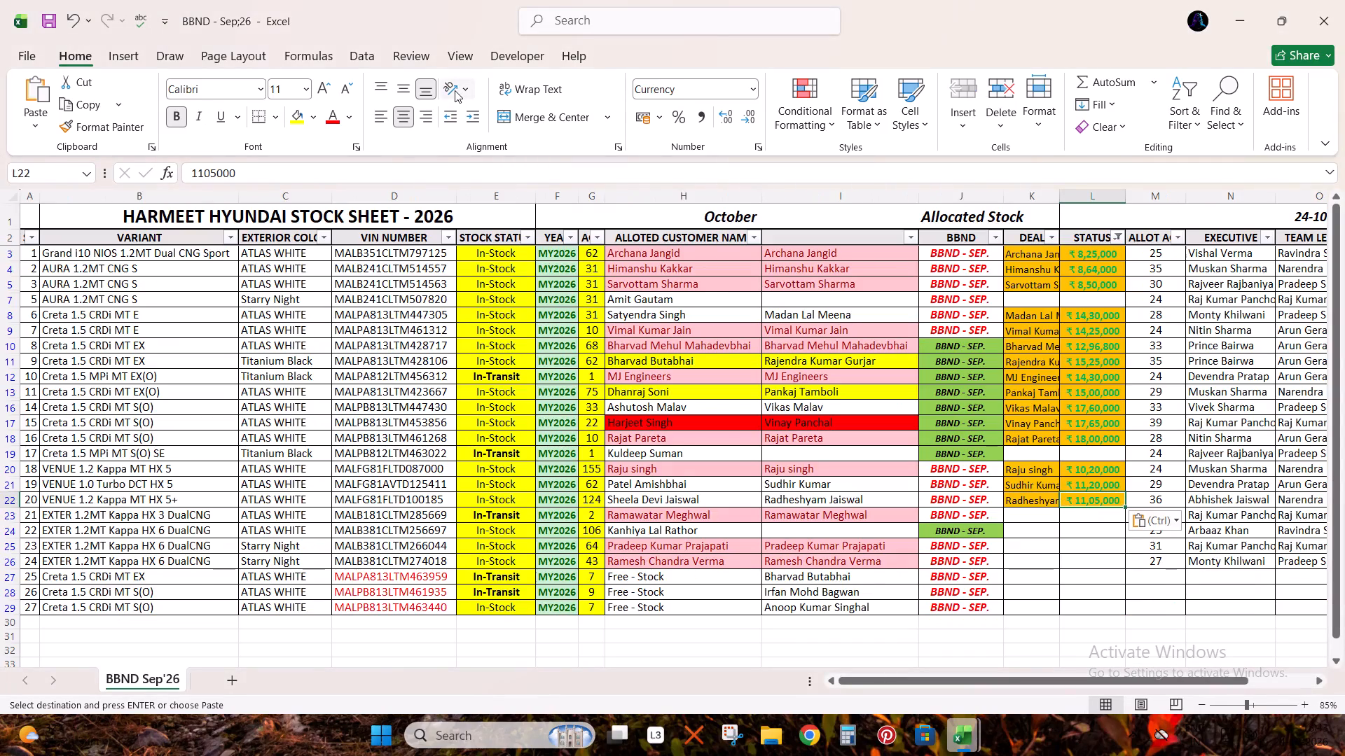
# Copy the row 23 VIN from BBND - Sep;26 and find it in the TOTAL BOOKING sheet of BOOKING LIST.
pyautogui.press('Down')
pyautogui.press('Left')
pyautogui.hotkey('ctrl', 'Left')
pyautogui.hotkey('ctrl', 'Left')
pyautogui.hotkey('ctrl', 'Left')
pyautogui.hotkey('ctrl', 'Left')
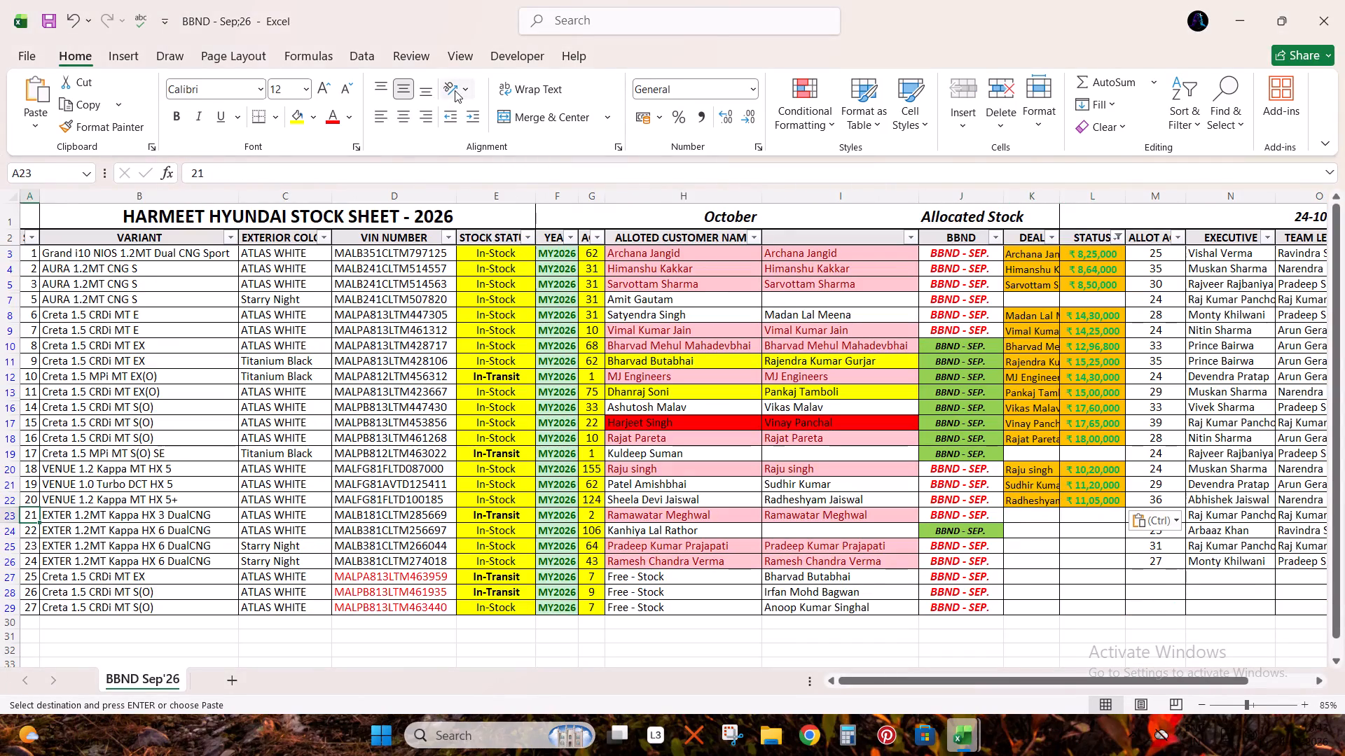
pyautogui.hotkey('ctrl', 'Left')
pyautogui.press('Right')
pyautogui.press('Right')
pyautogui.press('Right')
pyautogui.hotkey('ctrl', 'c')
pyautogui.hotkey('alt', 'Tab')
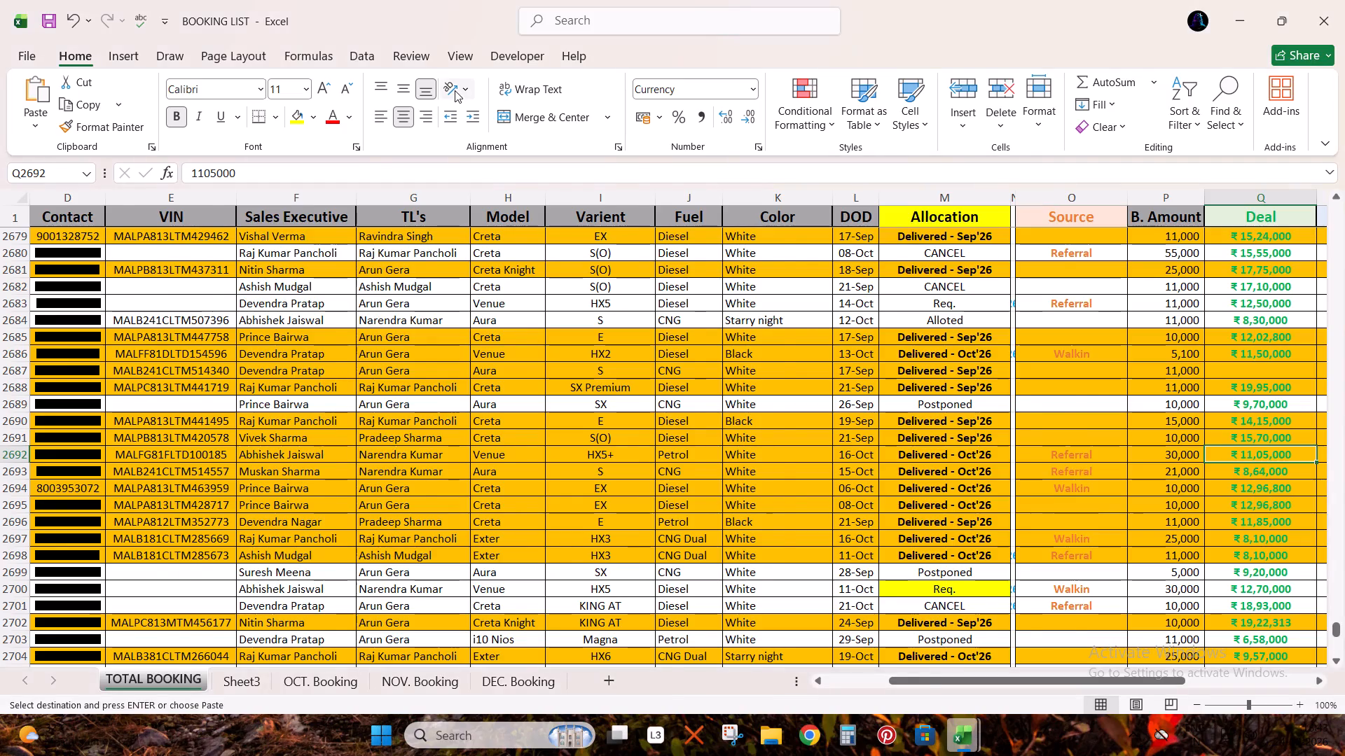
pyautogui.press('Right')
pyautogui.hotkey('ctrl', 'f')
pyautogui.hotkey('ctrl', 'v')
pyautogui.press('Return')
pyautogui.press('Return')
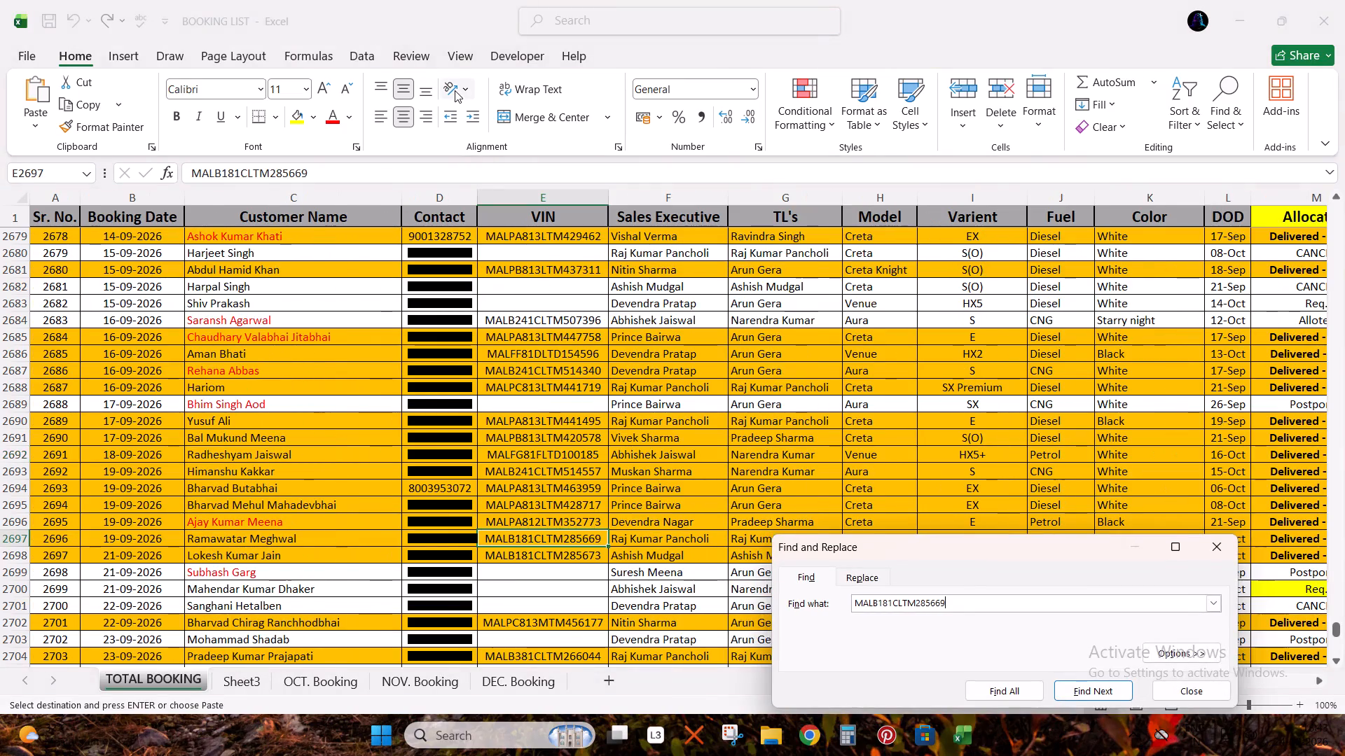
pyautogui.press('Escape')
# Copy the customer name from row 2697 of BOOKING LIST into cell K23 of BBND - Sep;26.
pyautogui.press('Left')
pyautogui.press('Left')
pyautogui.hotkey('ctrl', 'c')
pyautogui.hotkey('alt', 'Tab')
pyautogui.hotkey('ctrl', 'Right')
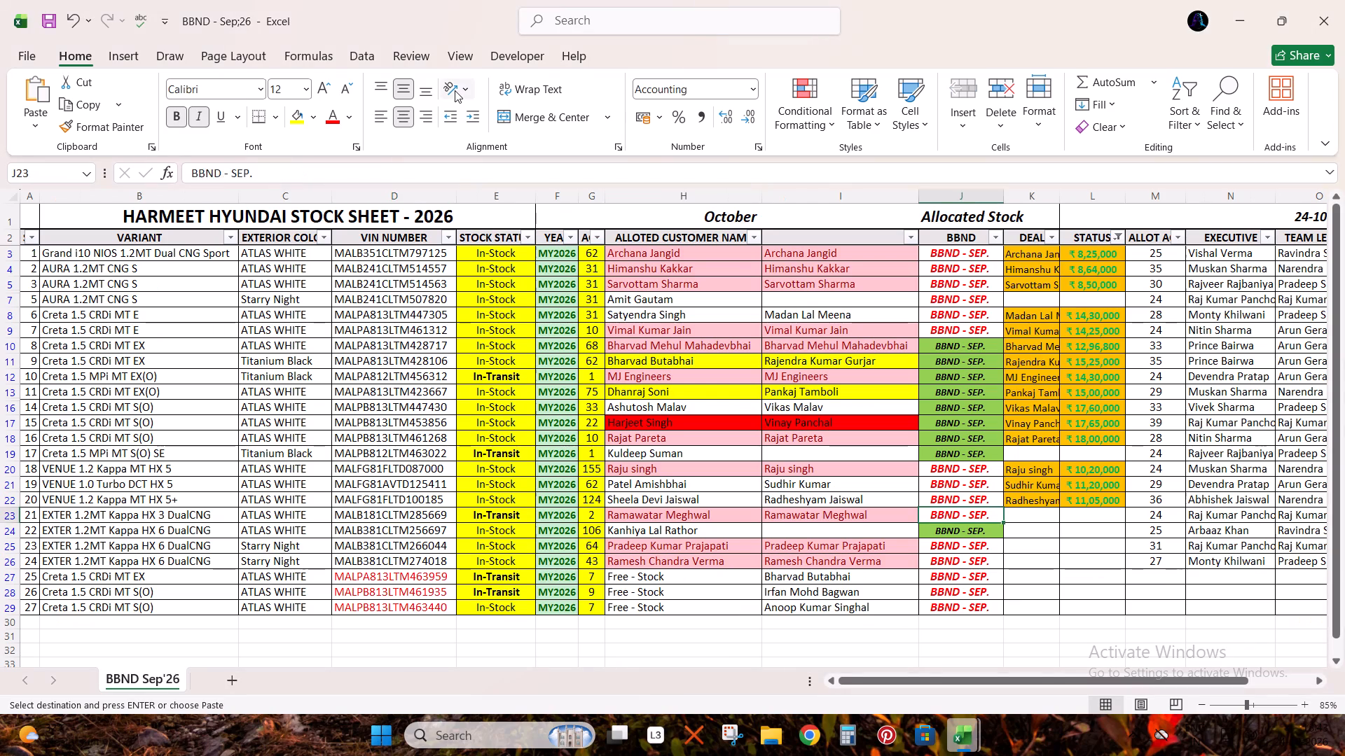
pyautogui.press('Right')
pyautogui.press('Right')
pyautogui.press('Left')
pyautogui.press('Up')
pyautogui.press('Down')
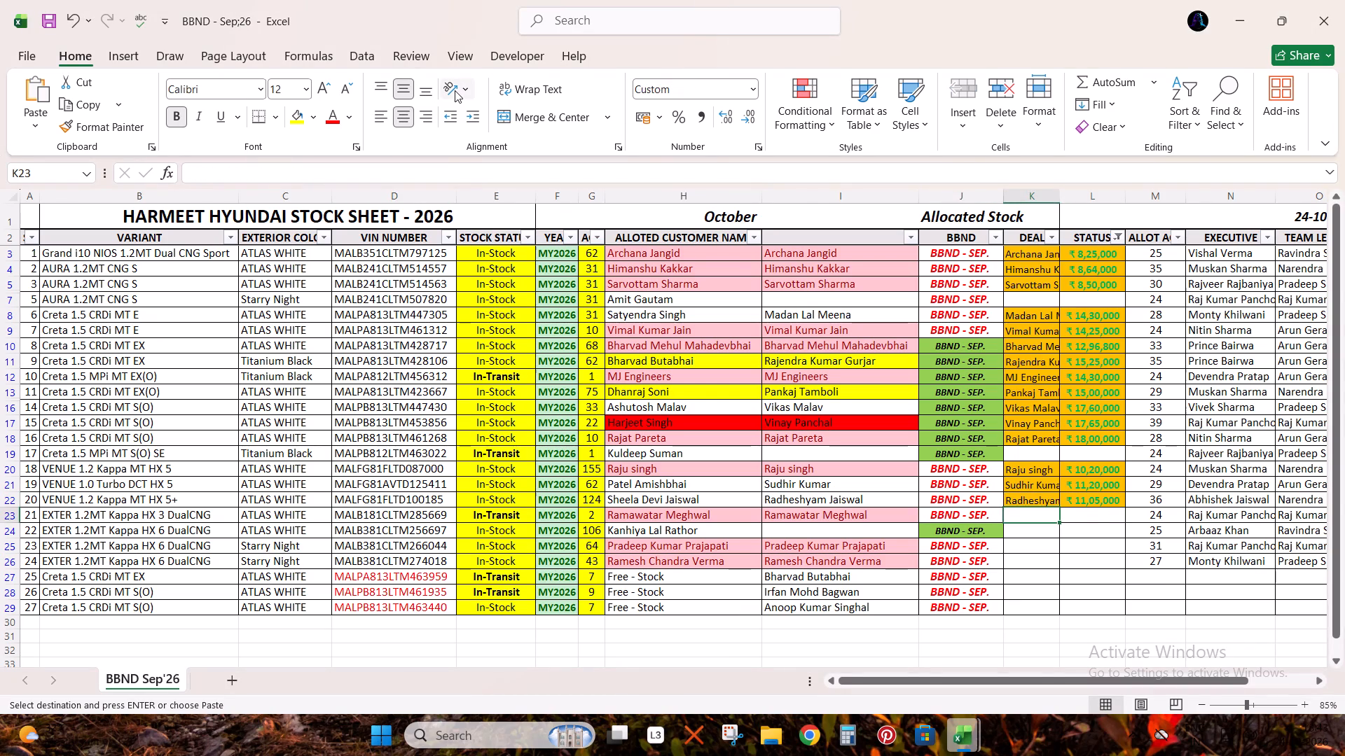
pyautogui.hotkey('ctrl', 'v')
# Copy the ₹8,10,000 deal amount from row 2697 of BOOKING LIST into cell L23 of BBND - Sep;26.
pyautogui.press('Right')
pyautogui.hotkey('alt', 'Tab')
pyautogui.hotkey('ctrl', 'Right')
pyautogui.press('Right')
pyautogui.press('Right')
pyautogui.press('Right')
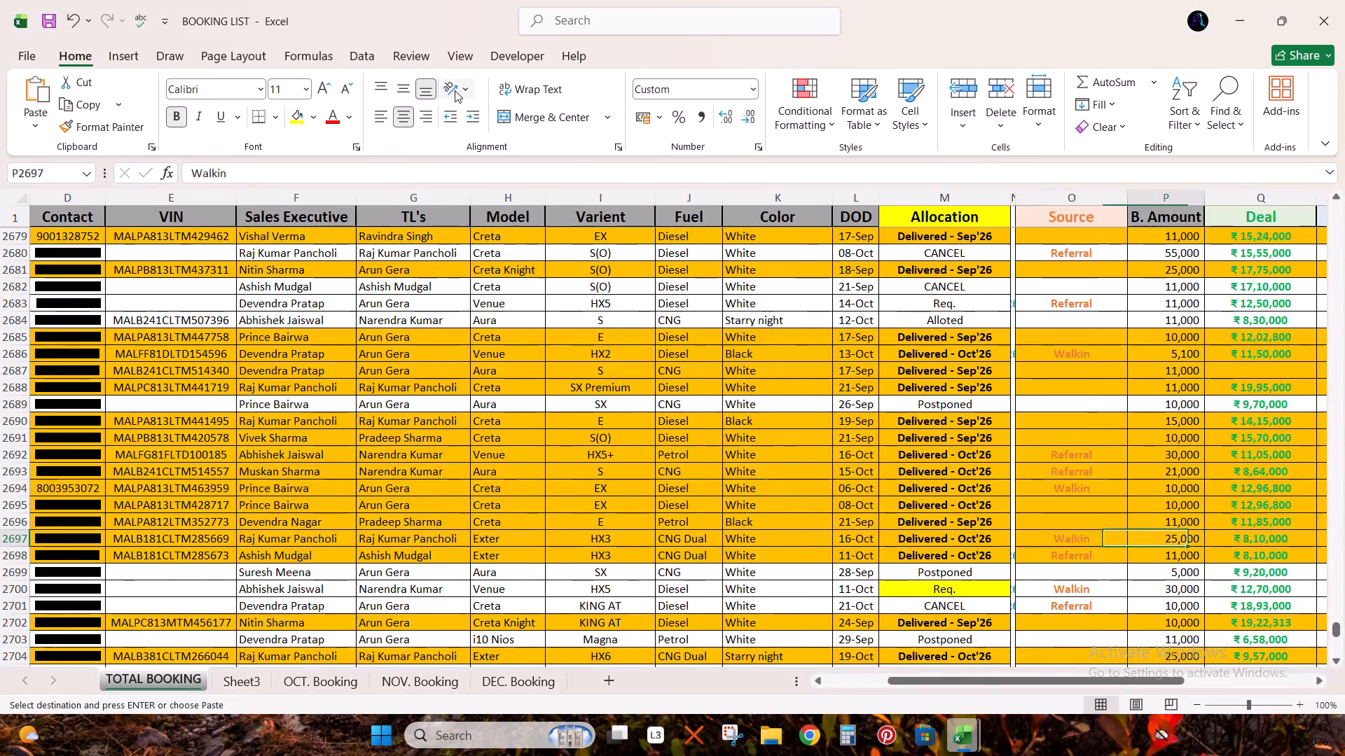
pyautogui.press('Right')
pyautogui.hotkey('ctrl', 'c')
pyautogui.hotkey('alt', 'Tab')
pyautogui.hotkey('ctrl', 'v')
# Copy the row 24 VIN from BBND - Sep;26 and search for it in the TOTAL BOOKING sheet of BOOKING LIST.
pyautogui.press('Down')
pyautogui.press('Left')
pyautogui.press('Left')
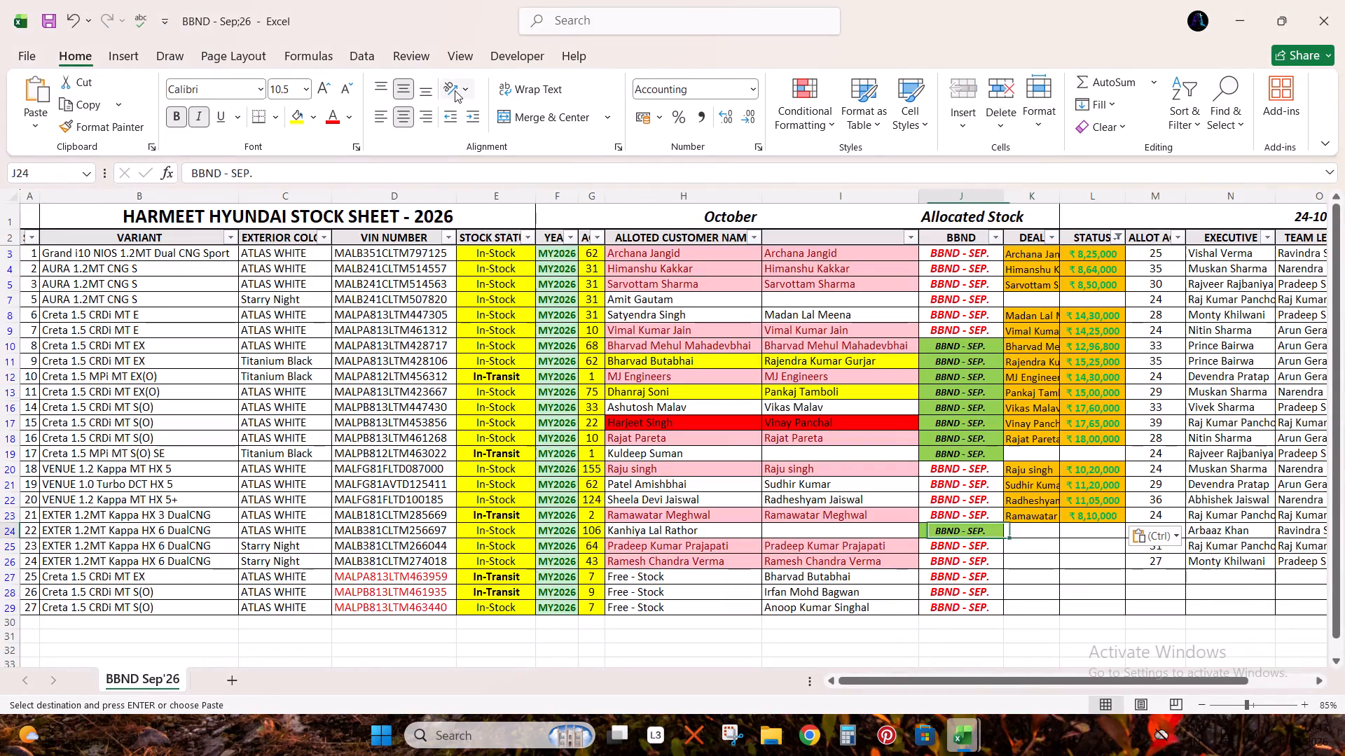
pyautogui.hotkey('ctrl', 'Left')
pyautogui.hotkey('ctrl', 'Left')
pyautogui.hotkey('ctrl', 'Left')
pyautogui.press('Right')
pyautogui.press('Right')
pyautogui.hotkey('ctrl', 'c')
pyautogui.press('Right')
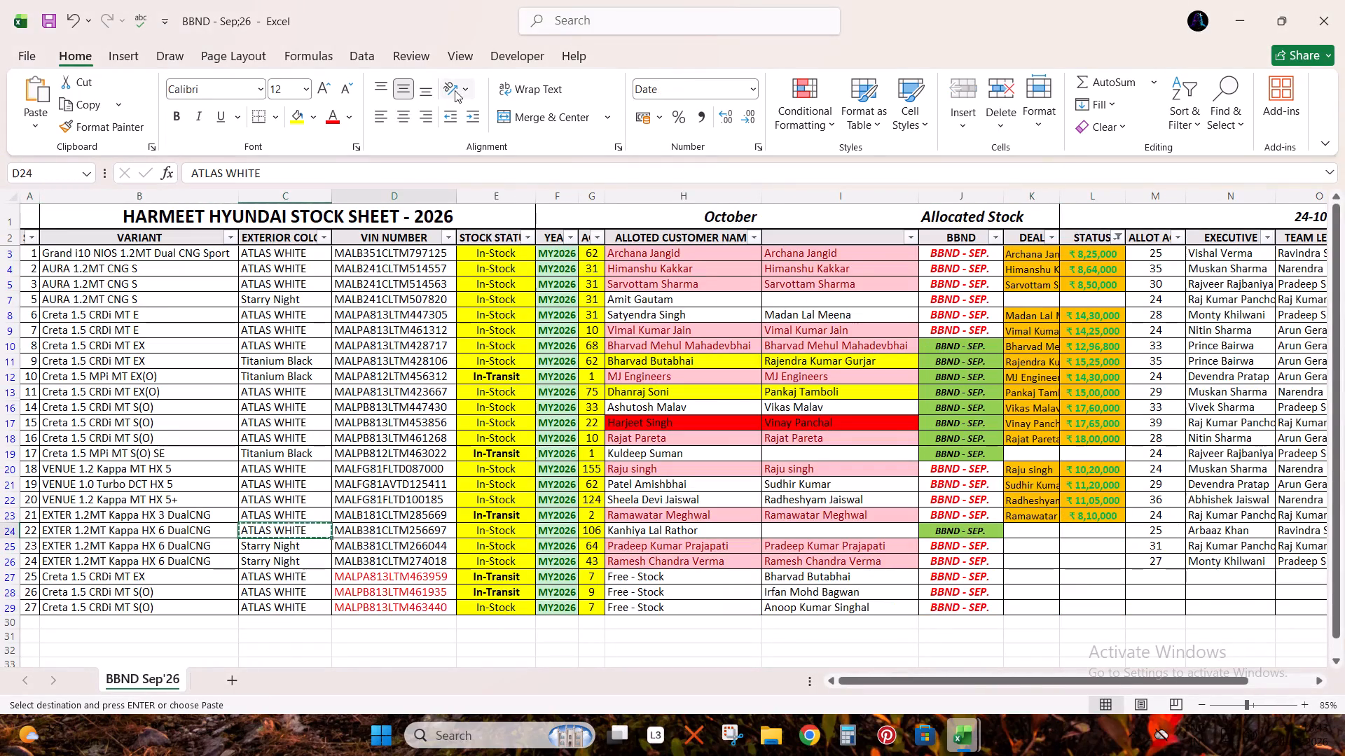
pyautogui.hotkey('ctrl', 'c')
pyautogui.hotkey('alt', 'Tab')
pyautogui.press('Right')
pyautogui.hotkey('ctrl', 'f')
pyautogui.hotkey('ctrl', 'v')
pyautogui.press('Return')
pyautogui.press('Escape')
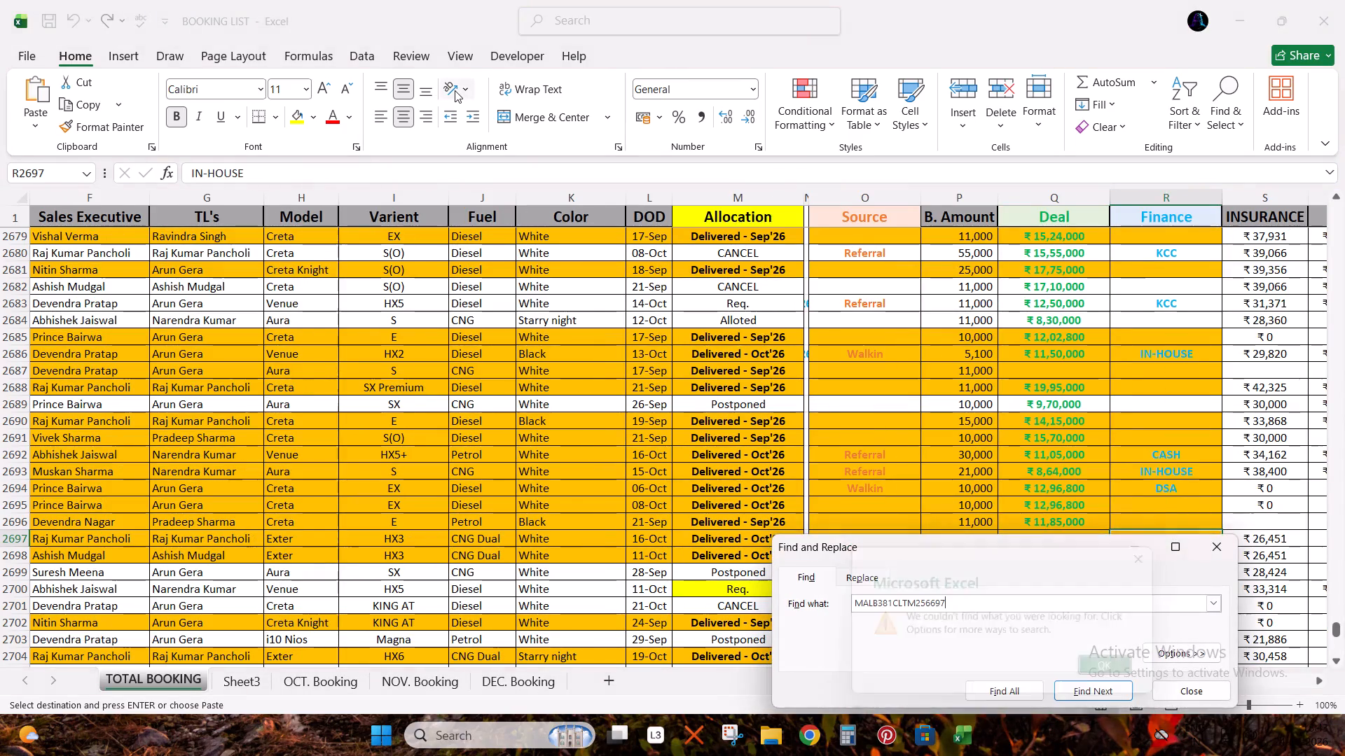
# Find the row 24 VIN in the STOCK sheet of ALLOCATION STOCK SHEET and select its whole row.
pyautogui.hotkey('alt', 'Tab')
pyautogui.hotkey('alt', 'Tab')
pyautogui.hotkey('ctrl', 'f')
pyautogui.press('Escape')
pyautogui.hotkey('alt', 'Tab')
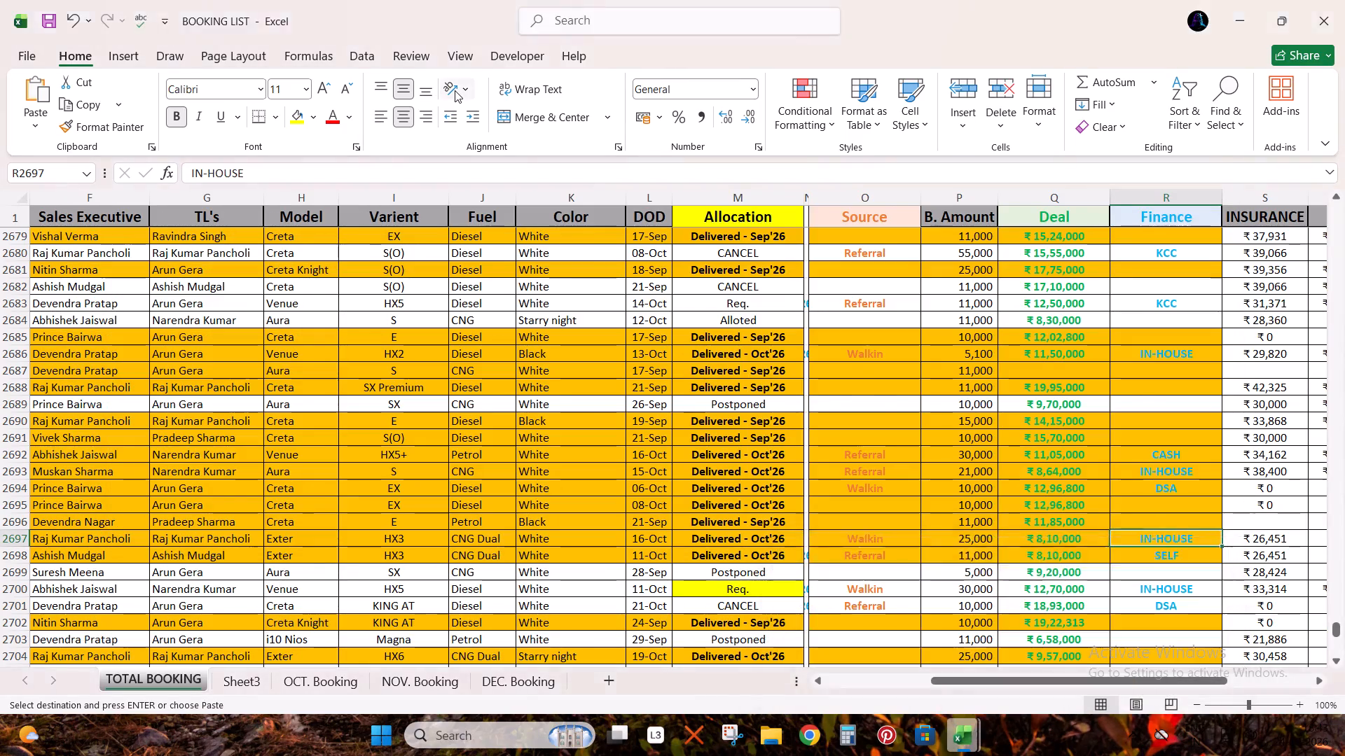
pyautogui.hotkey('alt', 'Tab')
pyautogui.press('Right')
pyautogui.hotkey('ctrl', 'f')
pyautogui.hotkey('ctrl', 'v')
pyautogui.press('Return')
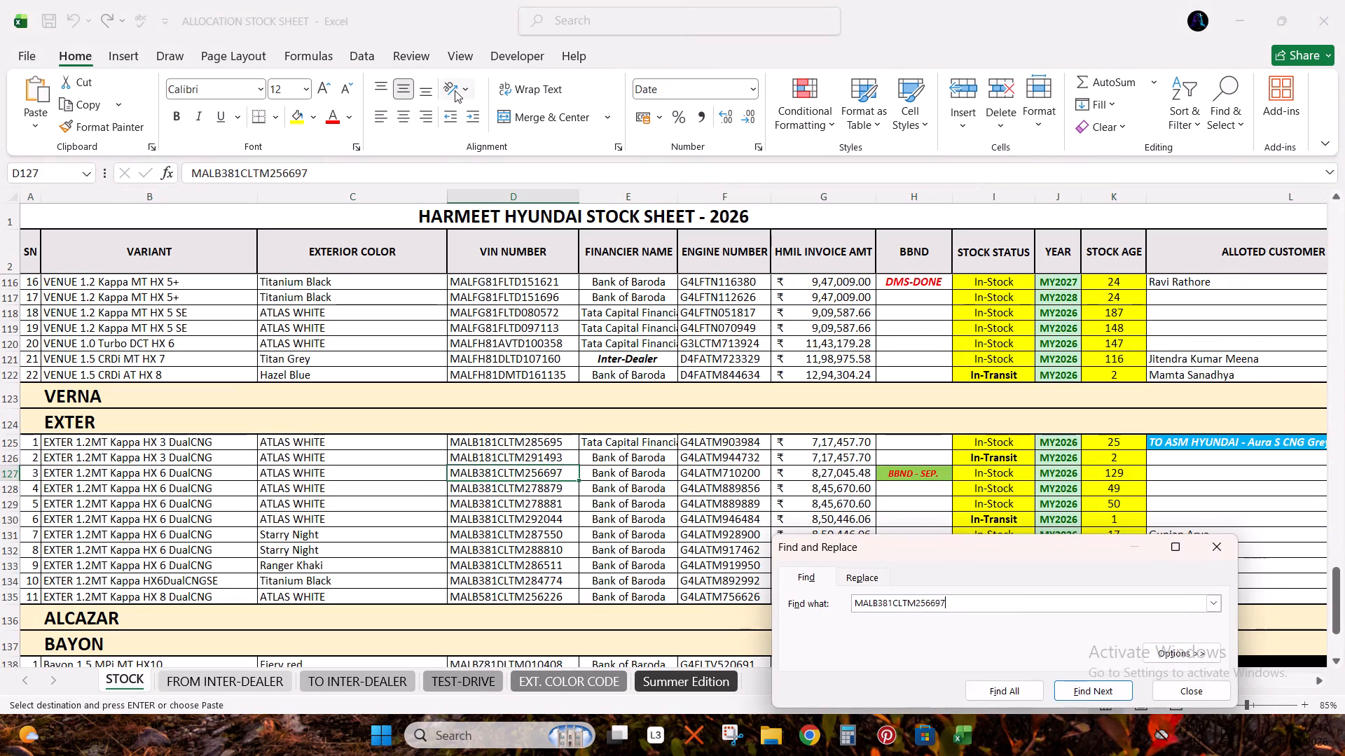
pyautogui.press('Escape')
pyautogui.hotkey('shift', 'space')
# Copy the row 25 VIN from BBND - Sep;26 and find it in the TOTAL BOOKING sheet of BOOKING LIST.
pyautogui.hotkey('alt', 'Tab')
pyautogui.press('Right')
pyautogui.press('Return')
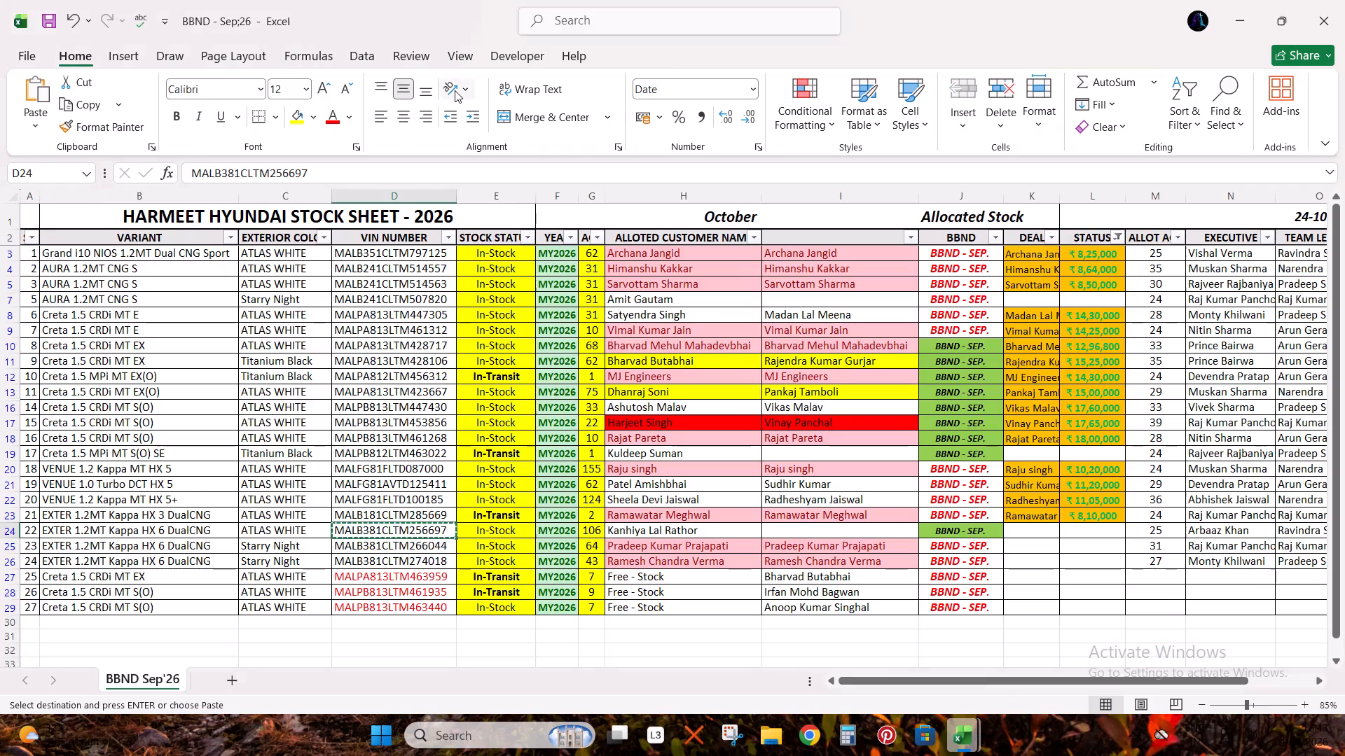
pyautogui.press('Down')
pyautogui.hotkey('ctrl', 'c')
pyautogui.hotkey('alt', 'Tab')
pyautogui.hotkey('alt', 'Tab')
pyautogui.press('Right')
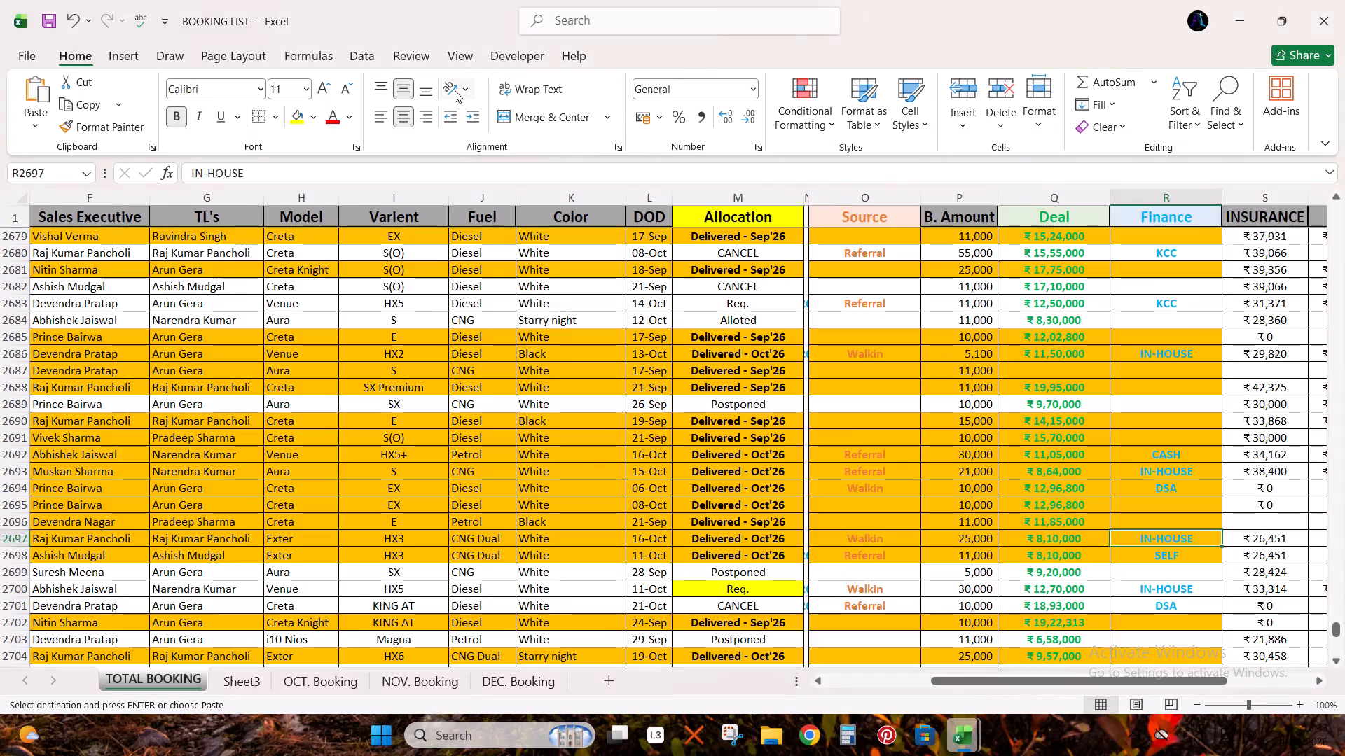
pyautogui.hotkey('ctrl', 'f')
pyautogui.hotkey('ctrl', 'v')
pyautogui.press('Return')
pyautogui.press('Escape')
# Copy the customer name from row 2704 of BOOKING LIST into cell K25 of BBND - Sep;26.
pyautogui.press('Left')
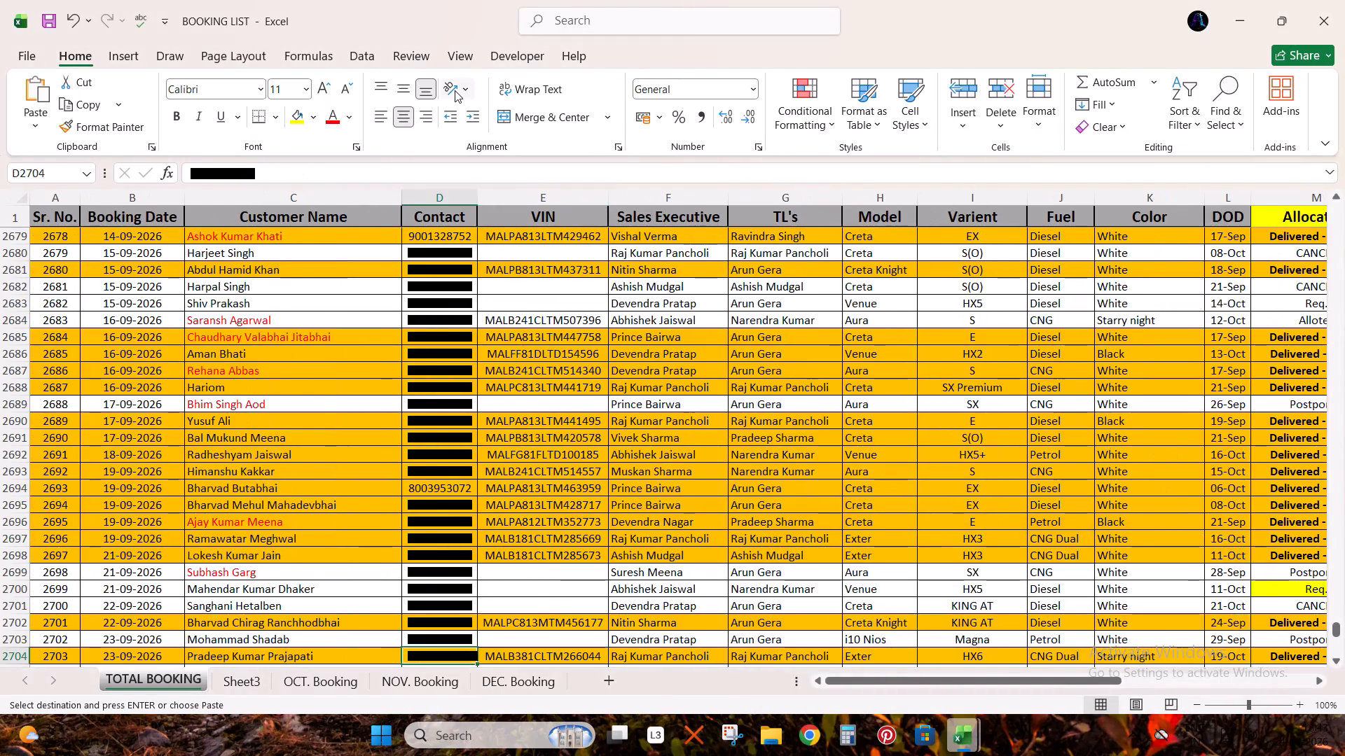
pyautogui.press('Left')
pyautogui.hotkey('ctrl', 'c')
pyautogui.hotkey('alt', 'Tab')
pyautogui.hotkey('ctrl', 'Right')
pyautogui.press('Right')
pyautogui.hotkey('ctrl', 'v')
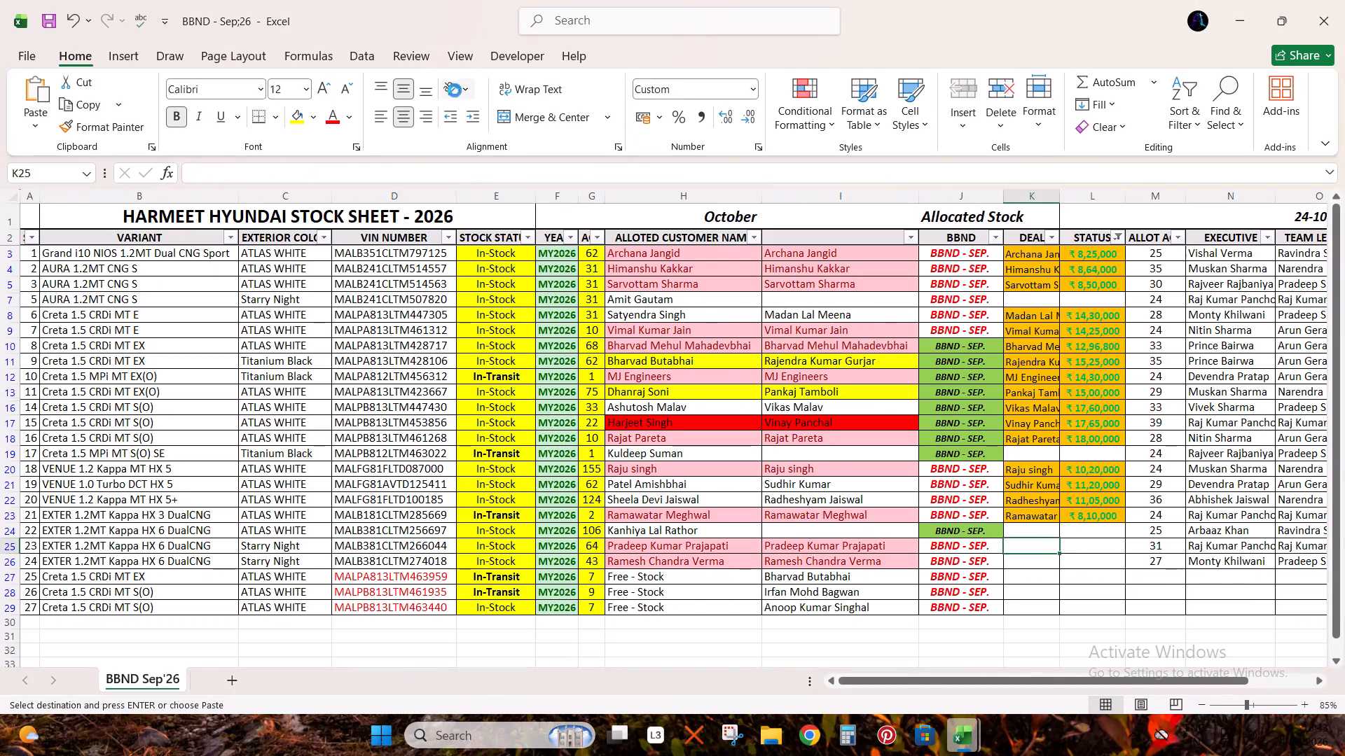
# Copy the ₹9,57,000 deal amount from row 2704 of BOOKING LIST into cell L25 of BBND - Sep;26.
pyautogui.press('Right')
pyautogui.hotkey('alt', 'Tab')
pyautogui.hotkey('ctrl', 'Right')
pyautogui.press('Right')
pyautogui.press('Right')
pyautogui.press('Right')
pyautogui.press('Right')
pyautogui.hotkey('ctrl', 'c')
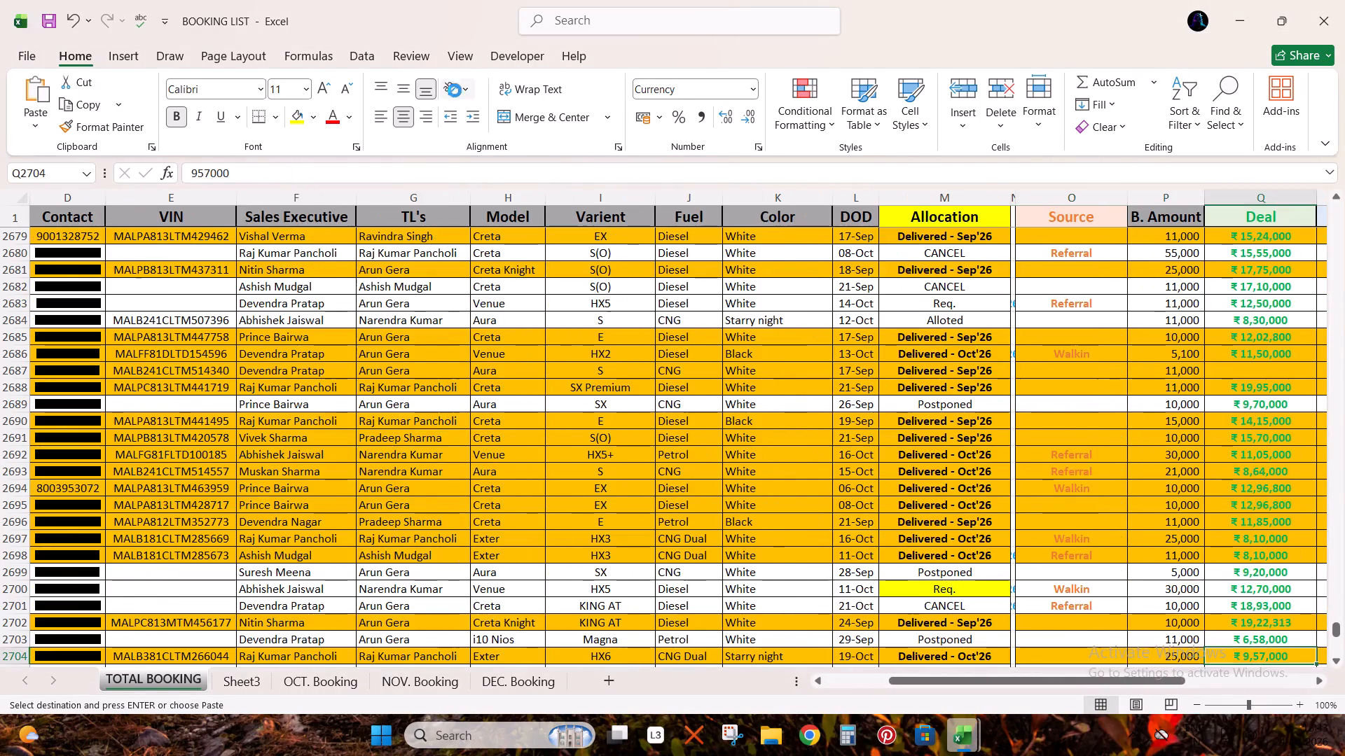
pyautogui.hotkey('alt', 'Tab')
pyautogui.hotkey('ctrl', 'v')
# Copy the row 26 VIN from BBND - Sep;26 and find it in the TOTAL BOOKING sheet of BOOKING LIST.
pyautogui.press('Down')
pyautogui.press('Left')
pyautogui.press('Left')
pyautogui.press('Left')
pyautogui.press('Left')
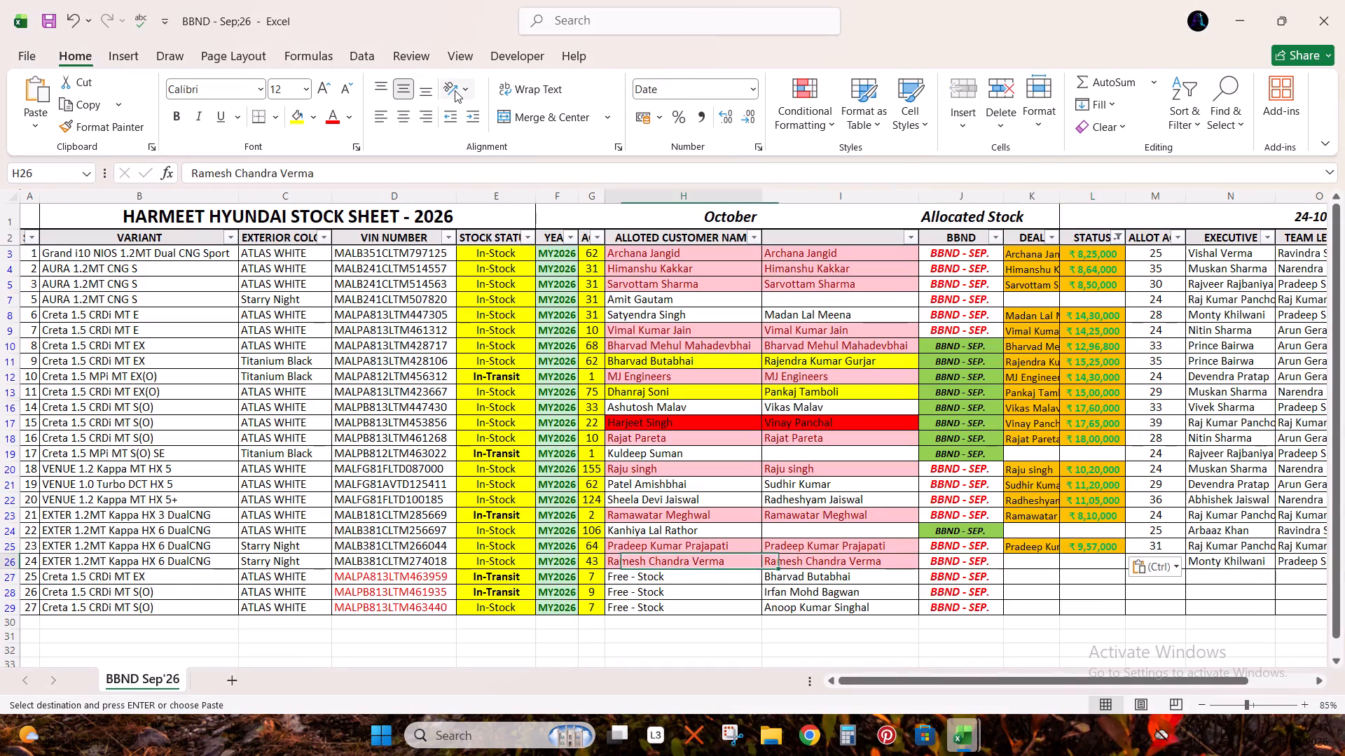
pyautogui.press('Left')
pyautogui.press('Left')
pyautogui.press('Left')
pyautogui.press('Left')
pyautogui.hotkey('ctrl', 'c')
pyautogui.hotkey('alt', 'Tab')
pyautogui.press('Right')
pyautogui.hotkey('ctrl', 'f')
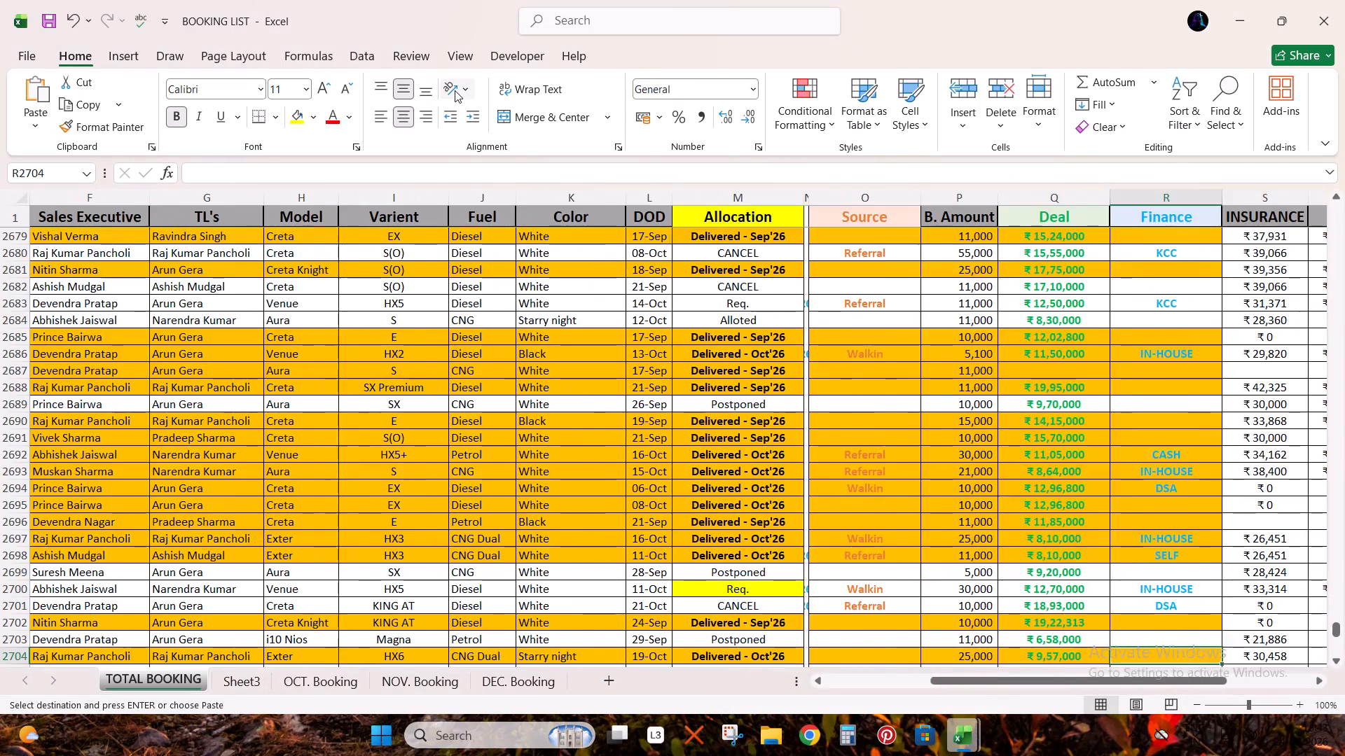
pyautogui.hotkey('ctrl', 'v')
pyautogui.press('Return')
pyautogui.press('Escape')
# Copy the customer name from row 2719 of BOOKING LIST into cell K26 of BBND - Sep;26.
pyautogui.press('Left')
pyautogui.press('Left')
pyautogui.hotkey('ctrl', 'c')
pyautogui.hotkey('alt', 'Tab')
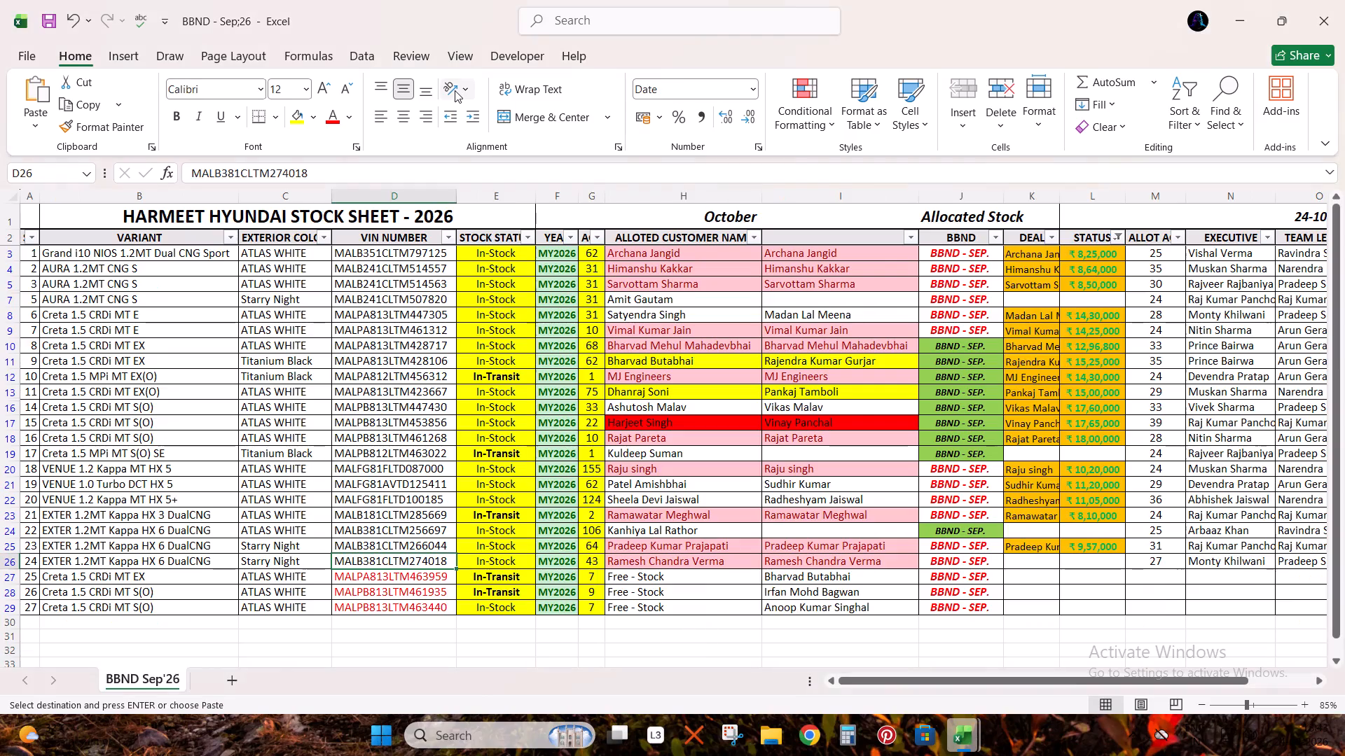
pyautogui.hotkey('ctrl', 'Right')
pyautogui.press('Right')
pyautogui.hotkey('ctrl', 'v')
# Copy the ₹9,65,000 deal amount from row 2719 of BOOKING LIST into cell L26 of BBND - Sep;26.
pyautogui.press('Right')
pyautogui.hotkey('alt', 'Tab')
pyautogui.hotkey('ctrl', 'Right')
pyautogui.press('Right')
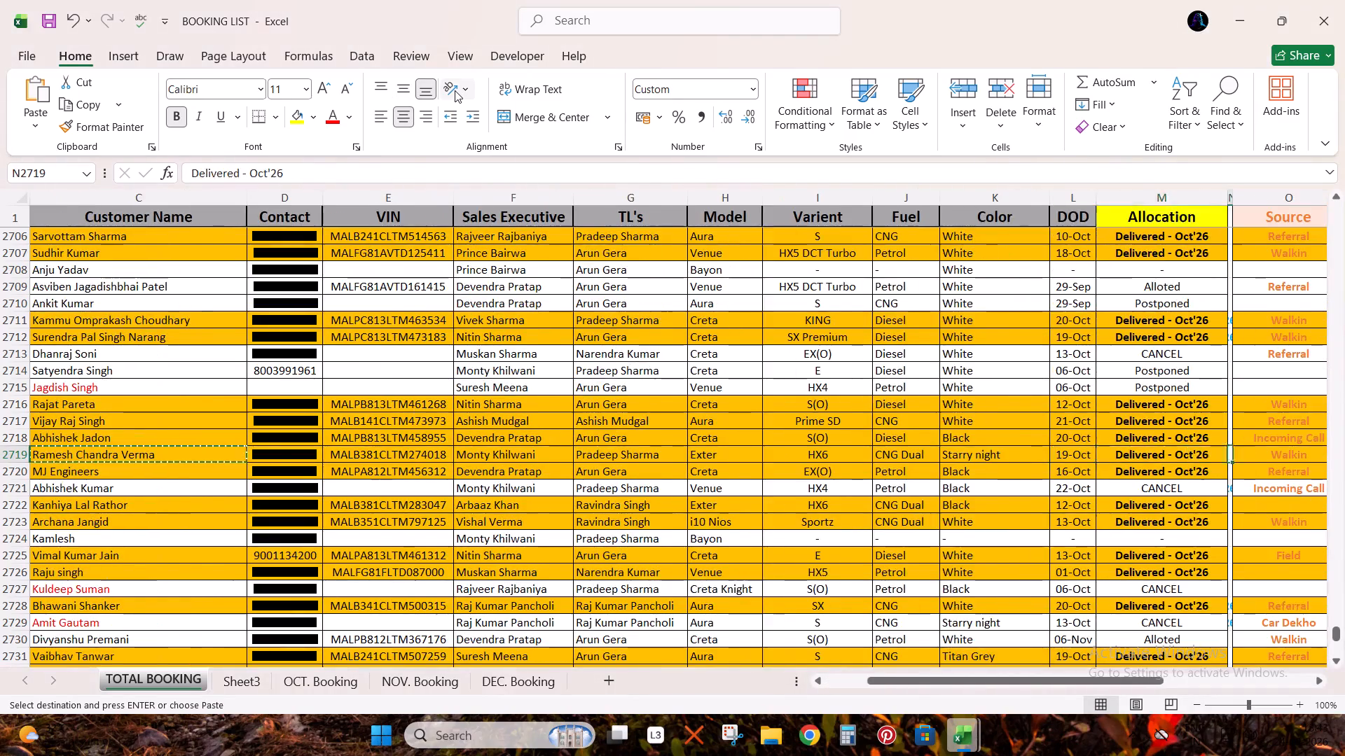
pyautogui.press('Right')
pyautogui.press('Right')
pyautogui.press('Right')
pyautogui.hotkey('ctrl', 'c')
pyautogui.hotkey('alt', 'Tab')
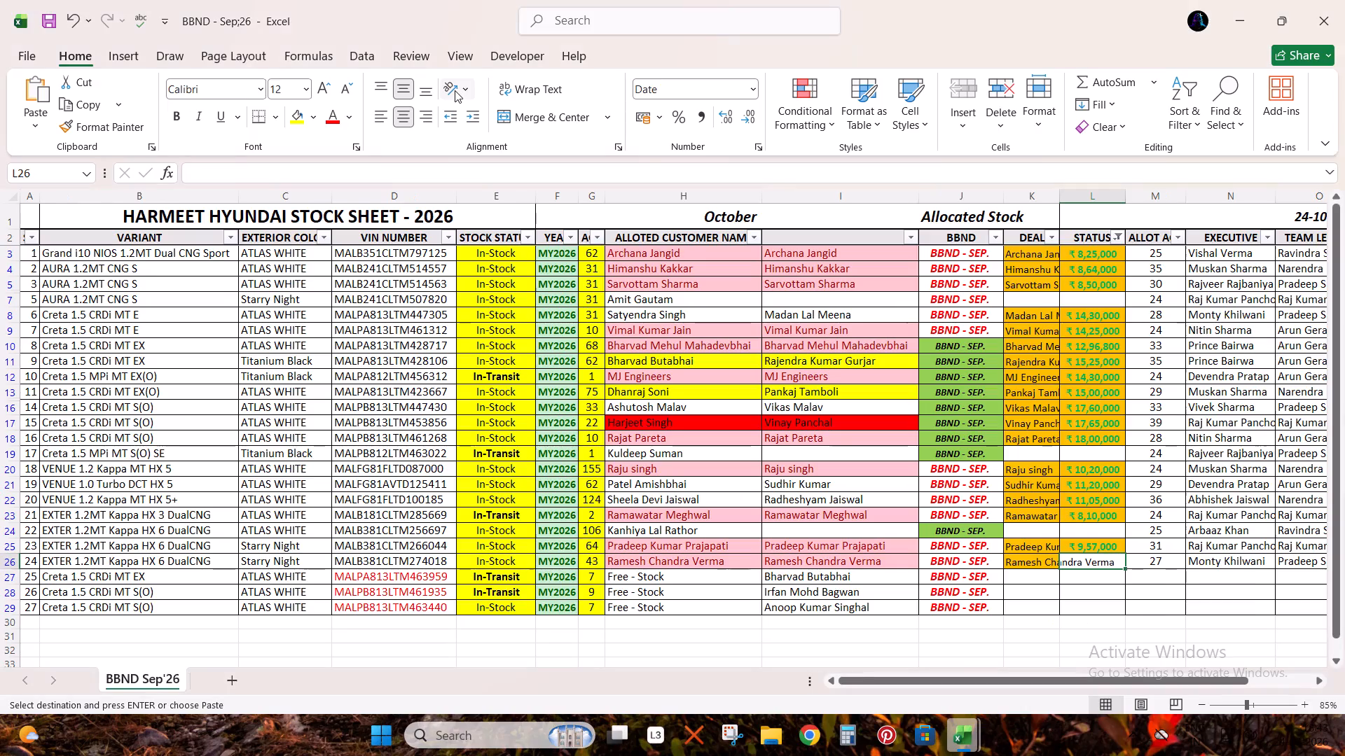
pyautogui.hotkey('ctrl', 'v')
pyautogui.hotkey('alt', 'Tab')
pyautogui.hotkey('alt', 'Tab')
# Copy the row 27 VIN from BBND - Sep;26 and find it in the TOTAL BOOKING sheet of BOOKING LIST.
pyautogui.press('Down')
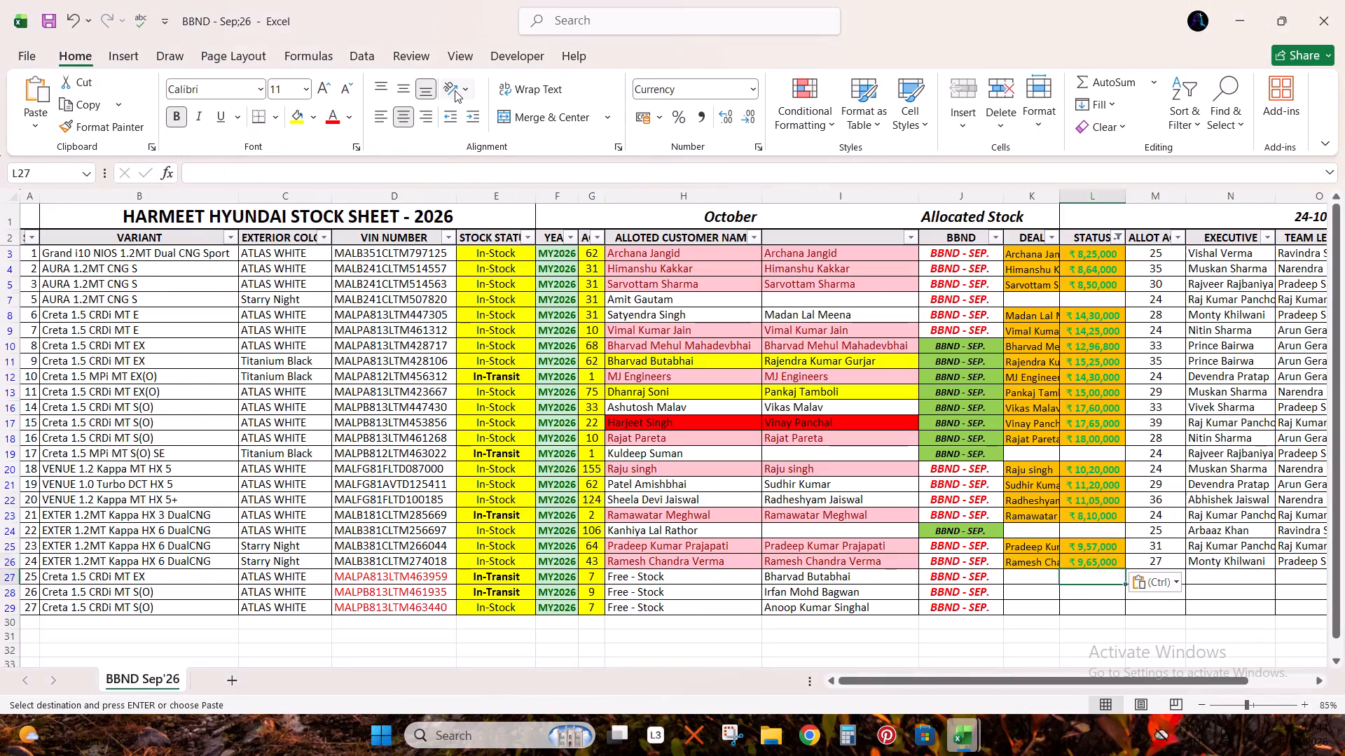
pyautogui.press('Left')
pyautogui.press('Left')
pyautogui.press('Left')
pyautogui.press('Left')
pyautogui.press('Left')
pyautogui.press('Left')
pyautogui.press('Left')
pyautogui.press('Left')
pyautogui.hotkey('ctrl', 'c')
pyautogui.hotkey('alt', 'Tab')
pyautogui.press('Right')
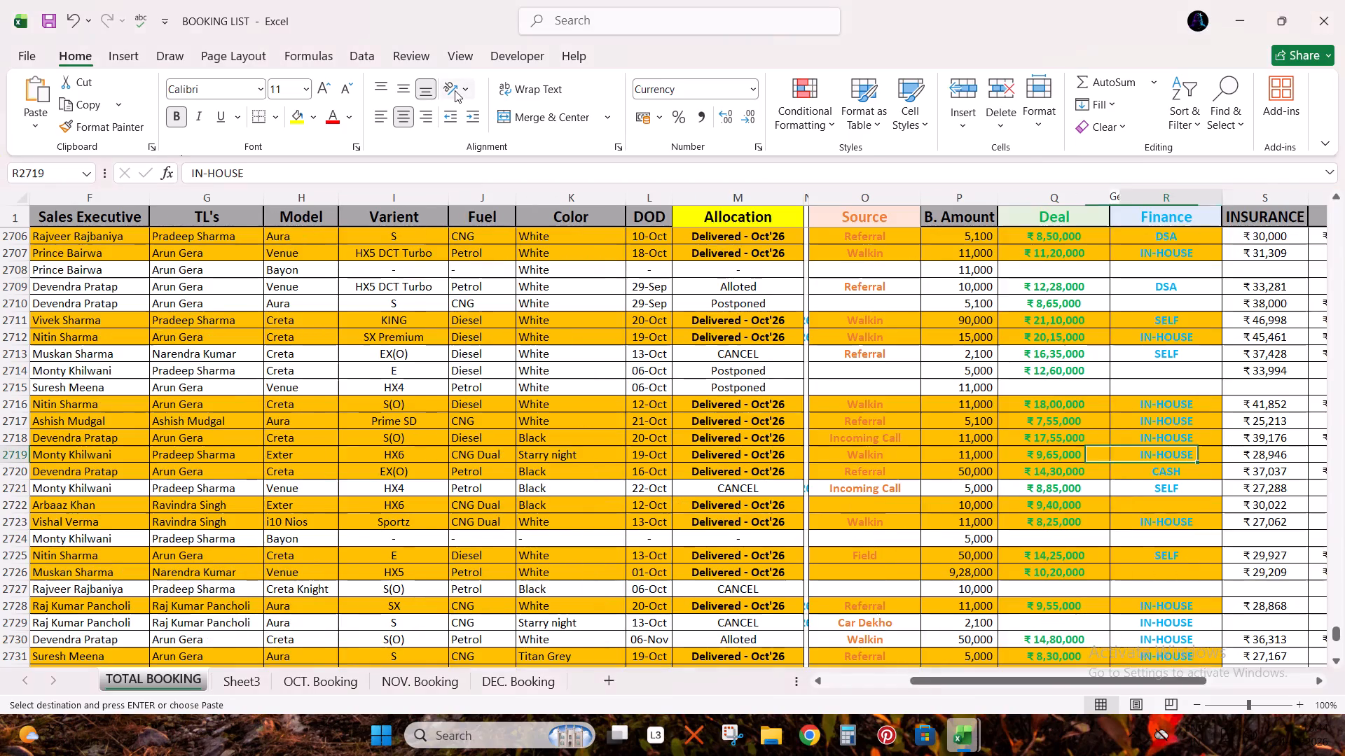
pyautogui.hotkey('ctrl', 'f')
pyautogui.hotkey('ctrl', 'v')
pyautogui.press('Return')
pyautogui.press('Return')
pyautogui.press('Escape')
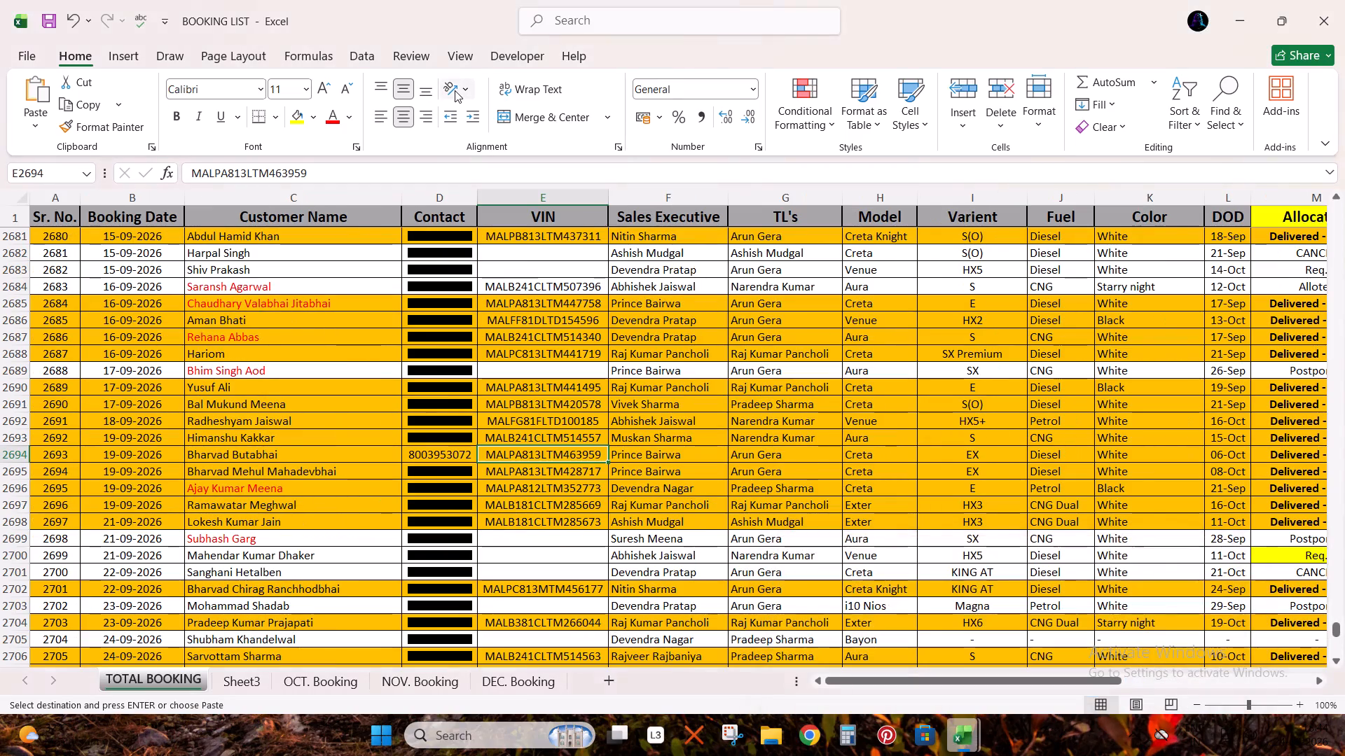
# Copy the customer name from row 2694 of BOOKING LIST into cell K27 of BBND - Sep;26.
pyautogui.press('Left')
pyautogui.press('Left')
pyautogui.hotkey('ctrl', 'c')
pyautogui.hotkey('alt', 'Tab')
pyautogui.hotkey('ctrl', 'Right')
pyautogui.press('Right')
pyautogui.press('Right')
pyautogui.press('Left')
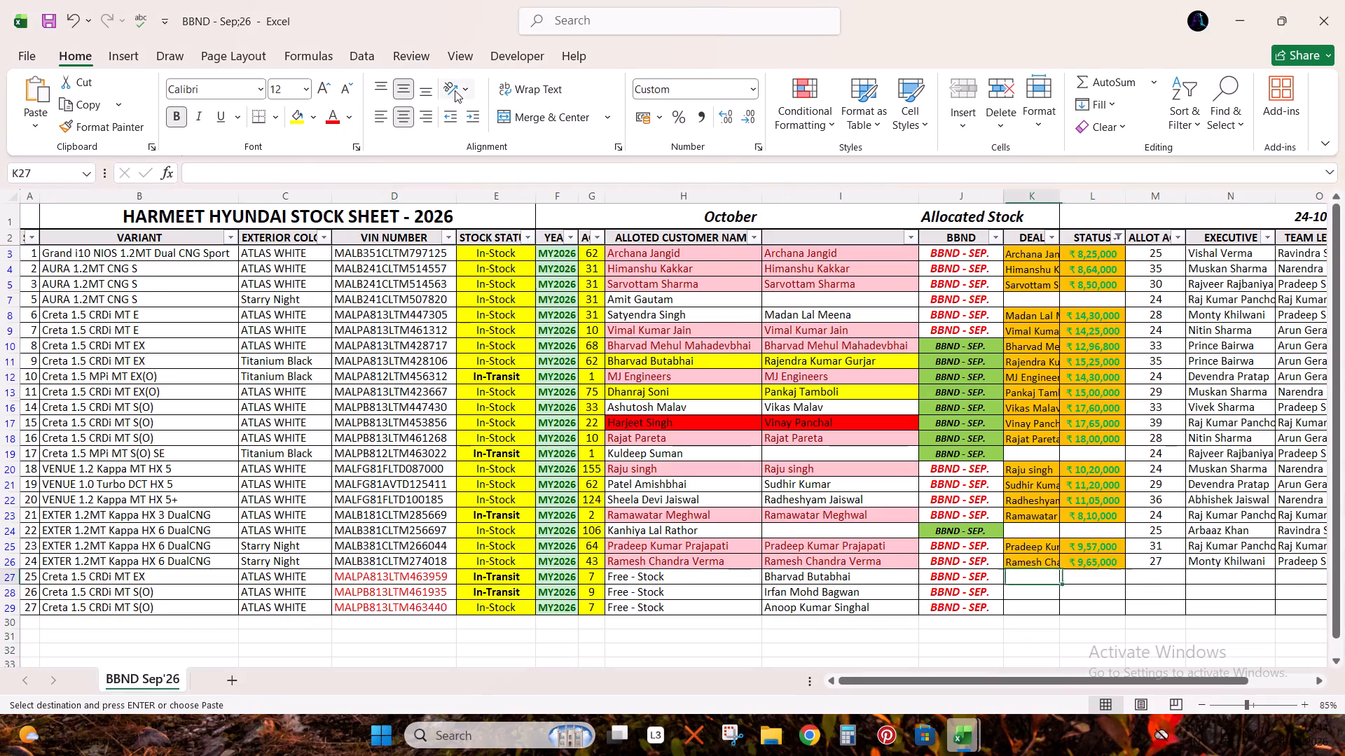
pyautogui.hotkey('ctrl', 'v')
# Copy the ₹12,96,800 deal amount from row 2694 of BOOKING LIST into cell L27 of BBND - Sep;26.
pyautogui.press('Right')
pyautogui.hotkey('alt', 'Tab')
pyautogui.hotkey('ctrl', 'Right')
pyautogui.press('Right')
pyautogui.press('Right')
pyautogui.press('Right')
pyautogui.press('Right')
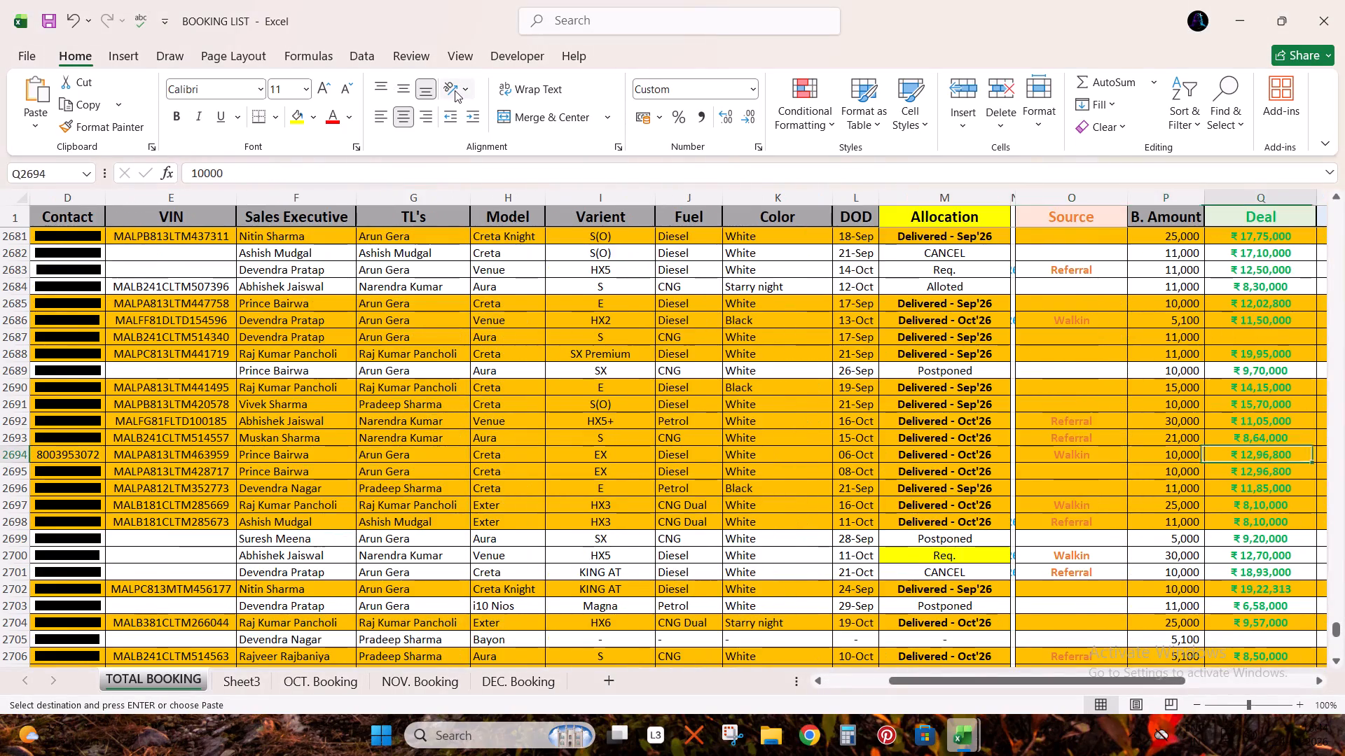
pyautogui.hotkey('ctrl', 'c')
pyautogui.hotkey('alt', 'Tab')
pyautogui.press('Right')
pyautogui.press('Left')
pyautogui.hotkey('ctrl', 'v')
# Copy the row 28 VIN from BBND - Sep;26 and find it in the TOTAL BOOKING sheet of BOOKING LIST.
pyautogui.press('Down')
pyautogui.press('Left')
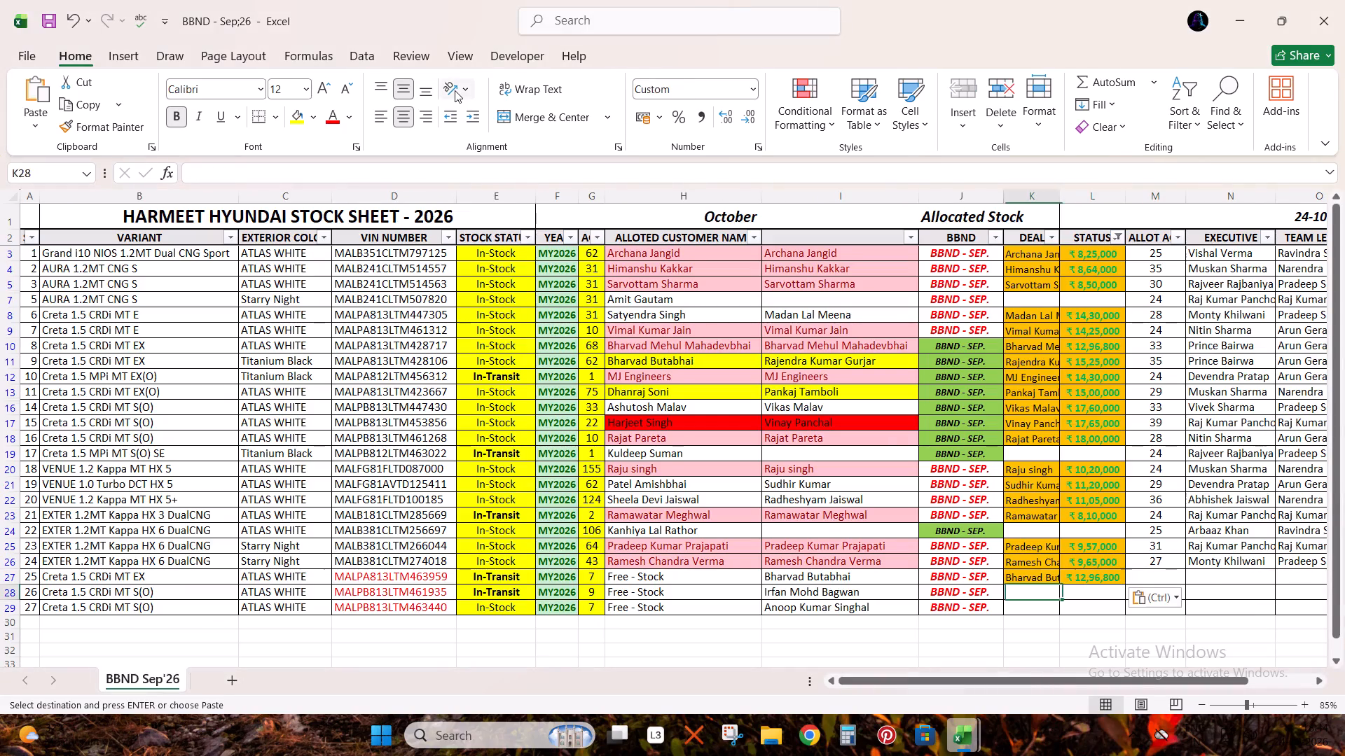
pyautogui.press('Left')
pyautogui.press('Left')
pyautogui.press('Left')
pyautogui.press('Left')
pyautogui.press('Left')
pyautogui.press('Left')
pyautogui.press('Left')
pyautogui.hotkey('ctrl', 'c')
pyautogui.hotkey('alt', 'Tab')
pyautogui.press('Right')
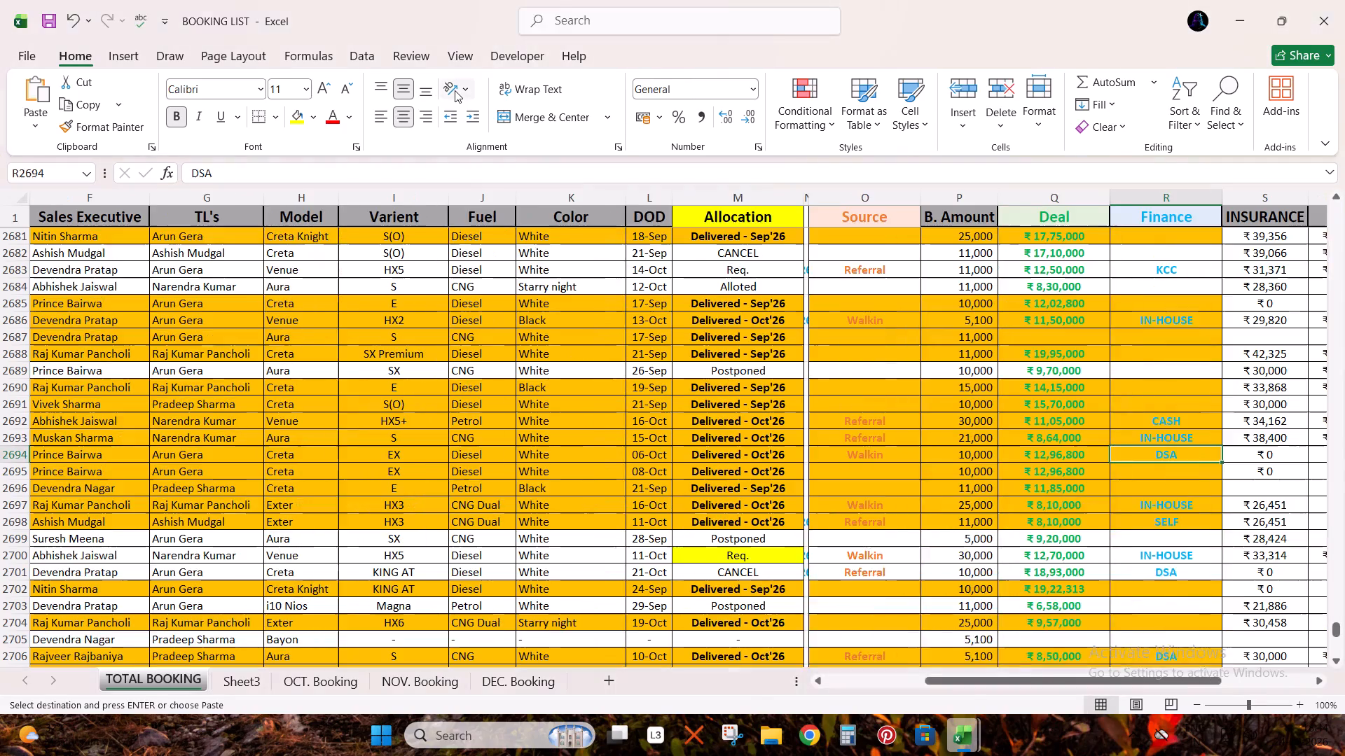
pyautogui.hotkey('ctrl', 'f')
pyautogui.hotkey('ctrl', 'v')
pyautogui.press('Return')
pyautogui.press('Escape')
# Copy the customer name from row 2739 of BOOKING LIST into cell K28 of BBND - Sep;26.
pyautogui.press('Left')
pyautogui.press('Left')
pyautogui.press('Left')
pyautogui.hotkey('ctrl', 'c')
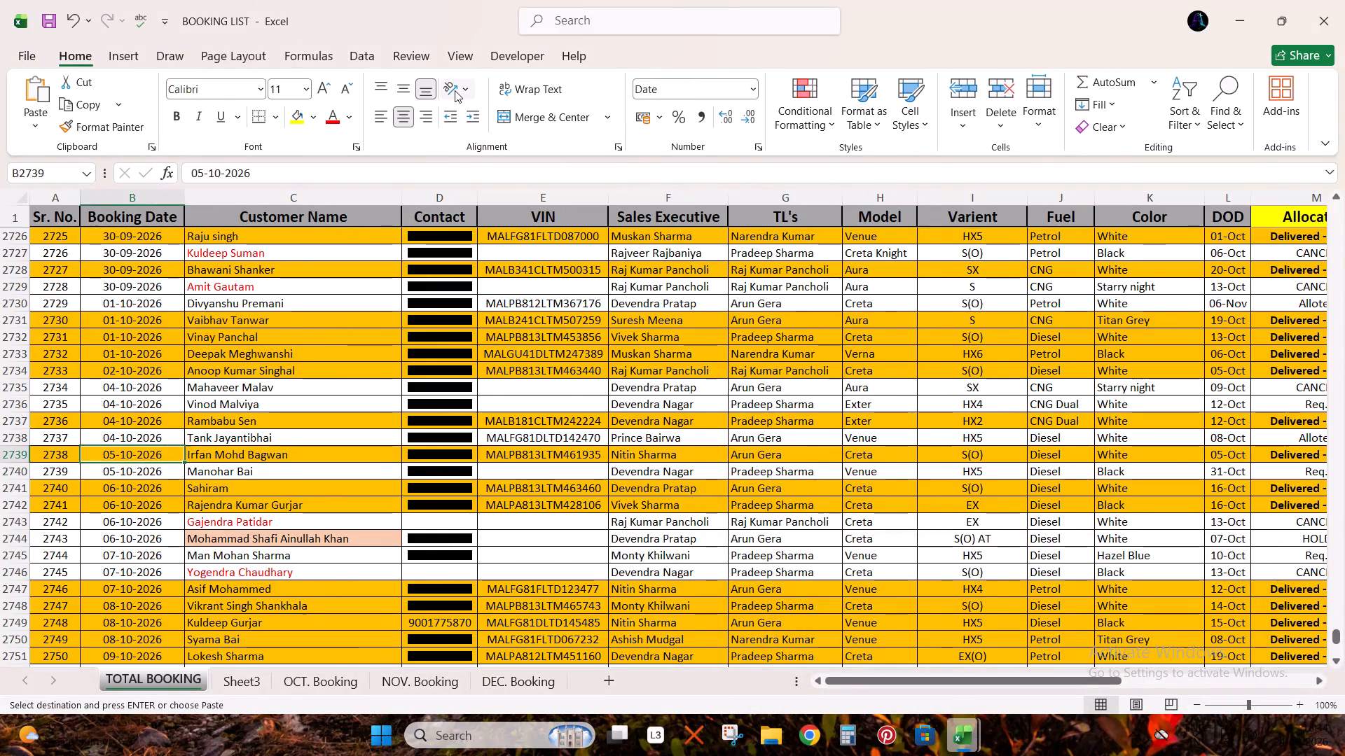
pyautogui.press('Right')
pyautogui.hotkey('ctrl', 'c')
pyautogui.hotkey('alt', 'Tab')
pyautogui.hotkey('ctrl', 'Right')
pyautogui.press('Right')
pyautogui.press('Left')
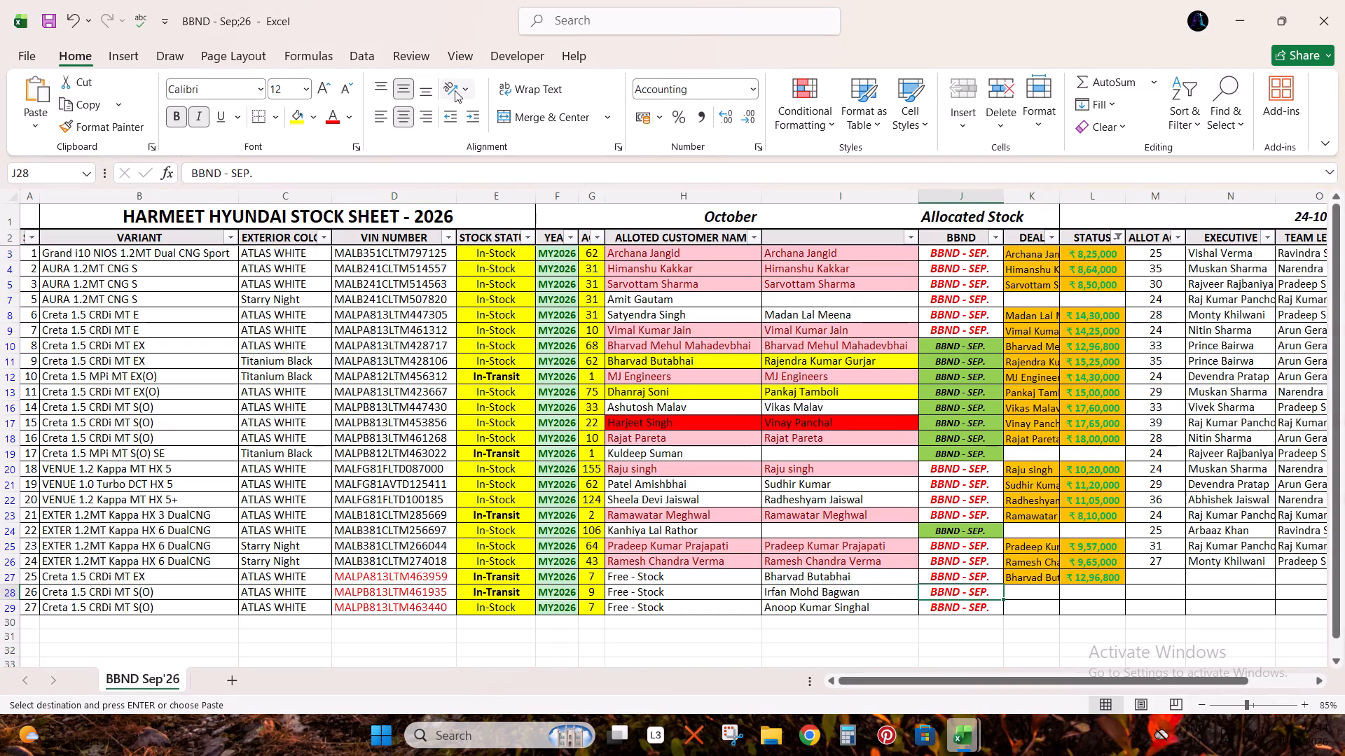
pyautogui.hotkey('ctrl', 'v')
pyautogui.hotkey('ctrl', 'z')
pyautogui.press('Right')
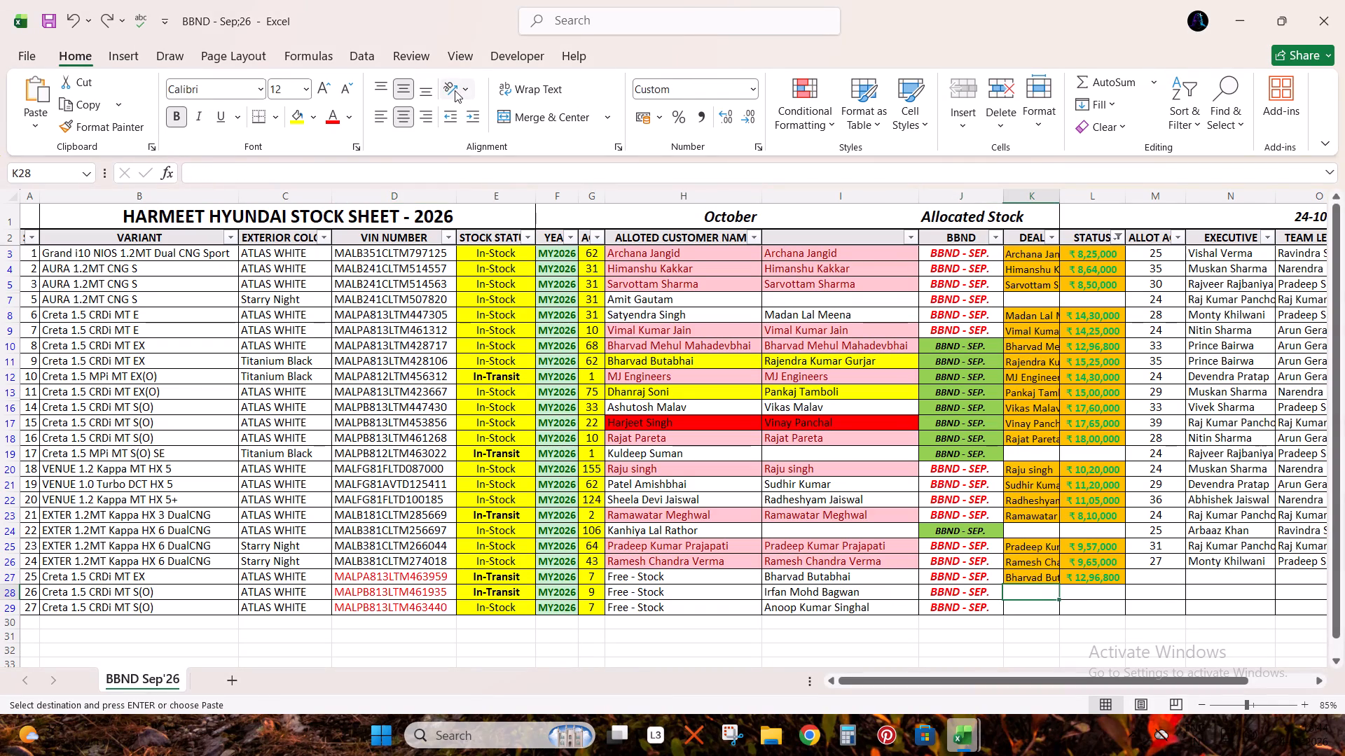
pyautogui.hotkey('ctrl', 'v')
# Copy the ₹17,60,000 deal amount from row 2739 of BOOKING LIST into cell L28 of BBND - Sep;26.
pyautogui.press('Right')
pyautogui.hotkey('alt', 'Tab')
pyautogui.hotkey('ctrl', 'Right')
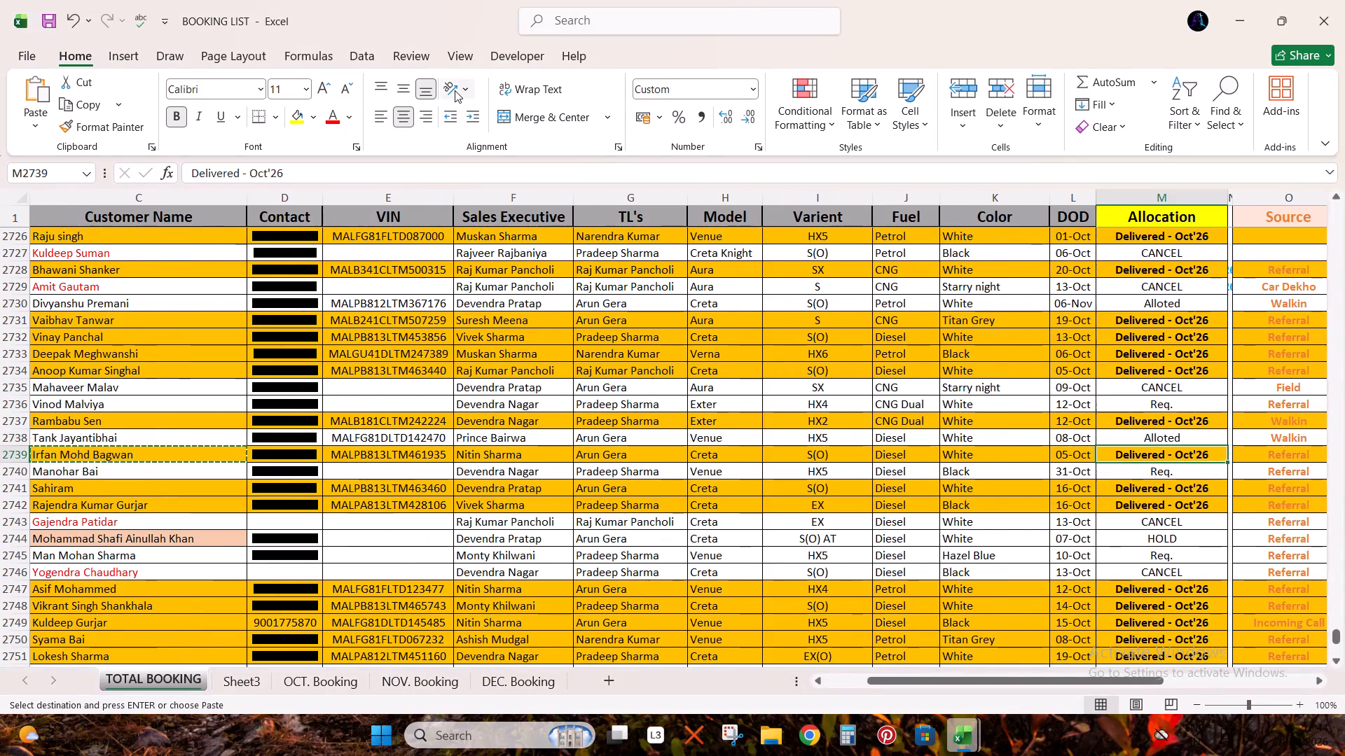
pyautogui.press('Right')
pyautogui.press('Right')
pyautogui.press('Right')
pyautogui.press('Right')
pyautogui.hotkey('ctrl', 'c')
pyautogui.hotkey('alt', 'Tab')
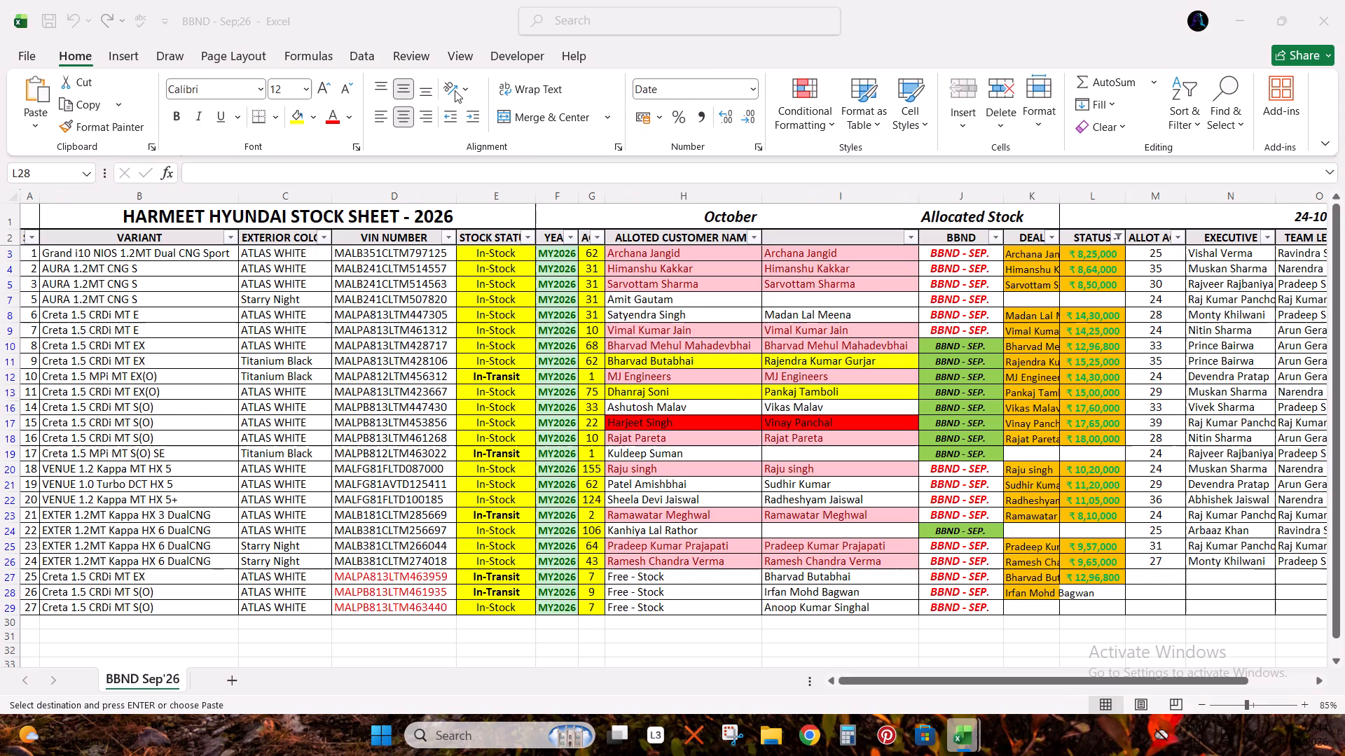
pyautogui.hotkey('ctrl', 'v')
# Copy the row 29 VIN from BBND - Sep;26 and find it in the TOTAL BOOKING sheet of BOOKING LIST.
pyautogui.press('Down')
pyautogui.press('Left')
pyautogui.press('Left')
pyautogui.press('Left')
pyautogui.press('Left')
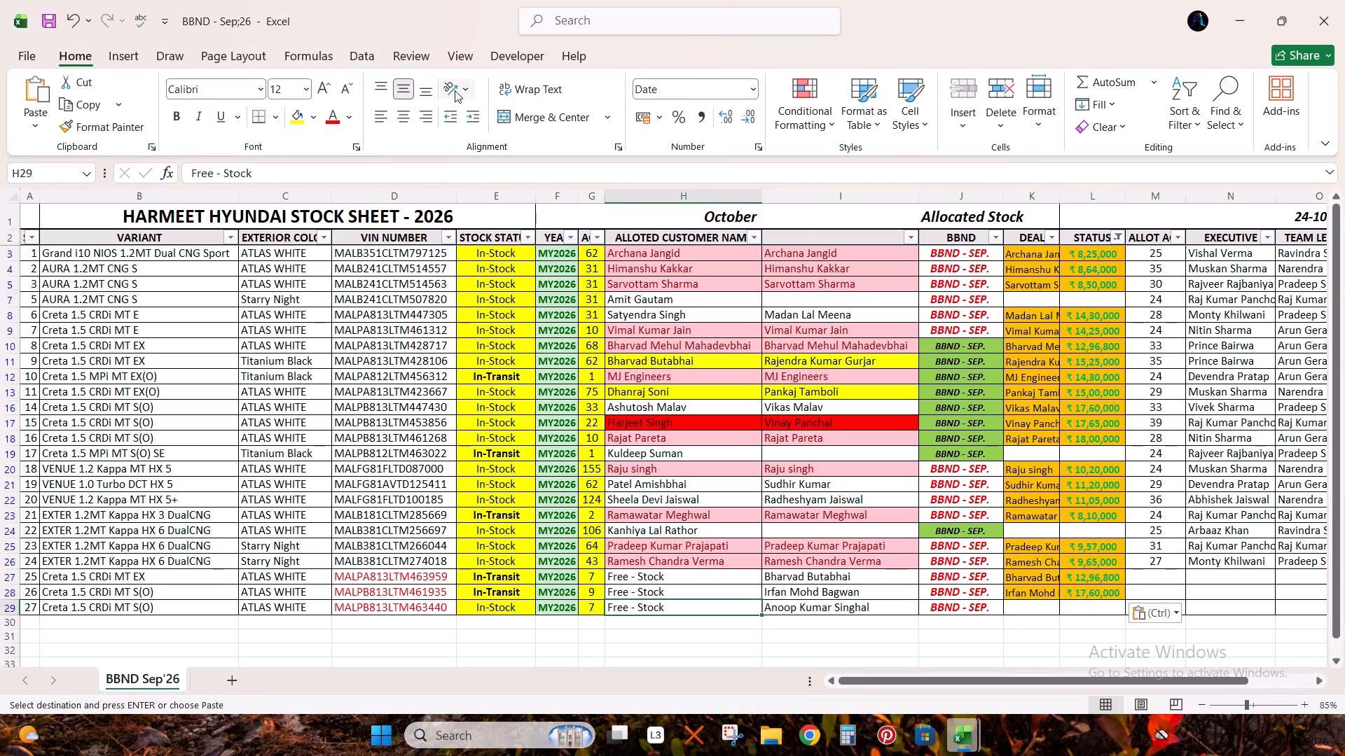
pyautogui.press('Left')
pyautogui.press('Left')
pyautogui.press('Left')
pyautogui.press('Left')
pyautogui.hotkey('ctrl', 'c')
pyautogui.hotkey('alt', 'Tab')
pyautogui.press('Right')
pyautogui.hotkey('ctrl', 'f')
pyautogui.hotkey('ctrl', 'v')
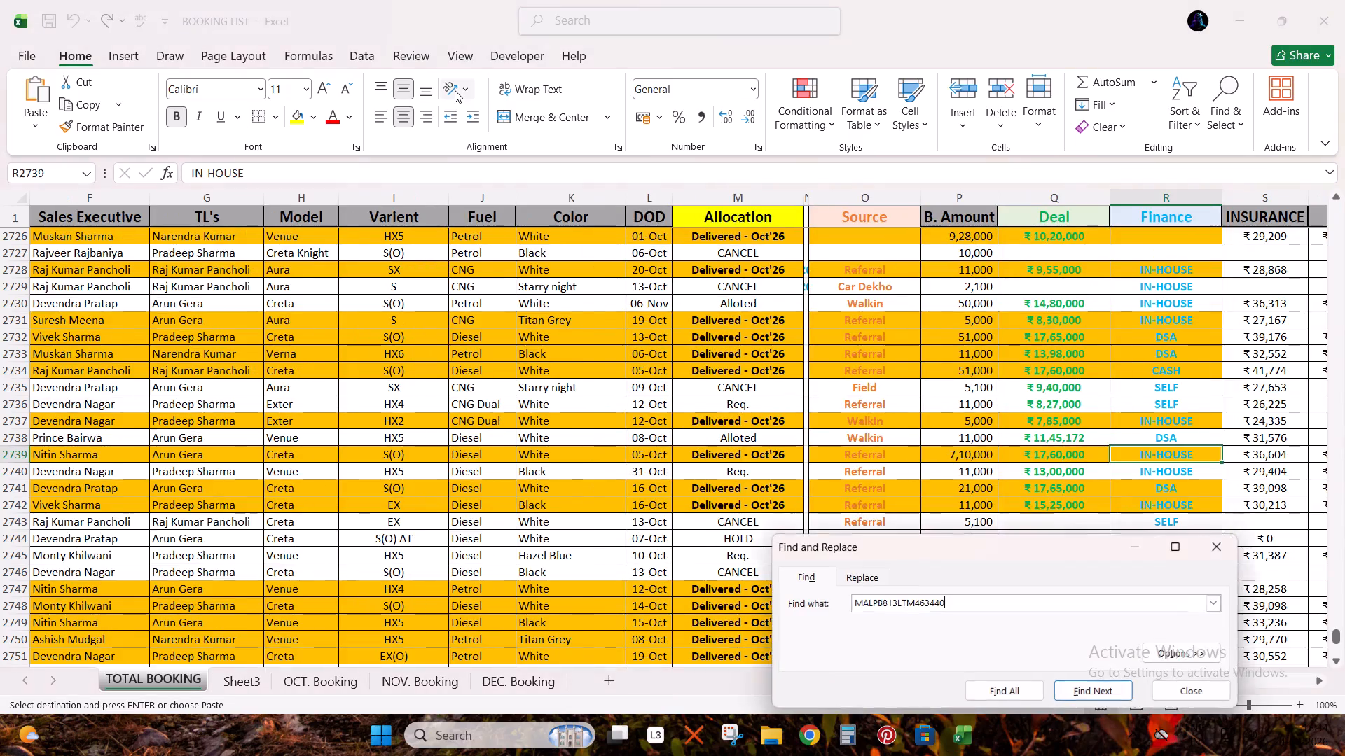
pyautogui.press('Return')
pyautogui.press('Escape')
# Copy the customer name from row 2734 of BOOKING LIST into cell K29 of BBND - Sep;26.
pyautogui.press('Left')
pyautogui.press('Left')
pyautogui.hotkey('ctrl', 'c')
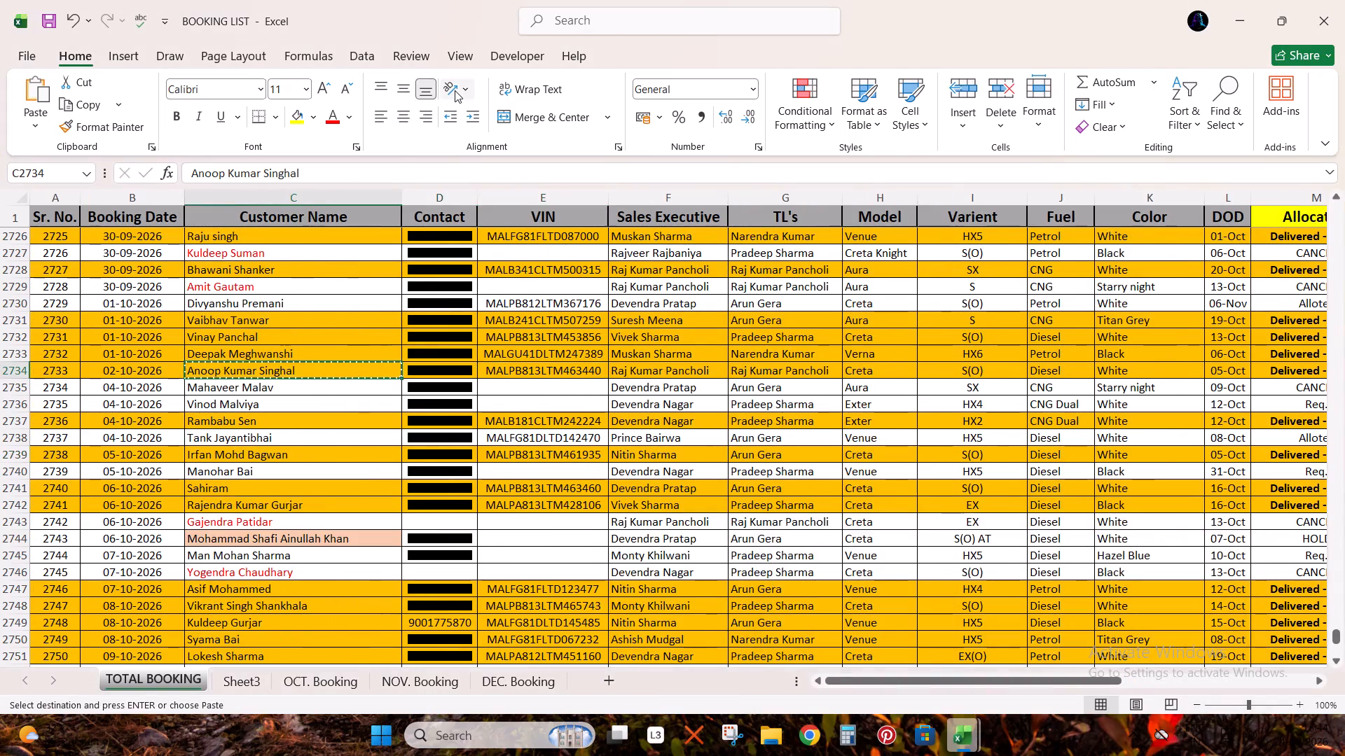
pyautogui.hotkey('alt', 'Tab')
pyautogui.hotkey('ctrl', 'Right')
pyautogui.press('Right')
pyautogui.hotkey('ctrl', 'v')
# Copy the ₹17,60,000 deal amount from row 2734 of BOOKING LIST into cell L29 of BBND - Sep;26.
pyautogui.press('Right')
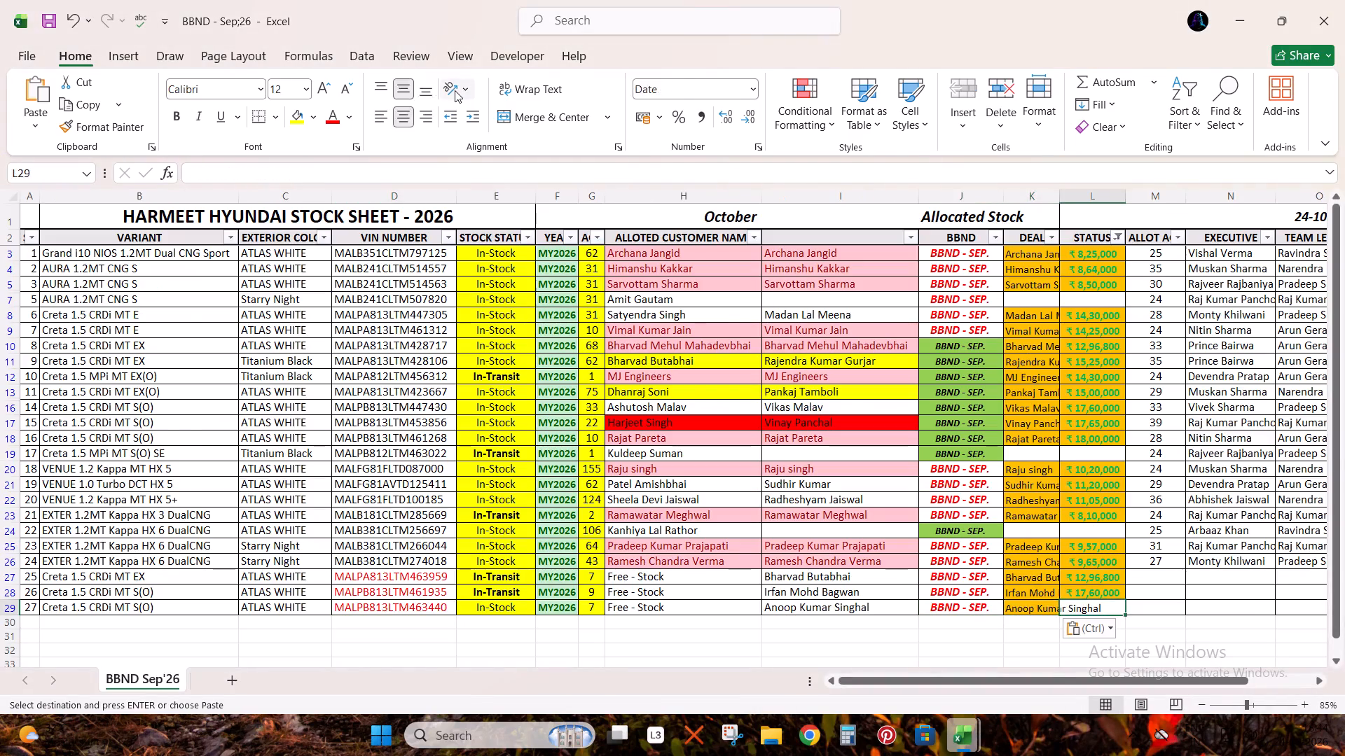
pyautogui.hotkey('alt', 'Tab')
pyautogui.hotkey('ctrl', 'Right')
pyautogui.press('Right')
pyautogui.press('Right')
pyautogui.press('Right')
pyautogui.press('Right')
pyautogui.hotkey('ctrl', 'c')
pyautogui.hotkey('alt', 'Tab')
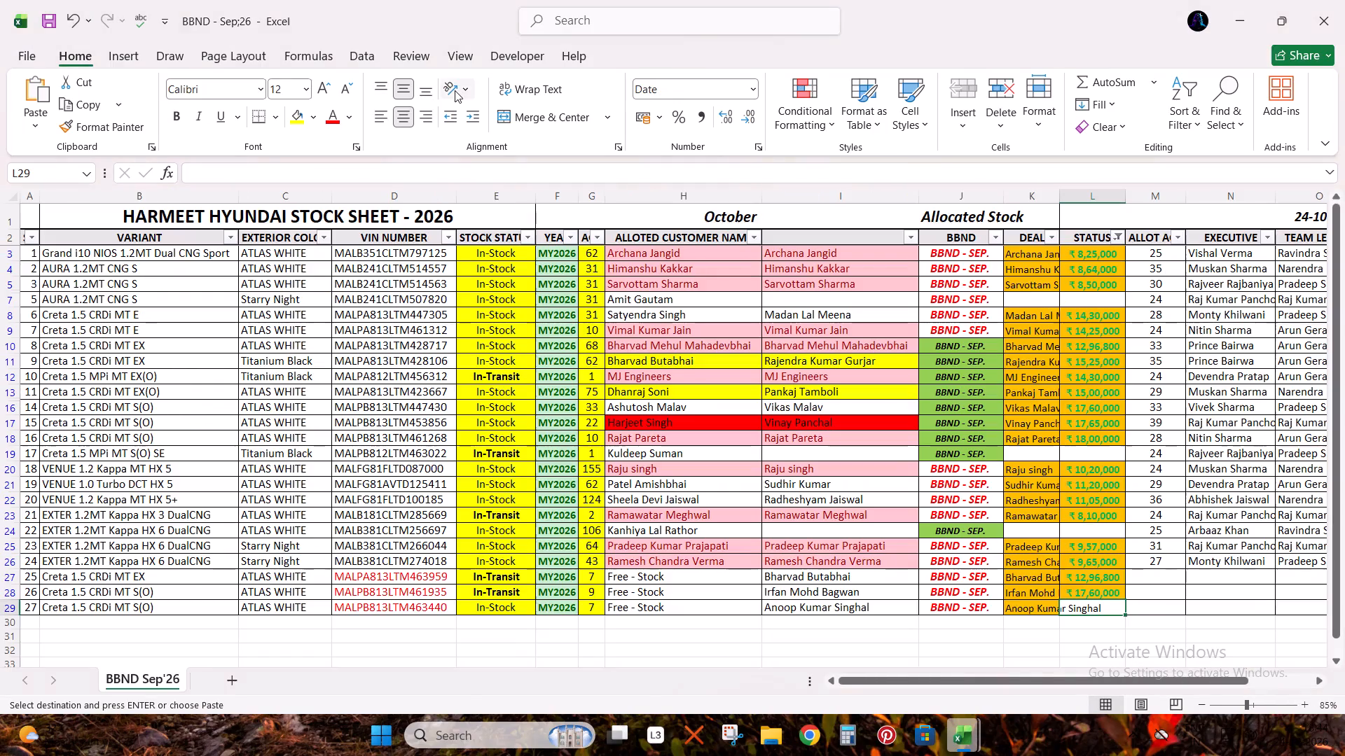
pyautogui.hotkey('ctrl', 'v')
pyautogui.press('Escape')
# Remove the filter from the row 2 headers of the BBND Sep'26 sheet.
pyautogui.scroll(2, 884, 345)
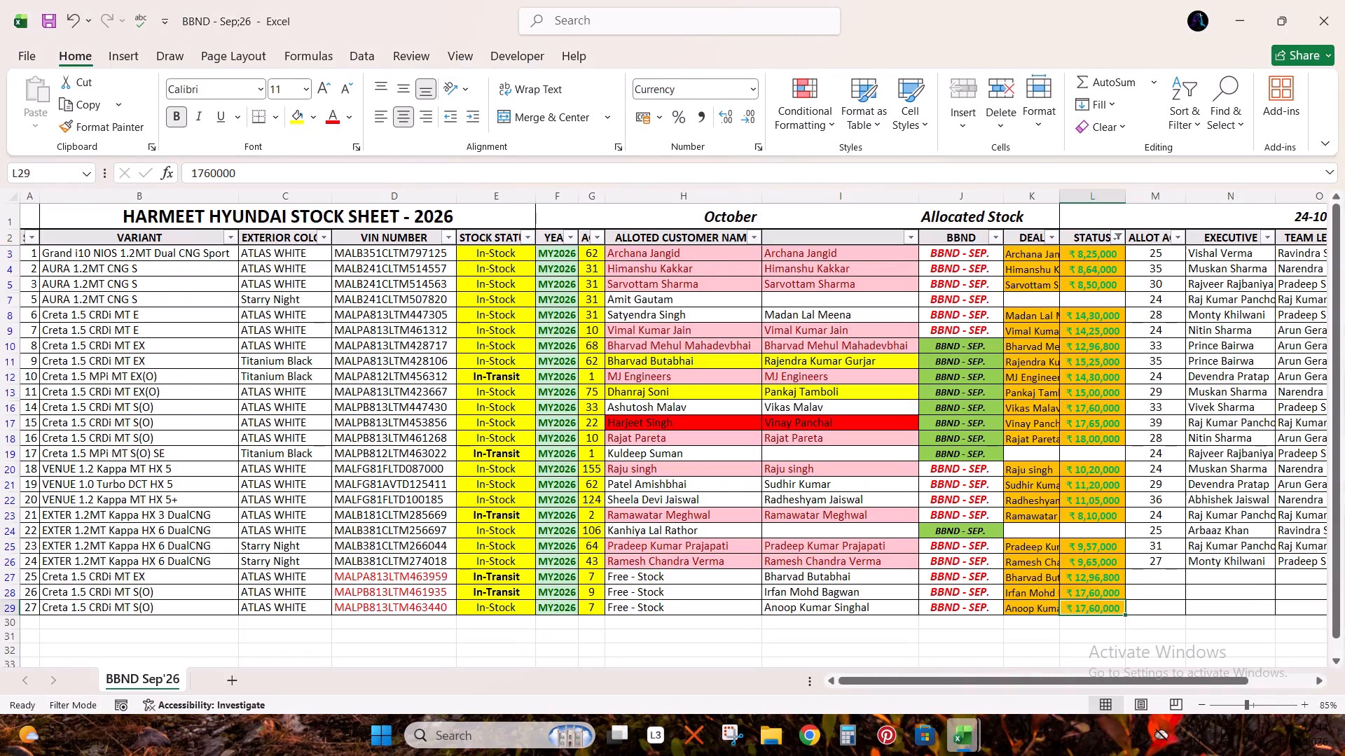
pyautogui.scroll(2, 883, 345)
pyautogui.click(703, 237)
pyautogui.hotkey('shift', 'space')
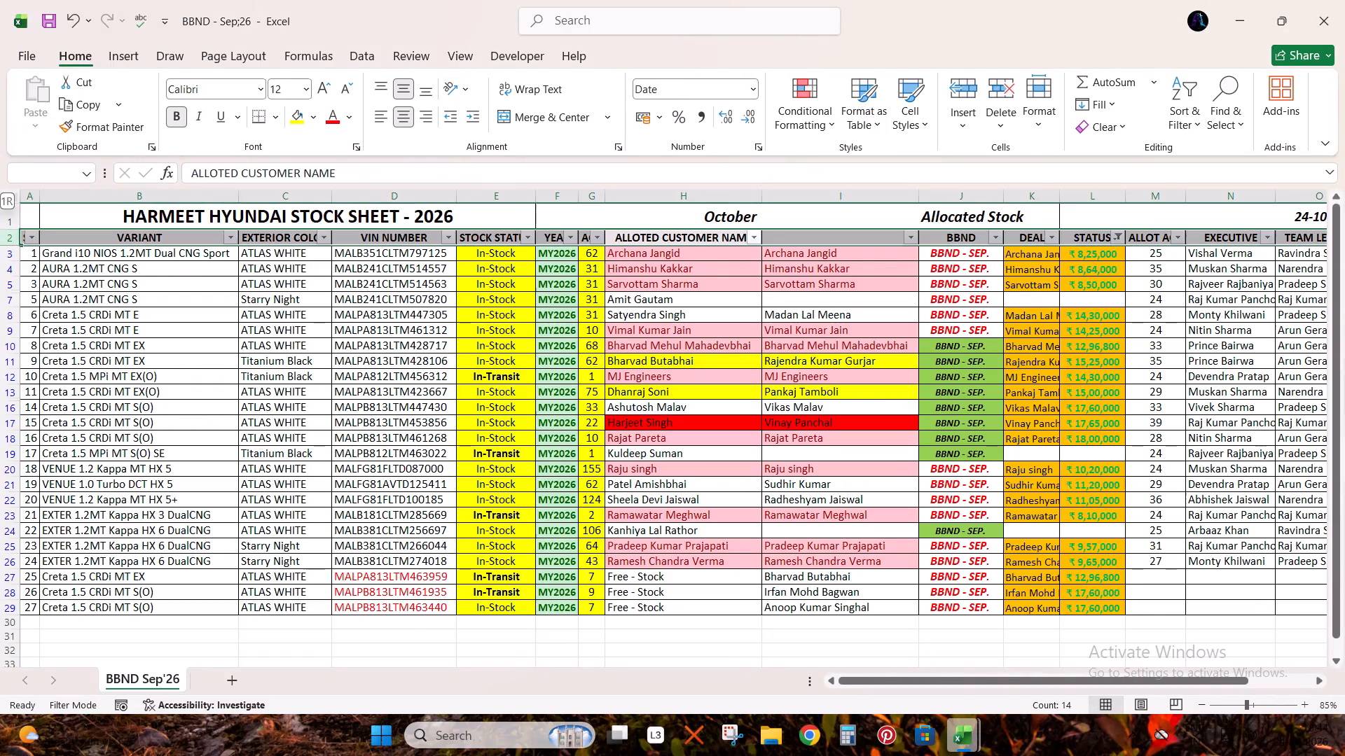
pyautogui.hotkey('ctrl', 'shift', 'l')
pyautogui.press('Down')
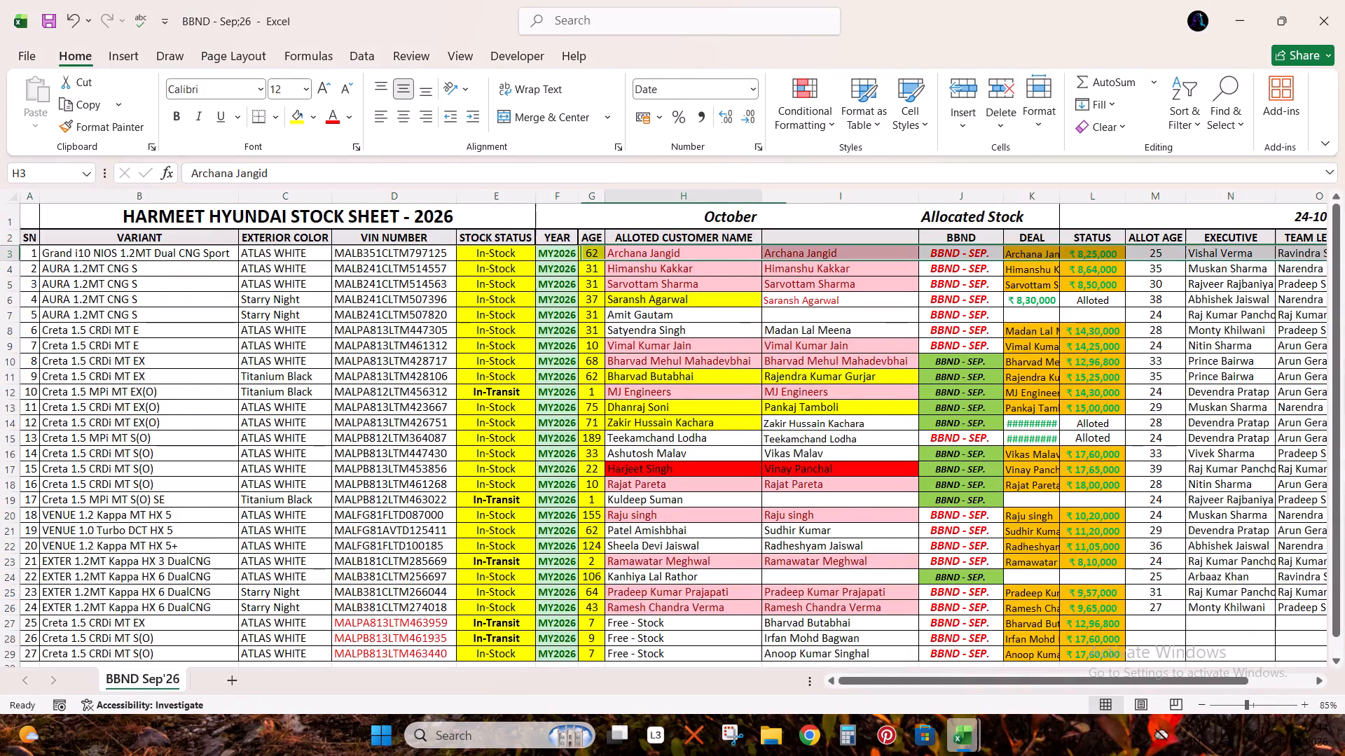
# Copy the plain formatting of customer cell H16 onto the DEAL column cells from K3 down to K29.
pyautogui.click(656, 456)
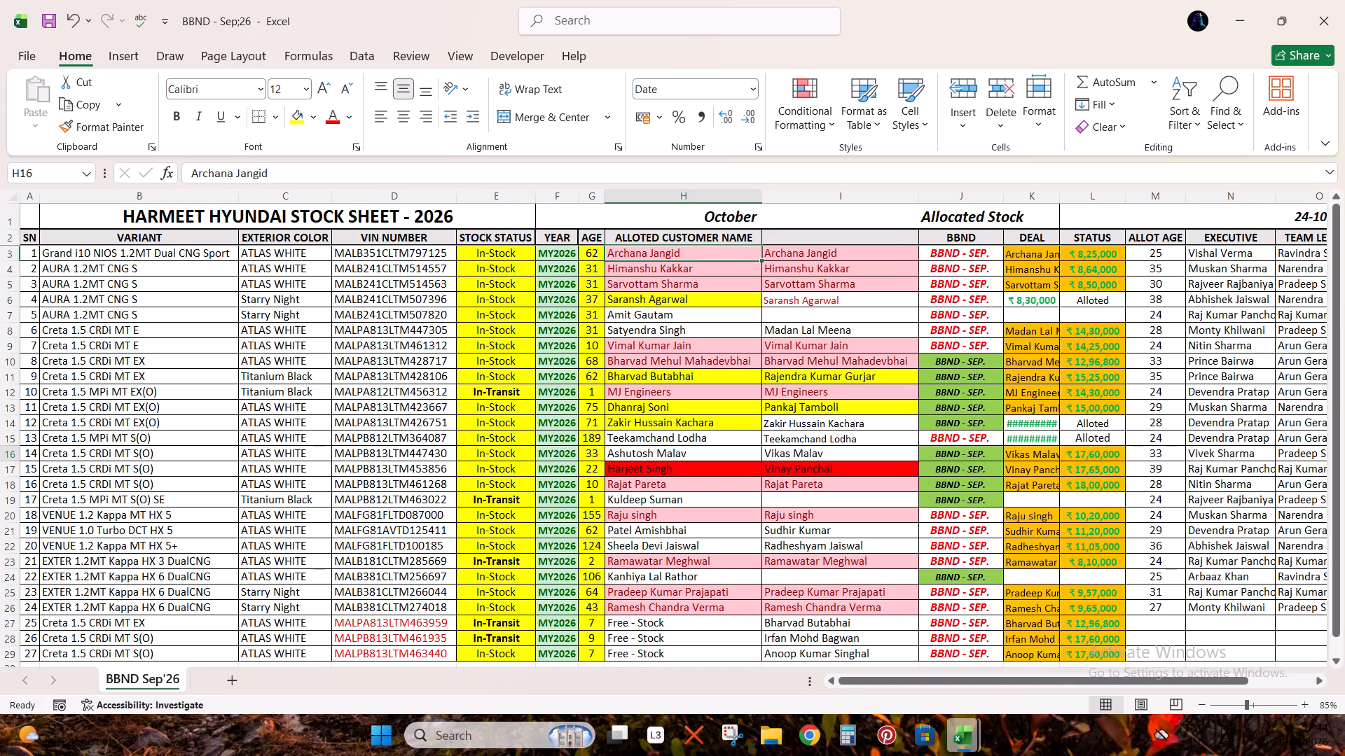
pyautogui.click(122, 129)
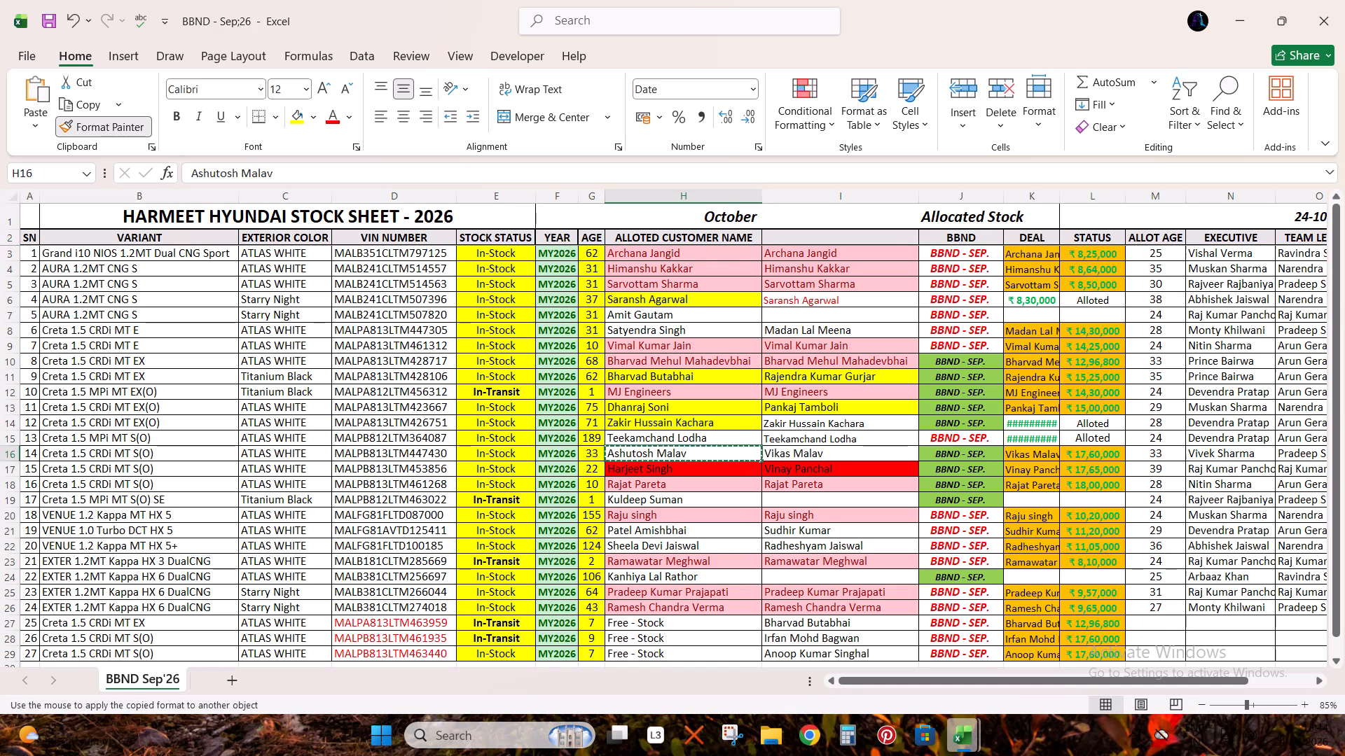
pyautogui.moveTo(1033, 249); pyautogui.dragTo(1034, 618)
# Autofit the width of column K to its contents.
pyautogui.scroll(3, 1035, 489)
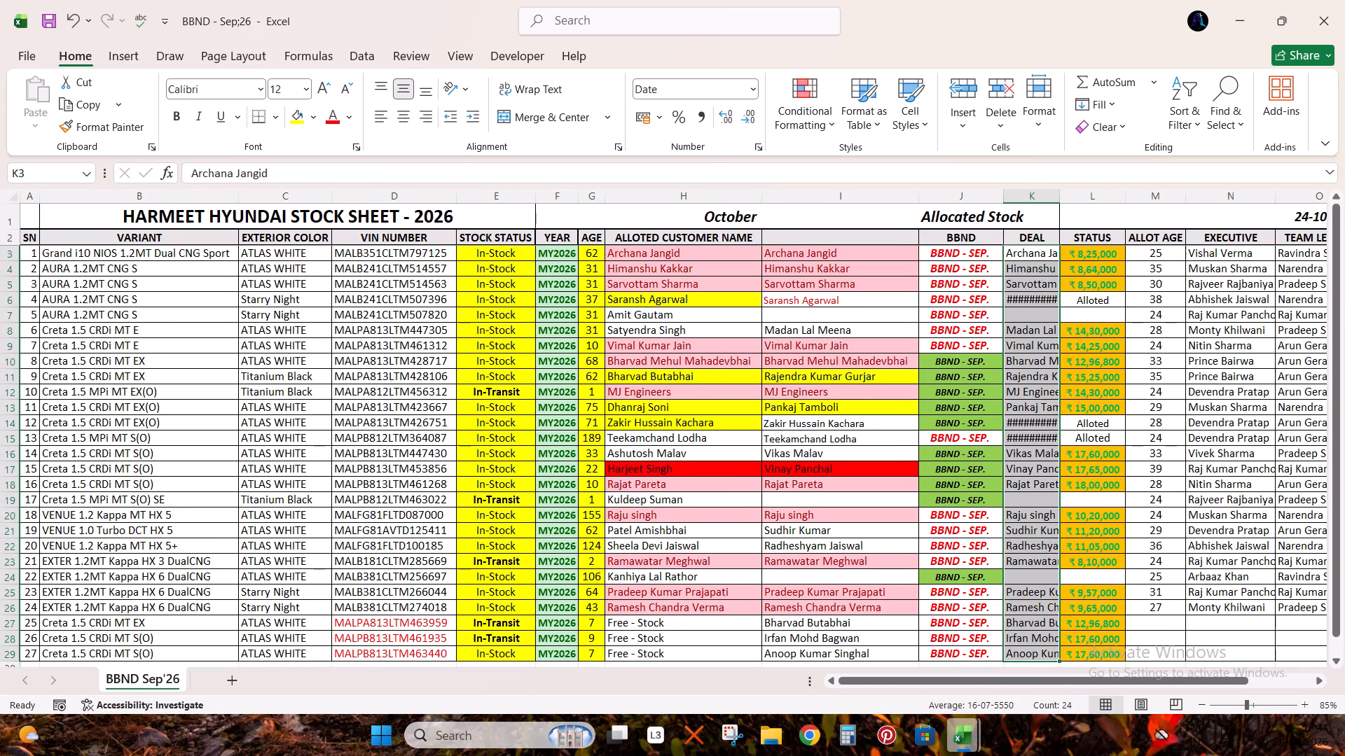
pyautogui.doubleClick(1061, 195)
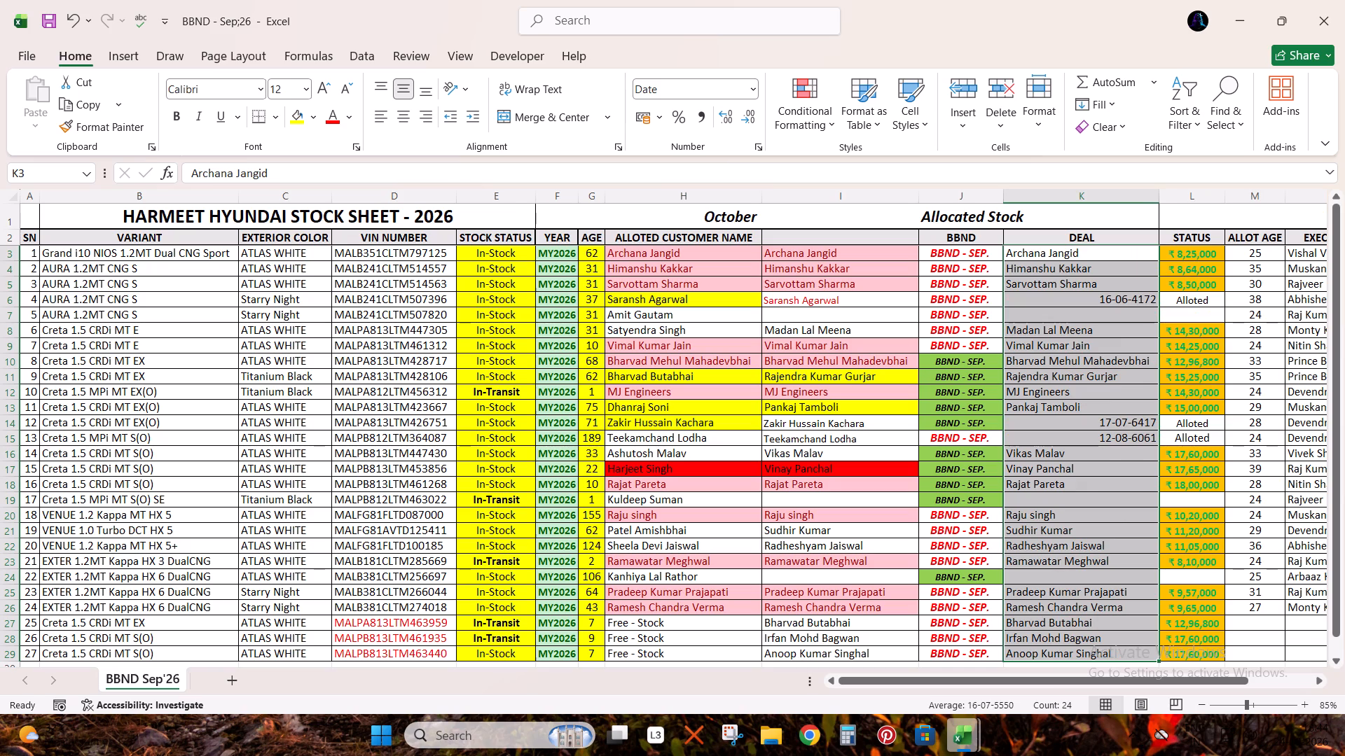
# Look up the VIN from cell D6 of the BBND Sep'26 sheet in the BOOKING LIST workbook.
pyautogui.click(1094, 300)
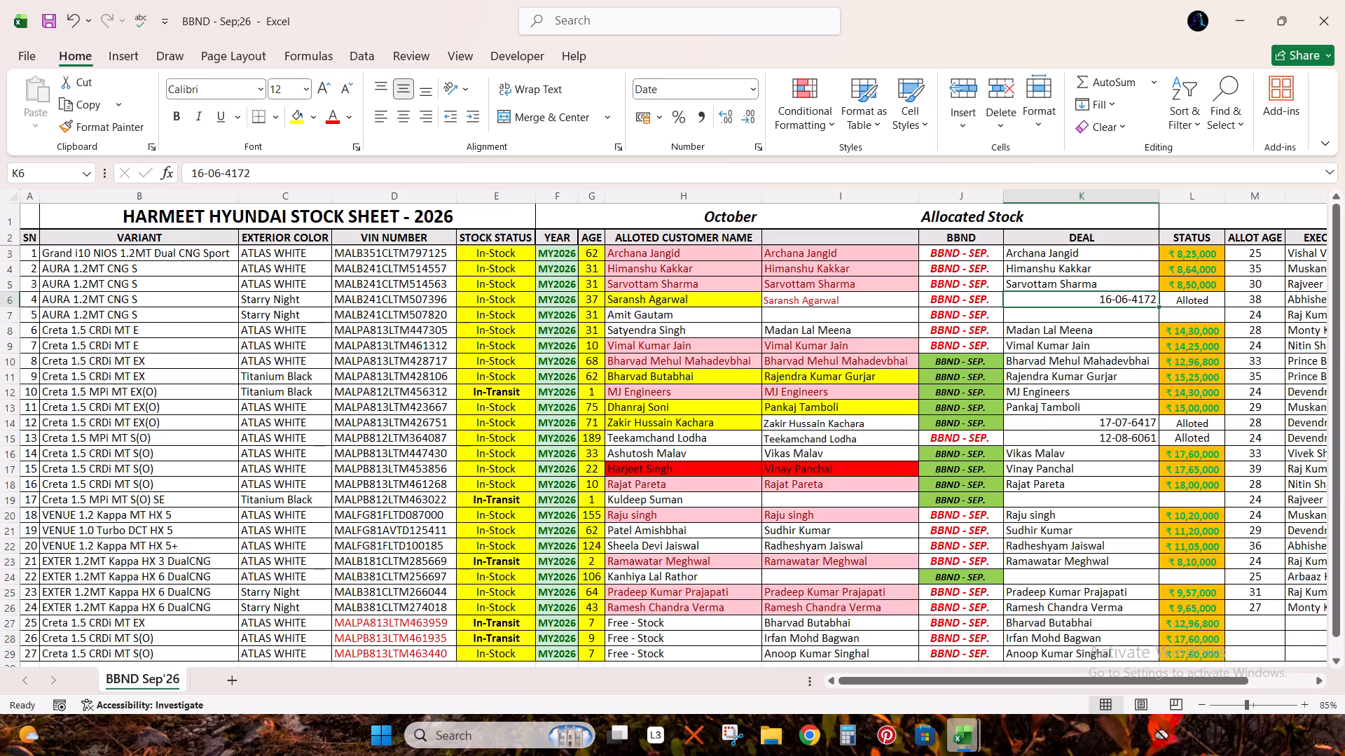
pyautogui.click(429, 303)
pyautogui.hotkey('ctrl', 'c')
pyautogui.hotkey('alt', 'Tab')
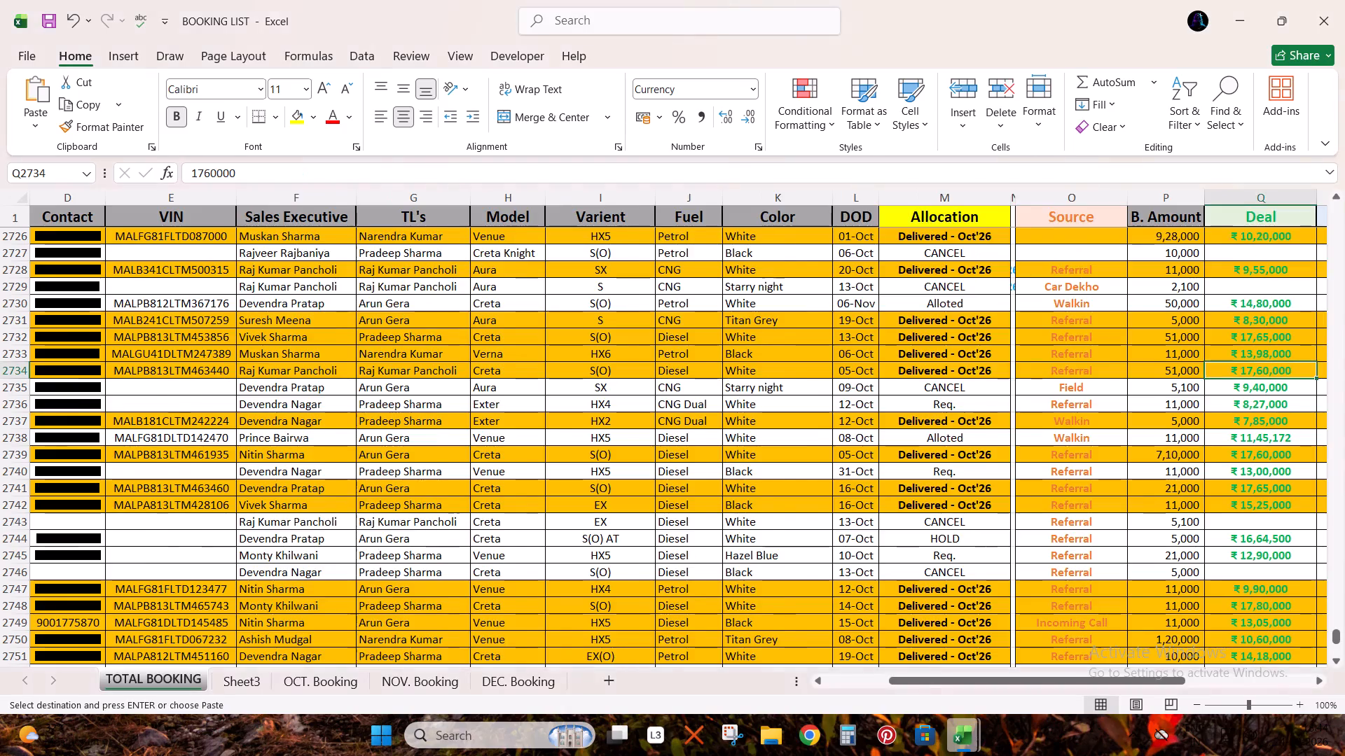
pyautogui.press('Right')
pyautogui.hotkey('ctrl', 'f')
pyautogui.hotkey('ctrl', 'v')
pyautogui.press('Return')
pyautogui.press('Return')
pyautogui.press('Escape')
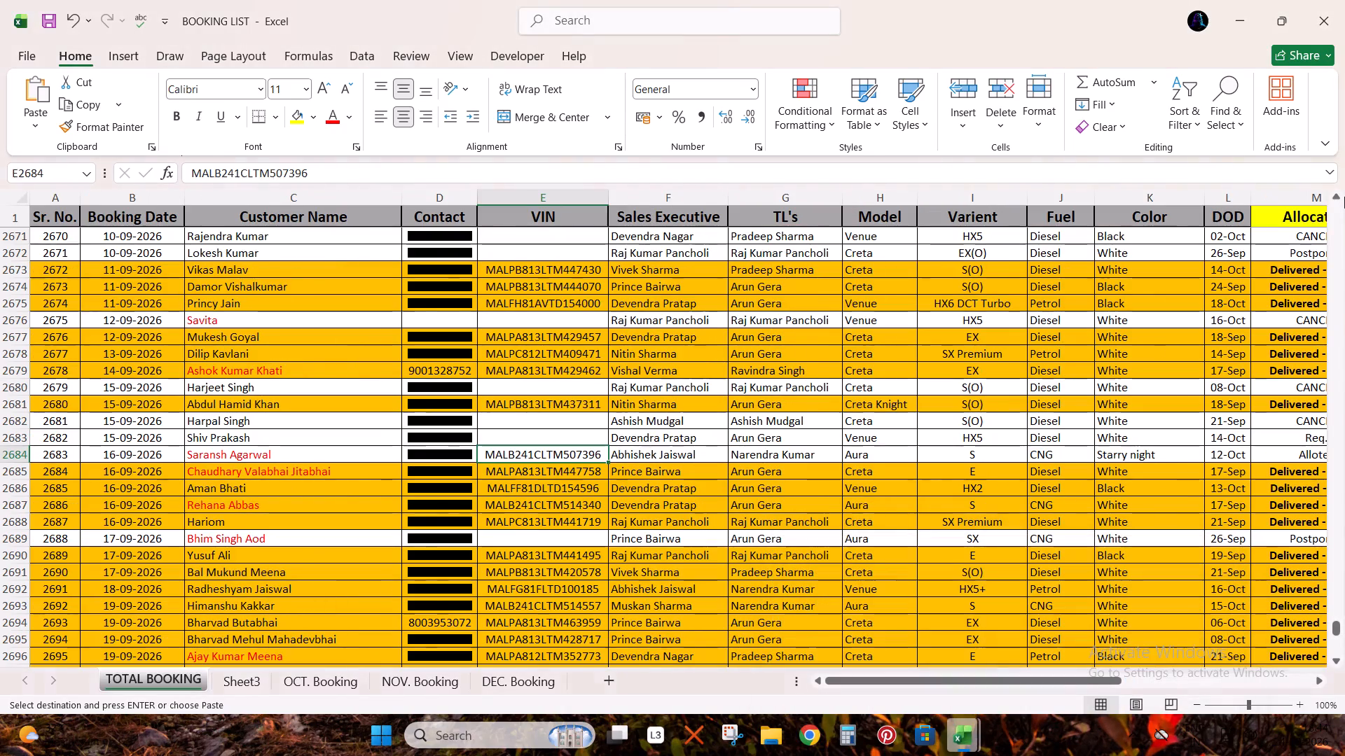
# Copy the customer name from row 2684 of BOOKING LIST into cell K6 of BBND - Sep;26, replacing the date value.
pyautogui.press('Left')
pyautogui.press('Left')
pyautogui.press('Left')
pyautogui.hotkey('ctrl', 'c')
pyautogui.hotkey('ctrl', 'c')
pyautogui.press('Right')
pyautogui.hotkey('ctrl', 'c')
pyautogui.hotkey('alt', 'Tab')
pyautogui.press('Right')
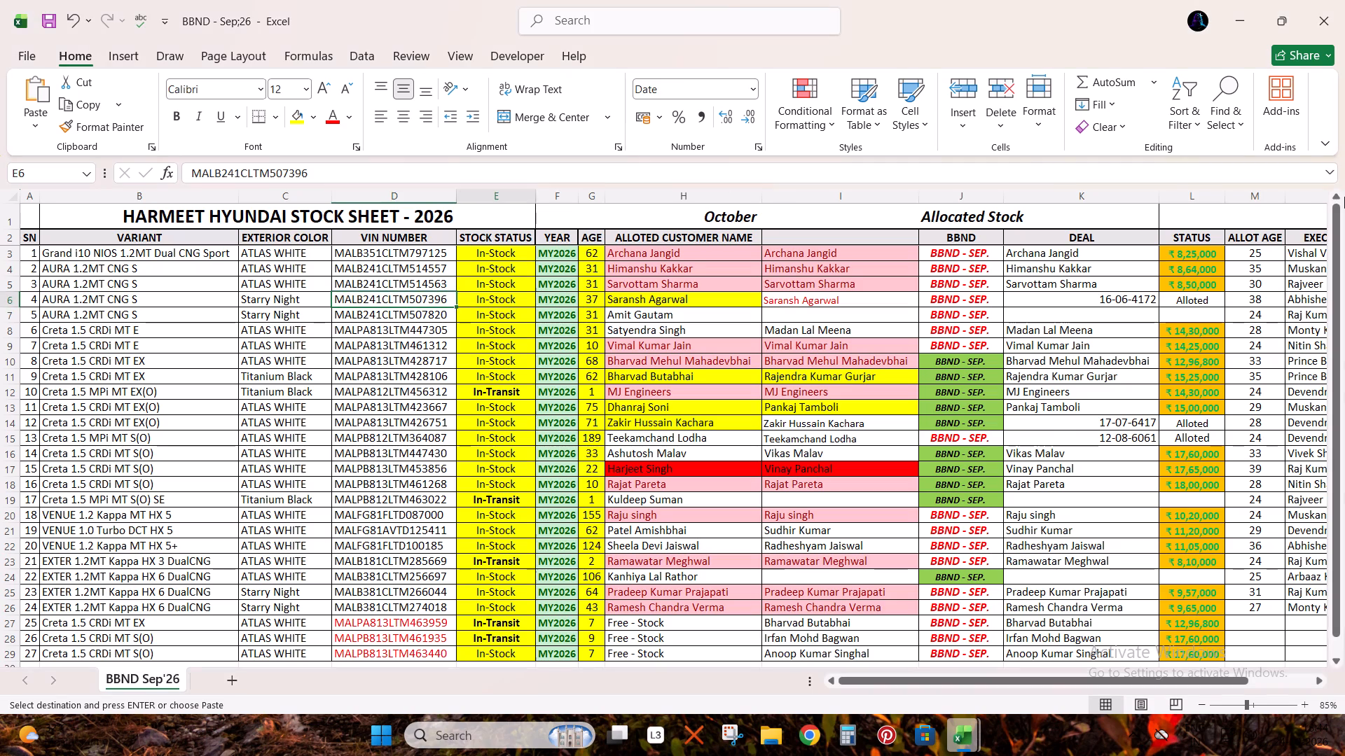
pyautogui.press('Right')
pyautogui.press('Right')
pyautogui.press('Right')
pyautogui.press('Right')
pyautogui.press('Right')
pyautogui.press('Right')
pyautogui.hotkey('ctrl', 'v')
# Look up the VIN from cell D14 of the BBND Sep'26 sheet in the BOOKING LIST workbook.
pyautogui.press('Down')
pyautogui.press('Down')
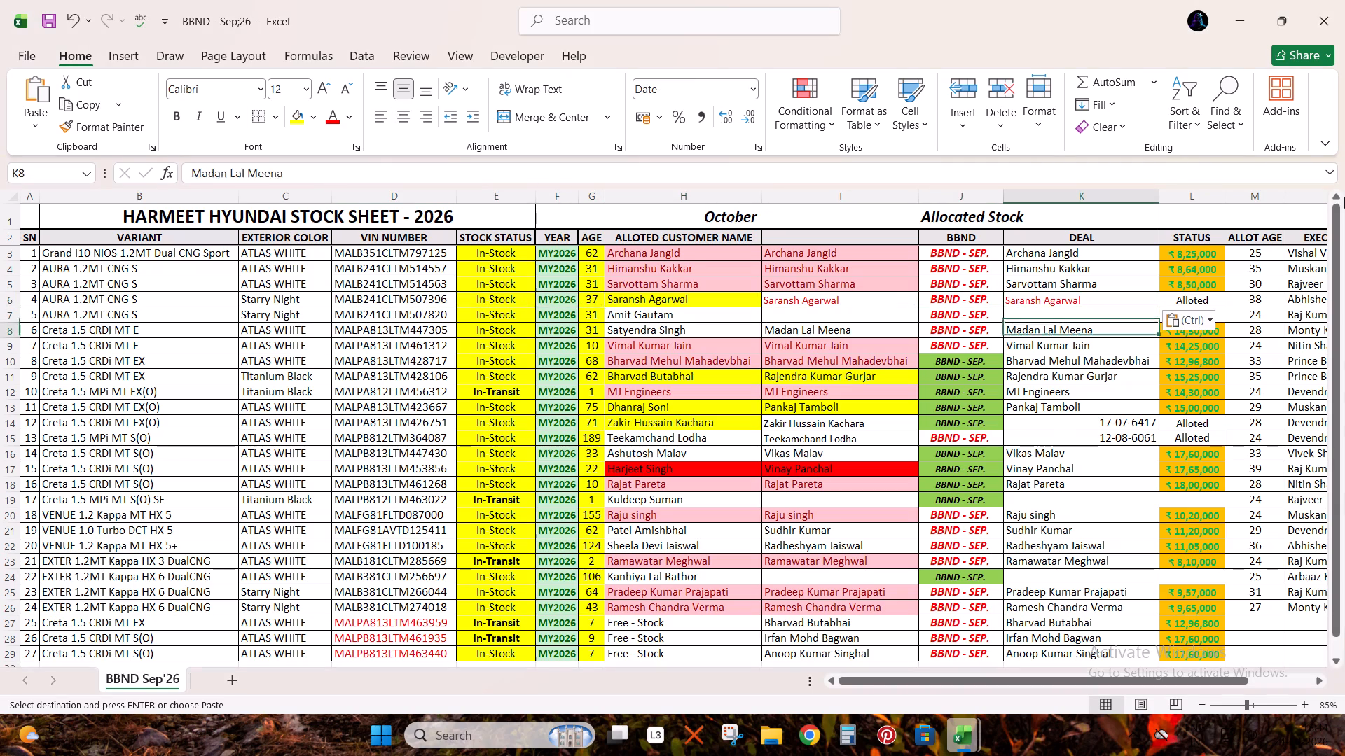
pyautogui.press('Down')
pyautogui.press('Down')
pyautogui.press('Down')
pyautogui.press('Down')
pyautogui.press('Down')
pyautogui.press('Down')
pyautogui.press('Left')
pyautogui.press('Left')
pyautogui.press('Left')
pyautogui.press('Left')
pyautogui.press('Left')
pyautogui.press('Left')
pyautogui.press('Left')
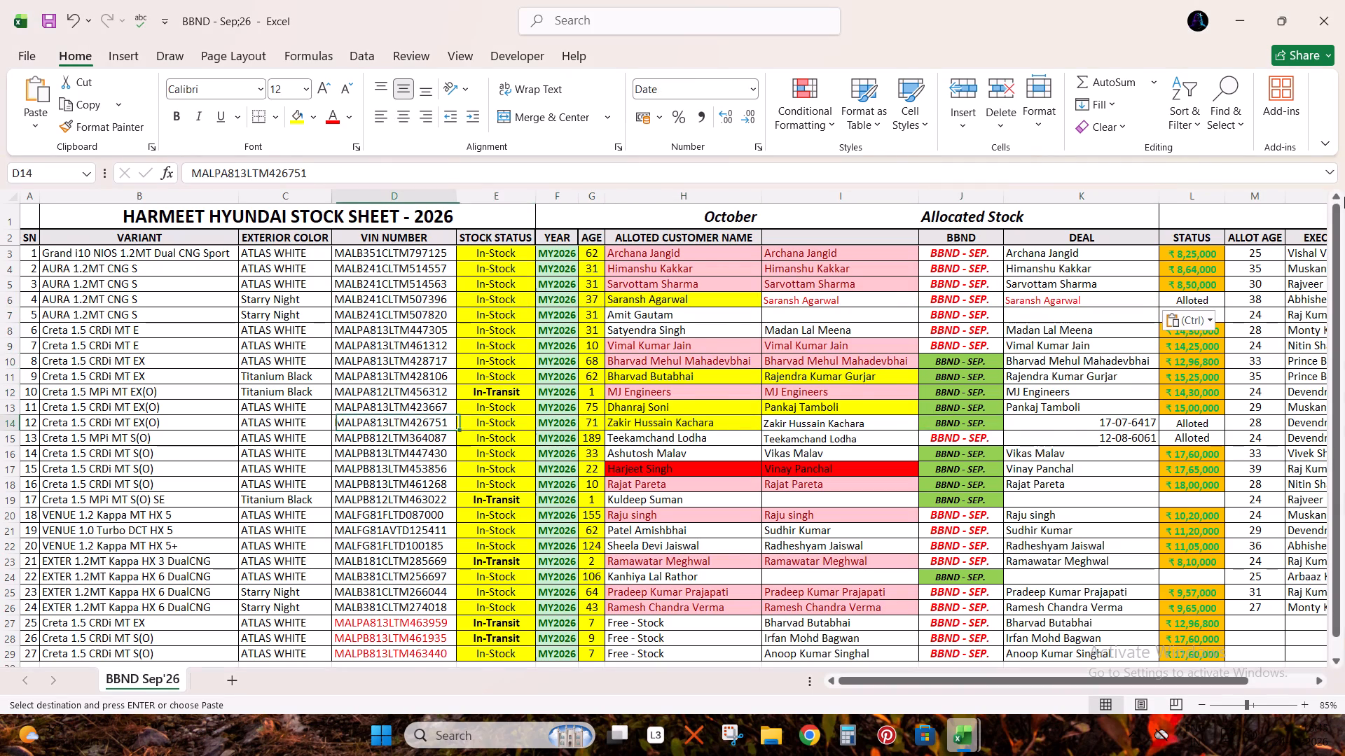
pyautogui.hotkey('ctrl', 'c')
pyautogui.hotkey('alt', 'Tab')
pyautogui.press('Right')
pyautogui.hotkey('ctrl', 'f')
pyautogui.hotkey('ctrl', 'v')
pyautogui.press('Return')
pyautogui.press('Escape')
# Copy the customer name from row 2664 of BOOKING LIST into cell K14 of BBND - Sep;26, replacing the date value.
pyautogui.press('Left')
pyautogui.press('Left')
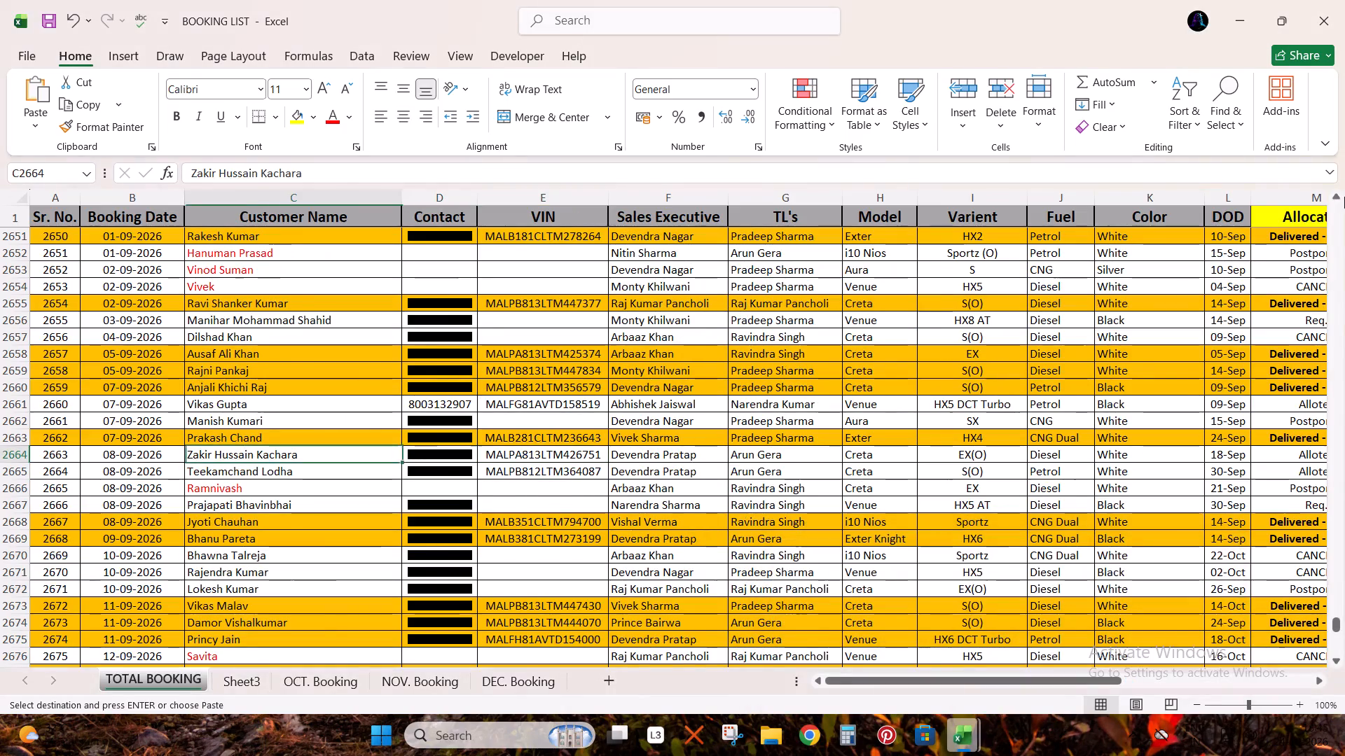
pyautogui.hotkey('ctrl', 'c')
pyautogui.hotkey('alt', 'Tab')
pyautogui.press('Right')
pyautogui.press('Right')
pyautogui.press('Right')
pyautogui.press('Right')
pyautogui.press('Right')
pyautogui.press('Right')
pyautogui.press('Right')
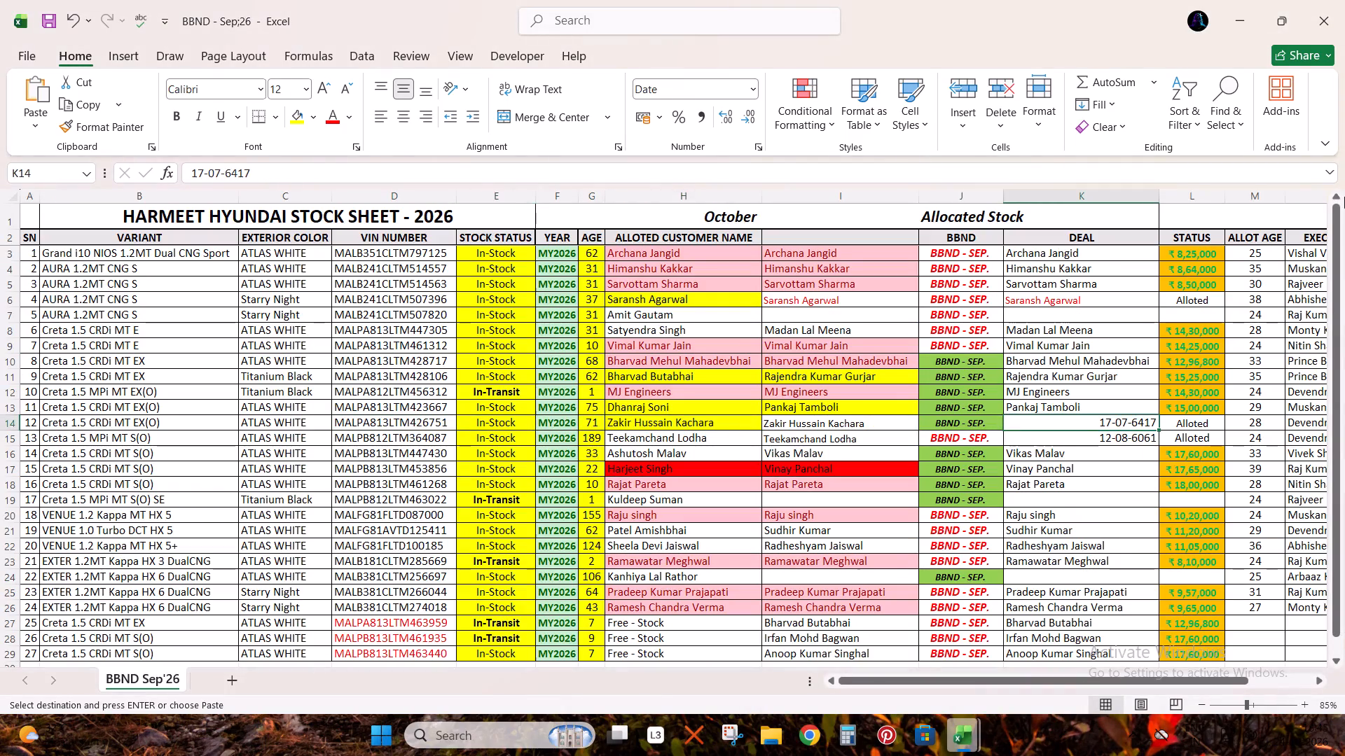
pyautogui.hotkey('ctrl', 'v')
# Look up the VIN from cell D15 of the BBND Sep'26 sheet in the BOOKING LIST workbook.
pyautogui.press('Down')
pyautogui.press('Left')
pyautogui.press('Left')
pyautogui.press('Left')
pyautogui.press('Left')
pyautogui.press('Left')
pyautogui.press('Left')
pyautogui.press('Left')
pyautogui.hotkey('ctrl', 'c')
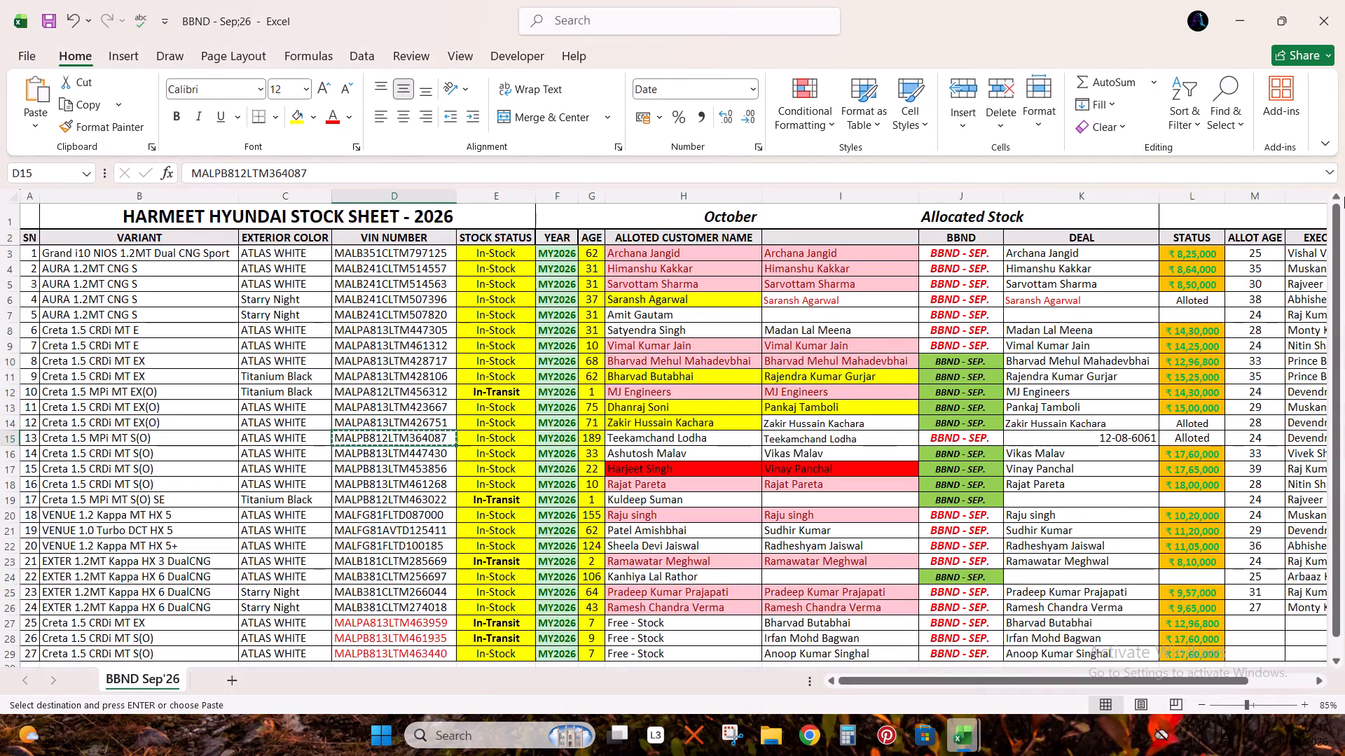
pyautogui.hotkey('alt', 'Tab')
pyautogui.press('Right')
pyautogui.hotkey('ctrl', 'f')
pyautogui.hotkey('ctrl', 'v')
pyautogui.press('Return')
pyautogui.press('Return')
pyautogui.press('Escape')
# Copy the customer name from row 2665 of BOOKING LIST into cell K15 of BBND - Sep;26, replacing the date value.
pyautogui.press('Left')
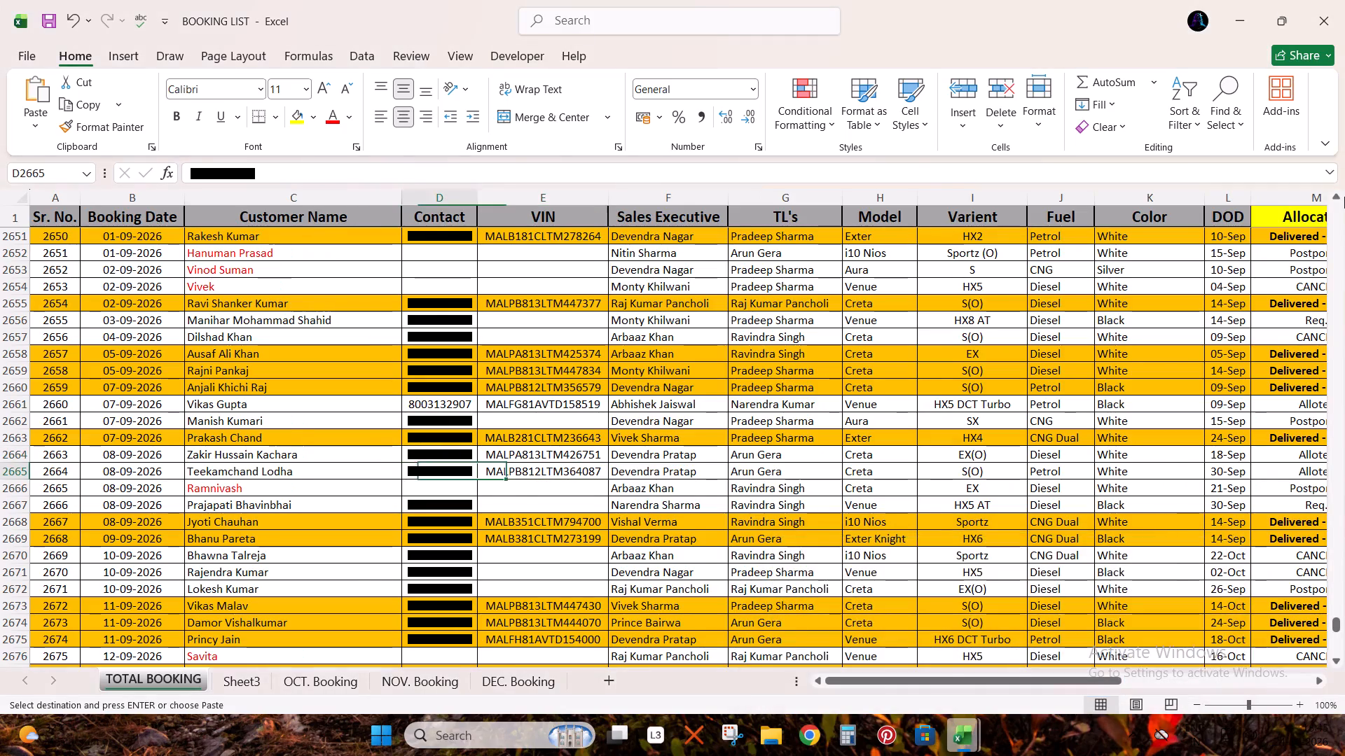
pyautogui.press('Left')
pyautogui.hotkey('ctrl', 'c')
pyautogui.hotkey('alt', 'Tab')
pyautogui.hotkey('ctrl', 'Right')
pyautogui.press('Left')
pyautogui.press('Left')
pyautogui.press('Left')
pyautogui.press('Left')
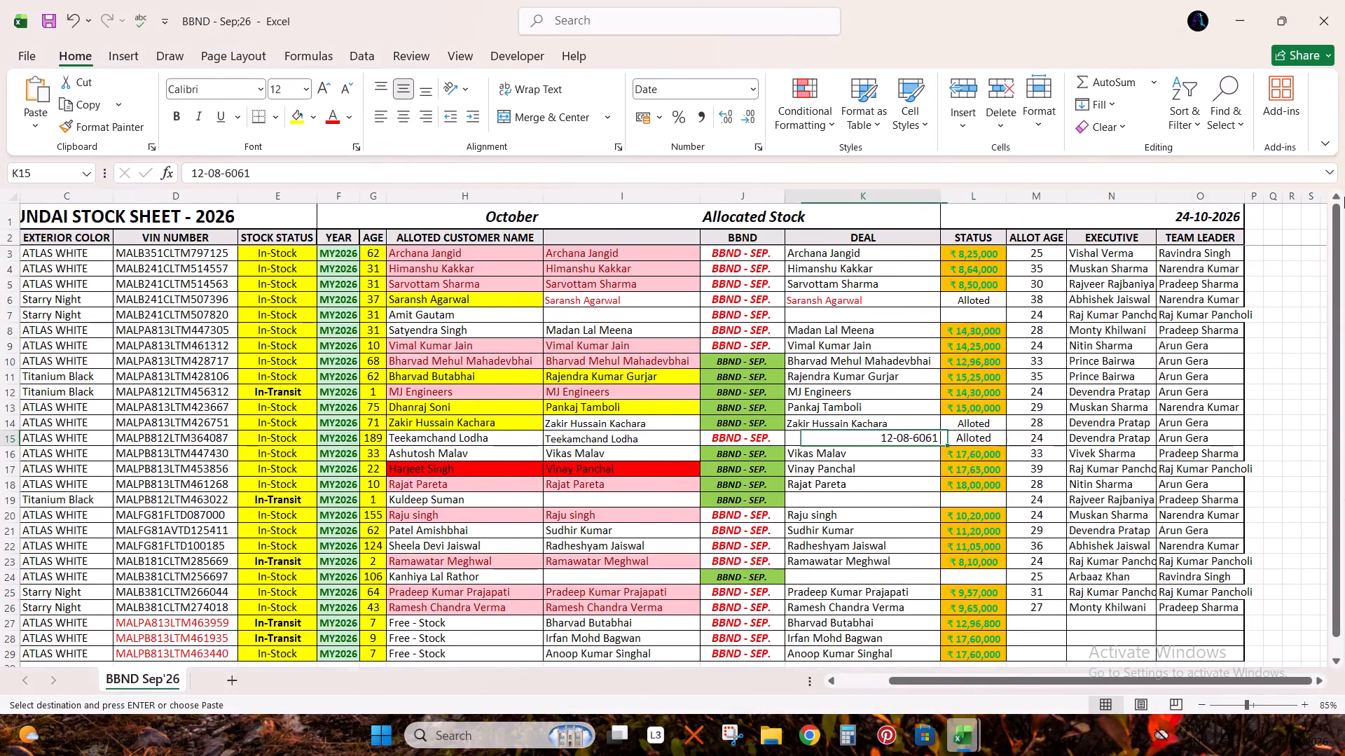
pyautogui.hotkey('ctrl', 'v')
pyautogui.press('Escape')
# Copy the formatting of customer cell K4 onto the DEAL column's name cells down to K28.
pyautogui.scroll(2, 1344, 478)
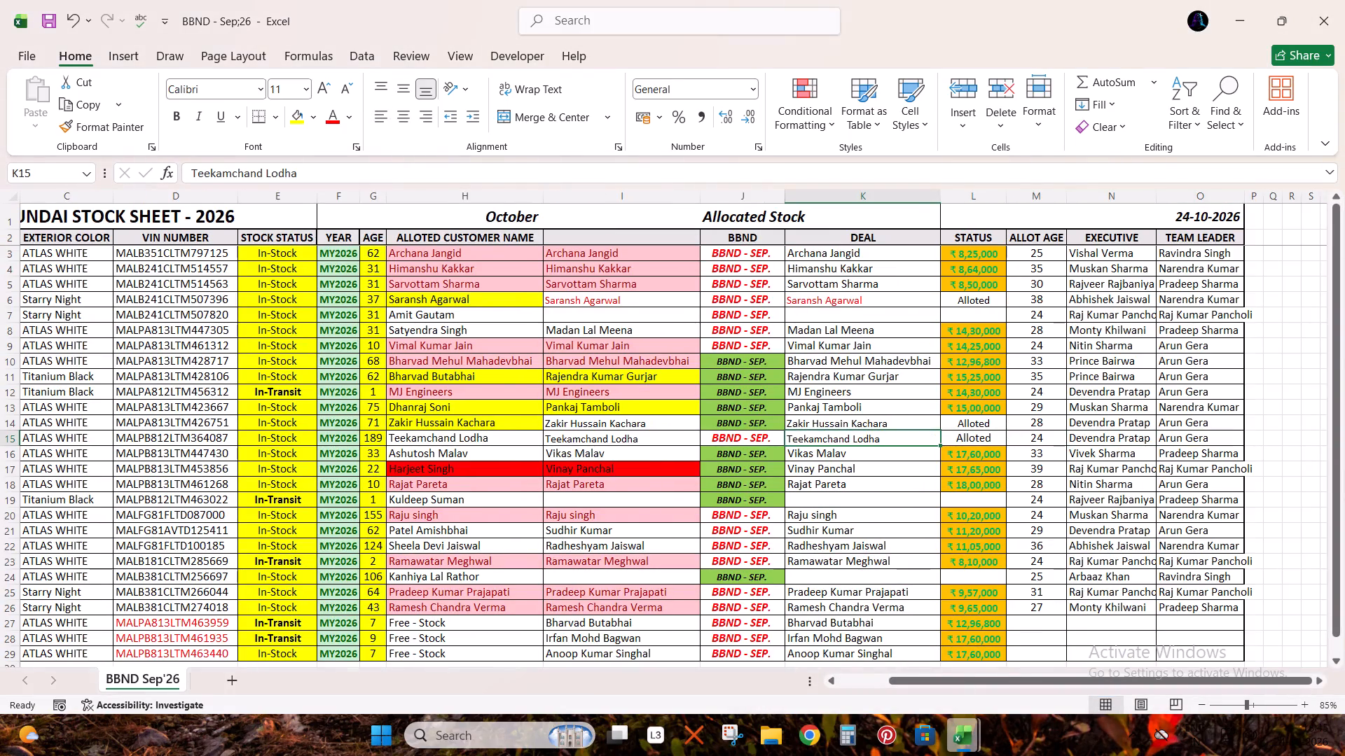
pyautogui.scroll(3, 916, 456)
pyautogui.click(857, 270)
pyautogui.click(146, 121)
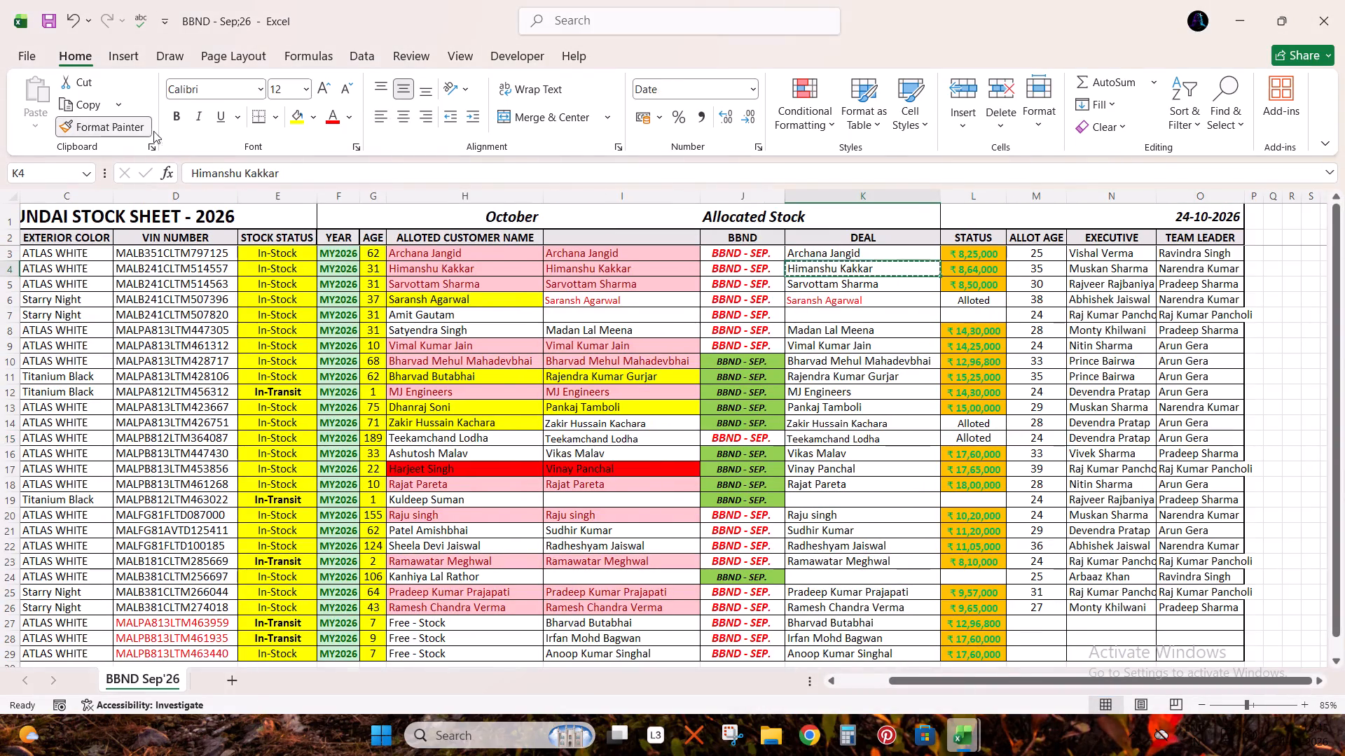
pyautogui.moveTo(855, 261); pyautogui.dragTo(817, 642)
pyautogui.scroll(5, 886, 510)
# Look up the VIN from cell D6 of the BBND Sep'26 sheet again in BOOKING LIST.
pyautogui.click(970, 239)
pyautogui.press('Left')
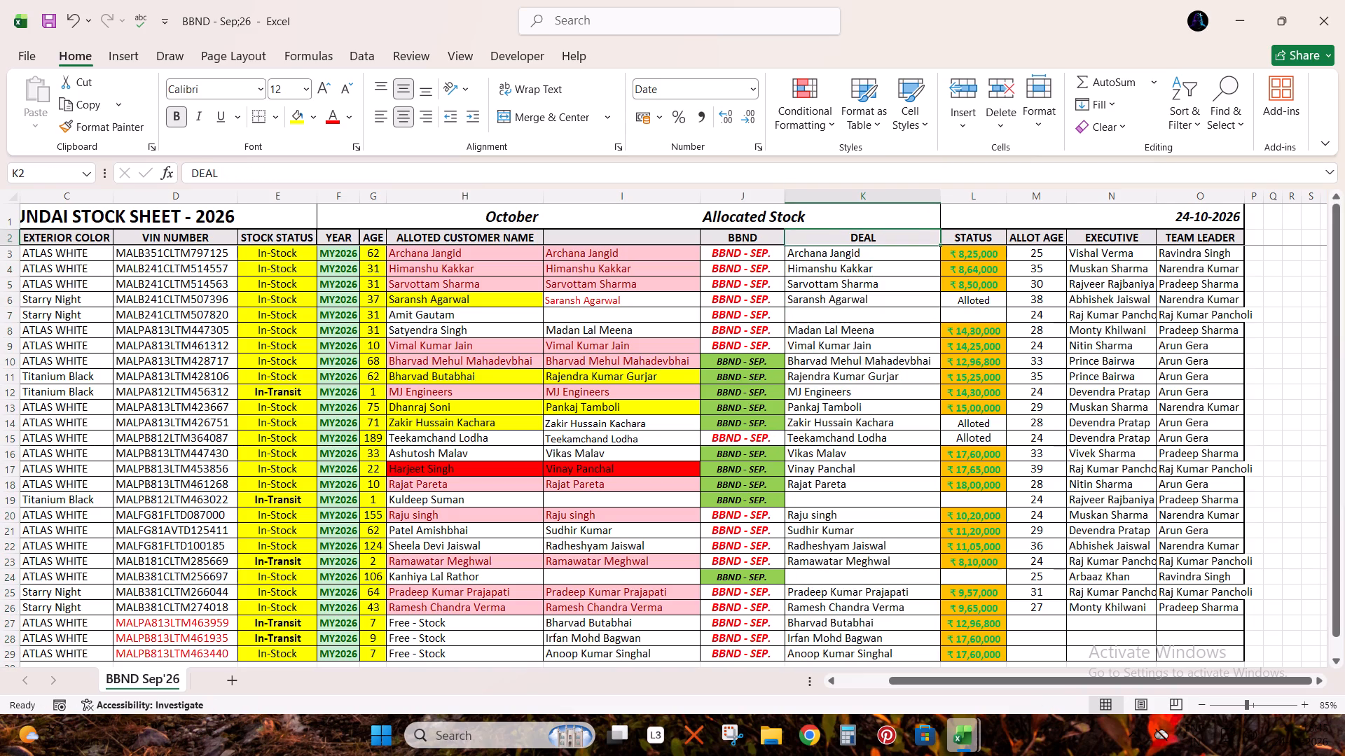
pyautogui.press('Right')
pyautogui.press('Down')
pyautogui.press('Down')
pyautogui.press('Left')
pyautogui.press('Down')
pyautogui.press('Left')
pyautogui.press('Down')
pyautogui.press('Left')
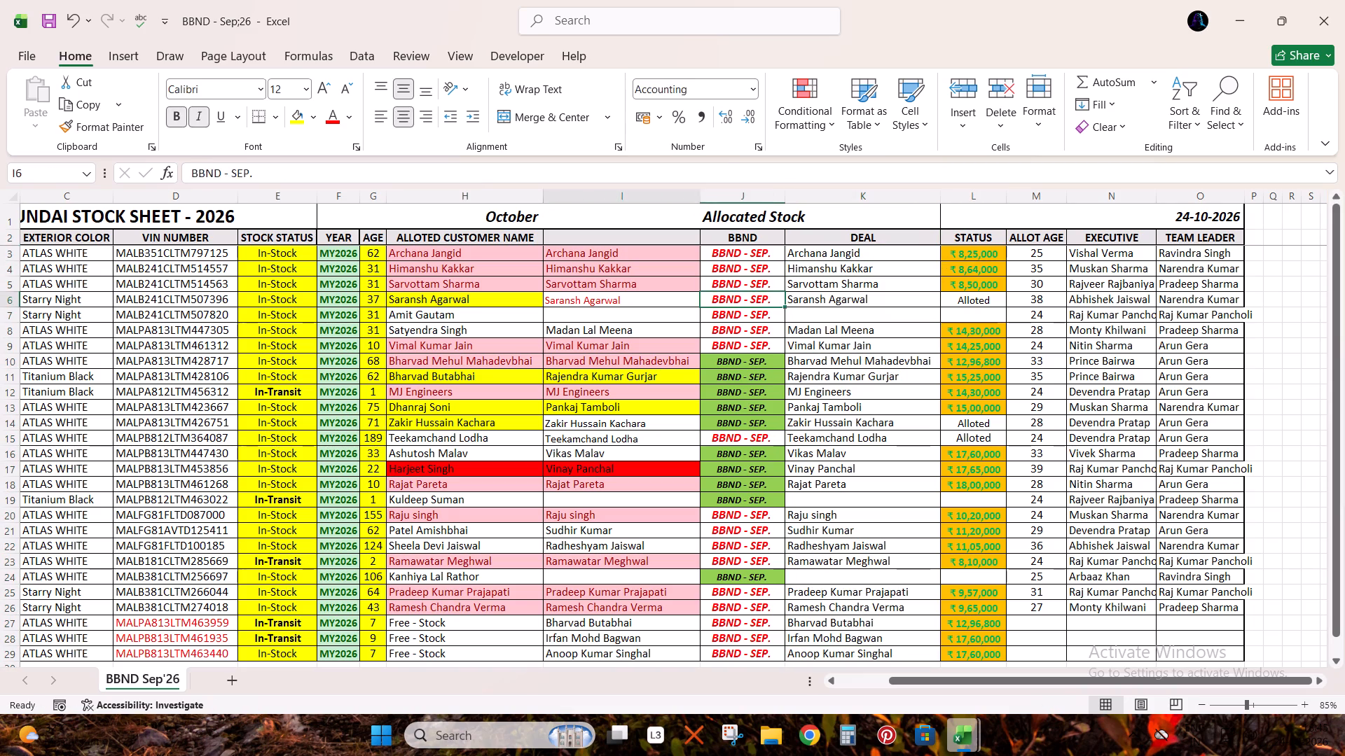
pyautogui.press('Left')
pyautogui.press('Left')
pyautogui.press('Left')
pyautogui.press('Left')
pyautogui.press('Left')
pyautogui.hotkey('ctrl', 'c')
pyautogui.hotkey('alt', 'Tab')
pyautogui.press('Right')
pyautogui.hotkey('ctrl', 'f')
pyautogui.hotkey('ctrl', 'v')
pyautogui.press('Return')
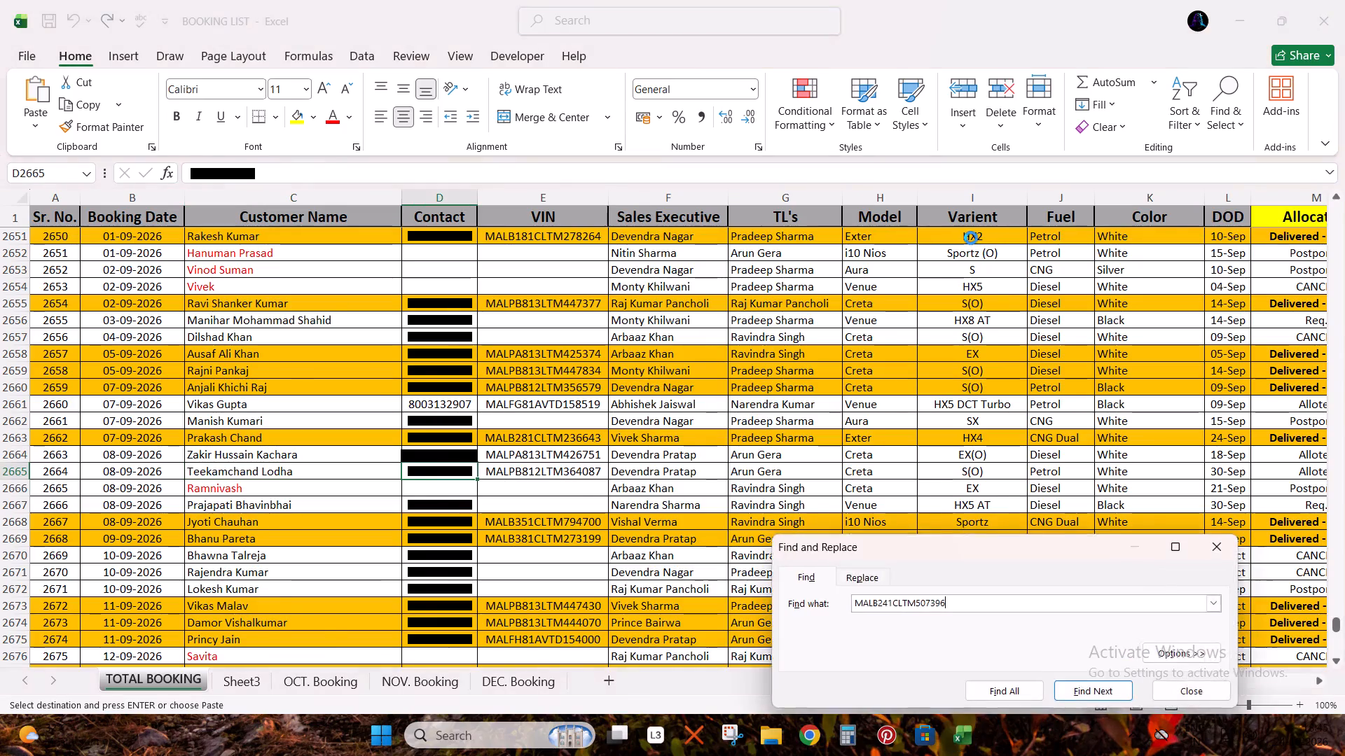
pyautogui.press('Escape')
# Copy the ₹8,30,000 deal amount from row 2684 of BOOKING LIST into cell L6 of BBND - Sep;26, replacing Alloted.
pyautogui.hotkey('ctrl', 'Right')
pyautogui.press('Right')
pyautogui.press('Right')
pyautogui.press('Right')
pyautogui.press('Right')
pyautogui.press('Right')
pyautogui.hotkey('ctrl', 'c')
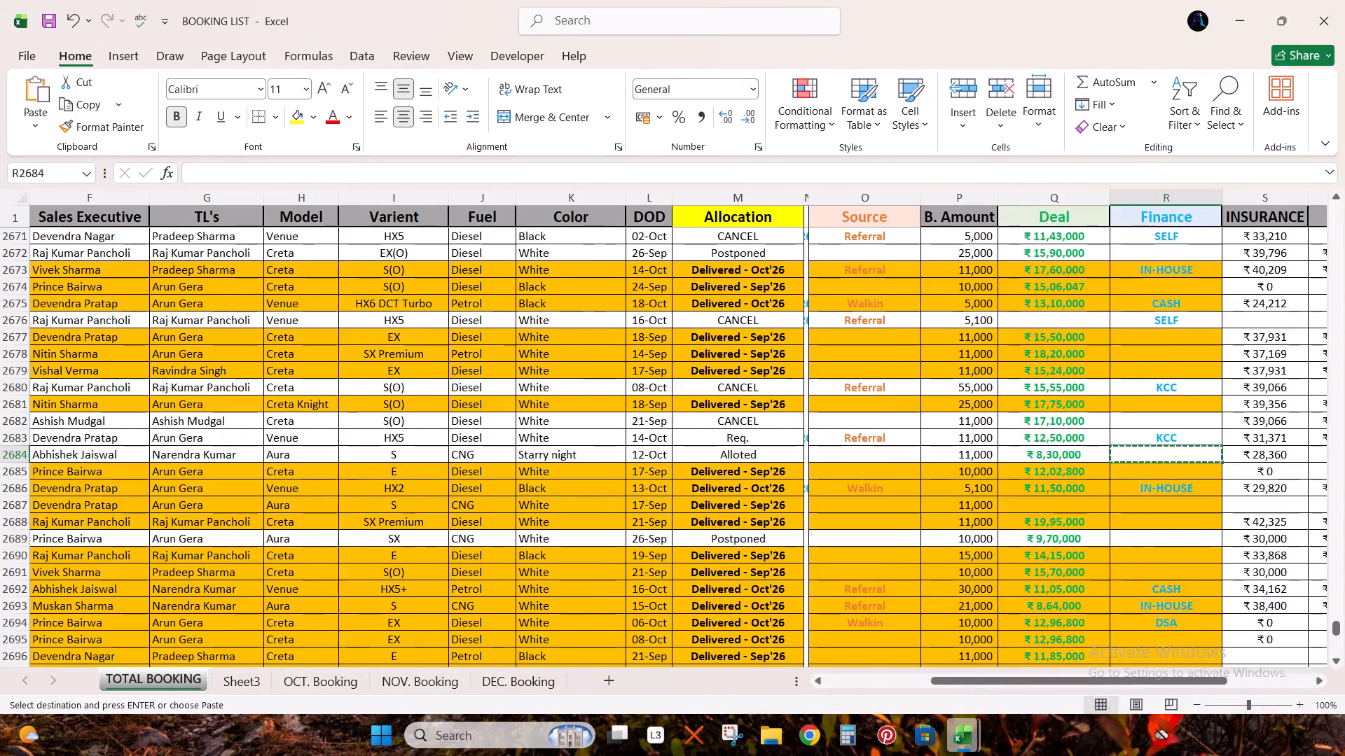
pyautogui.press('Left')
pyautogui.hotkey('ctrl', 'c')
pyautogui.hotkey('alt', 'Tab')
pyautogui.press('Right')
pyautogui.press('Right')
pyautogui.press('Right')
pyautogui.press('Right')
pyautogui.press('Right')
pyautogui.press('Right')
pyautogui.press('Right')
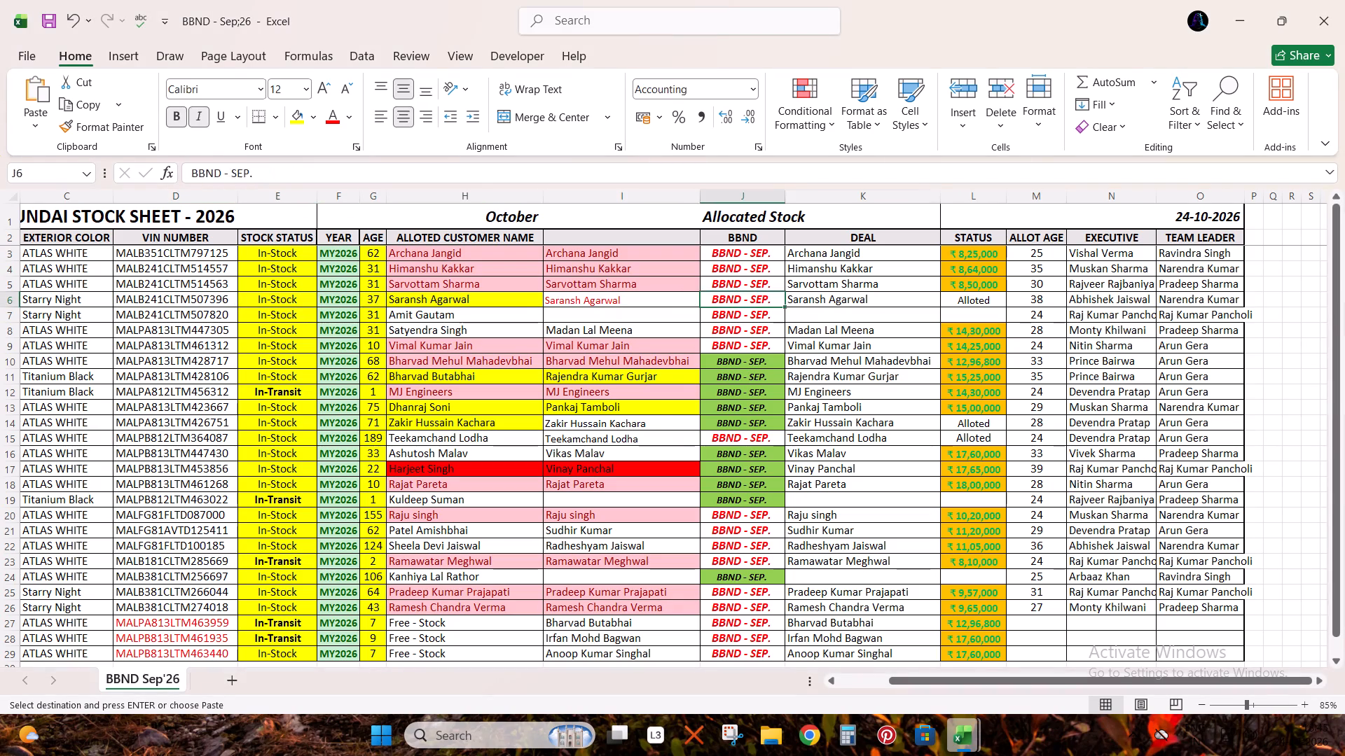
pyautogui.press('Right')
pyautogui.press('Right')
pyautogui.press('Left')
pyautogui.hotkey('ctrl', 'v')
# Look up the VIN from cell D14 of the BBND Sep'26 sheet in BOOKING LIST.
pyautogui.press('Down')
pyautogui.press('Left')
pyautogui.press('Down')
pyautogui.press('Down')
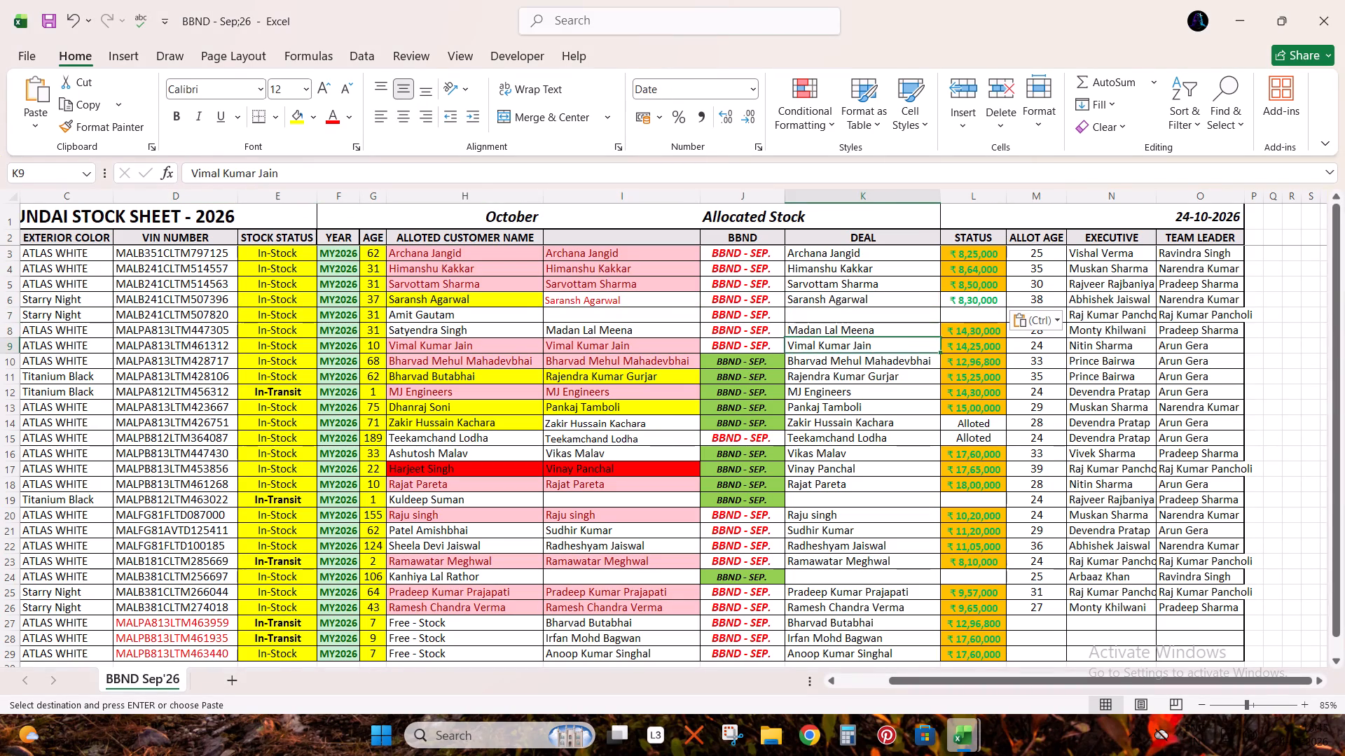
pyautogui.press('Down')
pyautogui.press('Down')
pyautogui.press('Down')
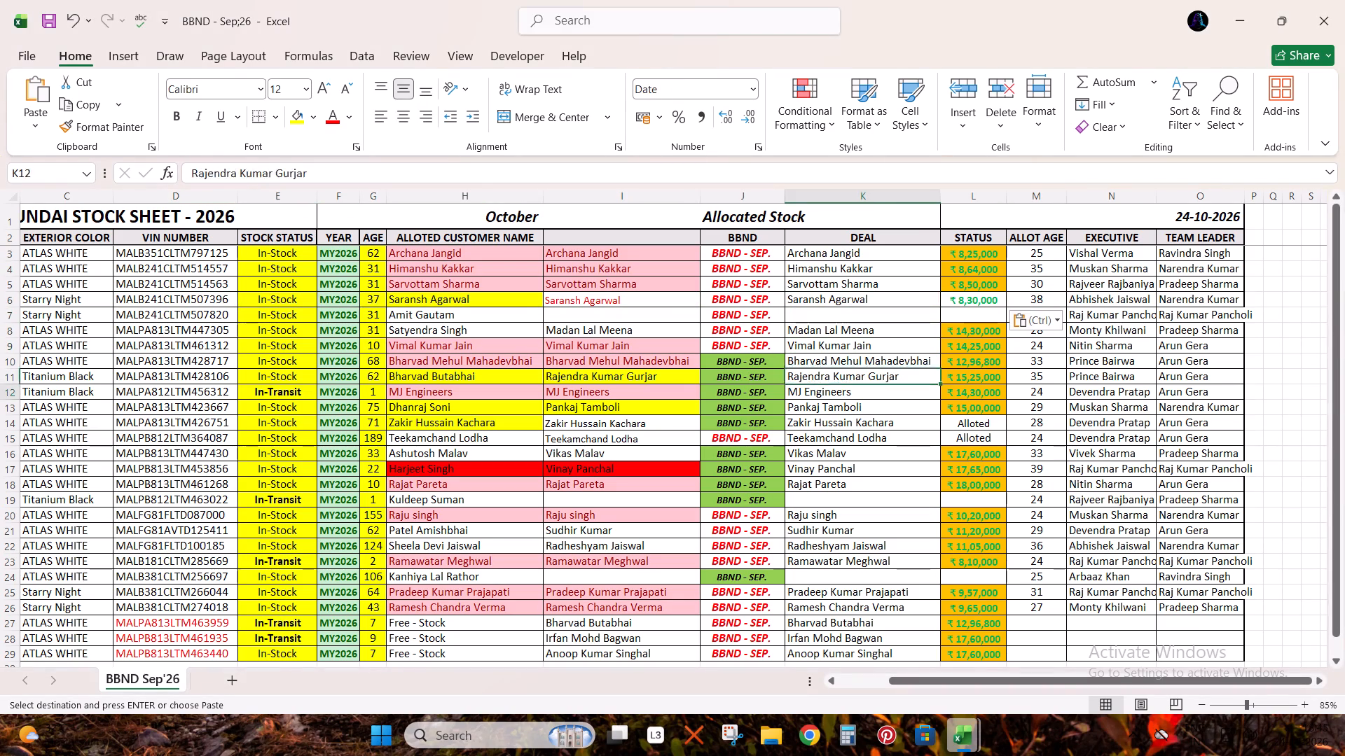
pyautogui.press('Down')
pyautogui.press('Left')
pyautogui.press('Down')
pyautogui.press('Left')
pyautogui.press('Left')
pyautogui.press('Left')
pyautogui.press('Left')
pyautogui.press('Left')
pyautogui.press('Left')
pyautogui.hotkey('ctrl', 'c')
pyautogui.hotkey('alt', 'Tab')
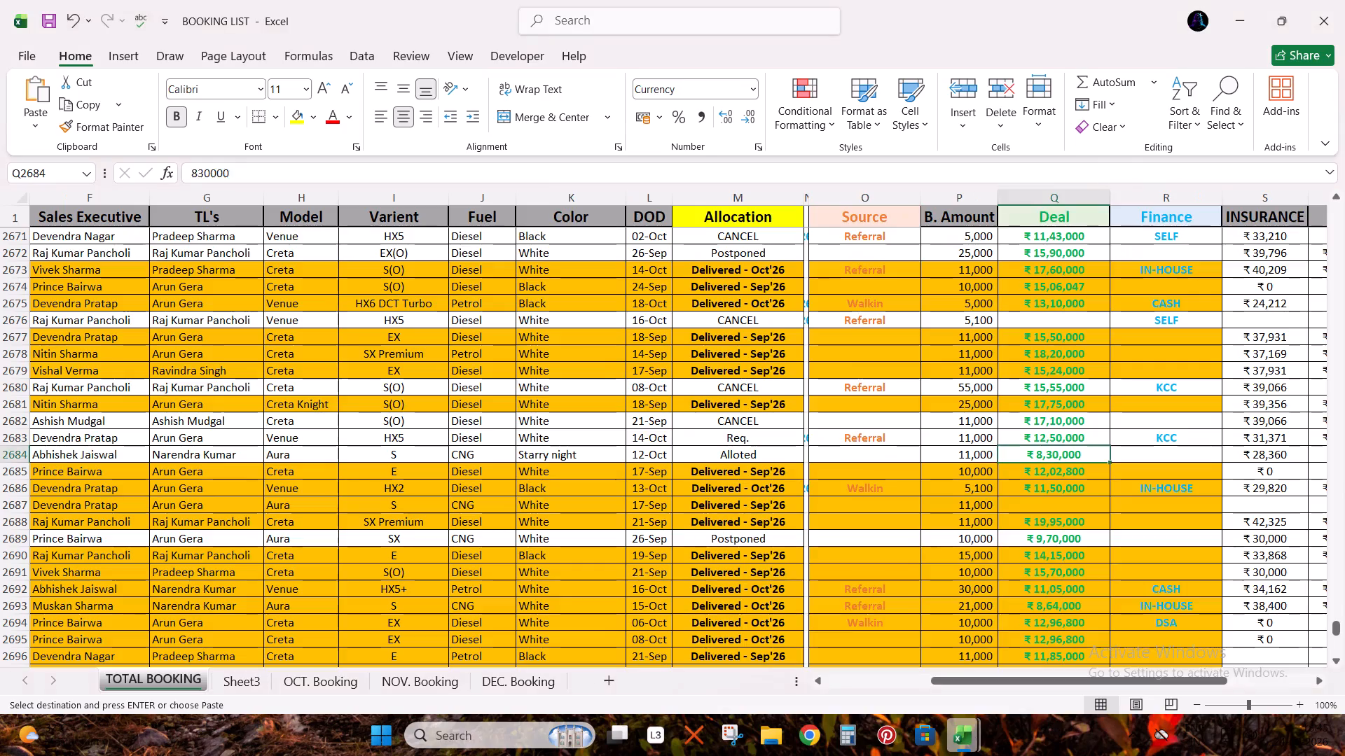
pyautogui.press('Right')
pyautogui.hotkey('ctrl', 'f')
pyautogui.hotkey('ctrl', 'v')
pyautogui.press('Return')
pyautogui.press('Escape')
# Copy the ₹16,50,000 deal amount from row 2664 of BOOKING LIST into cell L14 of BBND - Sep;26, replacing Alloted.
pyautogui.press('Right')
pyautogui.press('Right')
pyautogui.press('Right')
pyautogui.press('Right')
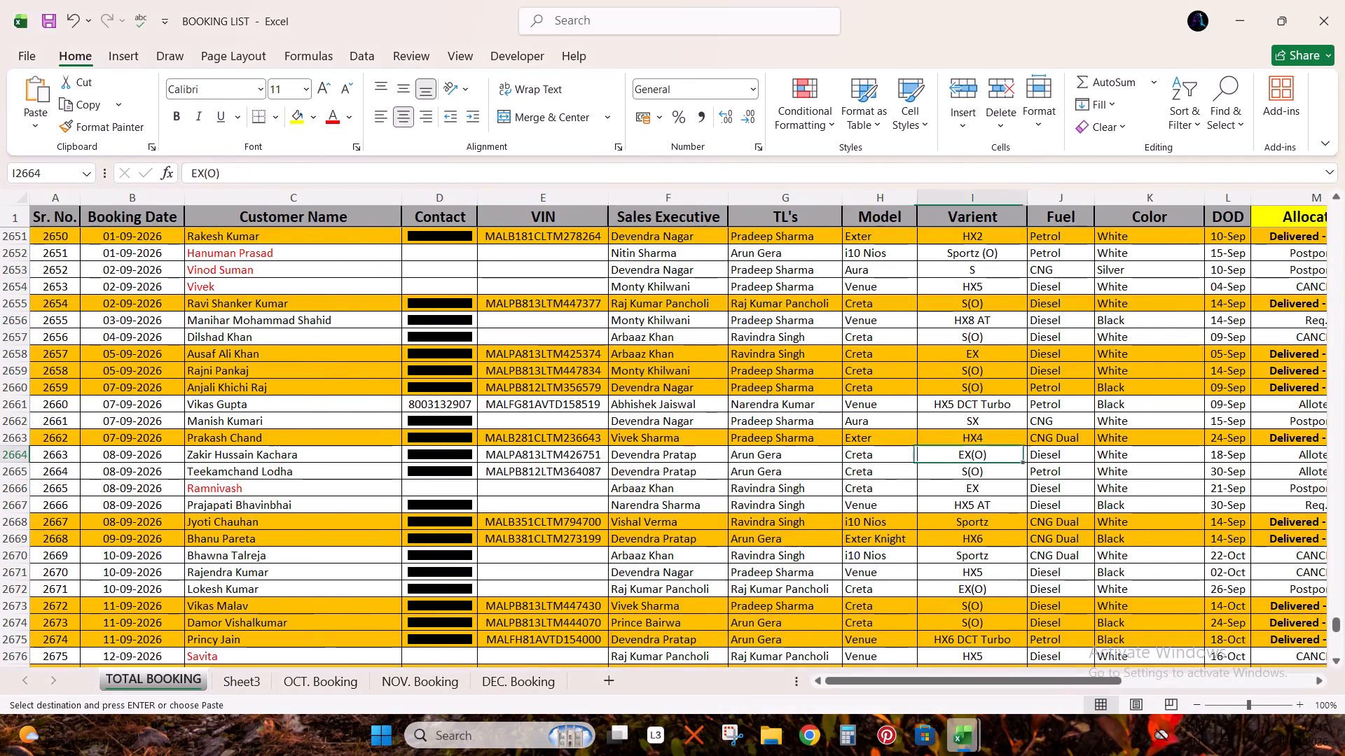
pyautogui.press('Right')
pyautogui.hotkey('ctrl', 'Right')
pyautogui.press('Right')
pyautogui.press('Right')
pyautogui.press('Right')
pyautogui.press('Right')
pyautogui.hotkey('ctrl', 'c')
pyautogui.hotkey('alt', 'Tab')
pyautogui.press('Right')
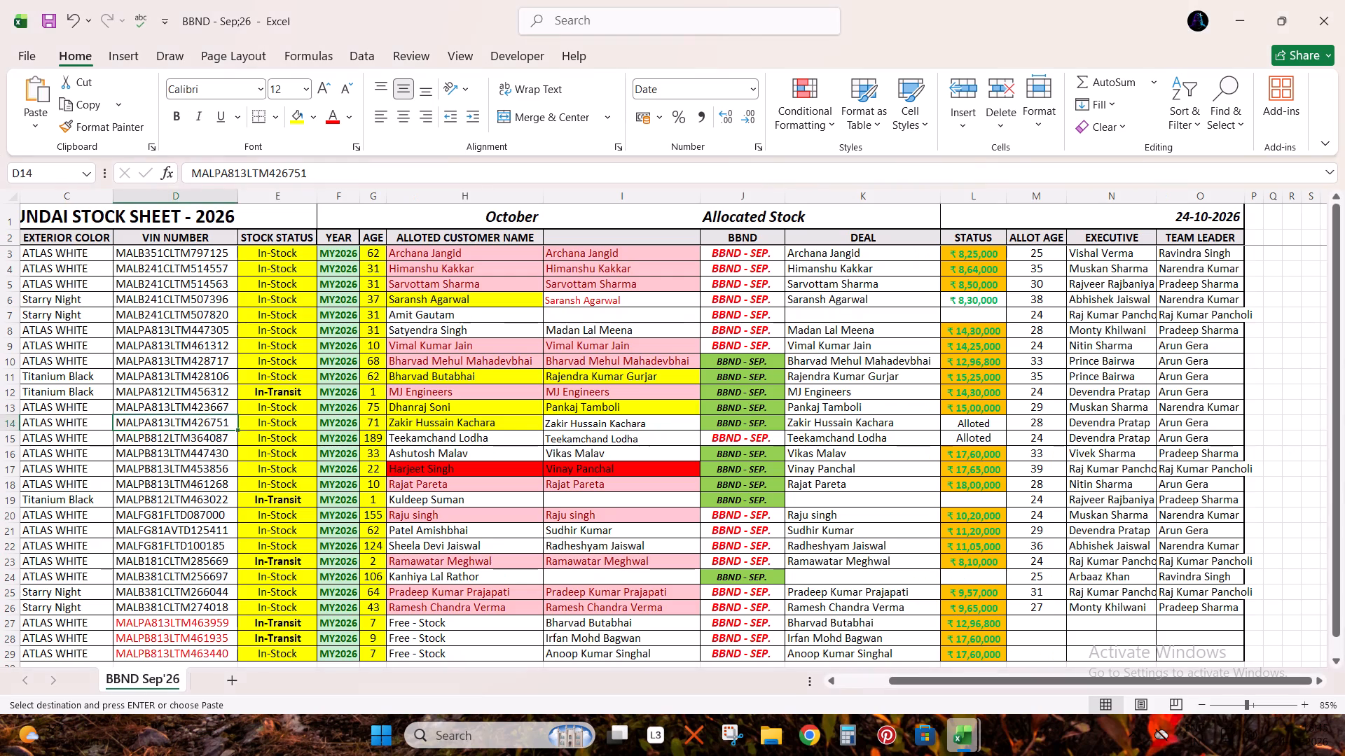
pyautogui.press('Right')
pyautogui.press('Right')
pyautogui.press('Right')
pyautogui.press('Right')
pyautogui.press('Right')
pyautogui.press('Right')
pyautogui.press('Right')
pyautogui.hotkey('ctrl', 'v')
# Look up the VIN from cell D15 of the BBND Sep'26 sheet in BOOKING LIST.
pyautogui.press('Down')
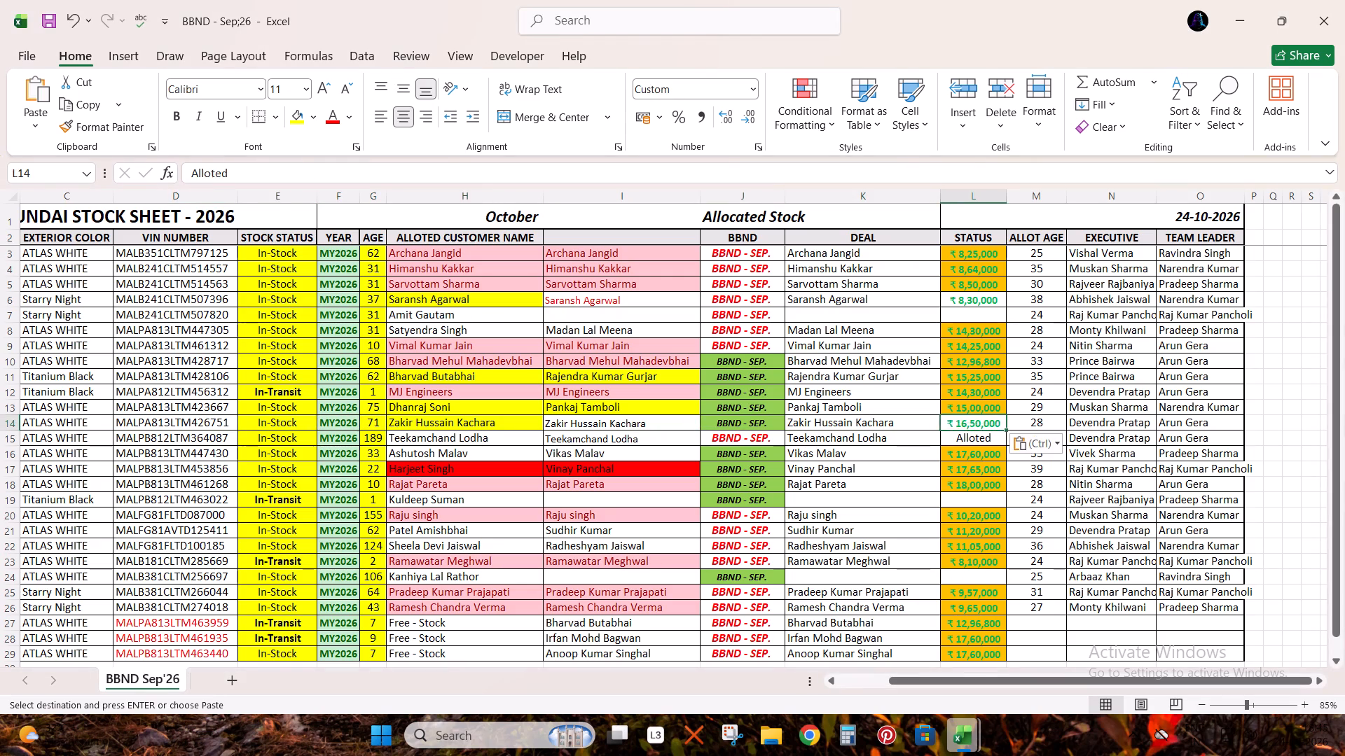
pyautogui.press('Left')
pyautogui.press('Left')
pyautogui.press('Left')
pyautogui.press('Left')
pyautogui.press('Left')
pyautogui.press('Left')
pyautogui.press('Left')
pyautogui.press('Left')
pyautogui.hotkey('ctrl', 'c')
pyautogui.hotkey('alt', 'Tab')
pyautogui.press('Right')
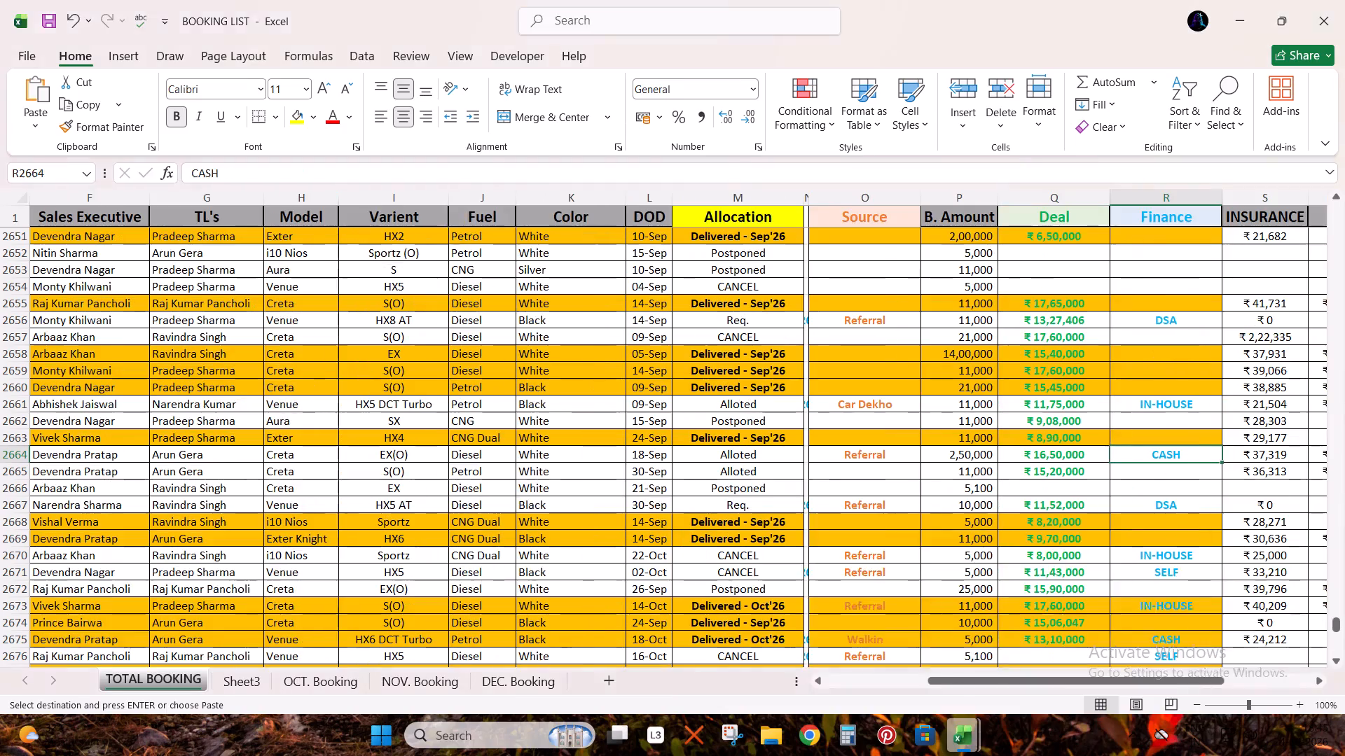
pyautogui.hotkey('ctrl', 'f')
pyautogui.hotkey('ctrl', 'v')
pyautogui.press('Return')
pyautogui.press('Return')
pyautogui.press('Escape')
# Copy the ₹15,20,000 deal amount from row 2665 of BOOKING LIST into cell L15 of BBND - Sep;26, replacing Alloted.
pyautogui.hotkey('ctrl', 'Right')
pyautogui.press('Right')
pyautogui.press('Right')
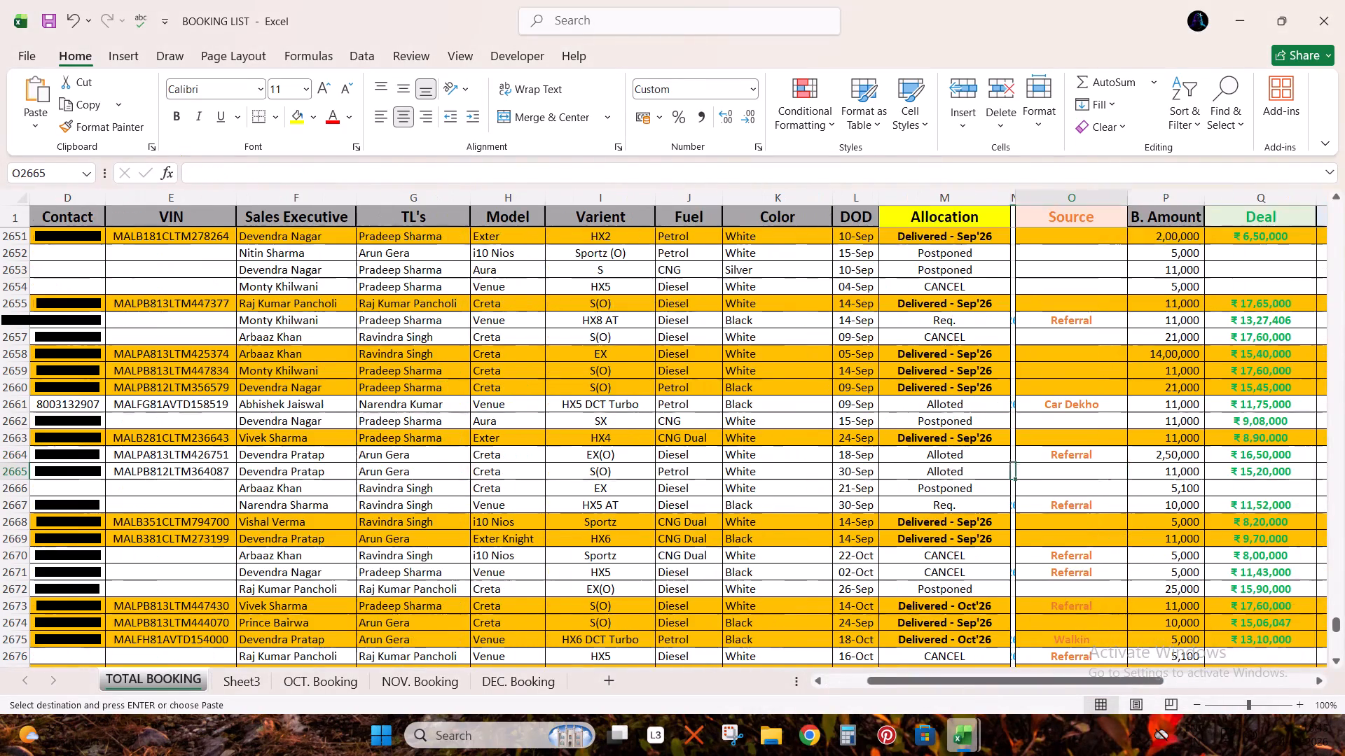
pyautogui.press('Right')
pyautogui.press('Right')
pyautogui.hotkey('ctrl', 'c')
pyautogui.hotkey('alt', 'Tab')
pyautogui.press('Right')
pyautogui.press('Right')
pyautogui.press('Right')
pyautogui.press('Right')
pyautogui.press('Right')
pyautogui.press('Right')
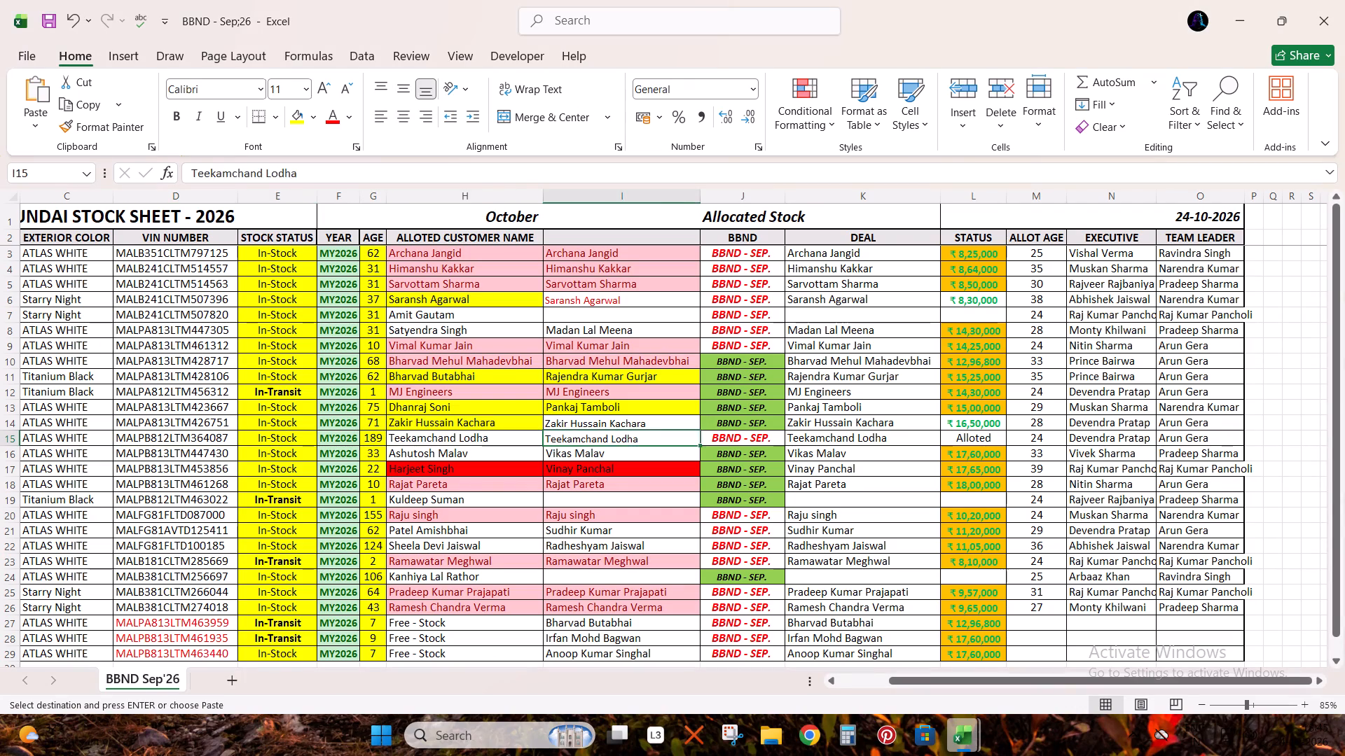
pyautogui.press('Right')
pyautogui.press('Right')
pyautogui.press('Right')
pyautogui.press('Left')
pyautogui.hotkey('ctrl', 'v')
pyautogui.scroll(-1, 1104, 436)
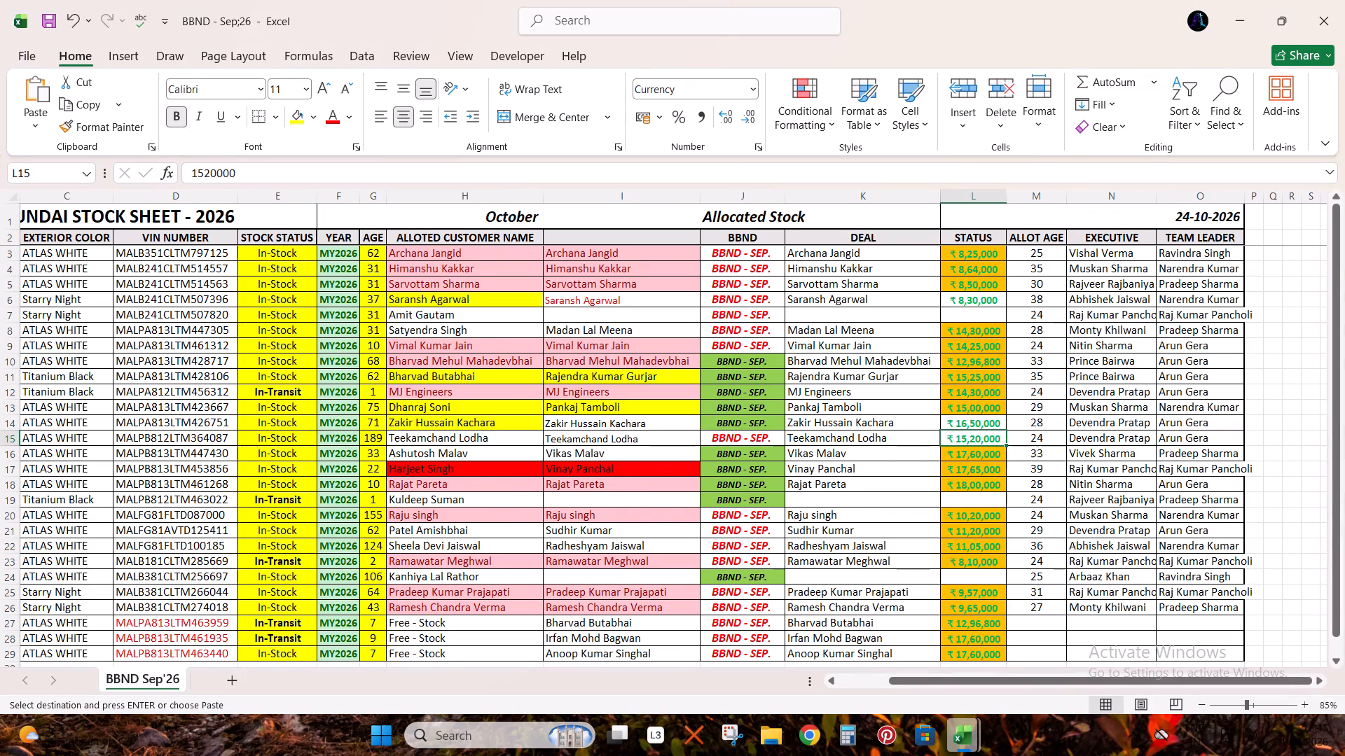
pyautogui.scroll(-1, 1060, 458)
pyautogui.press('Escape')
pyautogui.press('Escape')
# Clear the customer names from column I, cells I3 to I29, of the BBND Sep'26 sheet.
pyautogui.scroll(8, 985, 493)
pyautogui.scroll(2, 965, 342)
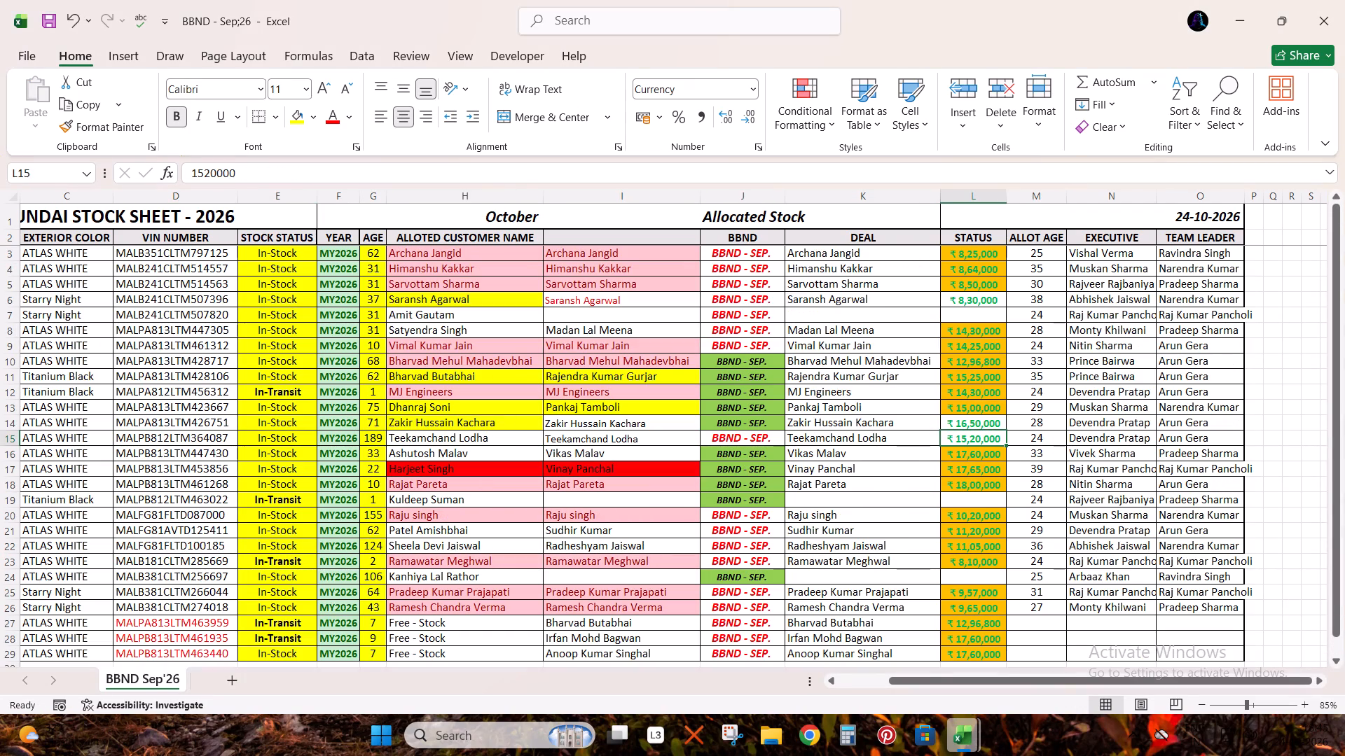
pyautogui.scroll(1, 965, 342)
pyautogui.click(840, 235)
pyautogui.press('Down')
pyautogui.press('Left')
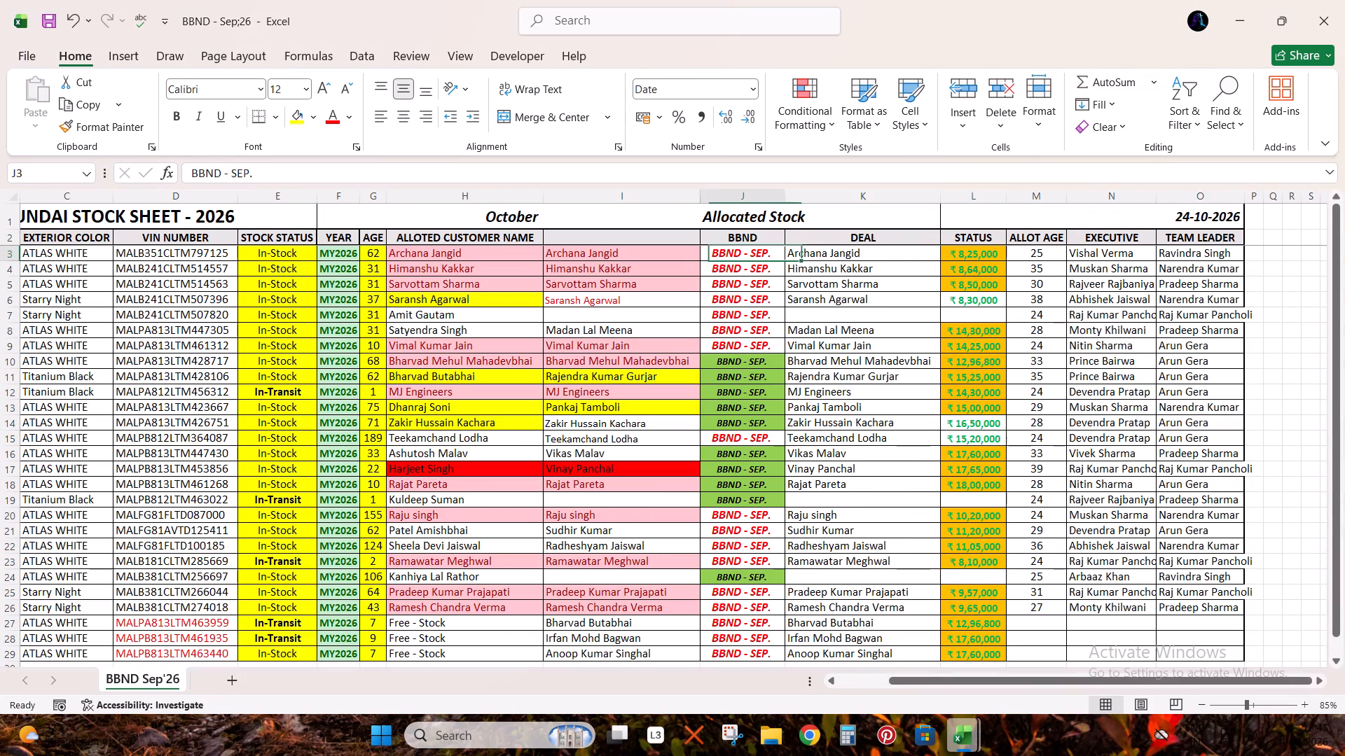
pyautogui.press('Left')
pyautogui.hotkey('shift', 'Right')
pyautogui.hotkey('ctrl', 'shift', 'Down')
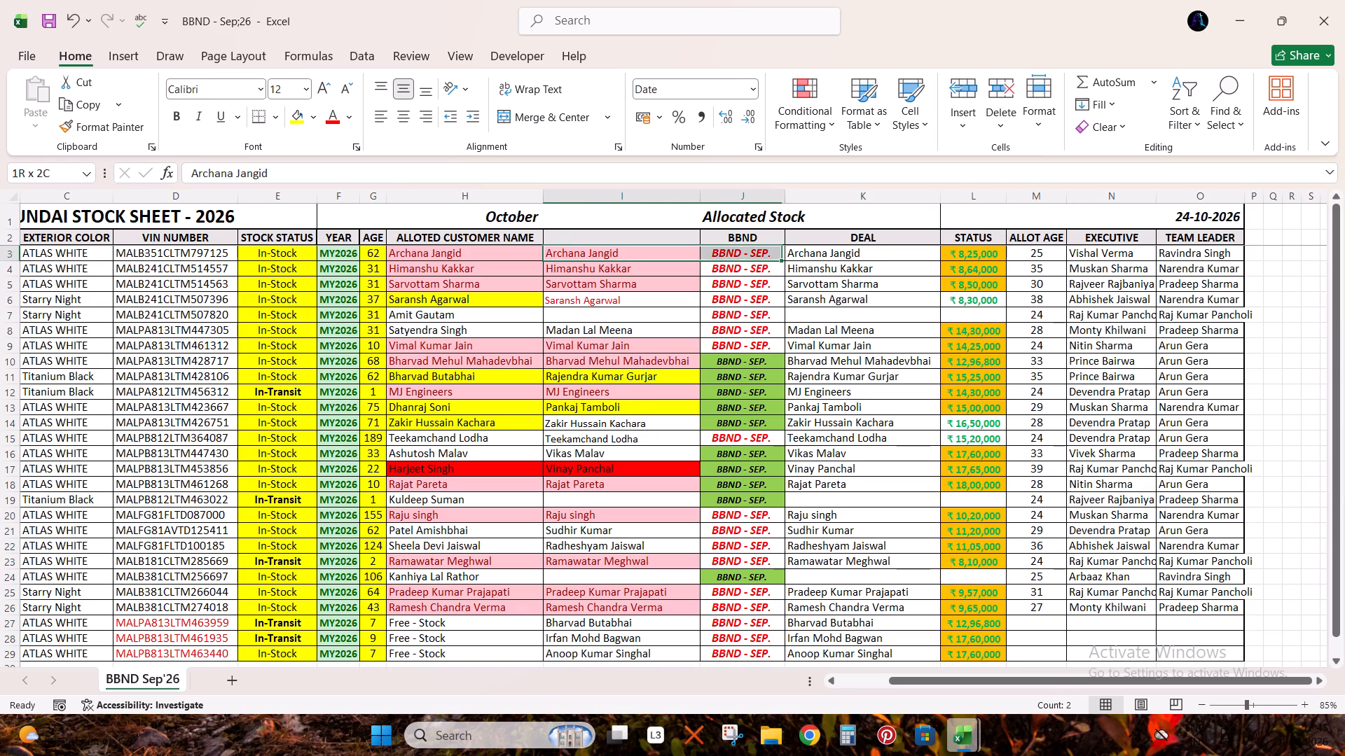
pyautogui.press('Up')
pyautogui.press('Down')
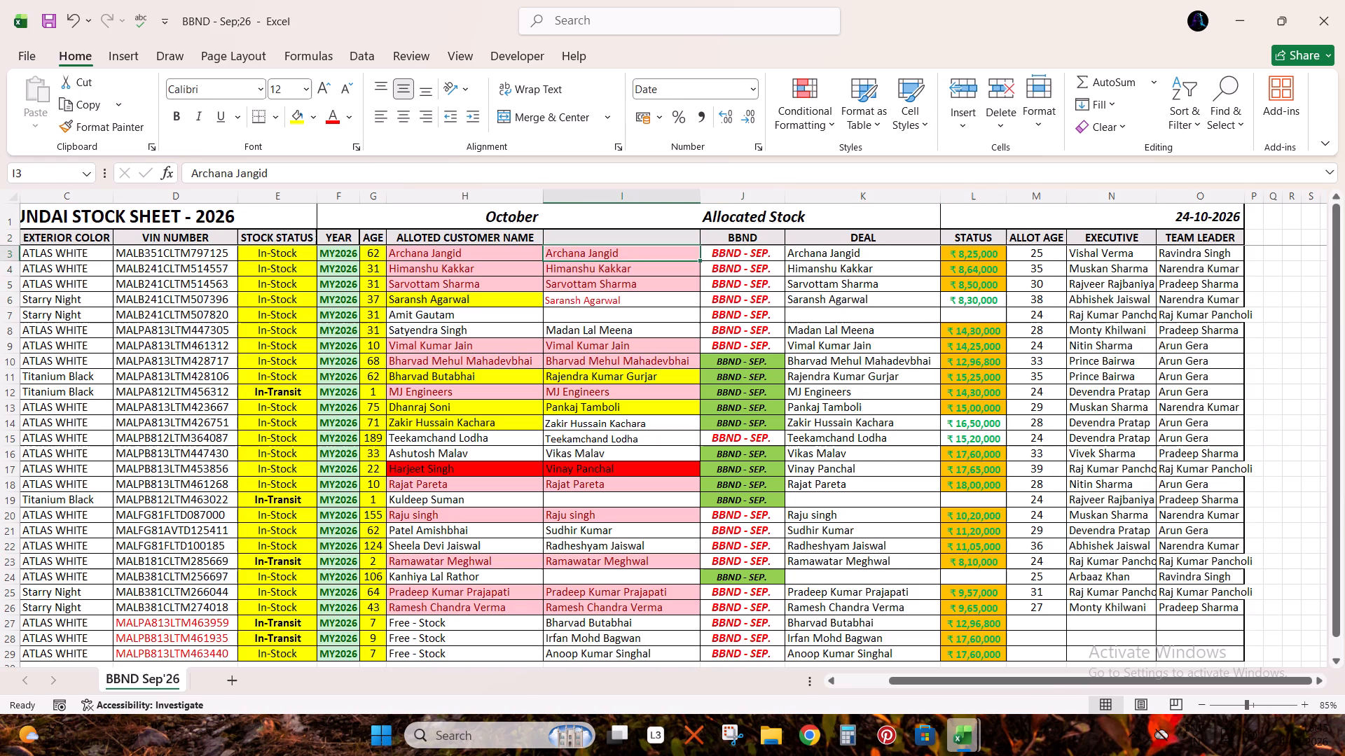
pyautogui.hotkey('ctrl', 'shift', 'Down')
pyautogui.hotkey('ctrl', 'shift', 'Down')
pyautogui.hotkey('ctrl', 'shift', 'Down')
pyautogui.hotkey('ctrl', 'shift', 'Down')
pyautogui.hotkey('ctrl', 'shift', 'Down')
pyautogui.hotkey('ctrl', 'shift', 'Down')
pyautogui.hotkey('ctrl', 'shift', 'Down')
pyautogui.press('Delete')
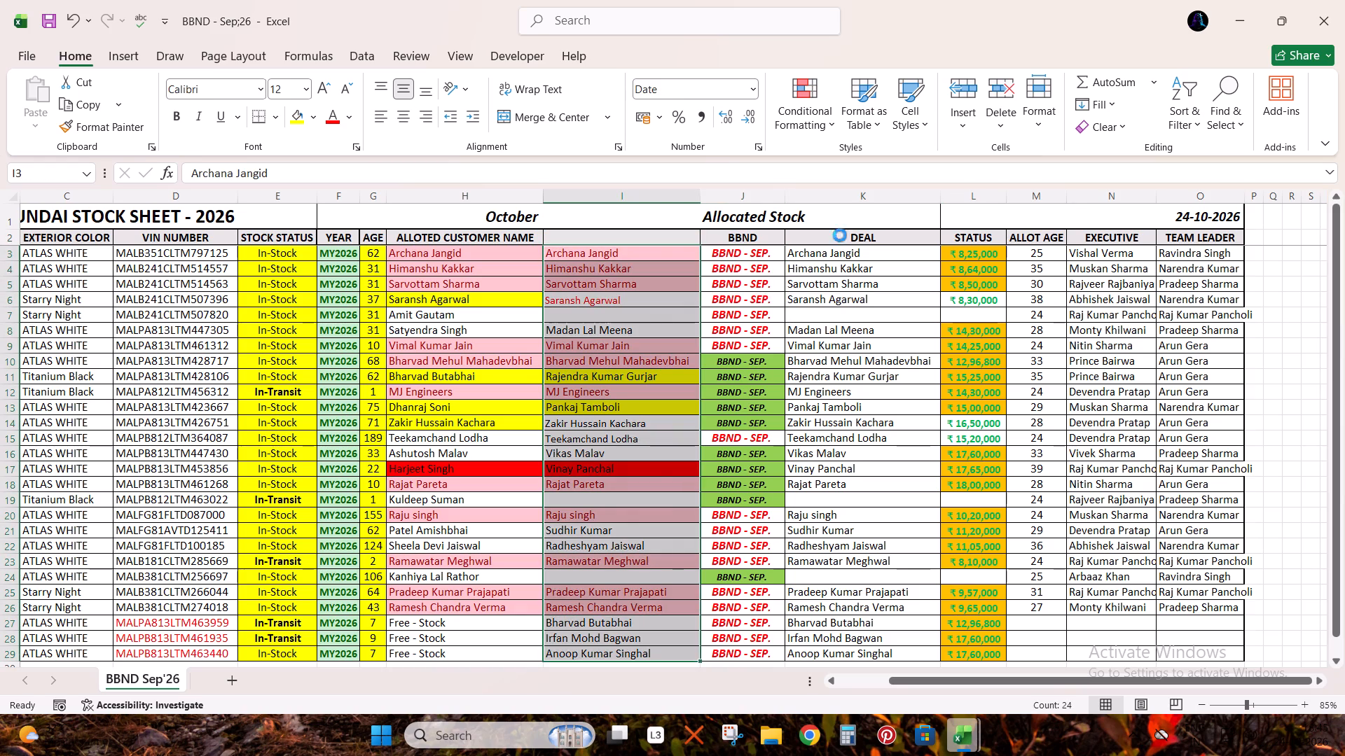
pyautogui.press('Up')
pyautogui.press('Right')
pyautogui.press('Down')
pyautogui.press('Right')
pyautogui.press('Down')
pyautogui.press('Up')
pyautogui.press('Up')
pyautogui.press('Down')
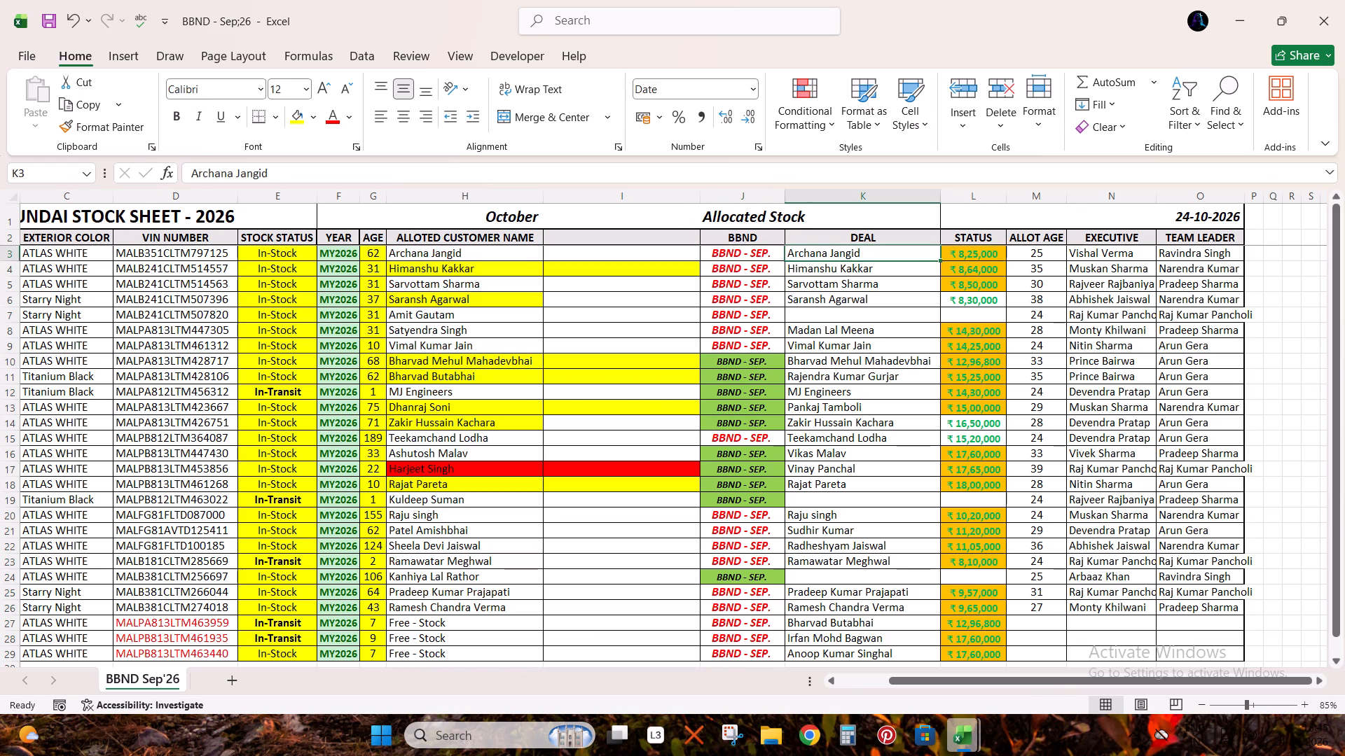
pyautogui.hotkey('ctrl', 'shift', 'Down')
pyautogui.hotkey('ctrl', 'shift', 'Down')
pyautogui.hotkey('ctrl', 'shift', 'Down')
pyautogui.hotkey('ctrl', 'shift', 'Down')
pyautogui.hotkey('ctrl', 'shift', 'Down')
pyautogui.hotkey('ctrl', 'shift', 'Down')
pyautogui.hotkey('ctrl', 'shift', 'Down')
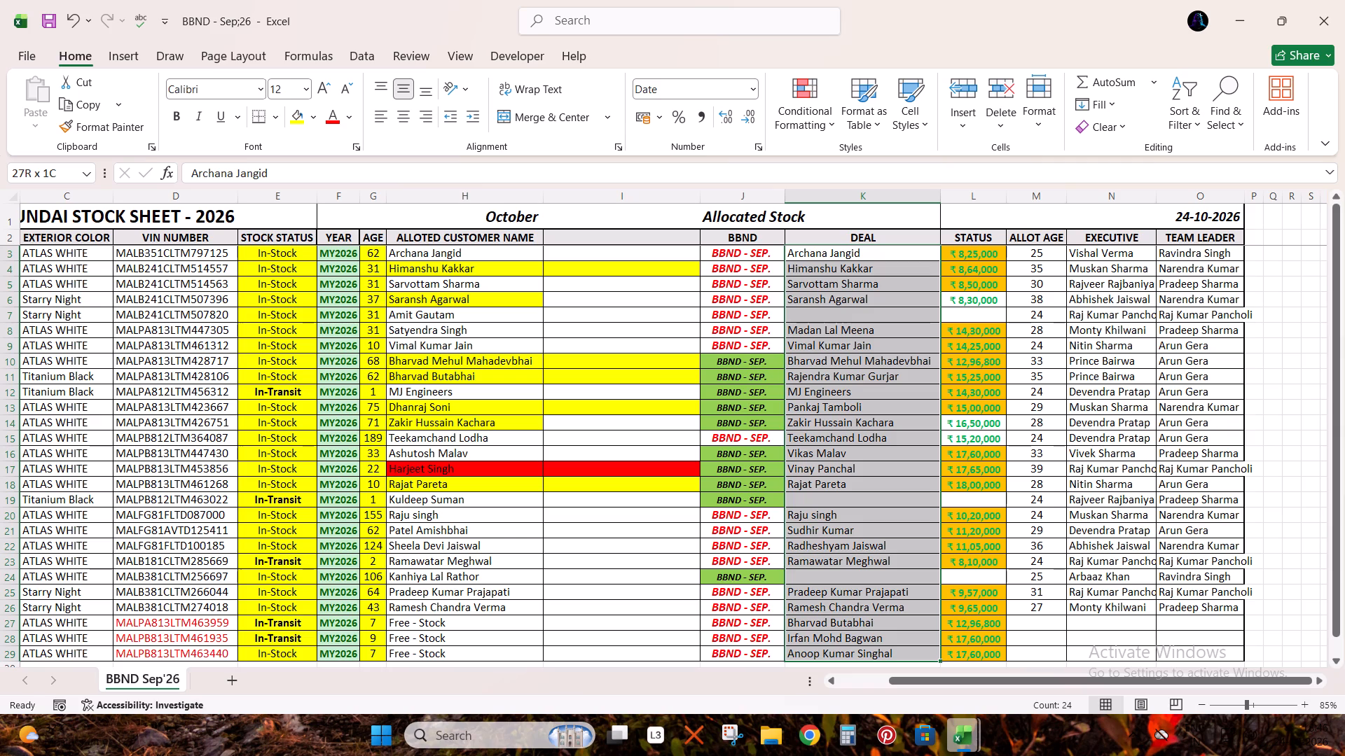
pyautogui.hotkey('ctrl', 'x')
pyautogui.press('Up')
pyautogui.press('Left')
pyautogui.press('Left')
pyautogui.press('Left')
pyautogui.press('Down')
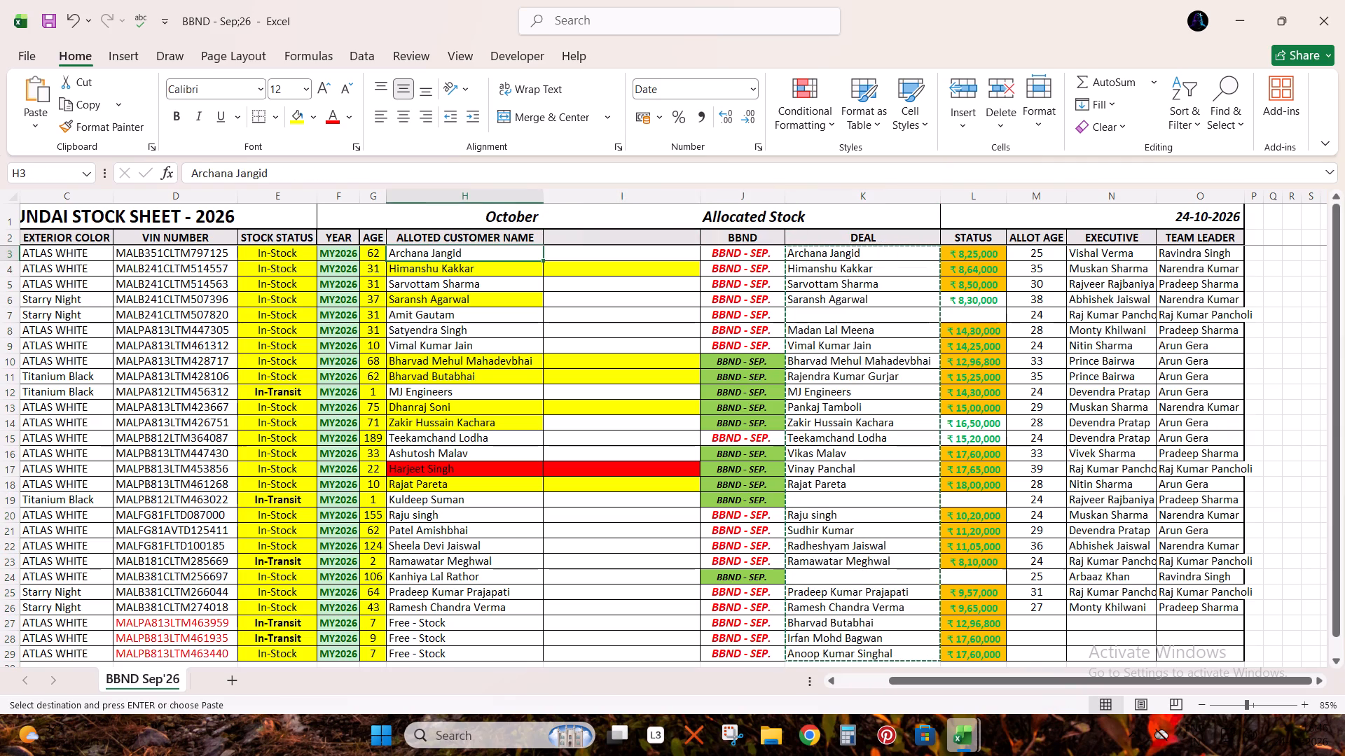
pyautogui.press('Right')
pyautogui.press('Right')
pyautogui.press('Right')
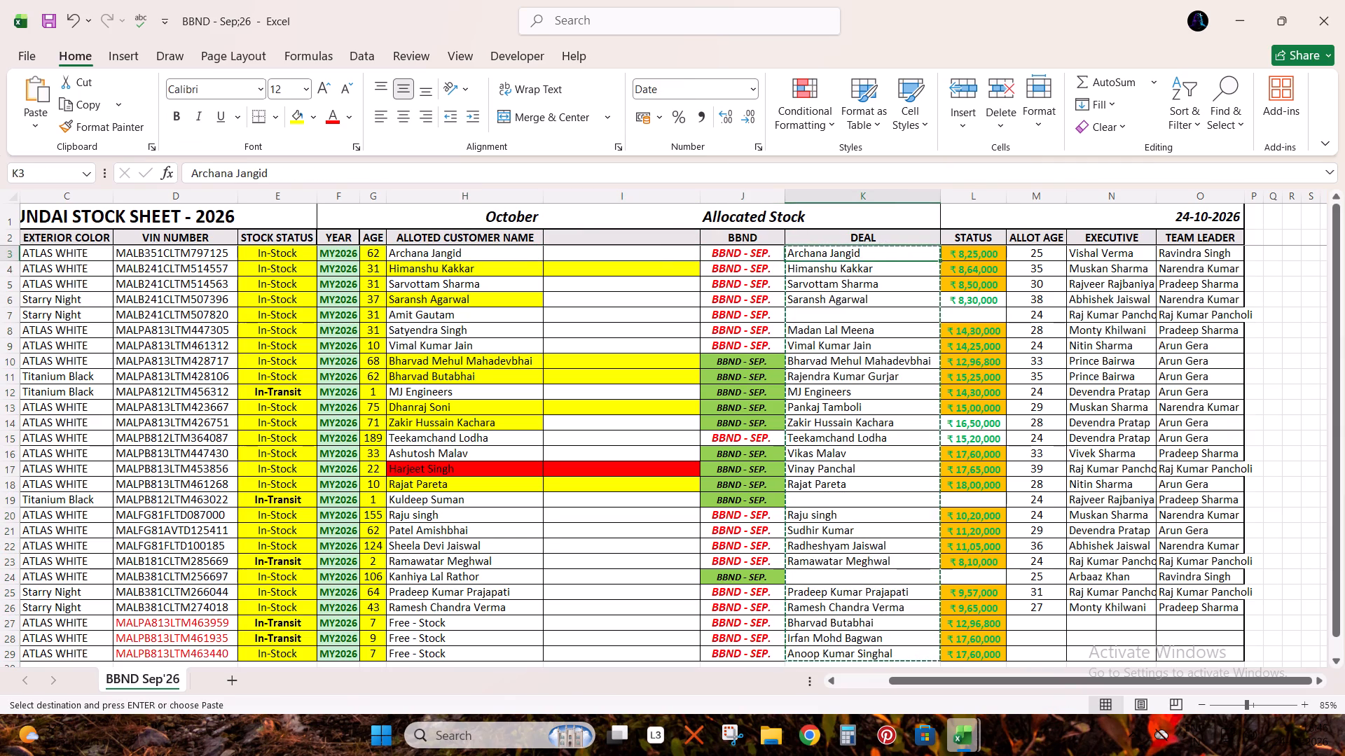
# Copy the customer names in the DEAL column, K3 to K29, into column I starting at cell I3.
pyautogui.hotkey('ctrl', 'shift', 'Down')
pyautogui.hotkey('ctrl', 'shift', 'Down')
pyautogui.hotkey('ctrl', 'shift', 'Down')
pyautogui.hotkey('ctrl', 'shift', 'Down')
pyautogui.hotkey('ctrl', 'shift', 'Down')
pyautogui.hotkey('ctrl', 'shift', 'Down')
pyautogui.hotkey('ctrl', 'shift', 'Down')
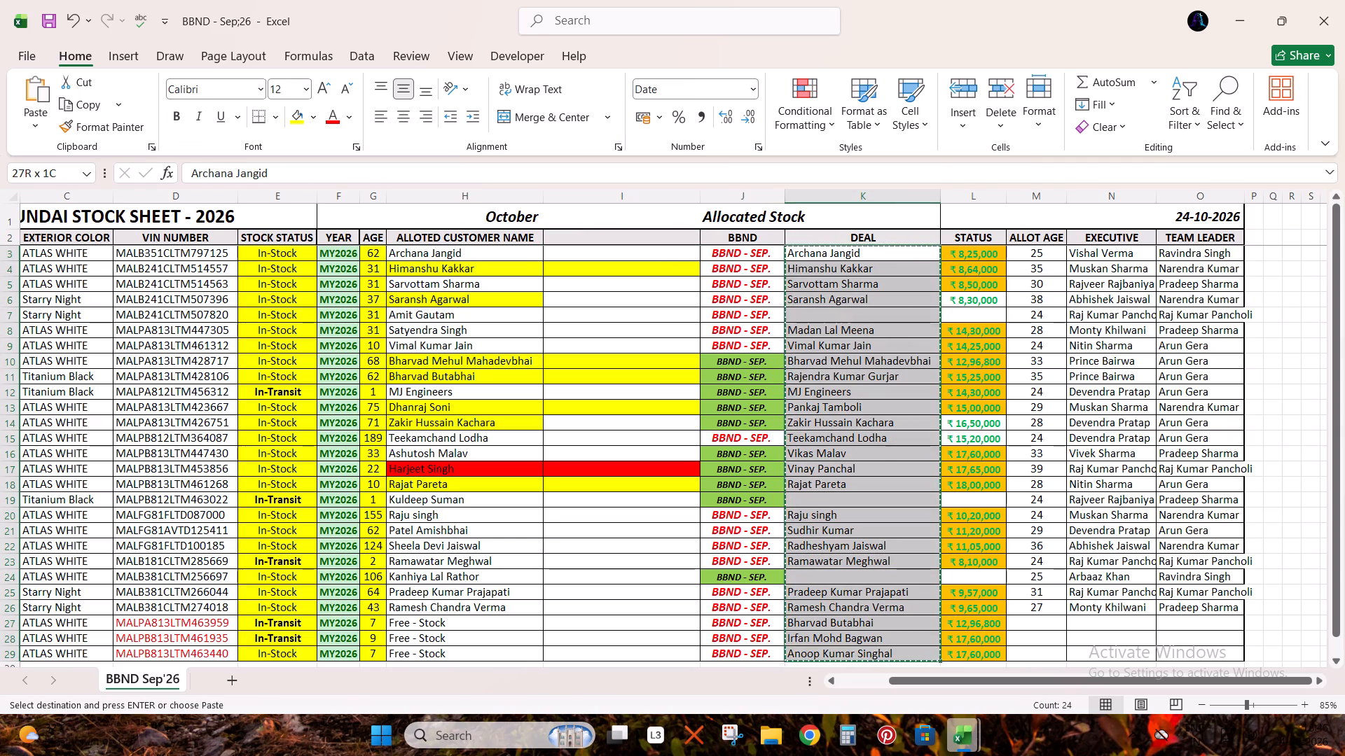
pyautogui.hotkey('ctrl', 'c')
pyautogui.hotkey('ctrl', 'c')
pyautogui.press('Up')
pyautogui.press('Left')
pyautogui.press('Left')
pyautogui.press('Down')
pyautogui.hotkey('ctrl', 'v')
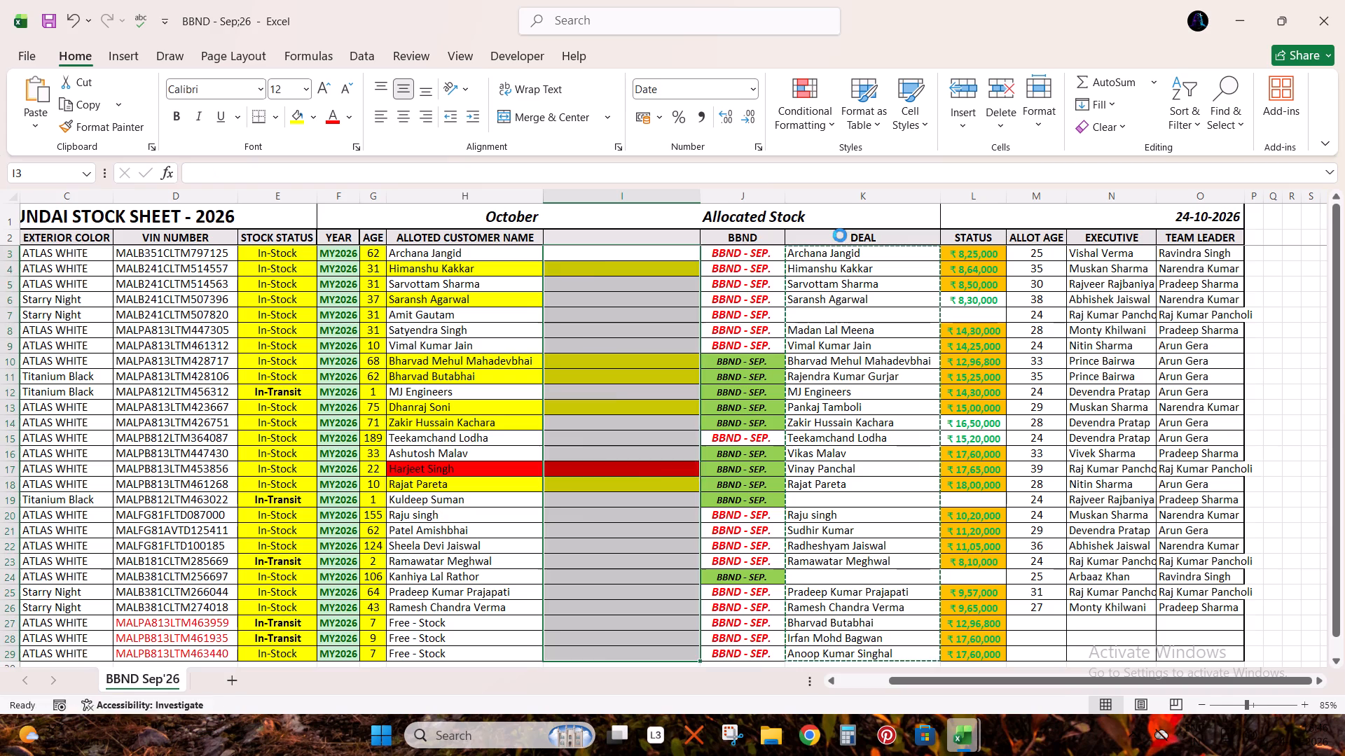
pyautogui.press('Escape')
# Delete cells K3 to K29 holding the duplicate customer names, shifting the cells beside them left into the DEAL column.
pyautogui.press('Right')
pyautogui.press('Right')
pyautogui.hotkey('ctrl', 'shift', 'Down')
pyautogui.hotkey('ctrl', 'shift', 'Down')
pyautogui.hotkey('ctrl', 'shift', 'Down')
pyautogui.hotkey('ctrl', 'shift', 'Down')
pyautogui.hotkey('ctrl', 'shift', 'Down')
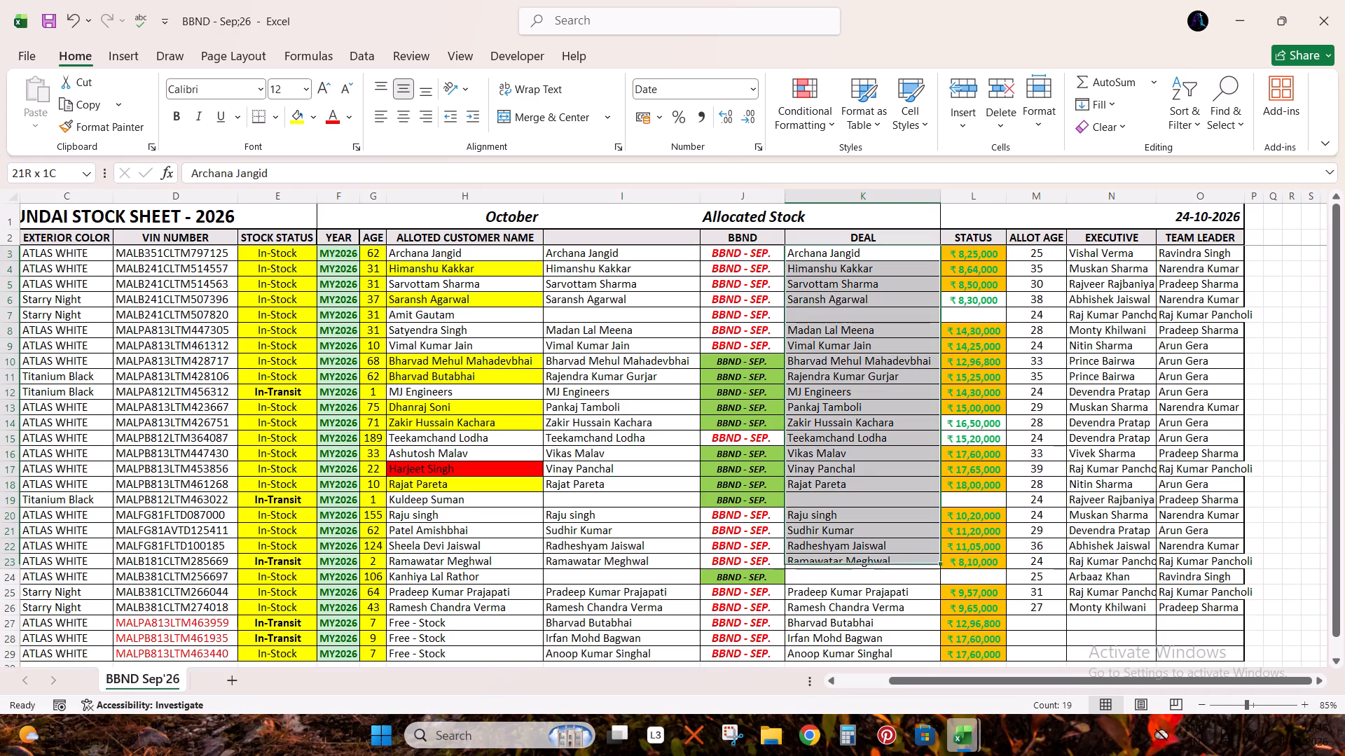
pyautogui.hotkey('ctrl', 'shift', 'Down')
pyautogui.hotkey('ctrl', 'shift', 'Down')
pyautogui.hotkey('ctrl', '-')
pyautogui.press('Return')
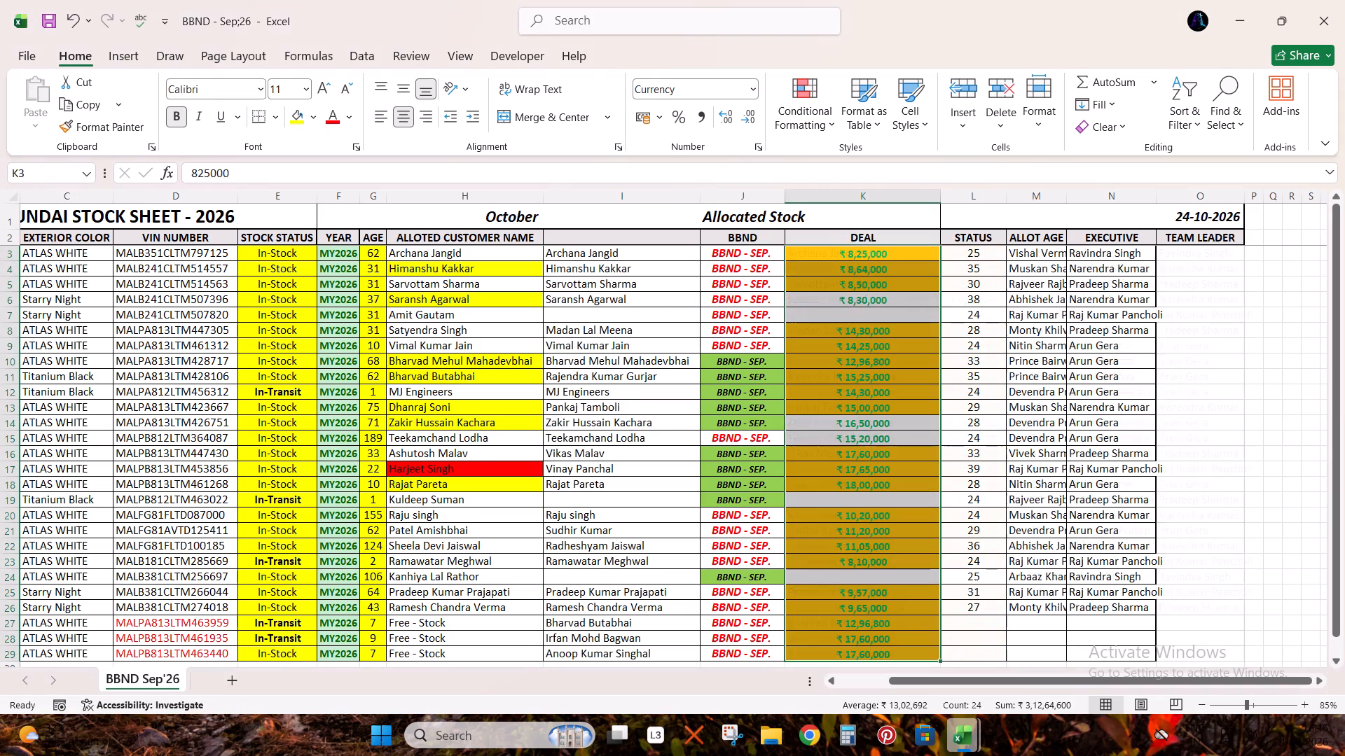
# Insert blank cells at L3 to L26, shifting the allot ages, executives and team leaders right under their own headers.
pyautogui.press('Right')
pyautogui.press('Up')
pyautogui.press('Down')
pyautogui.press('Up')
pyautogui.hotkey('ctrl', 'Down')
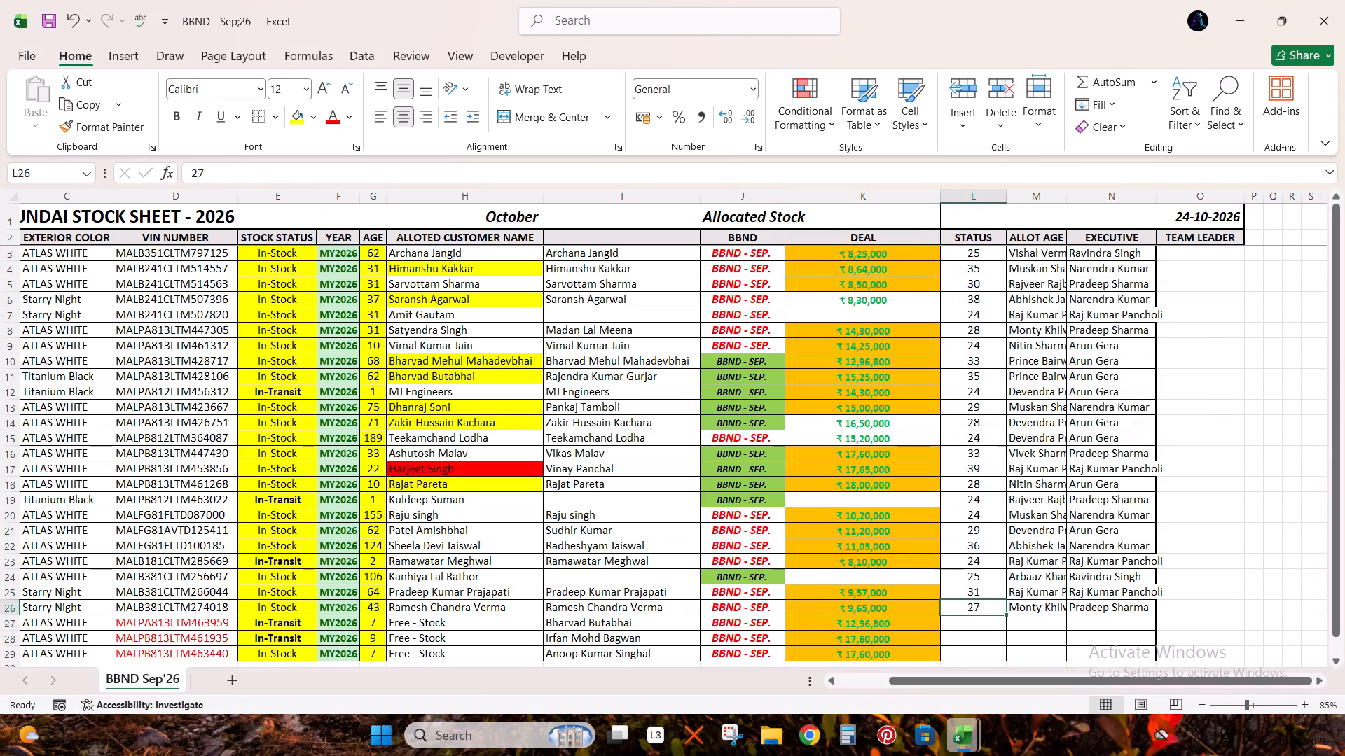
pyautogui.press('Up')
pyautogui.hotkey('ctrl', 'Up')
pyautogui.press('Down')
pyautogui.hotkey('ctrl', 'shift', 'Down')
pyautogui.hotkey('ctrl', '+')
pyautogui.press('Return')
pyautogui.press('Up')
pyautogui.press('Down')
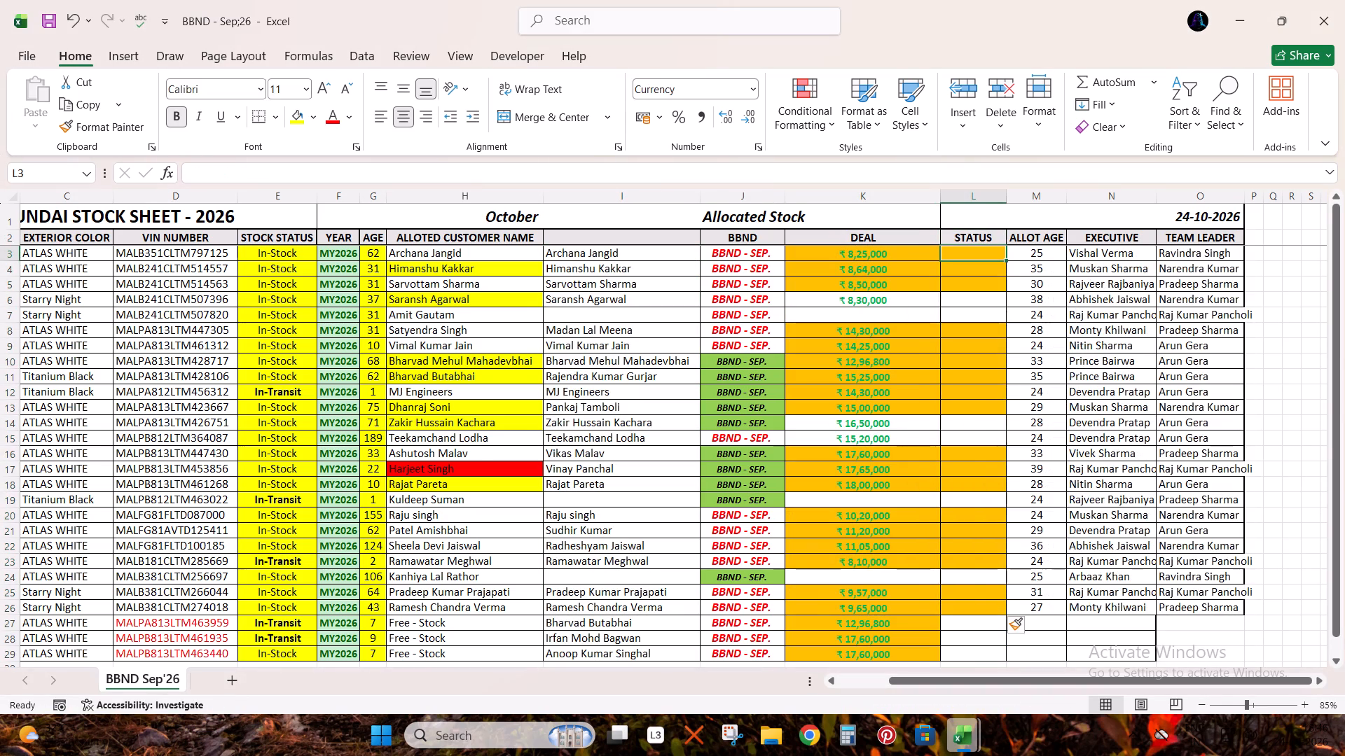
# Fill the STATUS column with Delivered in L3 to L5, Alloted in L6 and Free in L7.
pyautogui.write('dE')
pyautogui.press('BackSpace')
pyautogui.write('Delivered')
pyautogui.press('Return')
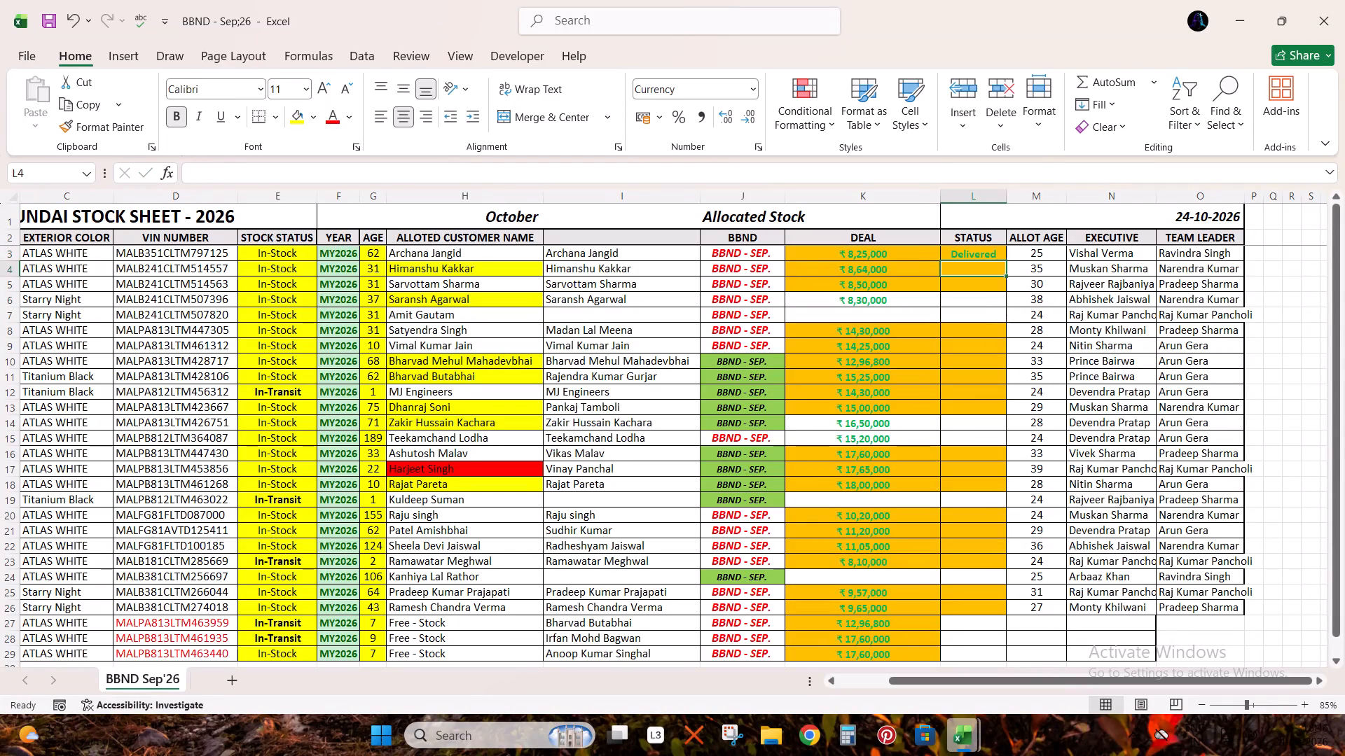
pyautogui.press('d')
pyautogui.press('Return')
pyautogui.press('d')
pyautogui.press('Return')
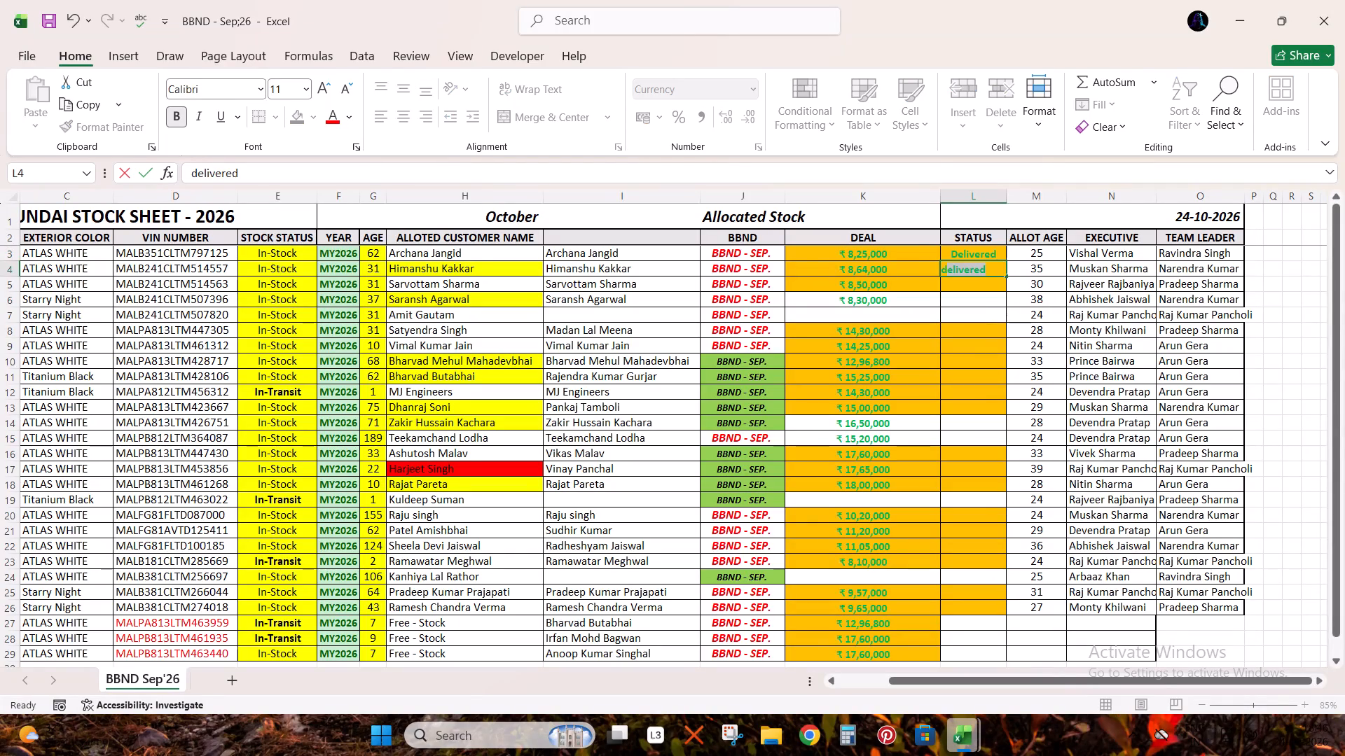
pyautogui.write('Alloted')
pyautogui.press('Return')
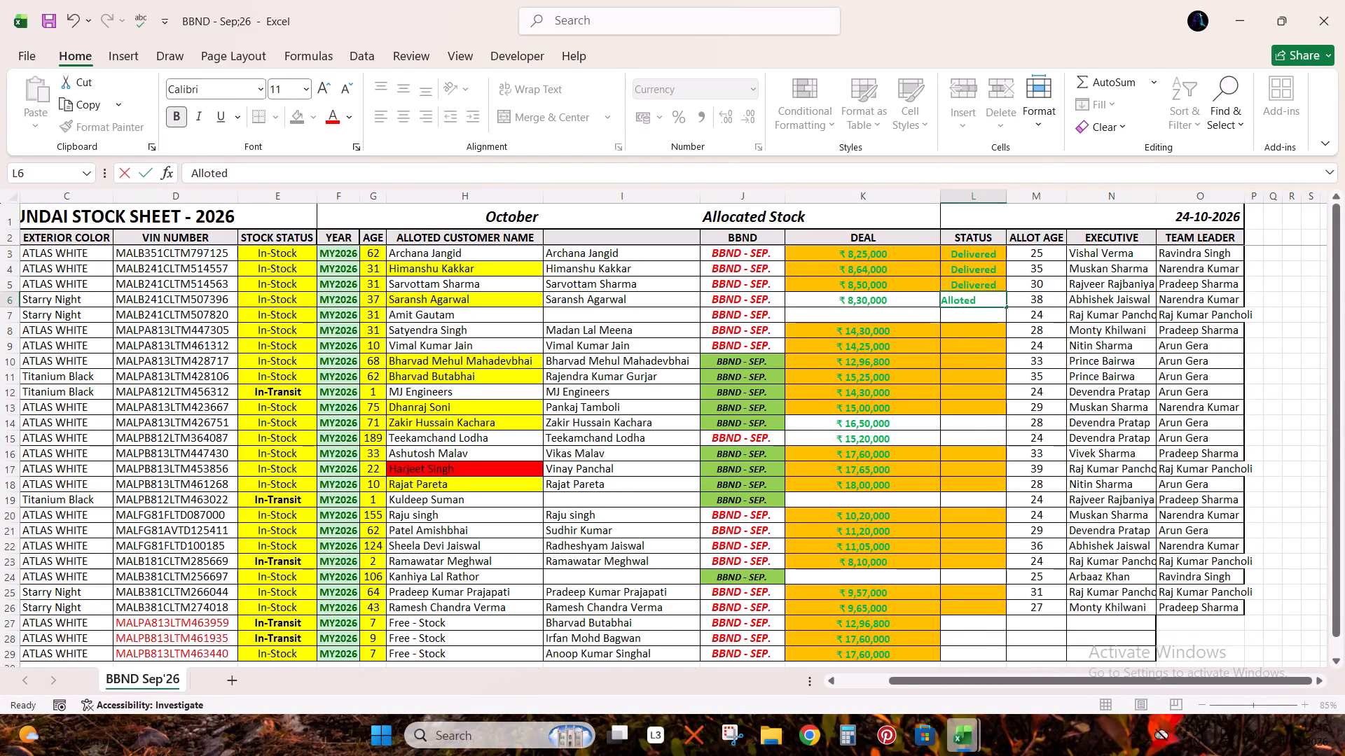
pyautogui.press('Return')
pyautogui.press('Up')
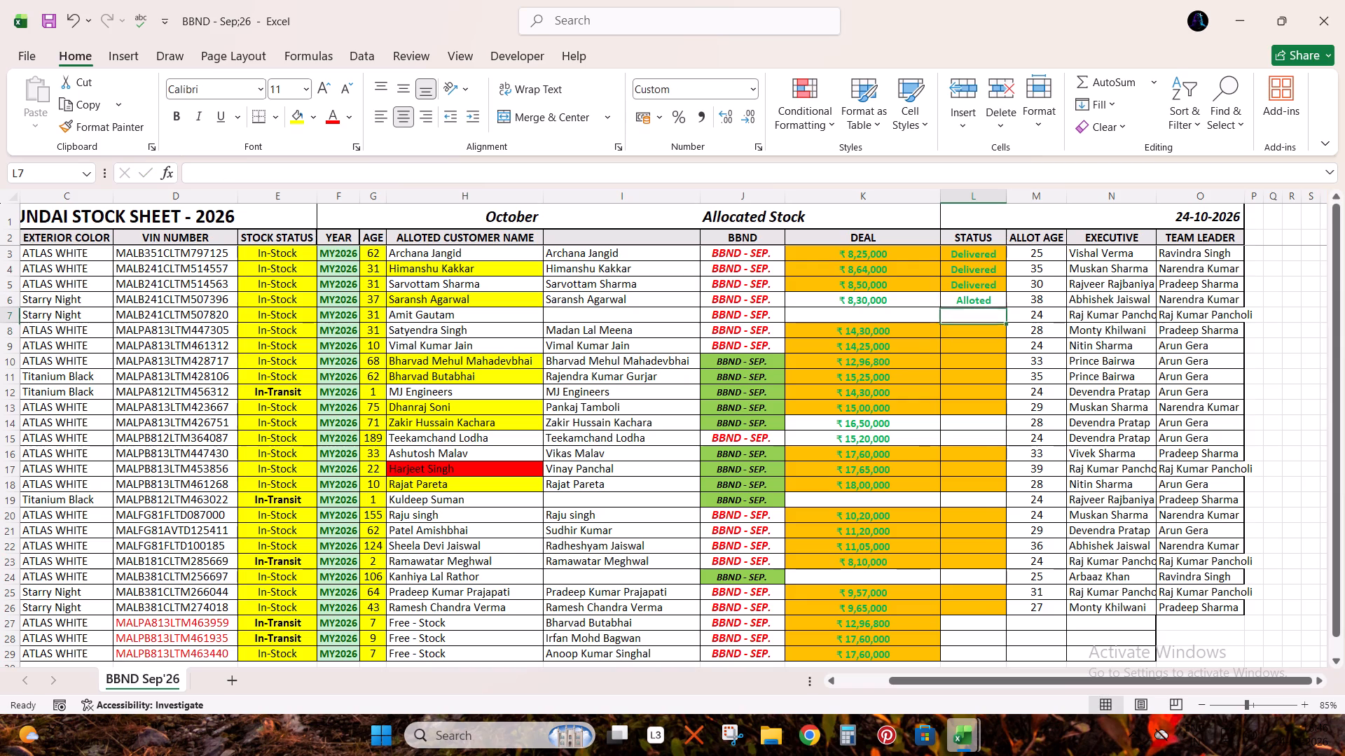
pyautogui.write('Free')
pyautogui.press('Return')
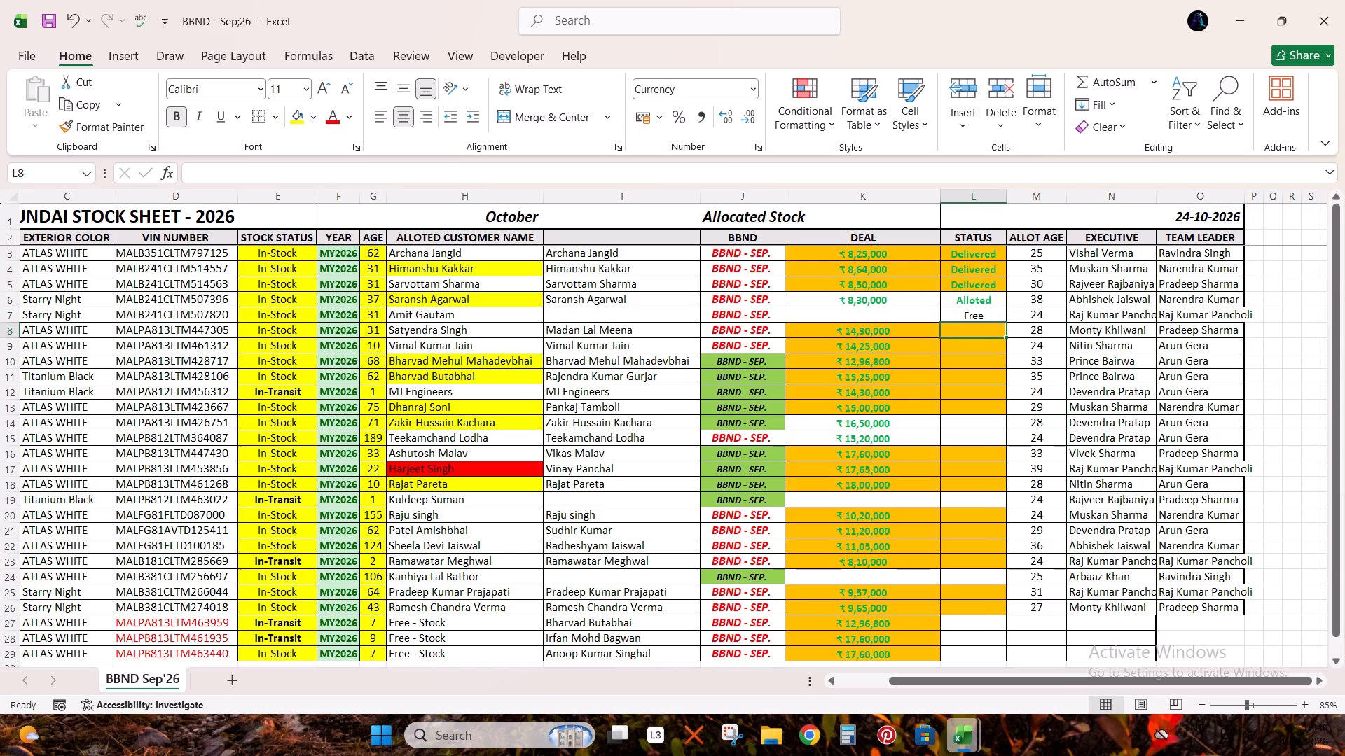
# Enter Delivered as the status in cells L8 to L13.
pyautogui.press('d')
pyautogui.press('Return')
pyautogui.press('d')
pyautogui.press('Return')
pyautogui.press('d')
pyautogui.press('Return')
pyautogui.press('d')
pyautogui.press('Return')
pyautogui.press('d')
pyautogui.press('Return')
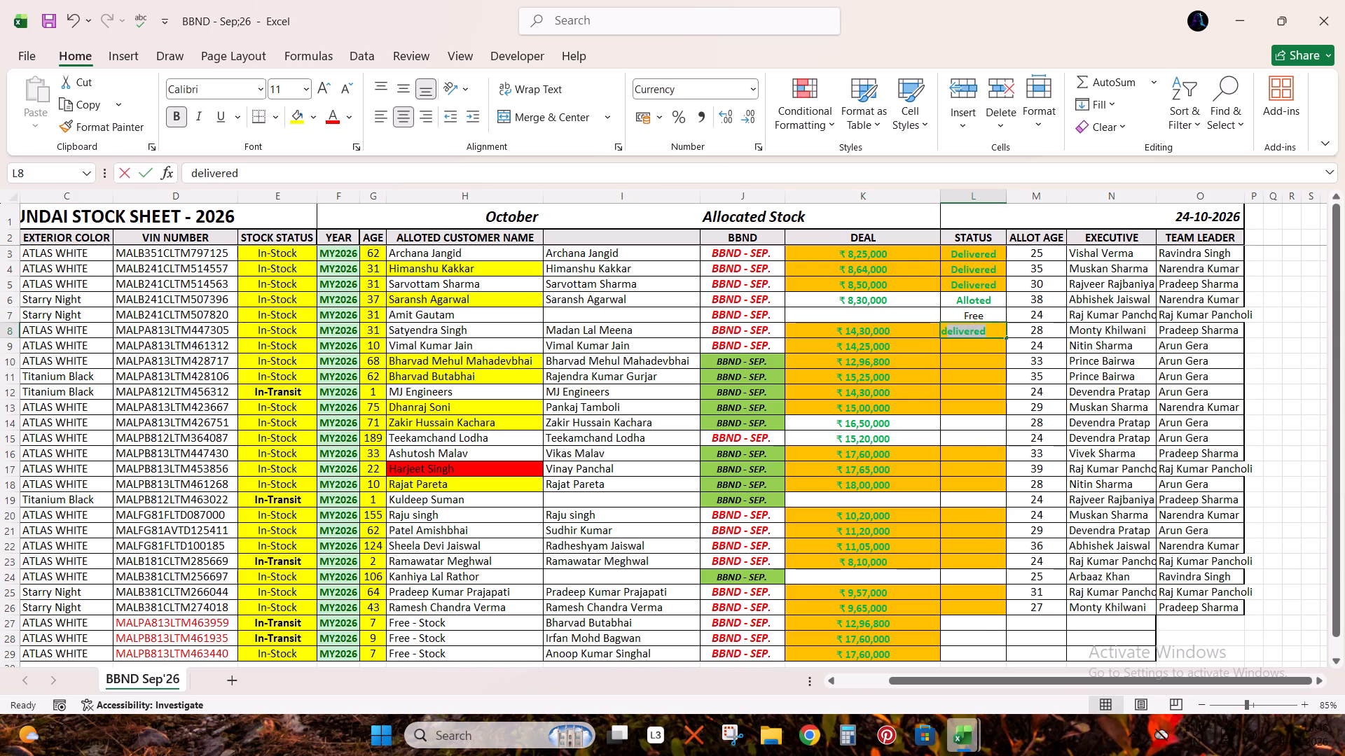
pyautogui.press('d')
pyautogui.press('Return')
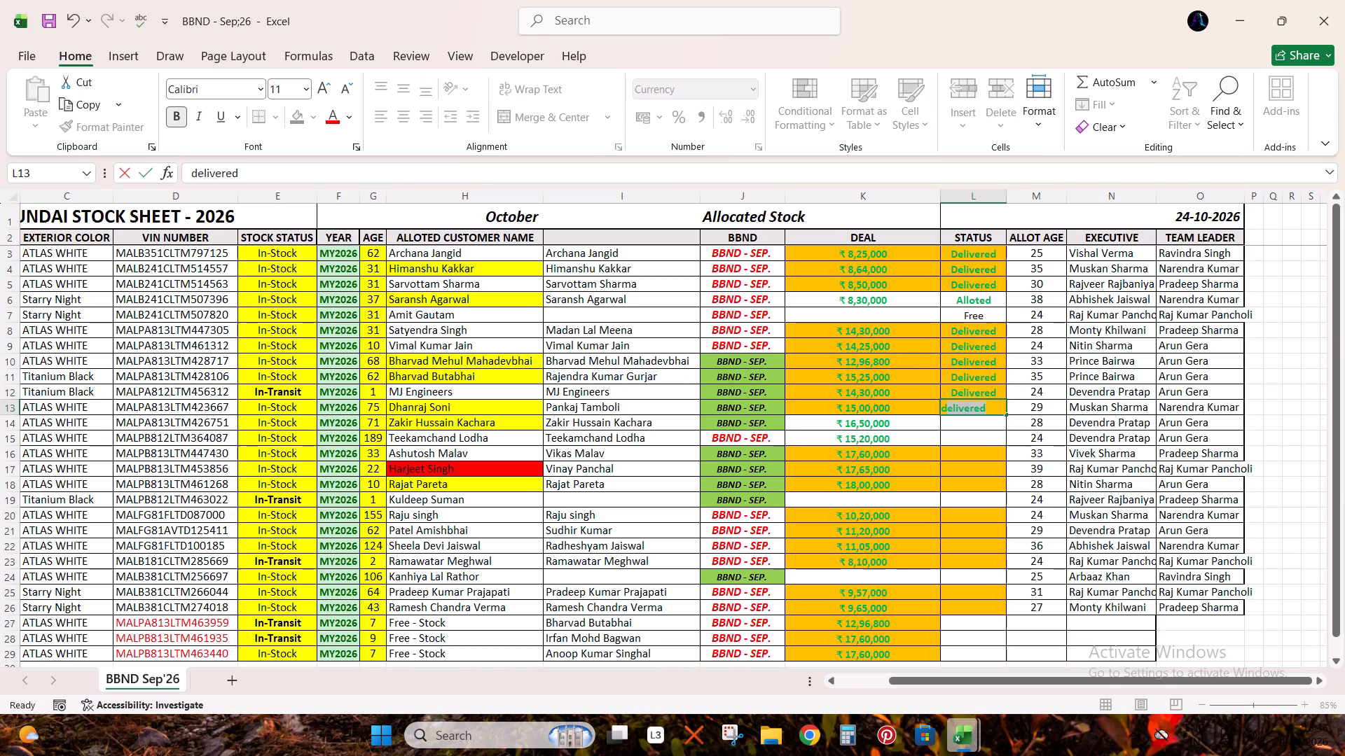
# Enter statuses Alloted in L14 and L15, Delivered in L16 to L18, and Free in L19.
pyautogui.press('a')
pyautogui.press('Return')
pyautogui.press('a')
pyautogui.press('Return')
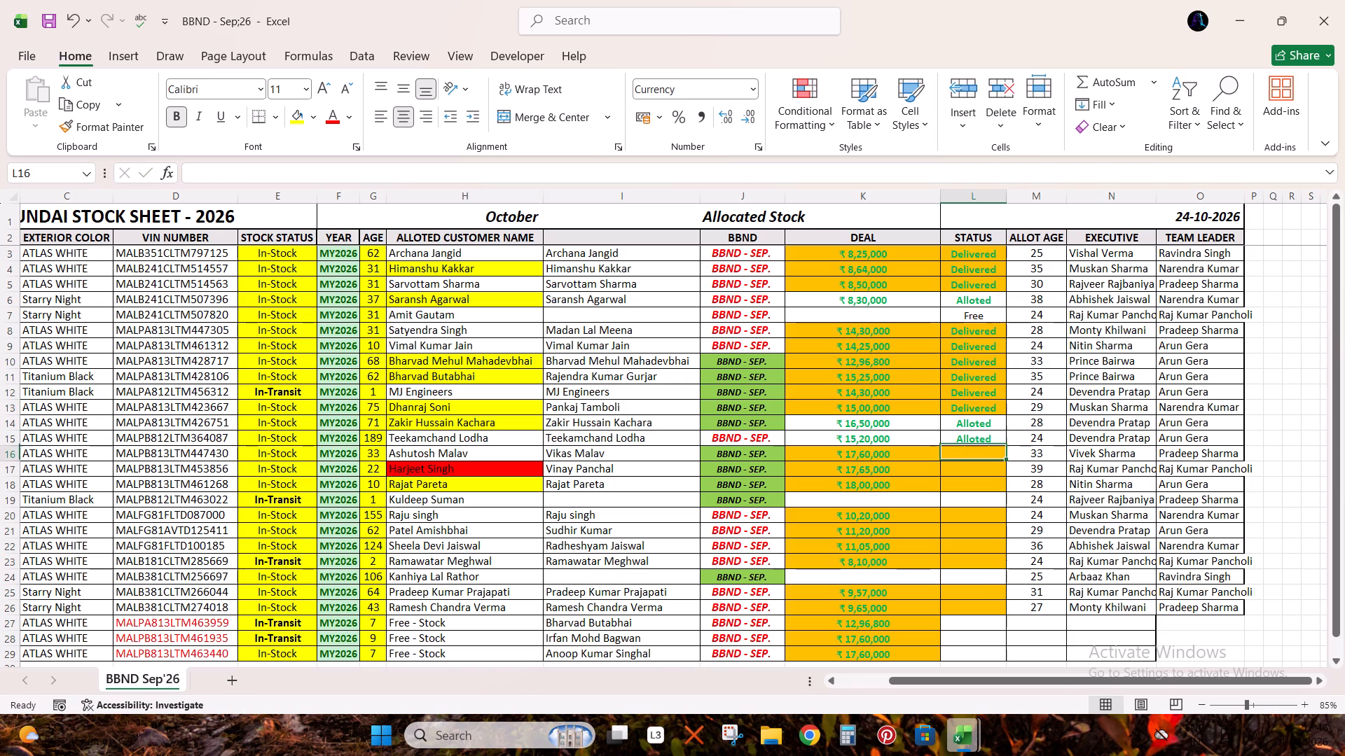
pyautogui.press('d')
pyautogui.press('Return')
pyautogui.press('d')
pyautogui.press('Return')
pyautogui.press('d')
pyautogui.press('Return')
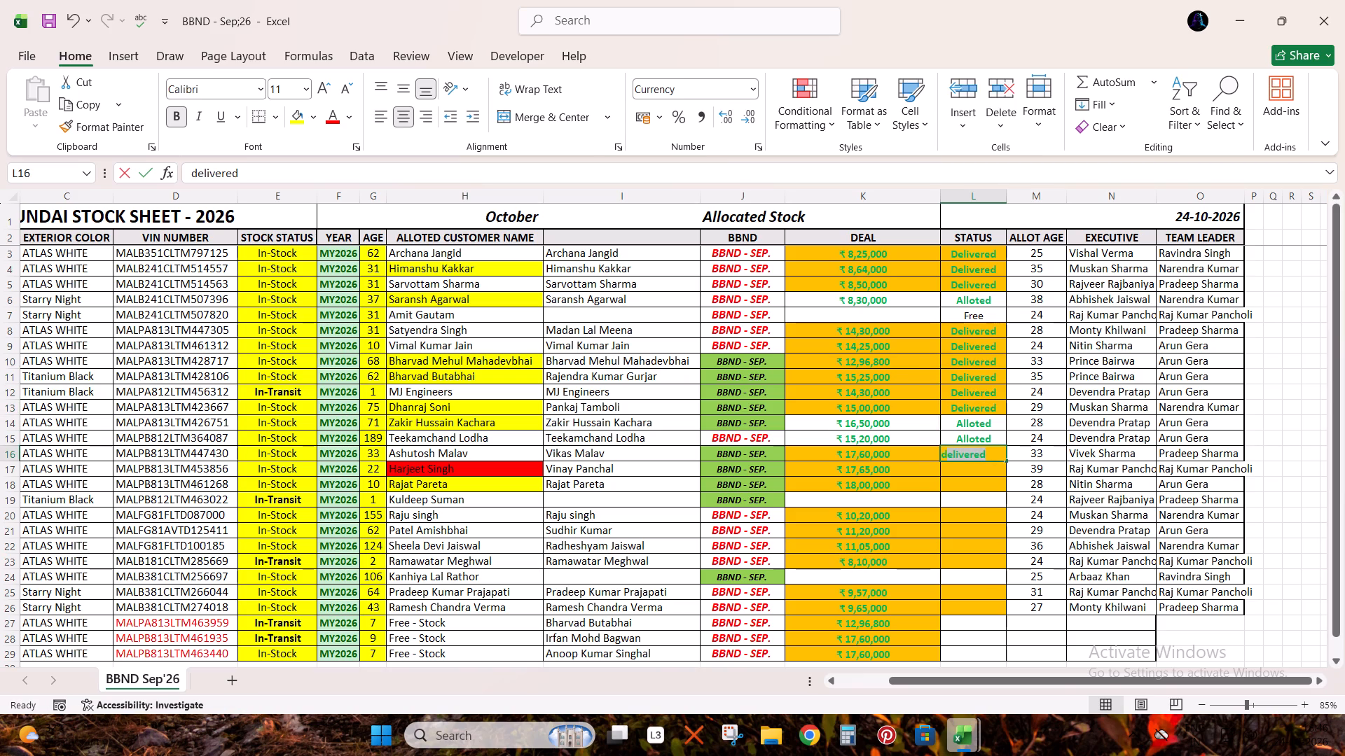
pyautogui.press('f')
pyautogui.press('Return')
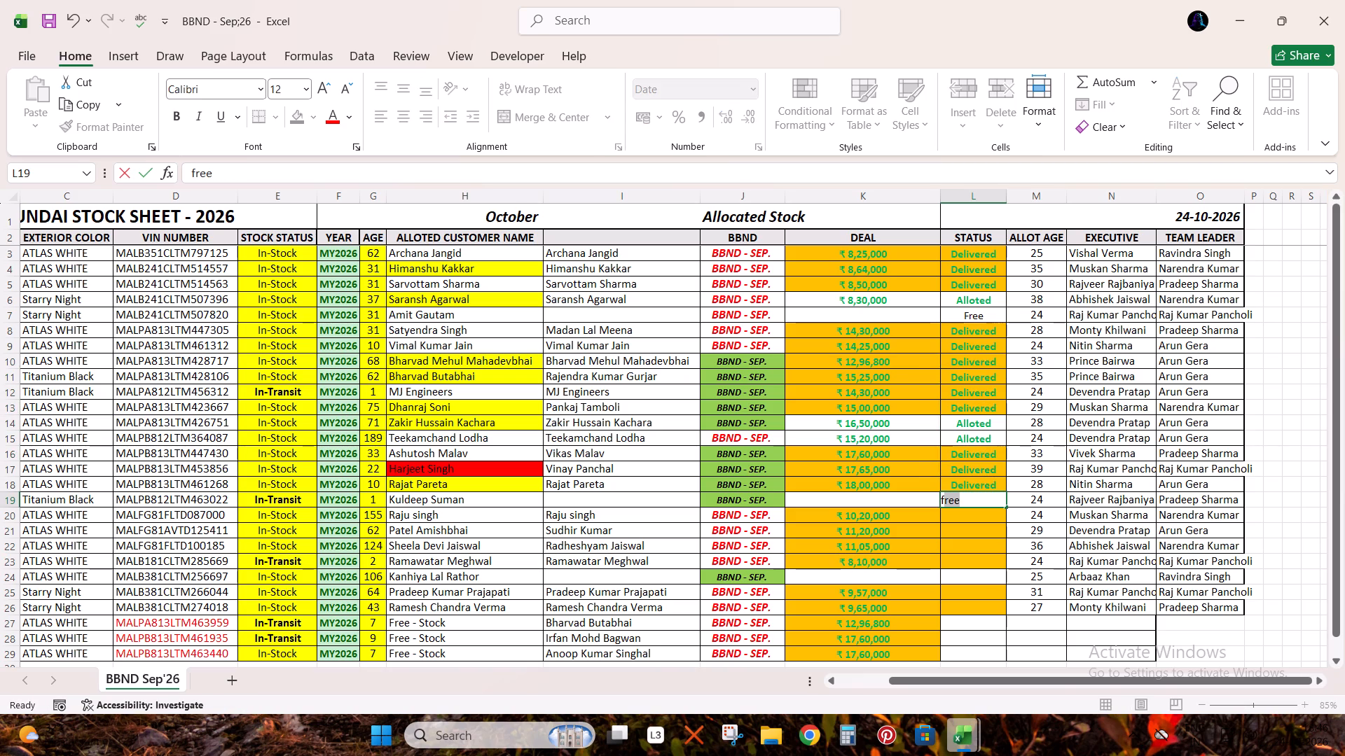
# Enter Delivered as the status in cells L20 and L21.
pyautogui.press('d')
pyautogui.press('Return')
pyautogui.press('d')
pyautogui.press('Return')
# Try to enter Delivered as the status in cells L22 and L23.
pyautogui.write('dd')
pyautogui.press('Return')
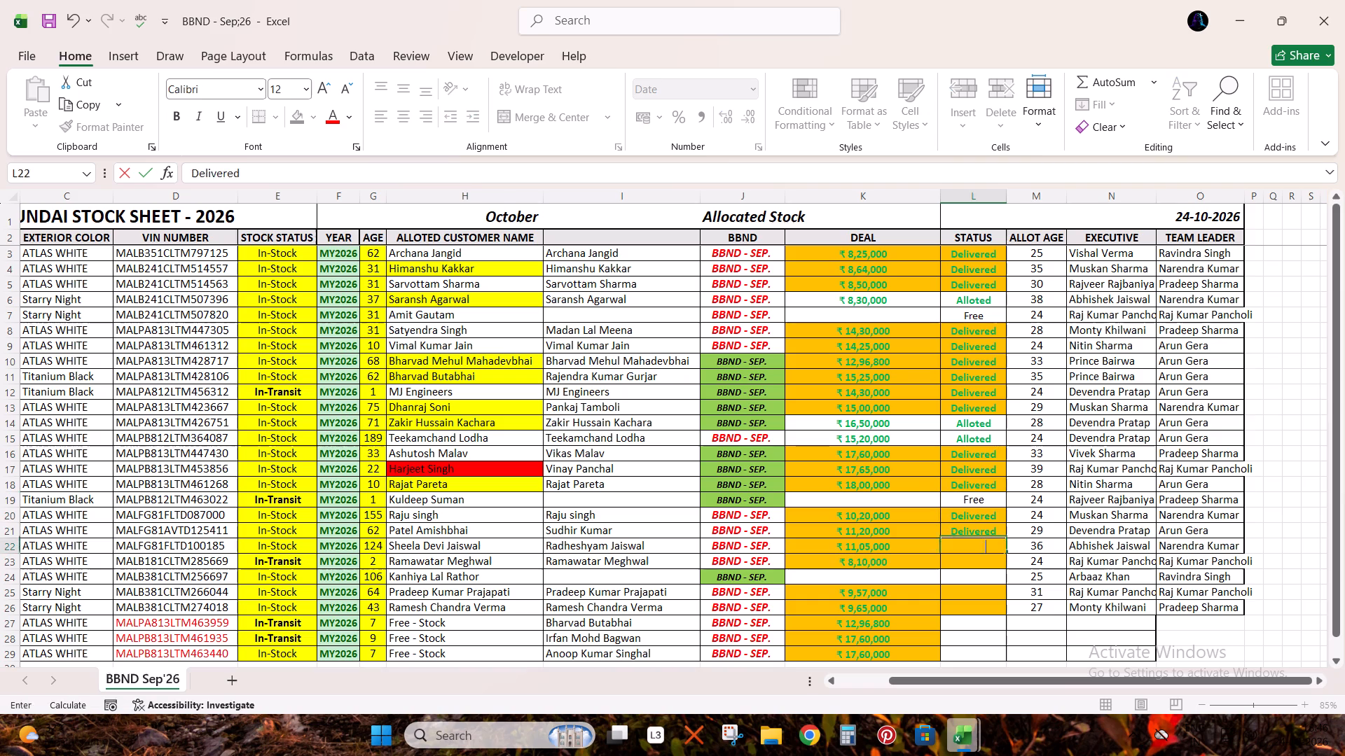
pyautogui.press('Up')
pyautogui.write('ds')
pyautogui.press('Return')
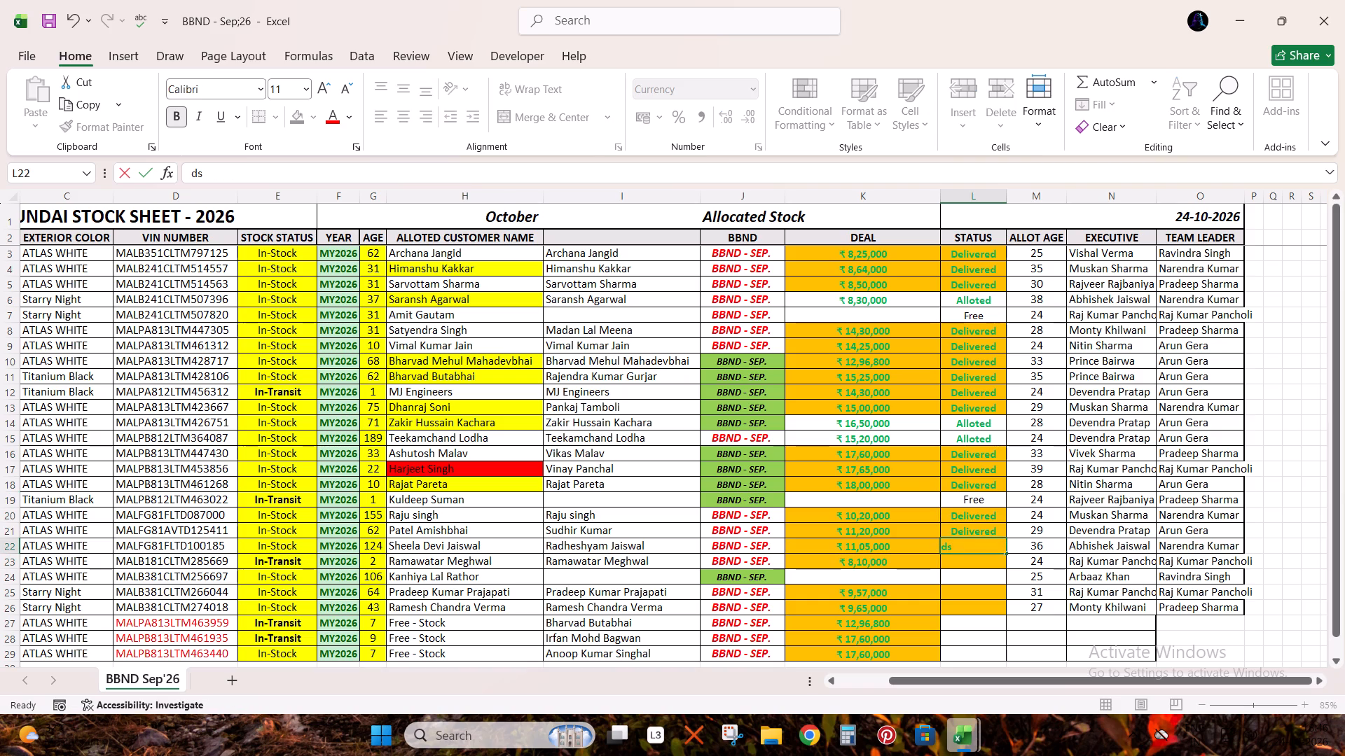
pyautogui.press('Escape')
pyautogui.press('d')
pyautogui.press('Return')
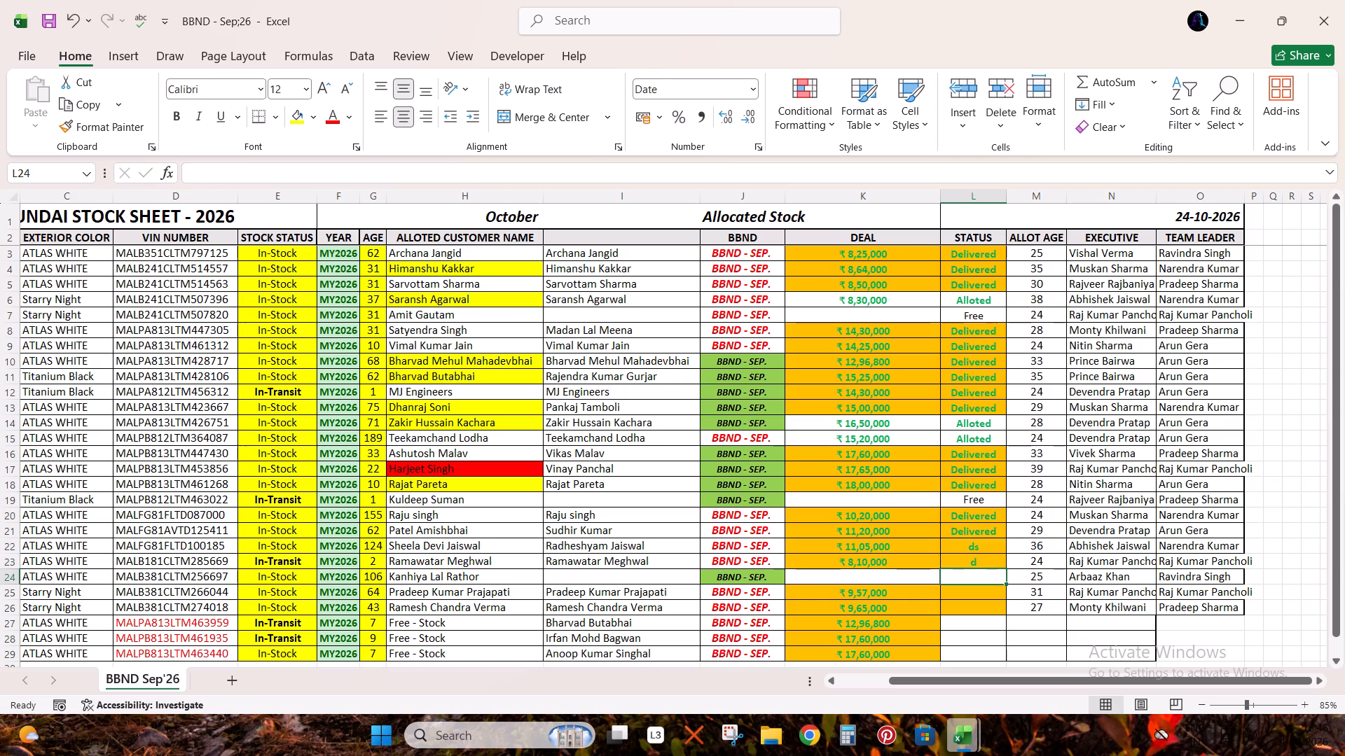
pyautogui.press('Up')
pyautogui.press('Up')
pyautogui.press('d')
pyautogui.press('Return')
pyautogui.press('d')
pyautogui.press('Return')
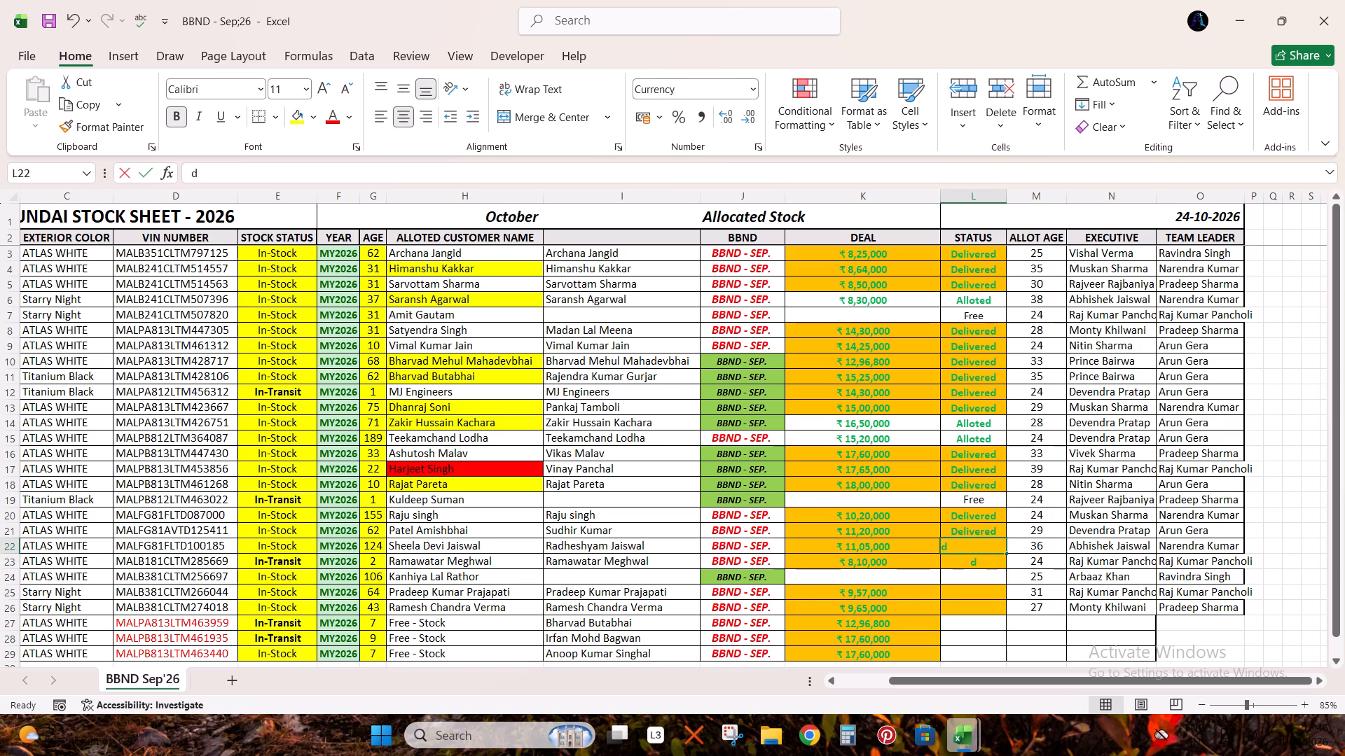
# Fill the Delivered status from cell L21 down into L22 and L23.
pyautogui.press('Up')
pyautogui.press('Up')
pyautogui.hotkey('ctrl', 'd')
pyautogui.press('Down')
pyautogui.hotkey('ctrl', 'd')
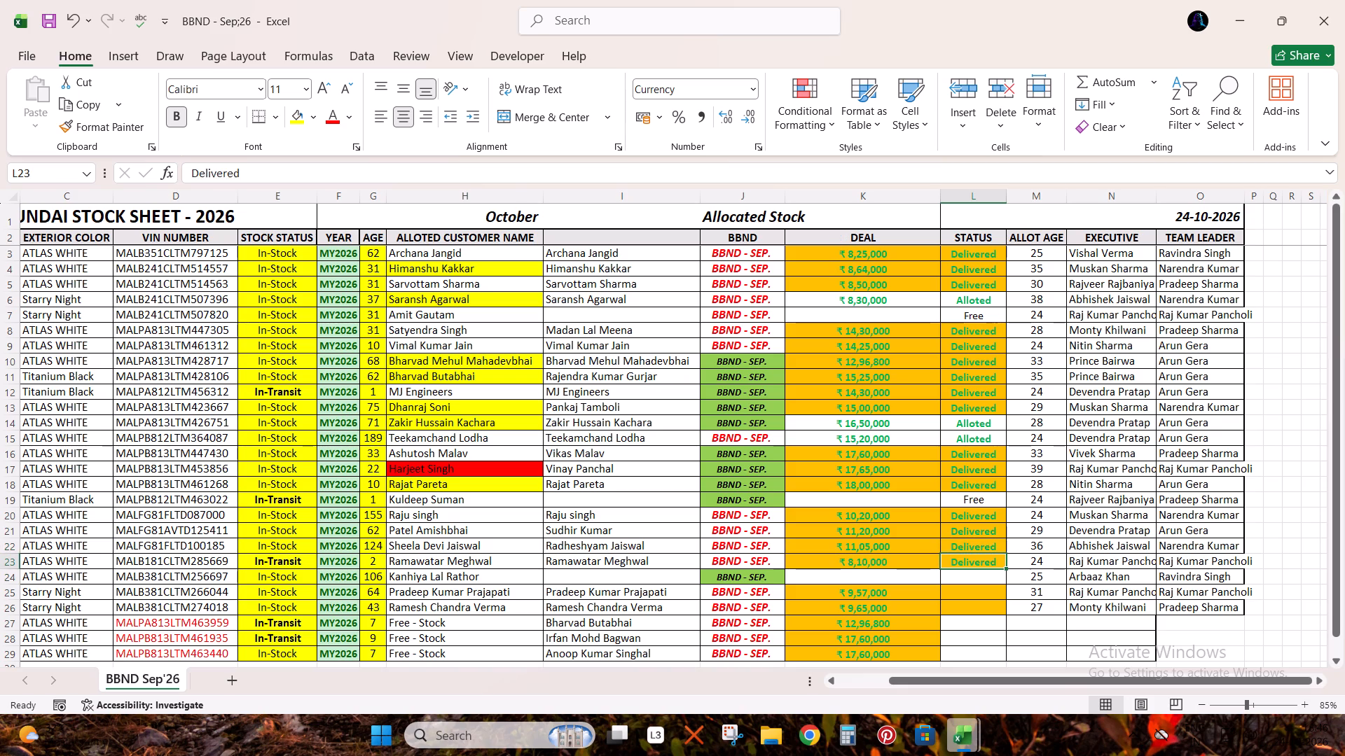
# Enter Free as the status in cell L24 and Delivered in cells L25 to L29.
pyautogui.press('Down')
pyautogui.press('f')
pyautogui.press('Return')
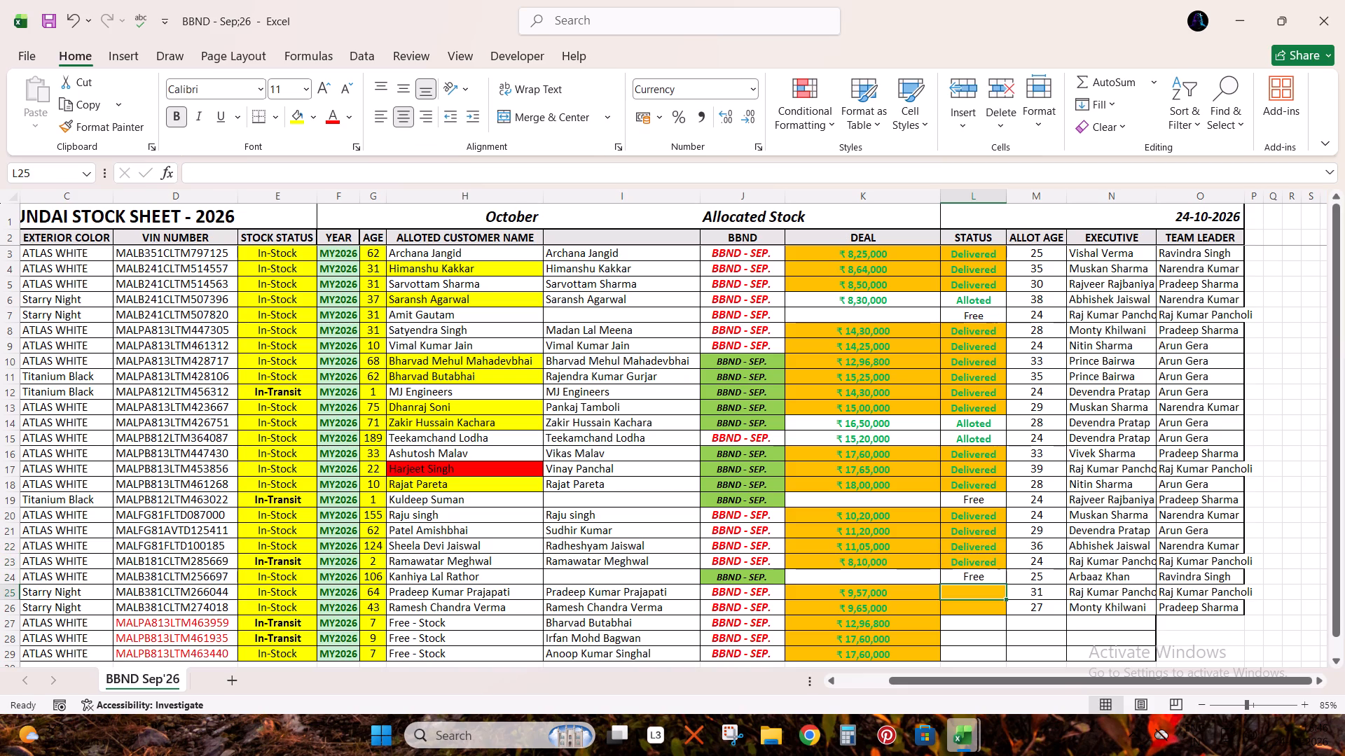
pyautogui.press('d')
pyautogui.press('Return')
pyautogui.press('d')
pyautogui.press('Return')
pyautogui.press('d')
pyautogui.press('Return')
pyautogui.press('d')
pyautogui.press('Return')
pyautogui.press('d')
pyautogui.press('Return')
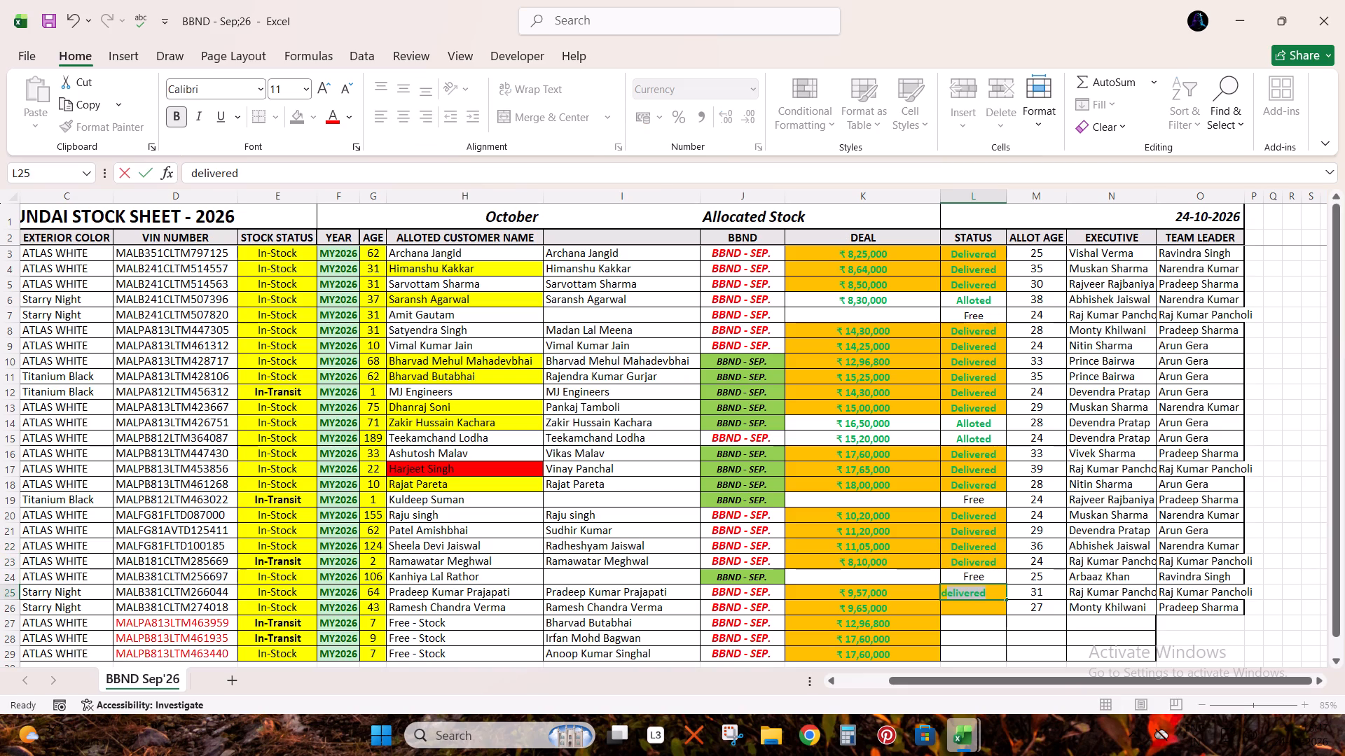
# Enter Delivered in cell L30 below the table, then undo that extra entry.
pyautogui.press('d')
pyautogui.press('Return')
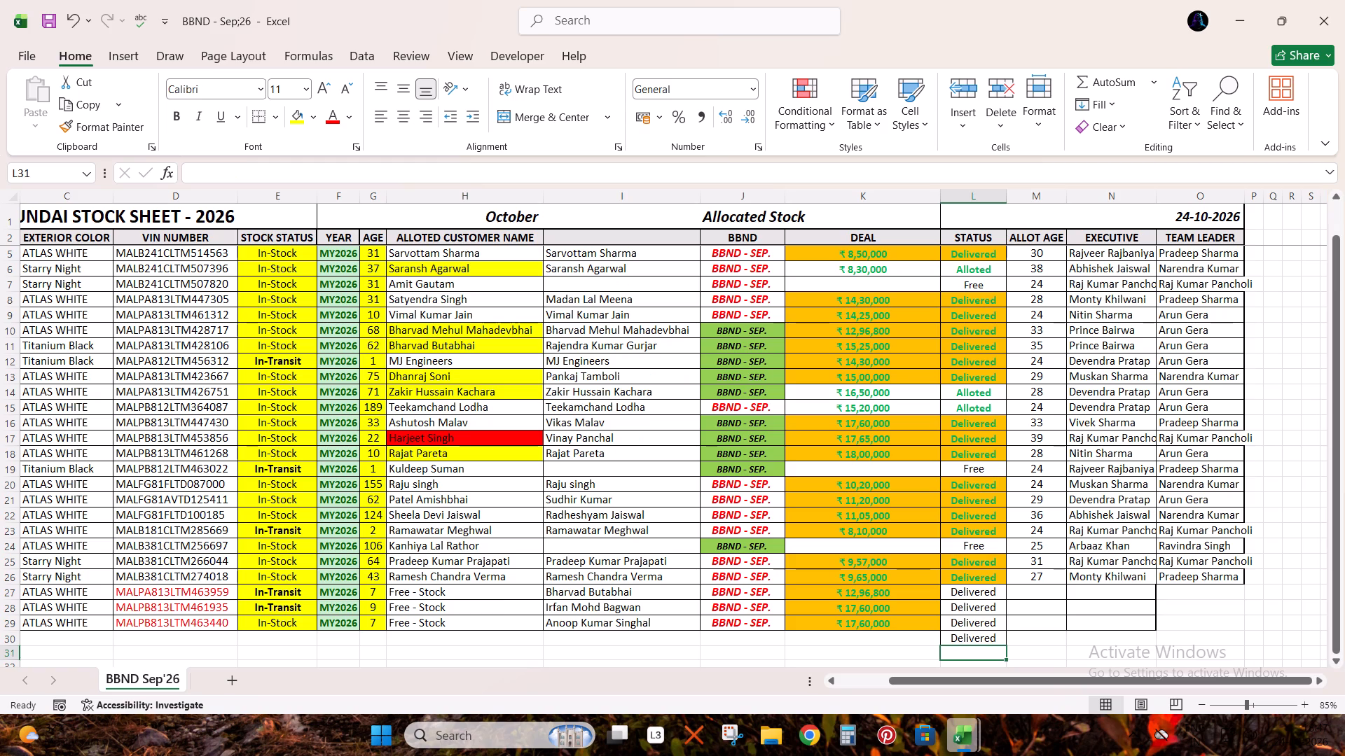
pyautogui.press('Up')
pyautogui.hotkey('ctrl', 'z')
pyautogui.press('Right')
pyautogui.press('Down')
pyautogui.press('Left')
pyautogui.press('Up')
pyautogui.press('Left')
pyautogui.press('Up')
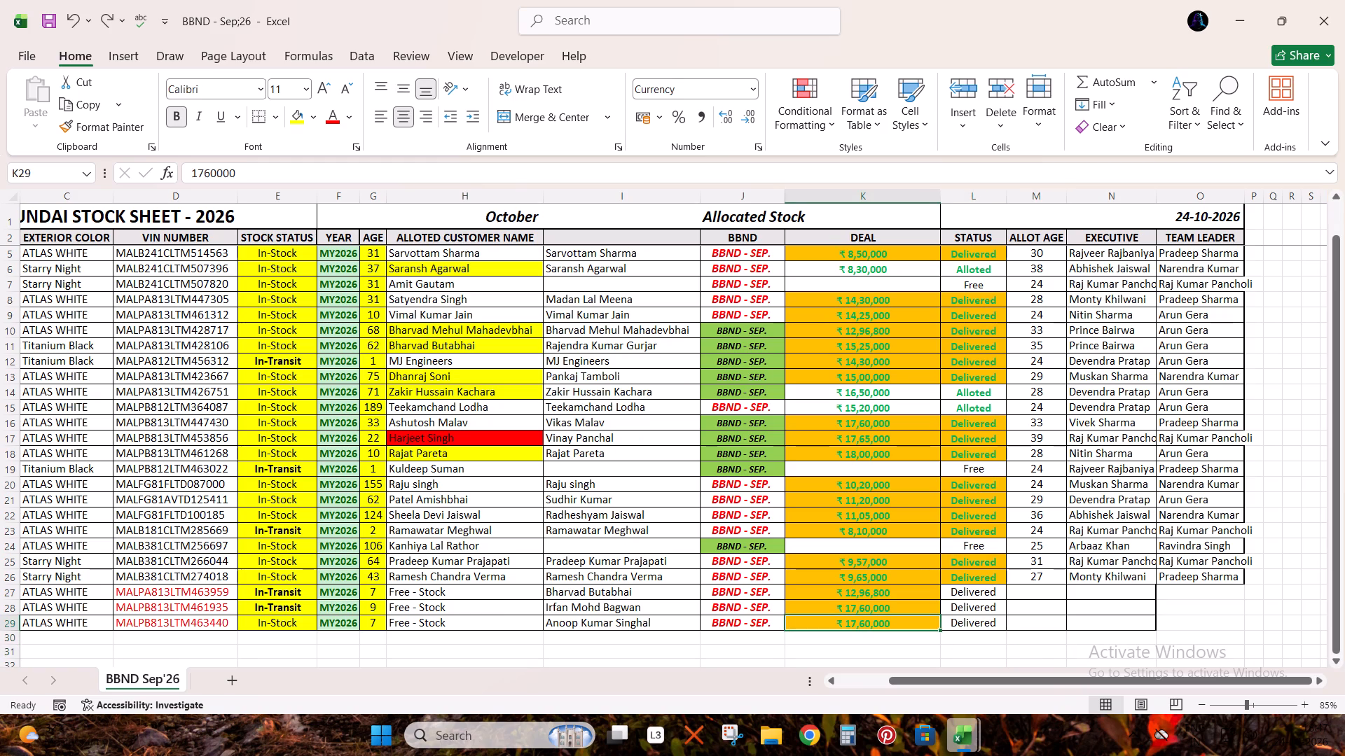
# Return to cell L3 at the start of the STATUS entries and save the workbook.
pyautogui.press('Right')
pyautogui.press('Up')
pyautogui.hotkey('ctrl', 'Up')
pyautogui.press('Down')
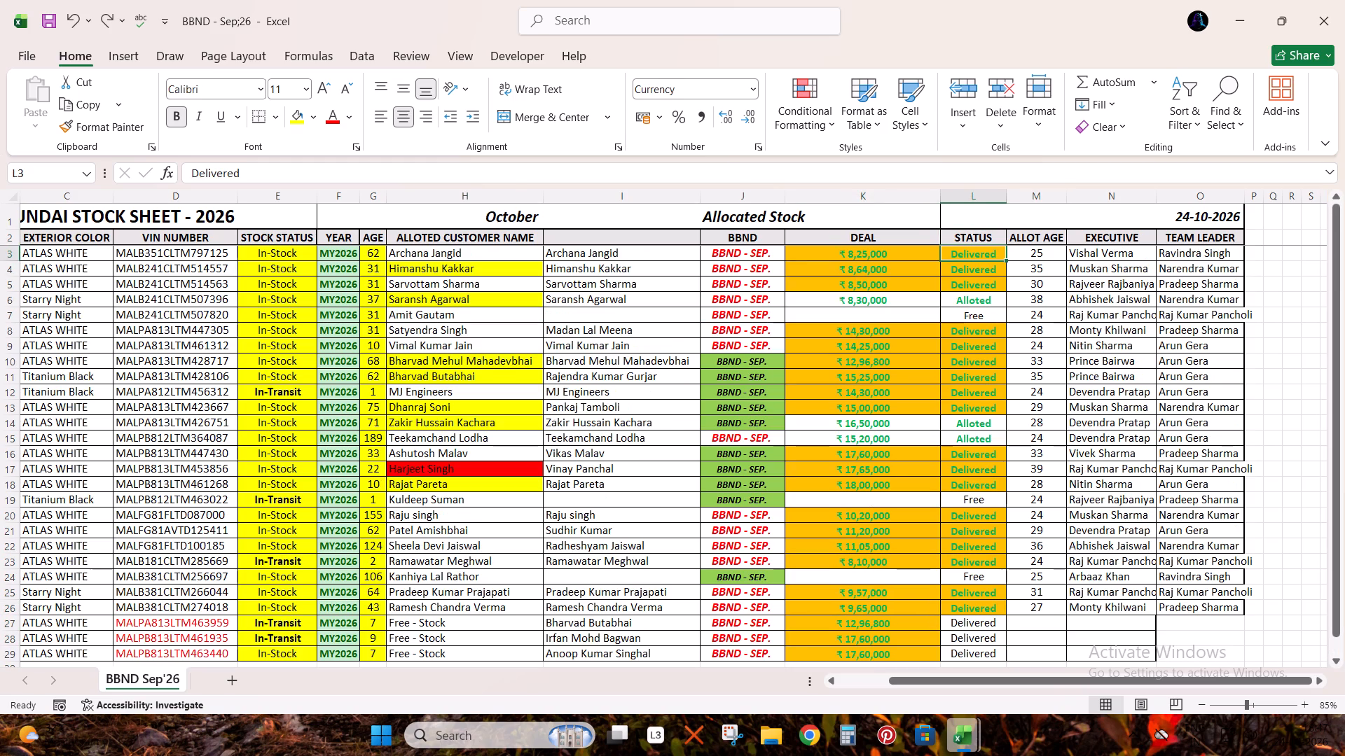
pyautogui.hotkey('ctrl', 's')
# Format the STATUS entries in L3 to L29 with no fill and bold black text.
pyautogui.press('Up')
pyautogui.press('Down')
pyautogui.hotkey('ctrl', 'shift', 'Down')
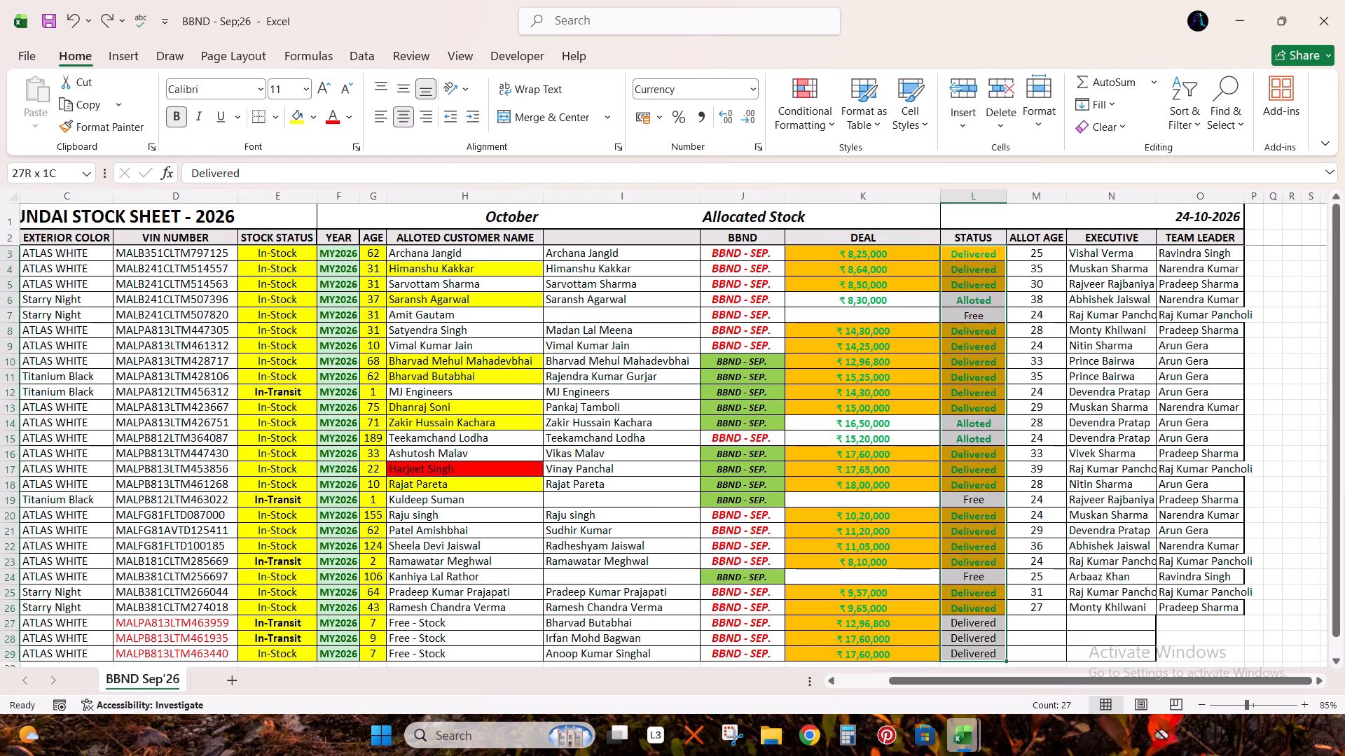
pyautogui.click(317, 117)
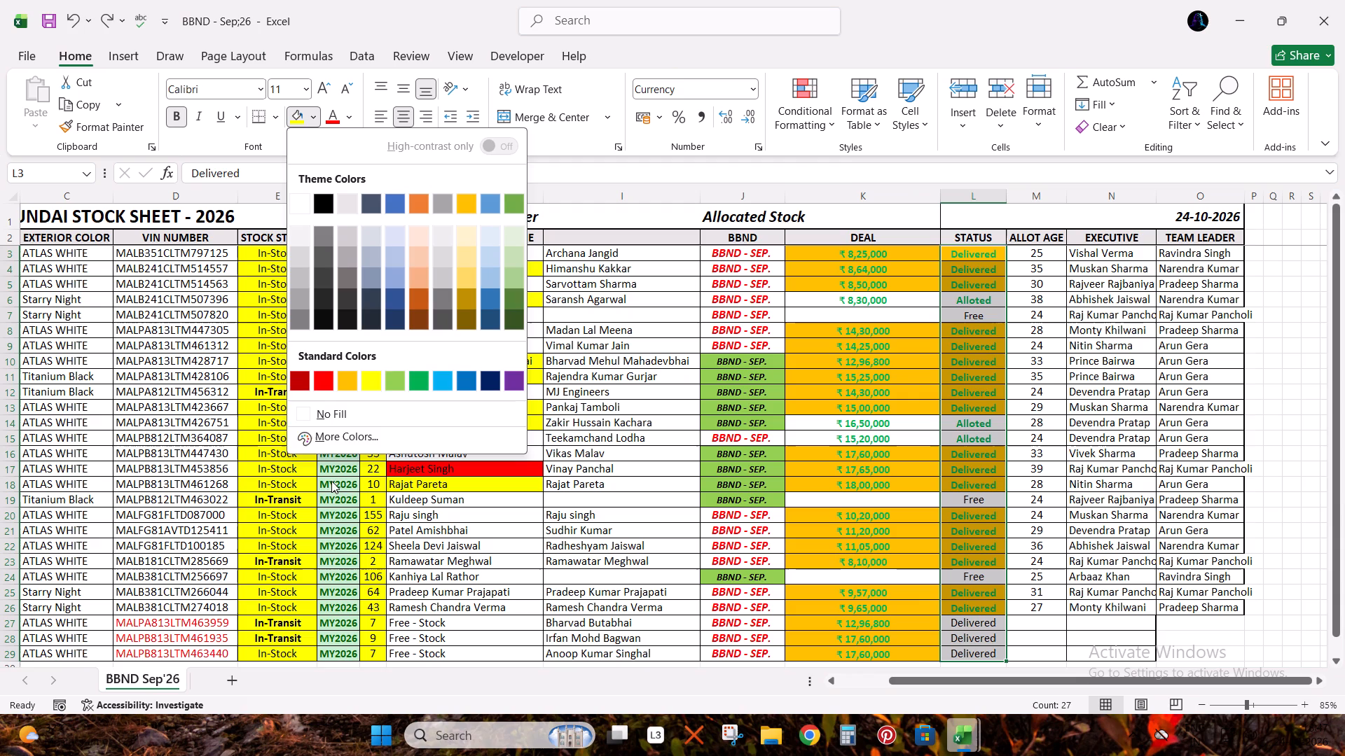
pyautogui.click(309, 413)
pyautogui.click(347, 114)
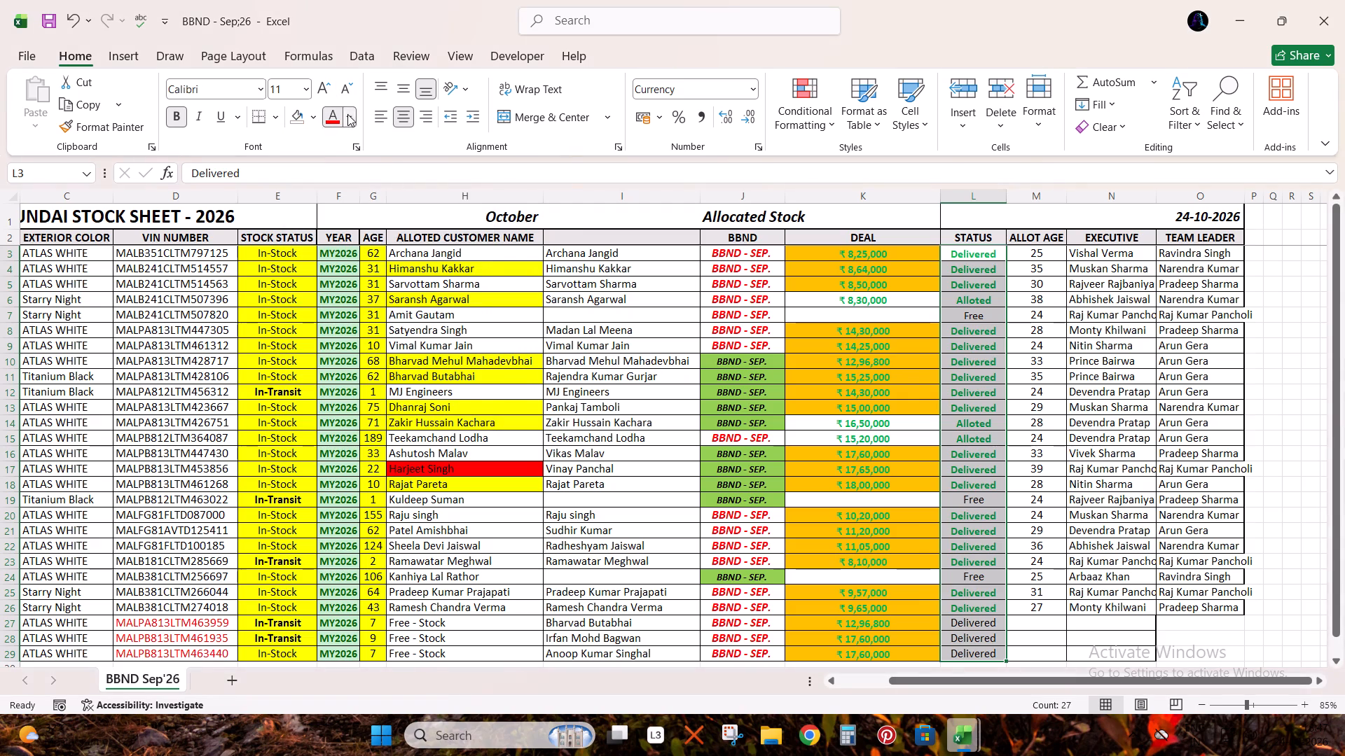
pyautogui.click(361, 179)
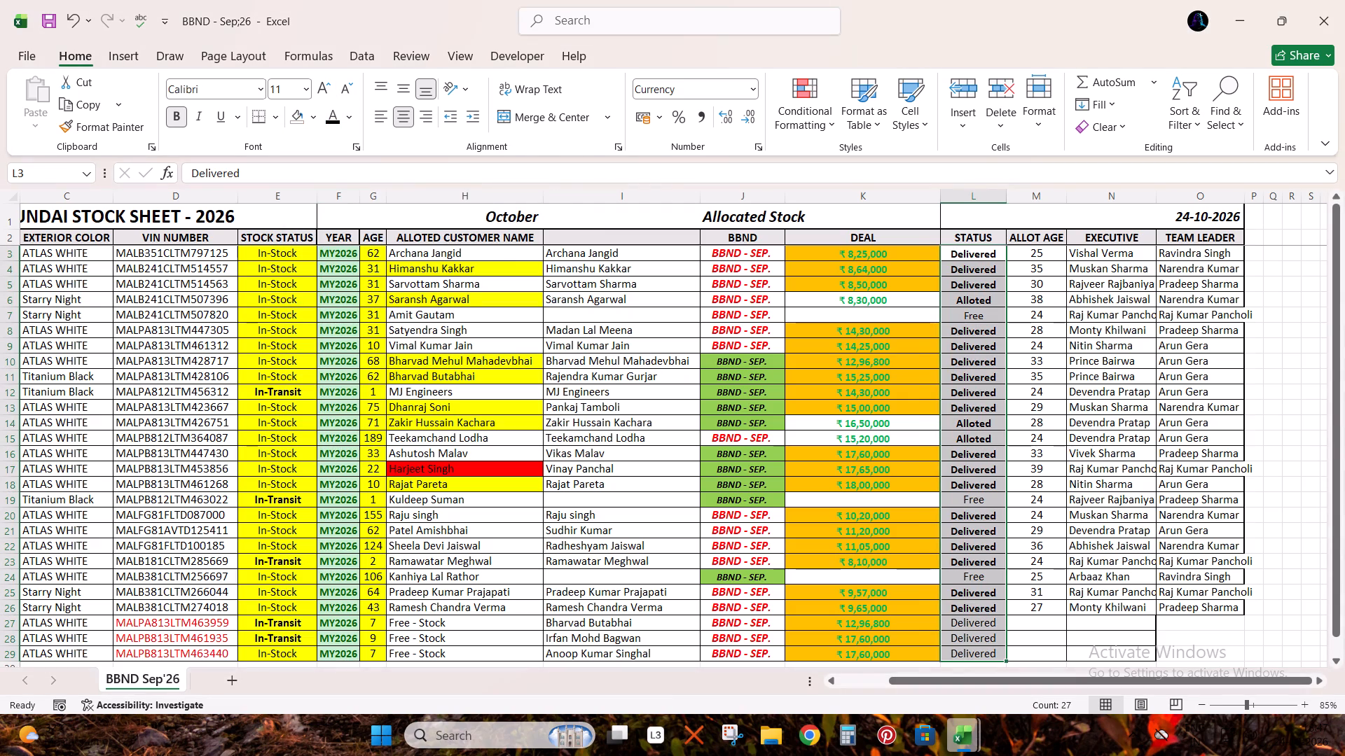
pyautogui.hotkey('ctrl', 'b')
pyautogui.hotkey('ctrl', 'b')
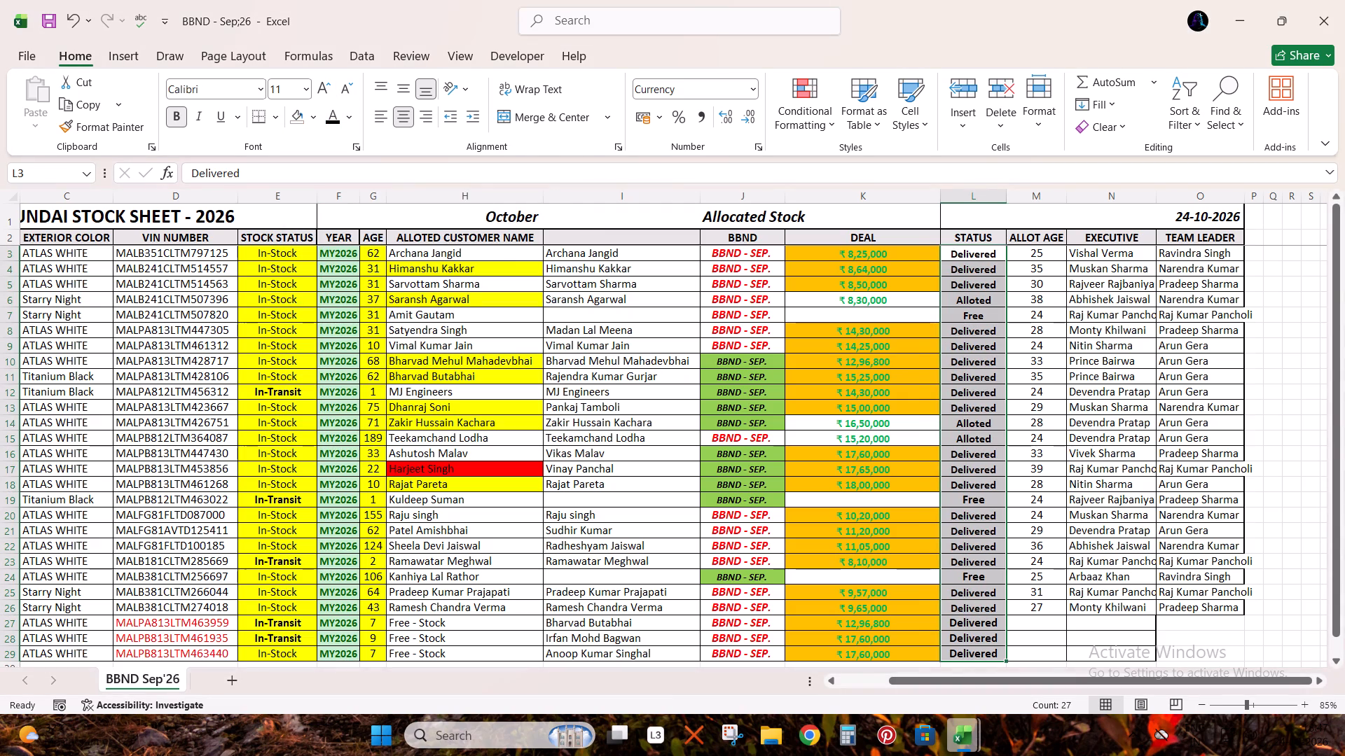
# Save the workbook.
pyautogui.hotkey('ctrl', 's')
# Remove the fill from the DEAL amounts in K3 to K29 and make their text black.
pyautogui.click(882, 261)
pyautogui.click(880, 243)
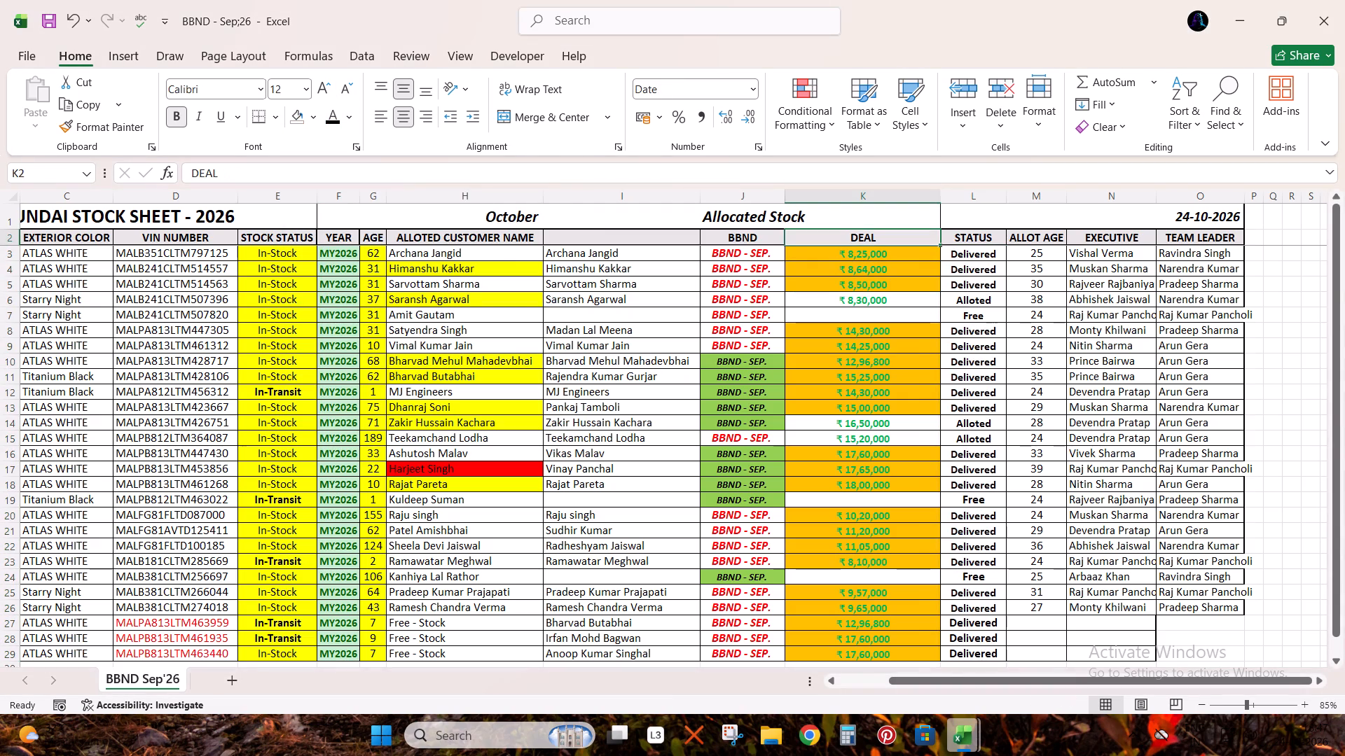
pyautogui.click(893, 234)
pyautogui.press('Down')
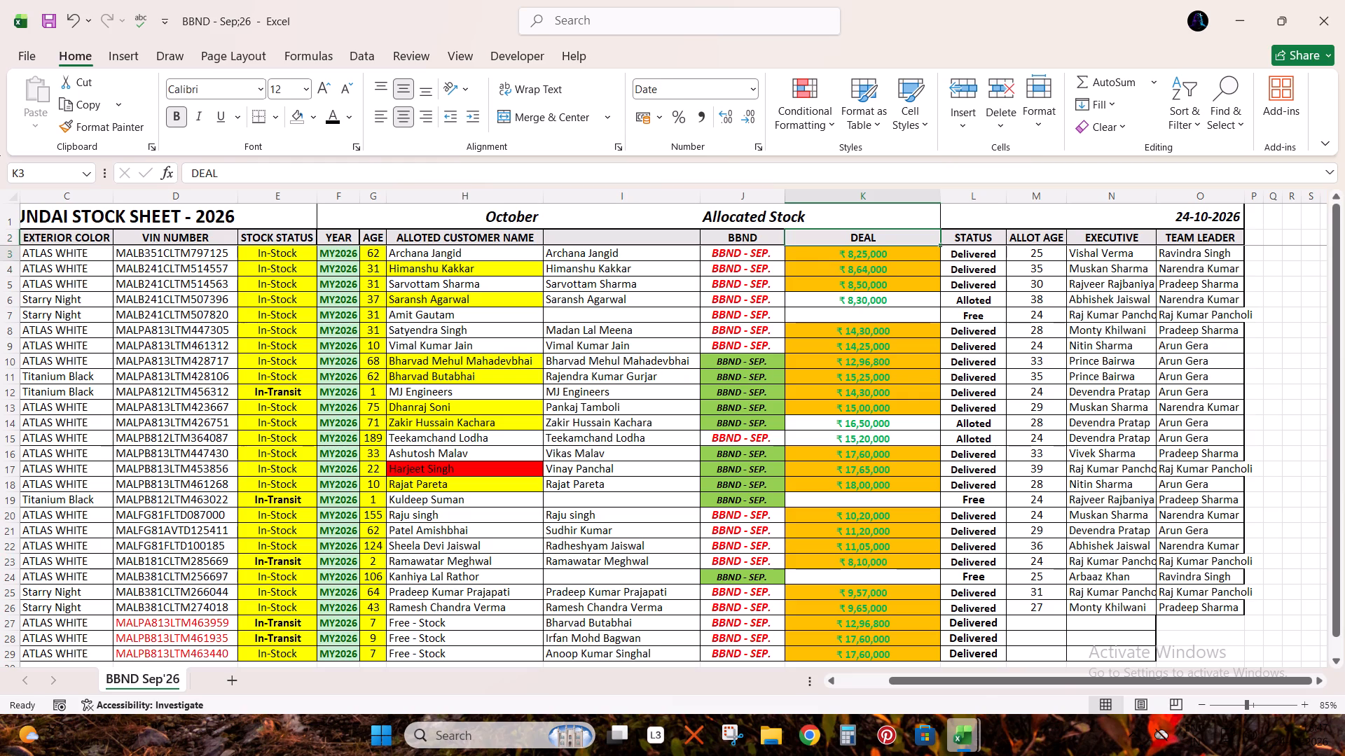
pyautogui.hotkey('ctrl', 'shift', 'Down')
pyautogui.hotkey('ctrl', 'shift', 'Down')
pyautogui.hotkey('ctrl', 'shift', 'Down')
pyautogui.hotkey('ctrl', 'shift', 'Down')
pyautogui.hotkey('ctrl', 'shift', 'Down')
pyautogui.hotkey('ctrl', 'shift', 'Down')
pyautogui.hotkey('ctrl', 'shift', 'Down')
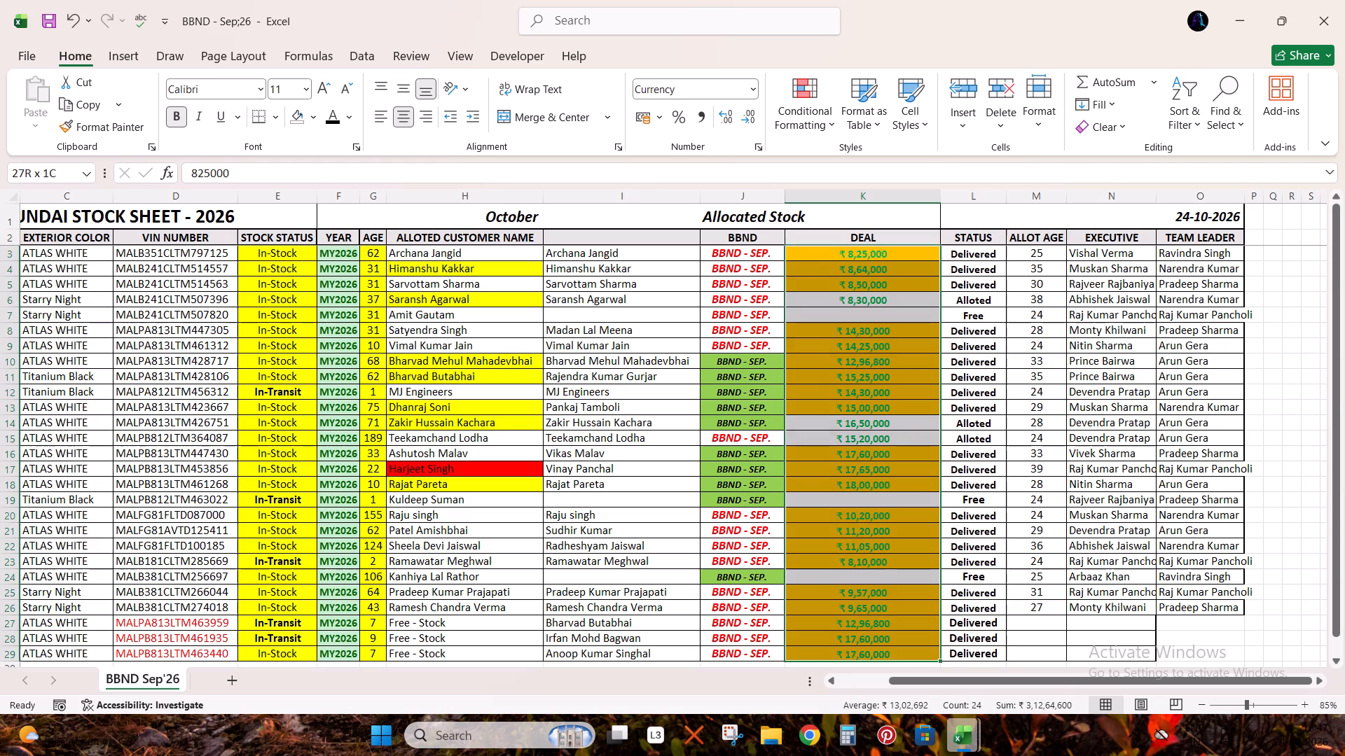
pyautogui.click(292, 111)
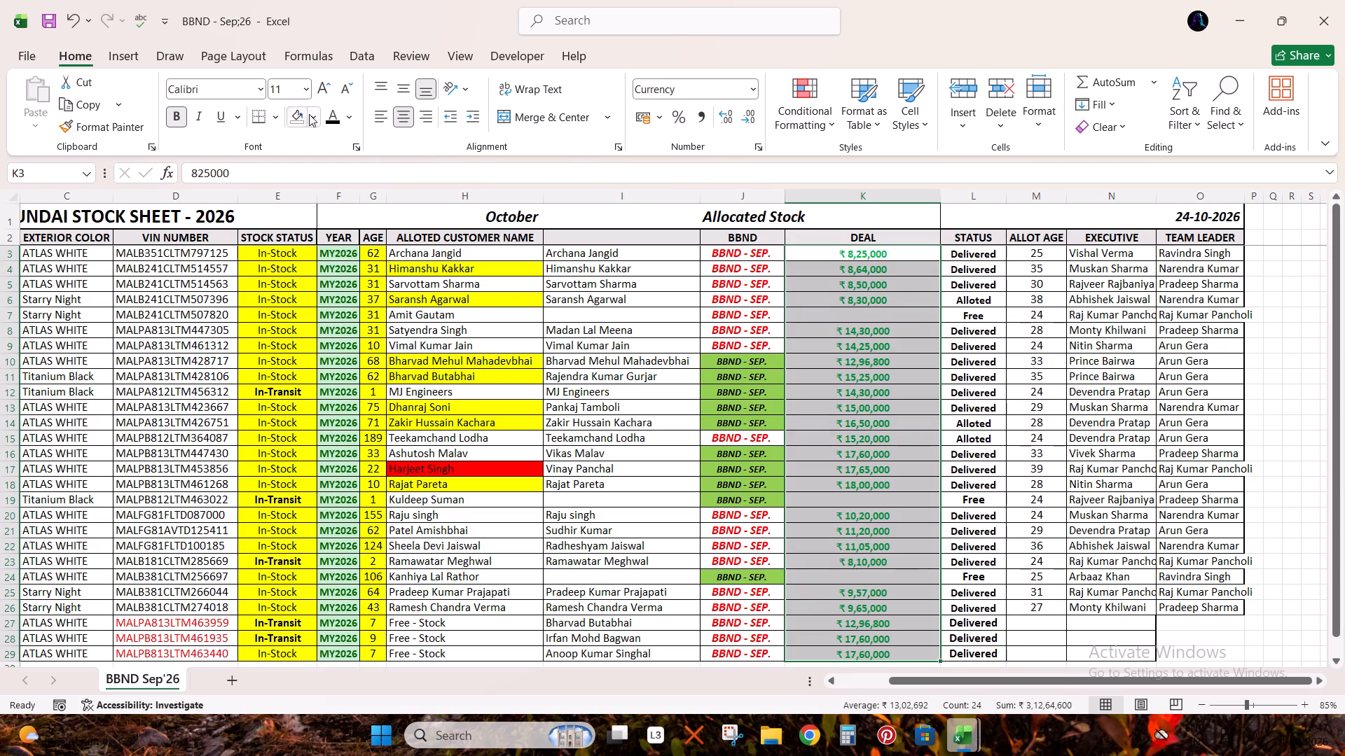
pyautogui.click(325, 119)
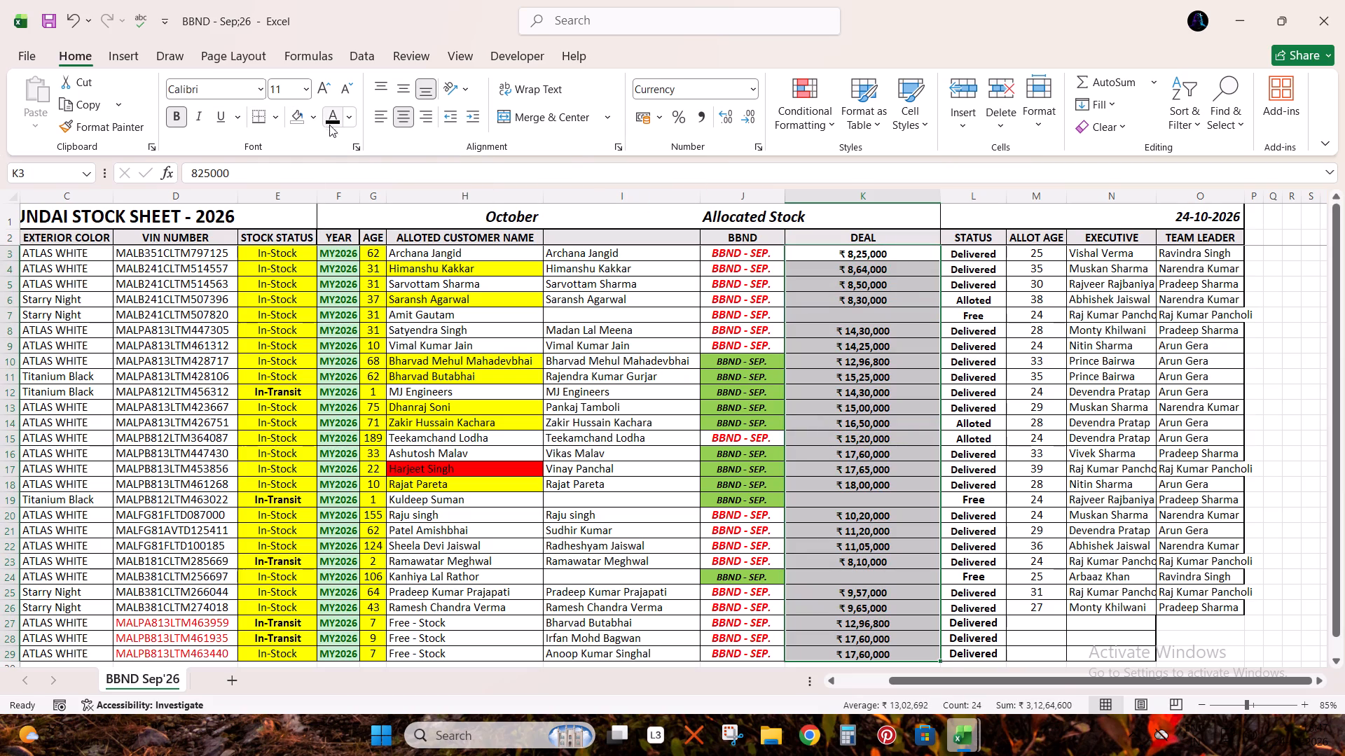
# Save the workbook with the reformatted DEAL column.
pyautogui.click(42, 18)
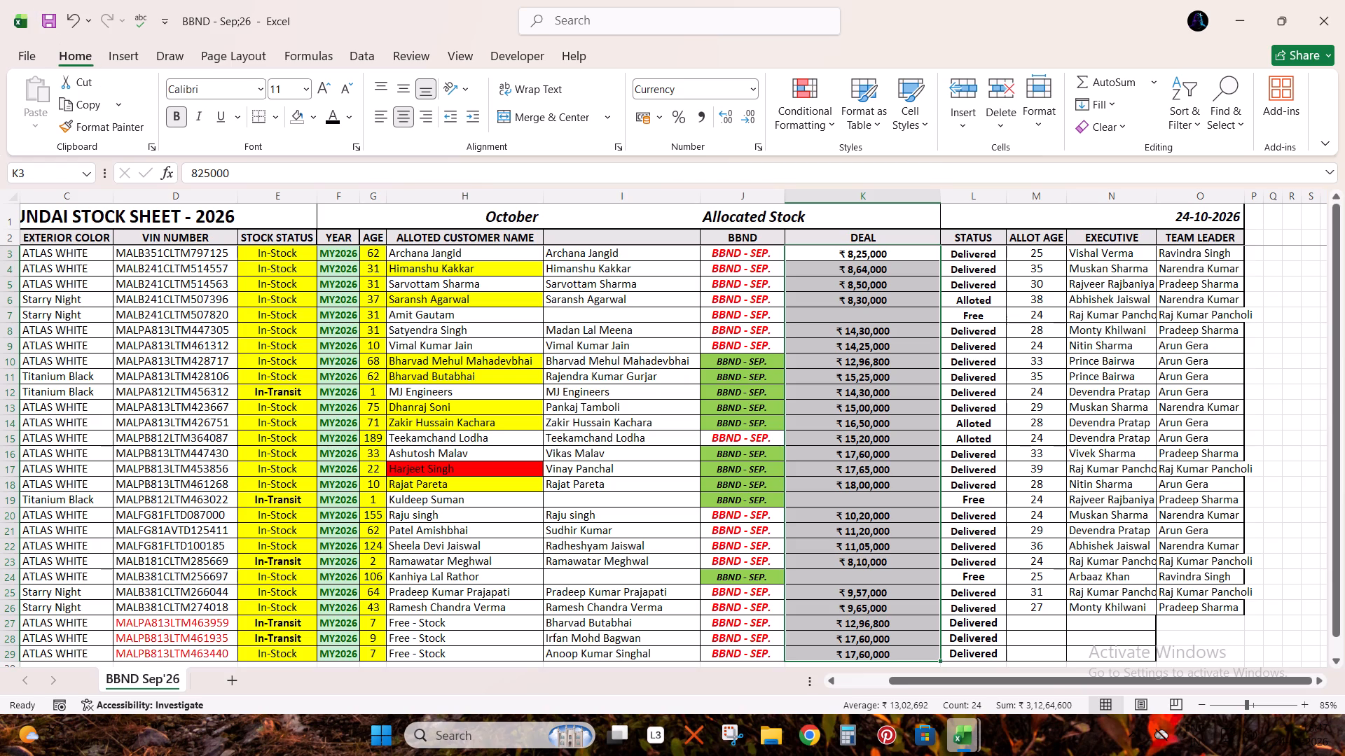
# Delete columns M to O, holding ALLOT AGE, EXECUTIVE and TEAM LEADER.
pyautogui.click(1061, 281)
pyautogui.moveTo(1026, 198); pyautogui.dragTo(1161, 198)
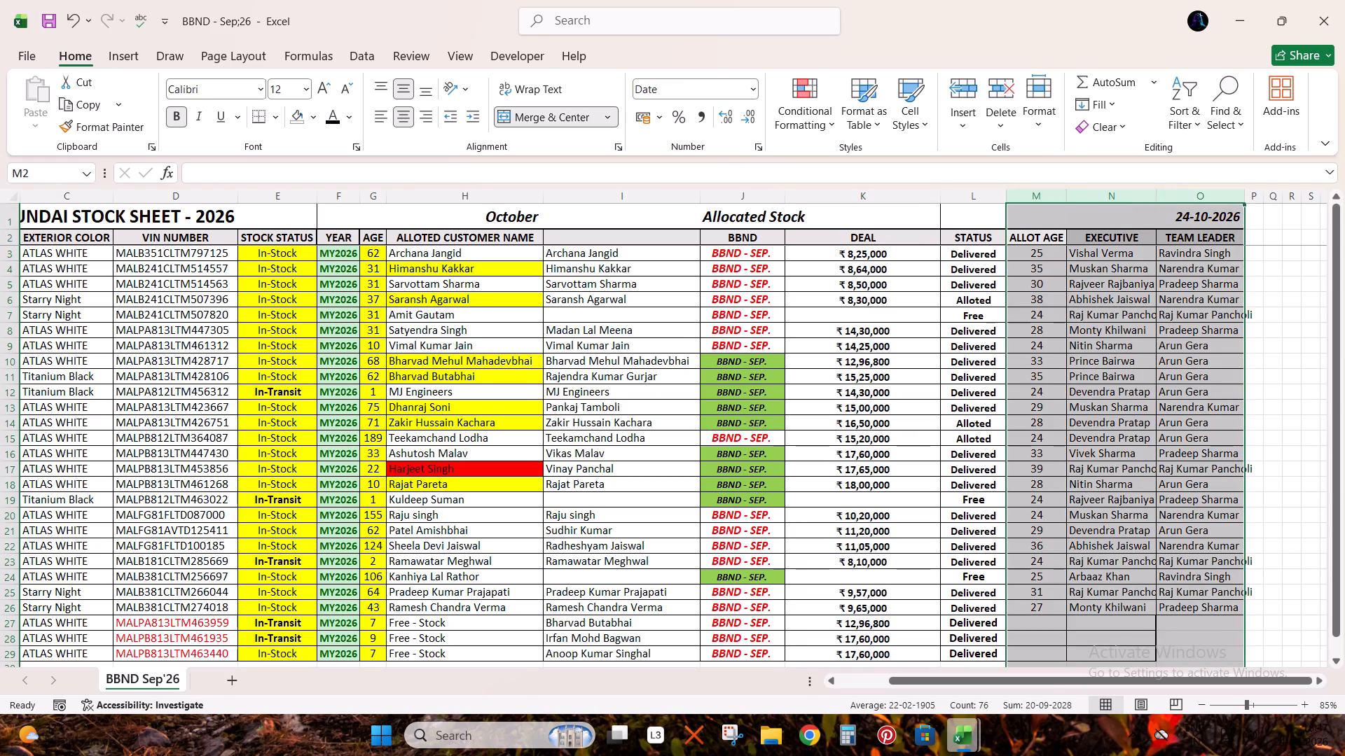
pyautogui.hotkey('ctrl', '-')
# Copy the ALLOTED CUSTOMER NAME header from H2 into I2, above the second column of customer names.
pyautogui.click(513, 241)
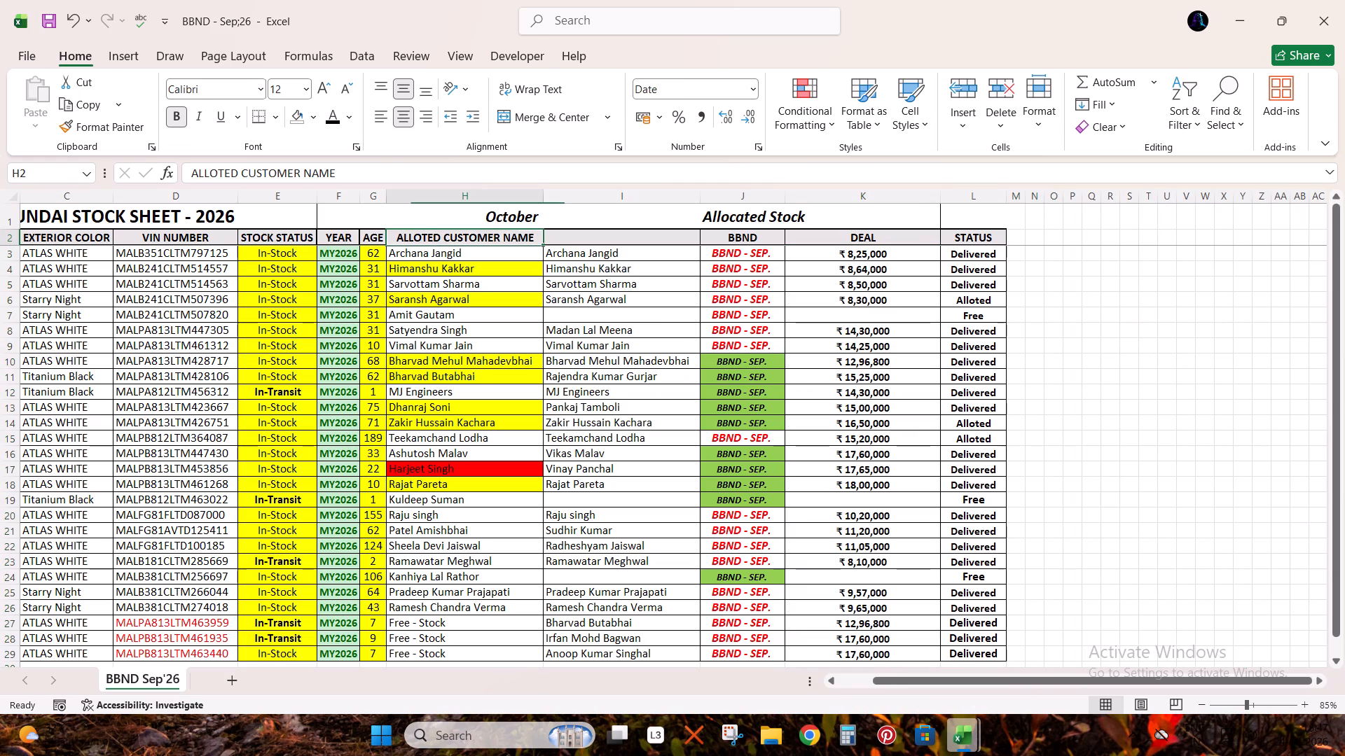
pyautogui.hotkey('ctrl', 'c')
pyautogui.press('Right')
pyautogui.hotkey('ctrl', 'v')
pyautogui.press('Escape')
pyautogui.press('Left')
pyautogui.press('Up')
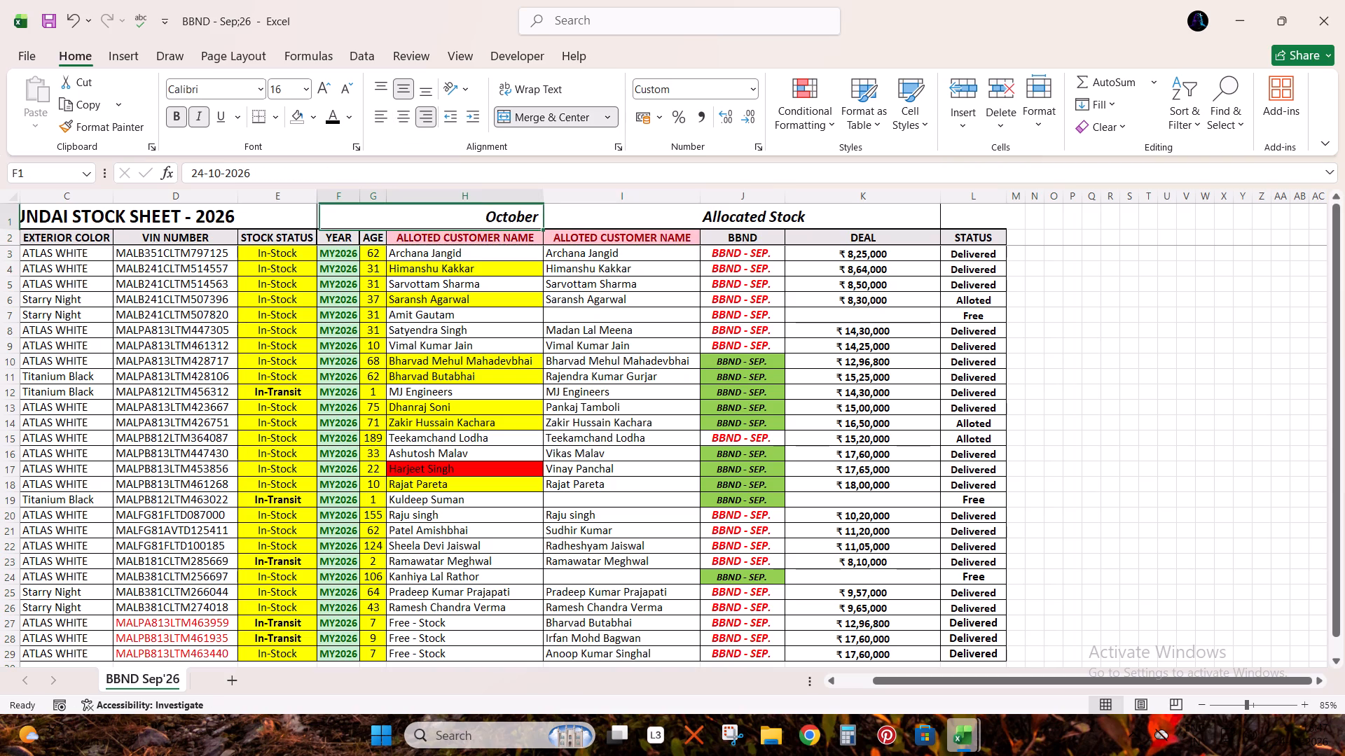
# Delete column H, the old customer name column with the coloured cells.
pyautogui.click(484, 195)
pyautogui.hotkey('ctrl', '-')
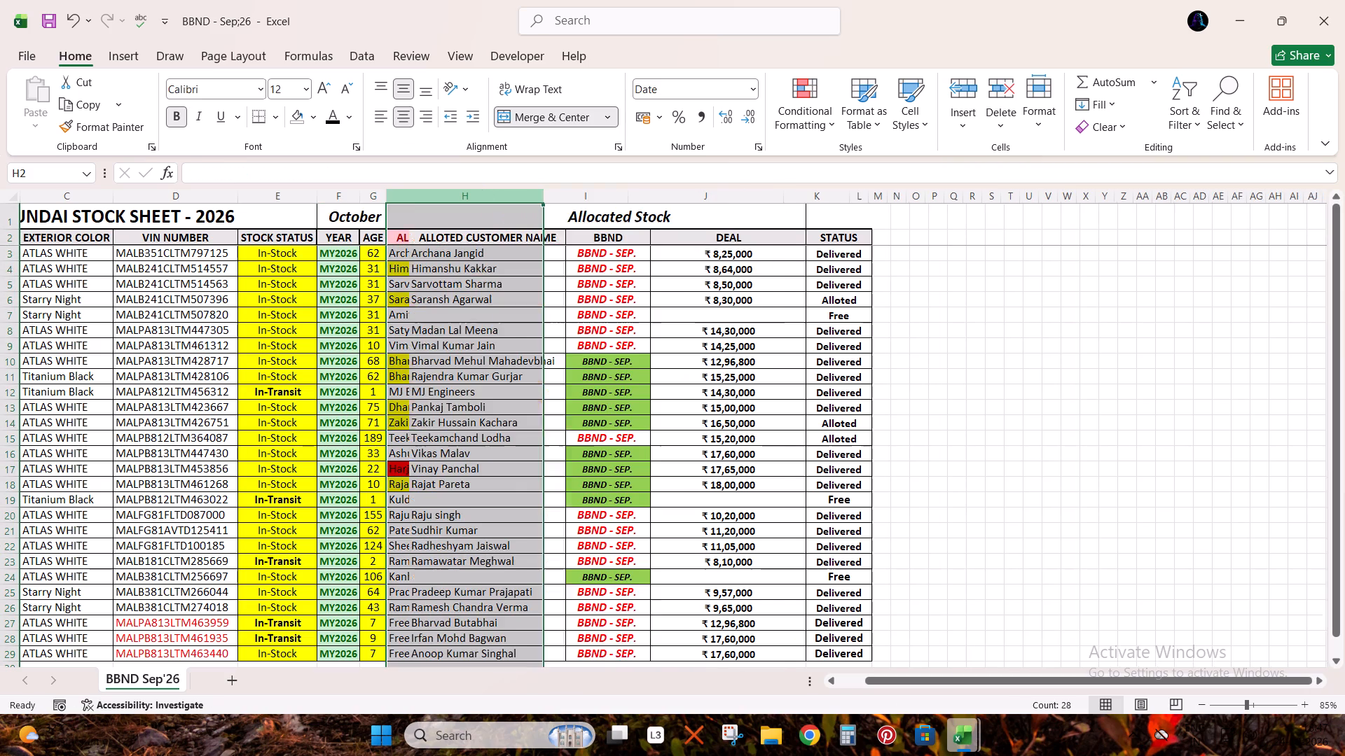
pyautogui.click(633, 316)
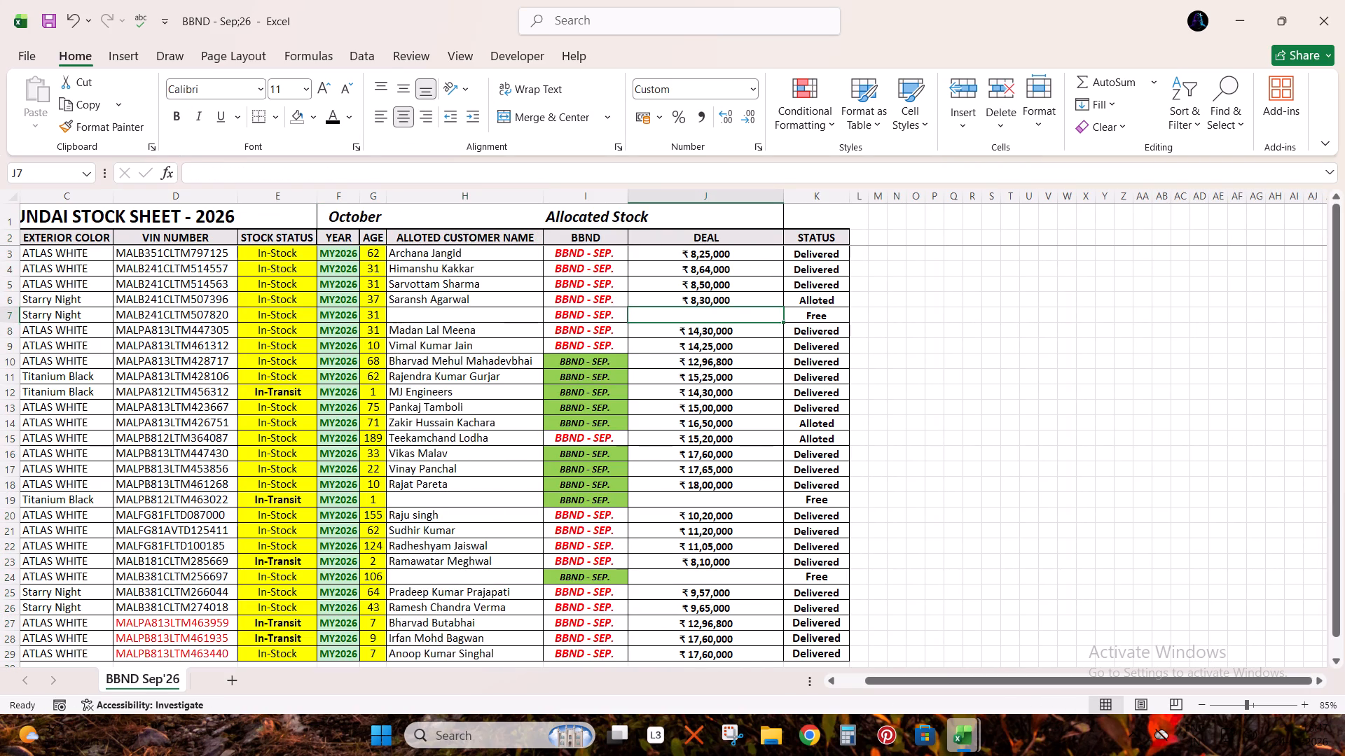
# Apply a thick outside border around the entire stock table, columns A to K down to row 29.
pyautogui.press('Right')
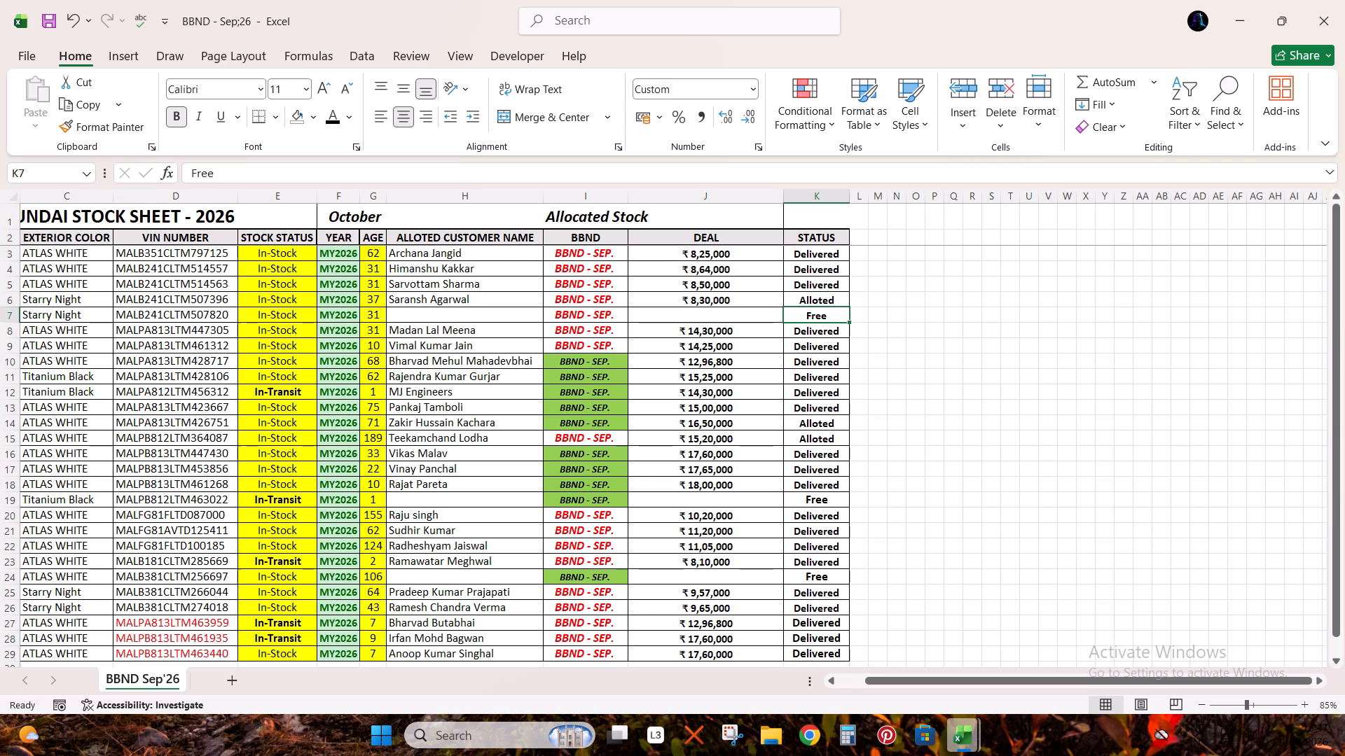
pyautogui.hotkey('ctrl', 'Down')
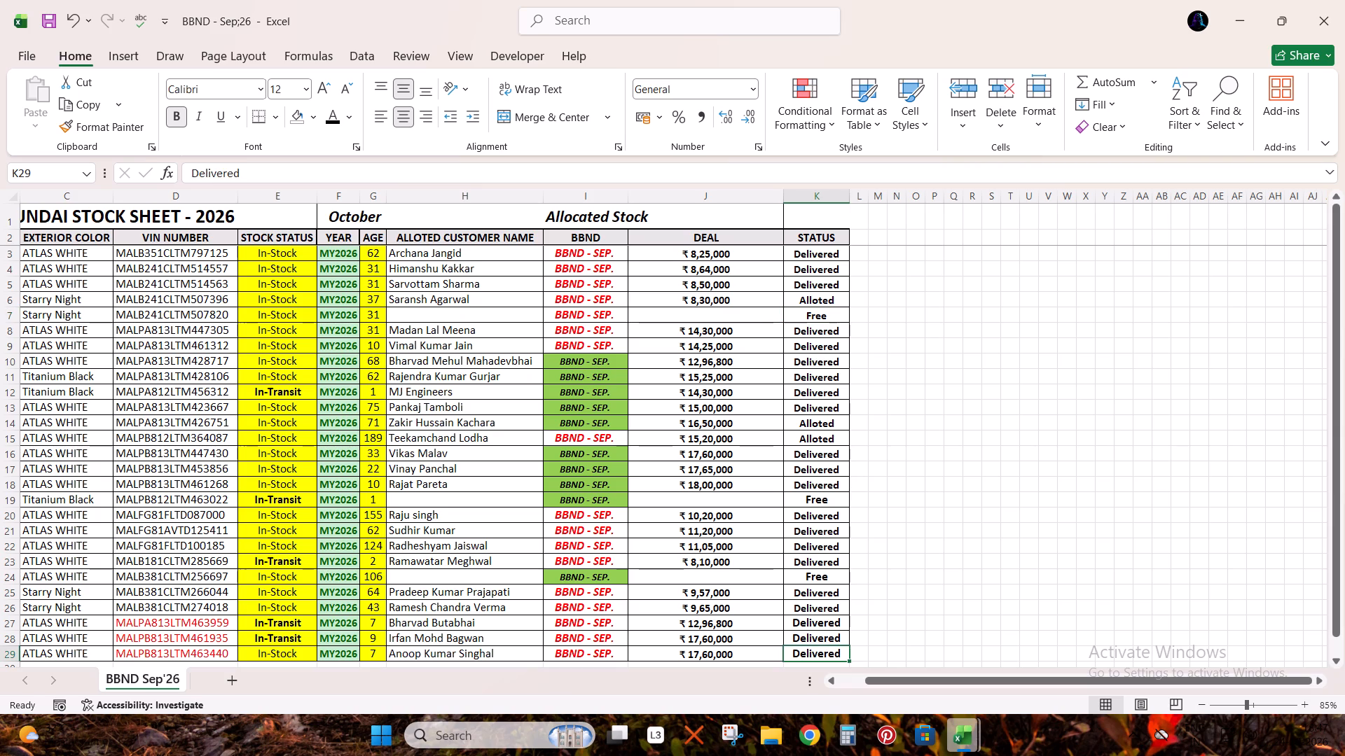
pyautogui.hotkey('ctrl', 'Up')
pyautogui.hotkey('ctrl', 'Up')
pyautogui.hotkey('ctrl', 'Left')
pyautogui.hotkey('ctrl', 'Down')
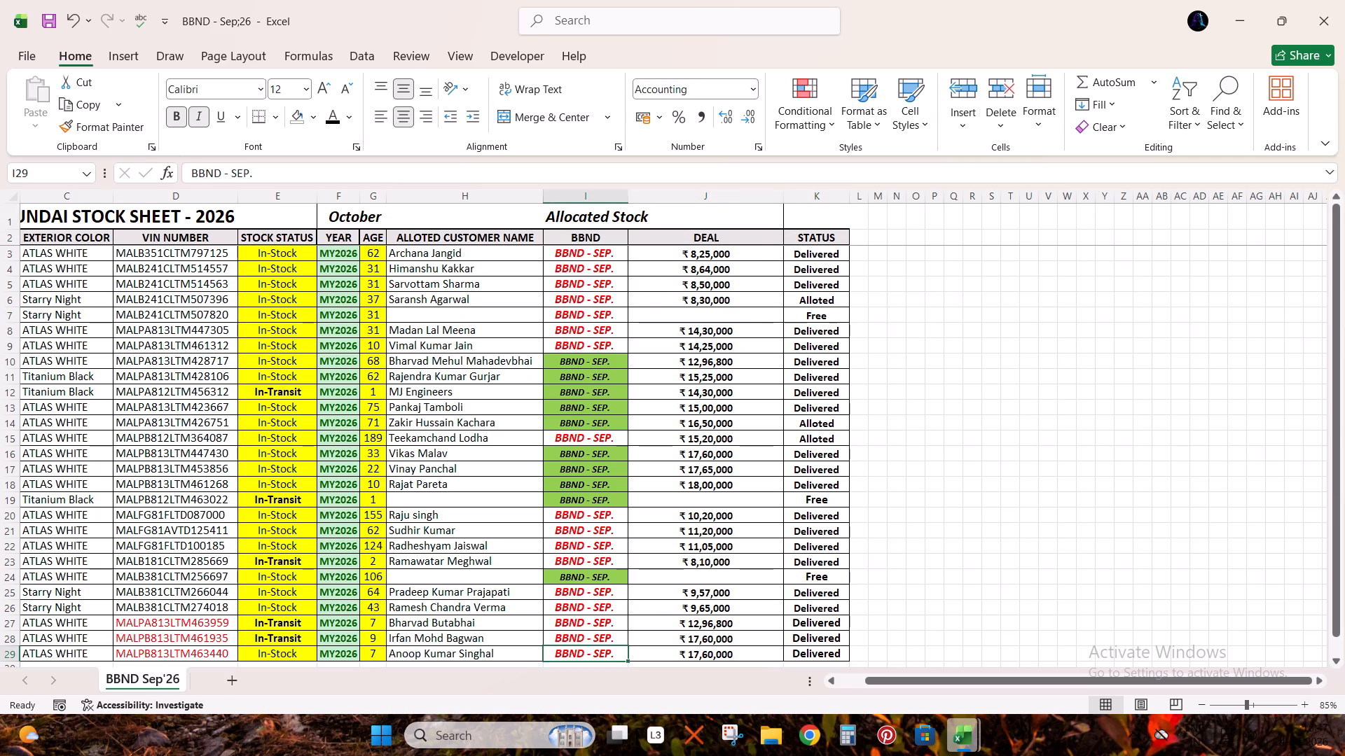
pyautogui.hotkey('ctrl', 'Up')
pyautogui.hotkey('ctrl', 'Left')
pyautogui.hotkey('ctrl', 'Down')
pyautogui.hotkey('ctrl', 'Left')
pyautogui.hotkey('ctrl', 'Up')
pyautogui.hotkey('ctrl', 'a')
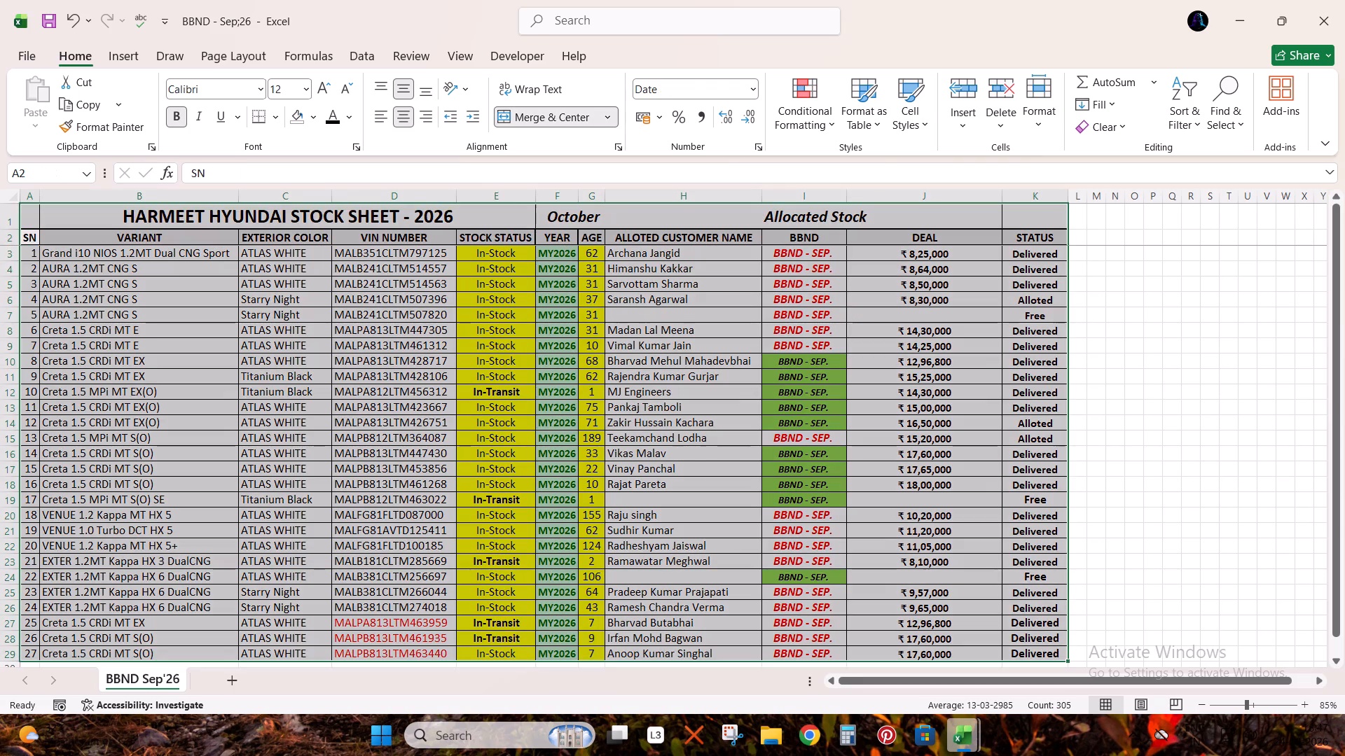
pyautogui.click(275, 115)
pyautogui.click(287, 347)
pyautogui.scroll(-1, 271, 455)
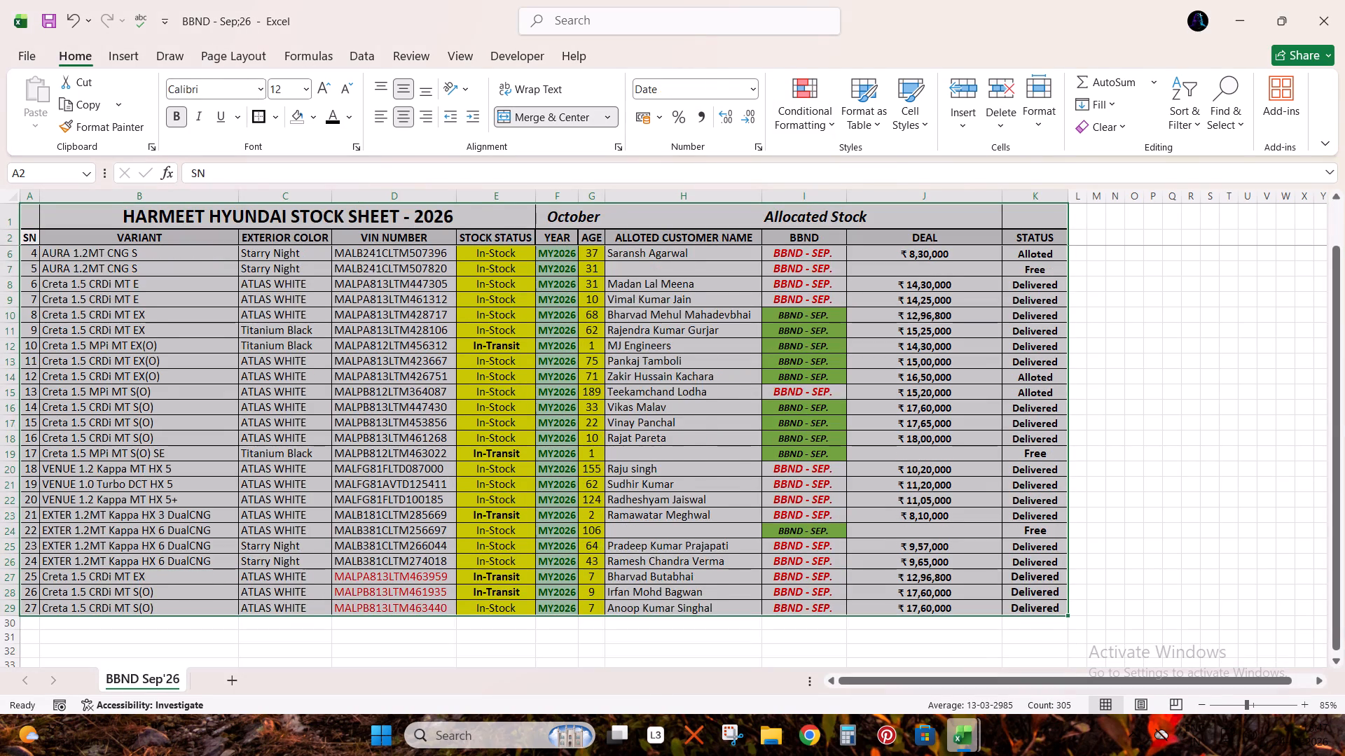
pyautogui.scroll(3, 270, 453)
pyautogui.scroll(5, 365, 412)
pyautogui.click(389, 506)
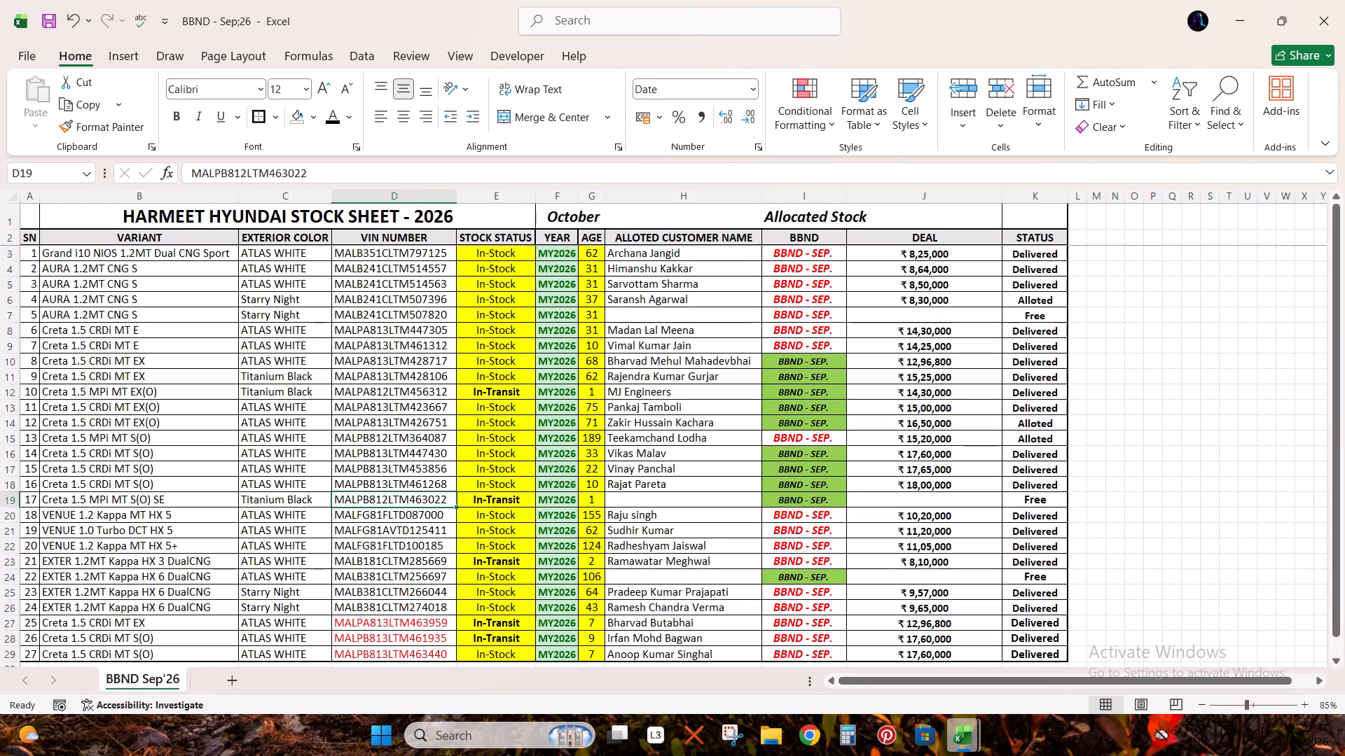
pyautogui.click(95, 126)
pyautogui.press('Escape')
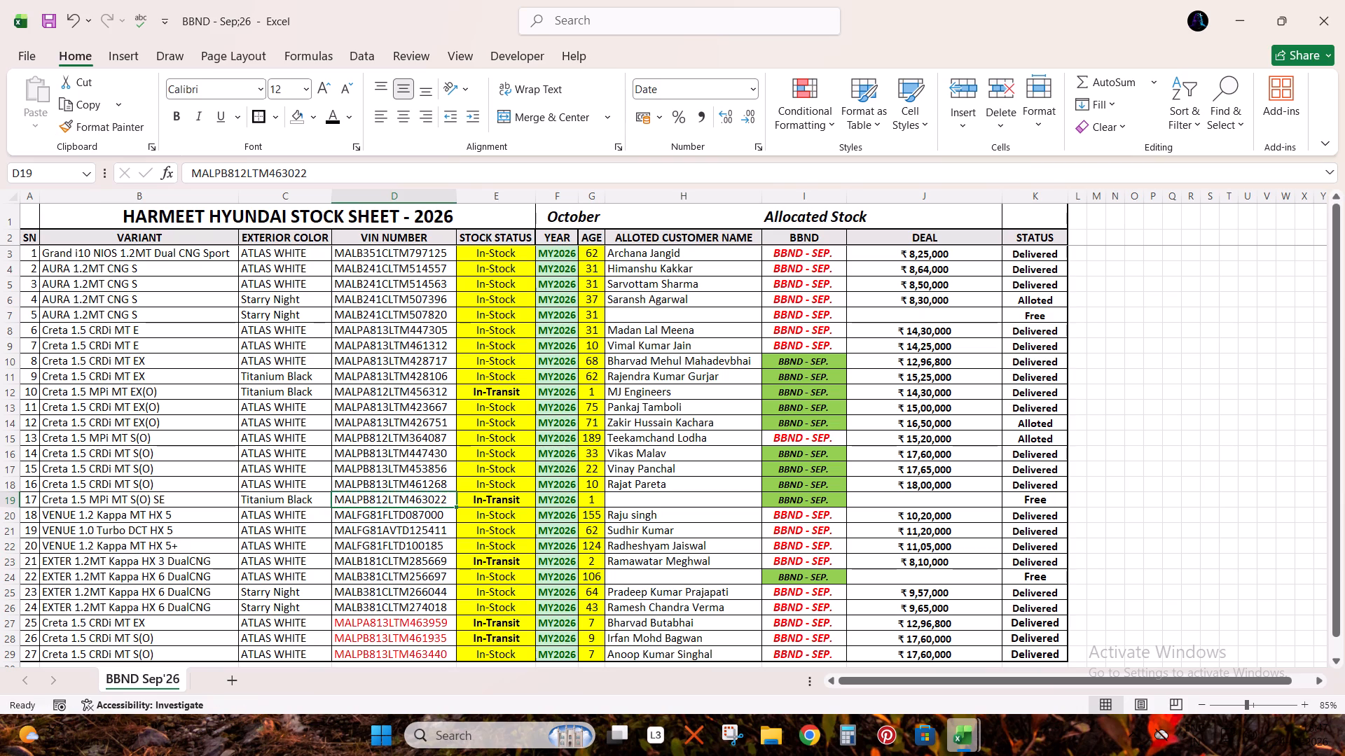
pyautogui.scroll(4, 440, 446)
pyautogui.scroll(3, 266, 388)
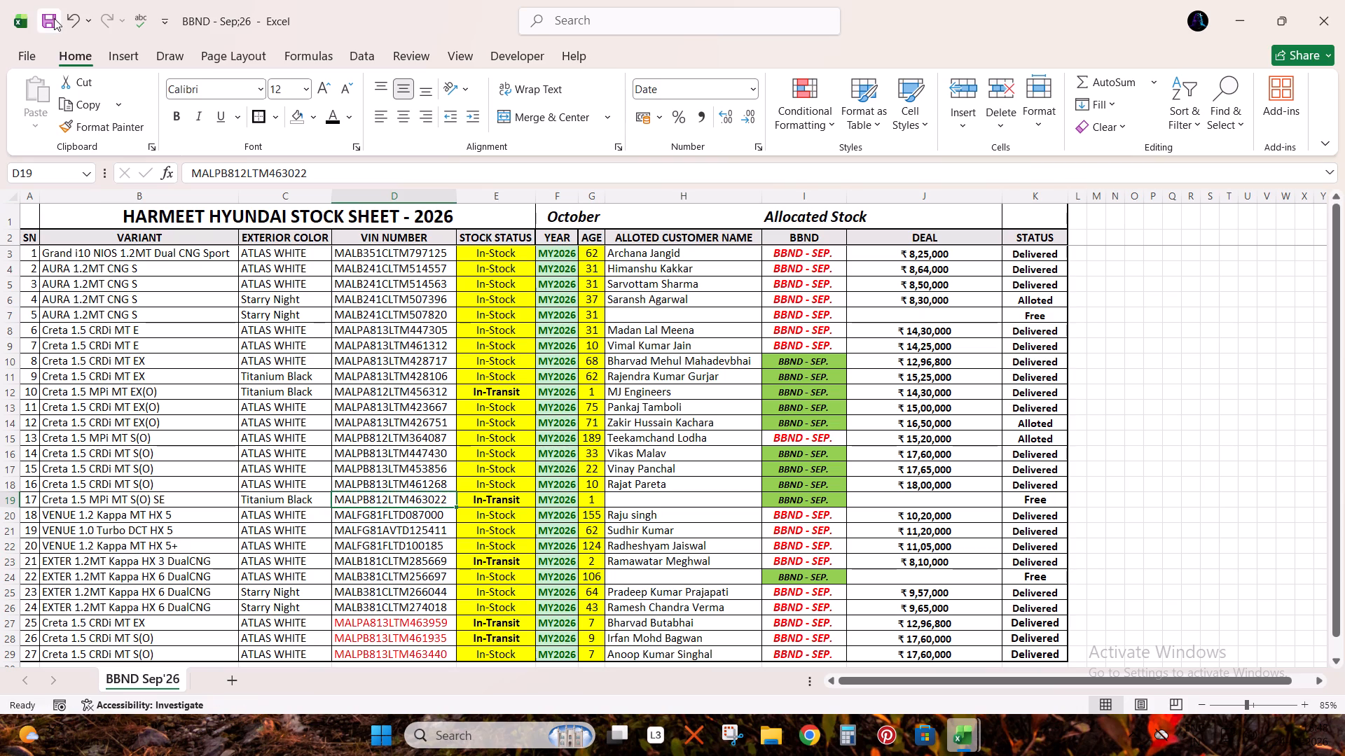
# Save the workbook.
pyautogui.click(54, 18)
# Sort the stock rows by the STATUS column from A to Z, expanding the selection to the whole table.
pyautogui.click(1031, 239)
pyautogui.press('Down')
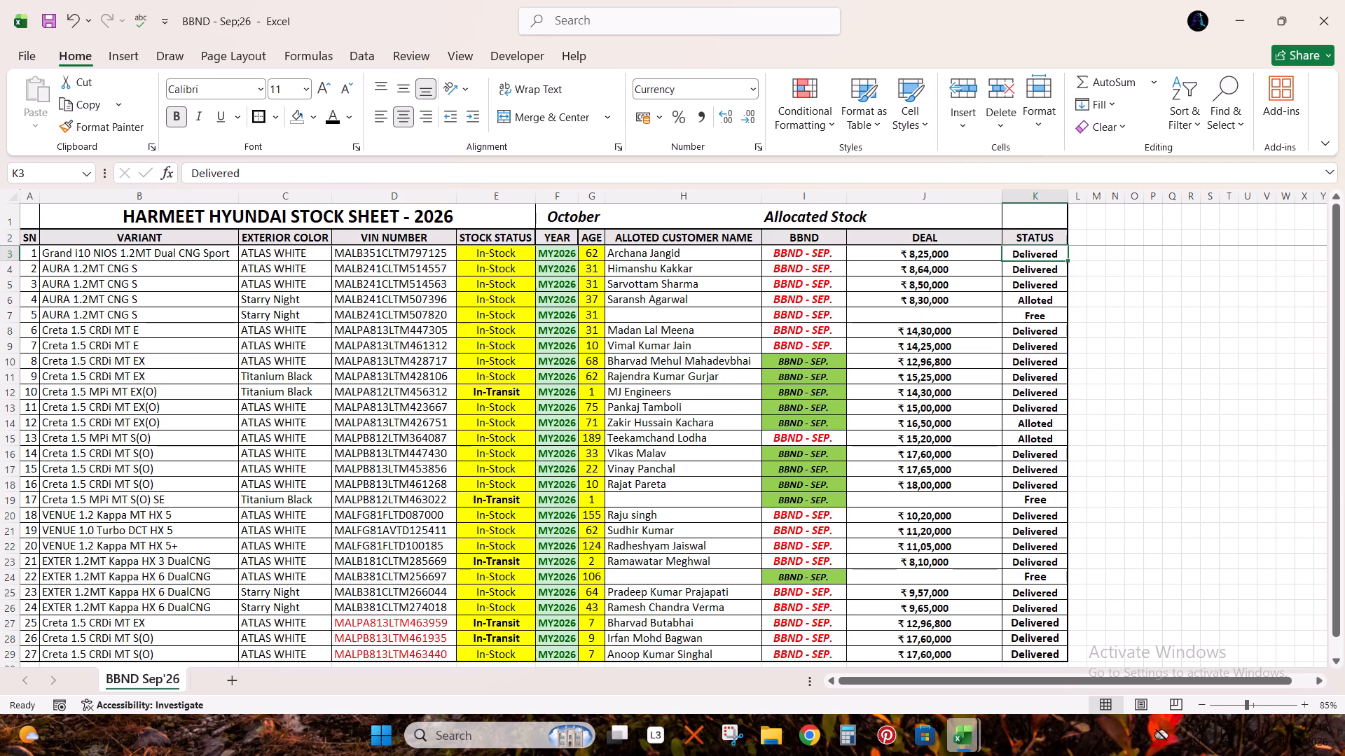
pyautogui.scroll(1, 1040, 236)
pyautogui.click(1037, 202)
pyautogui.click(1179, 106)
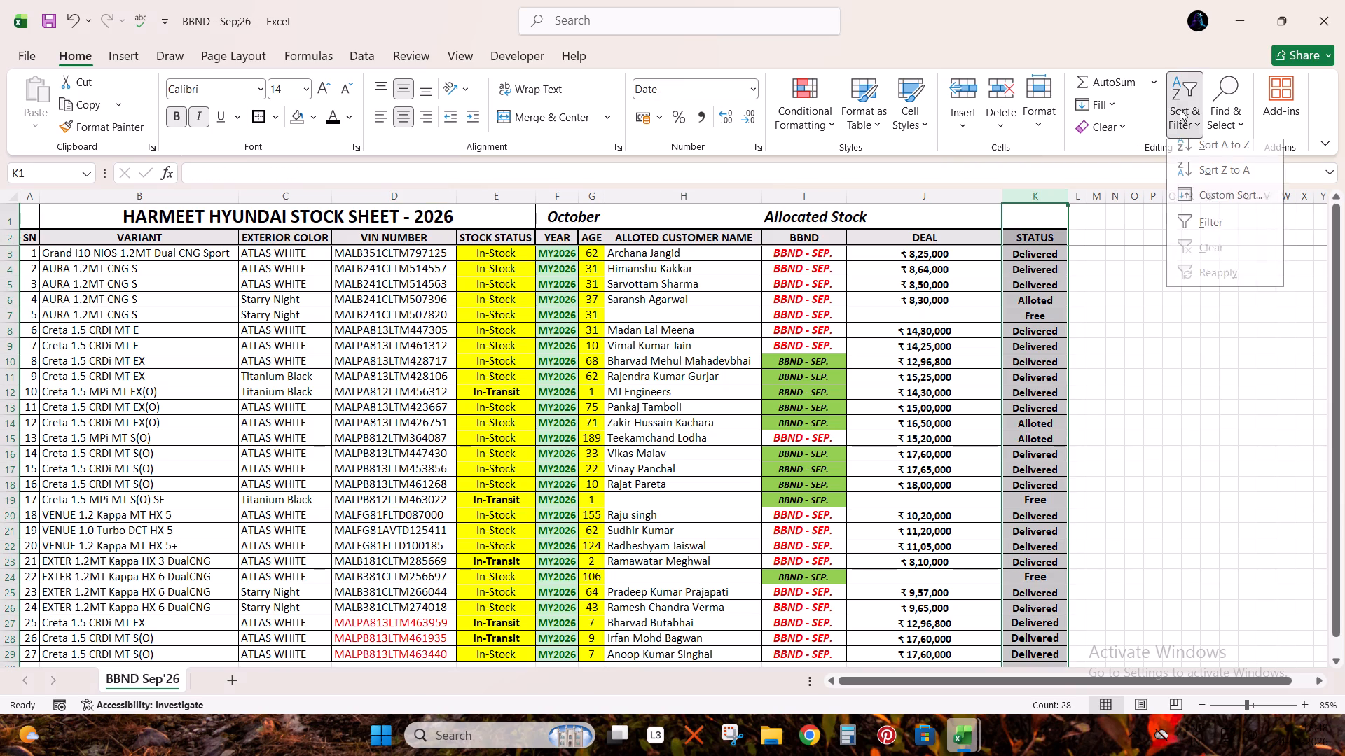
pyautogui.click(1197, 149)
pyautogui.press('Return')
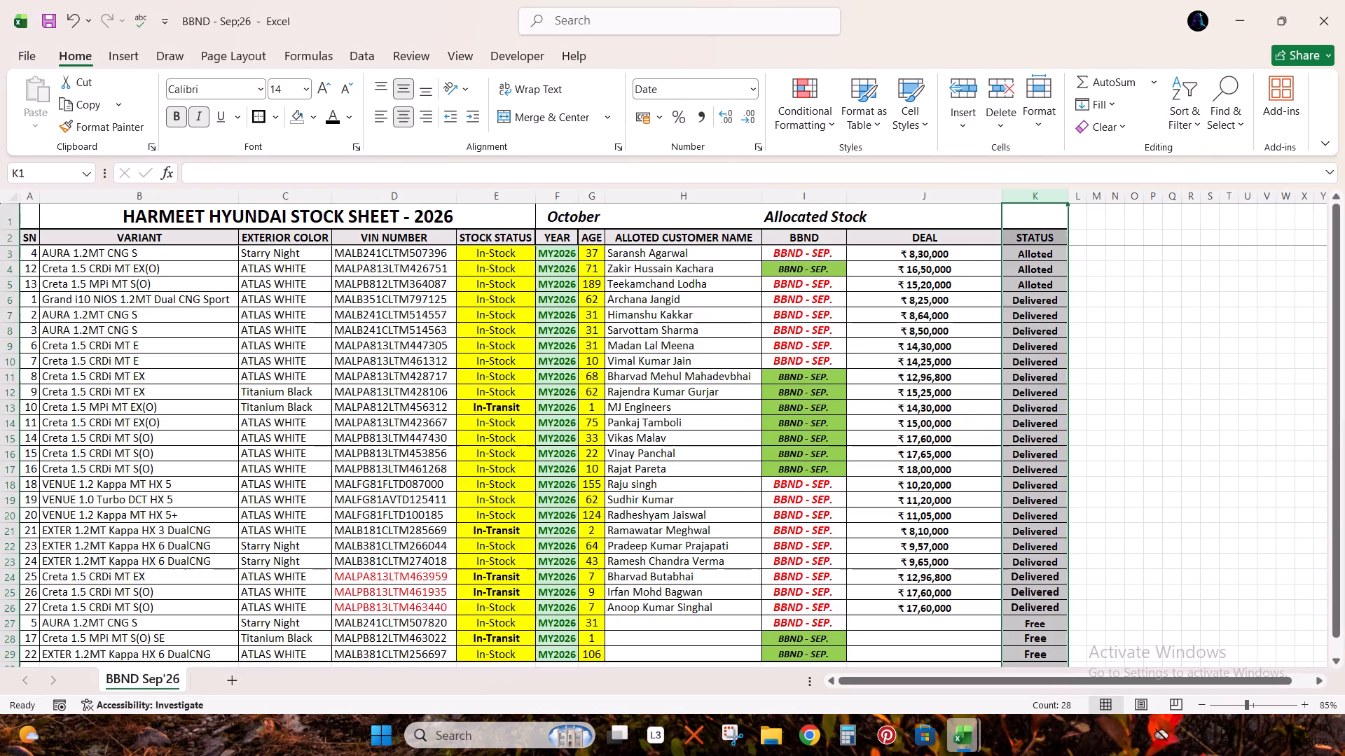
# Renumber the SN column by entering 1 and 2 in A3 and A4 and filling the series down to row 29.
pyautogui.click(404, 384)
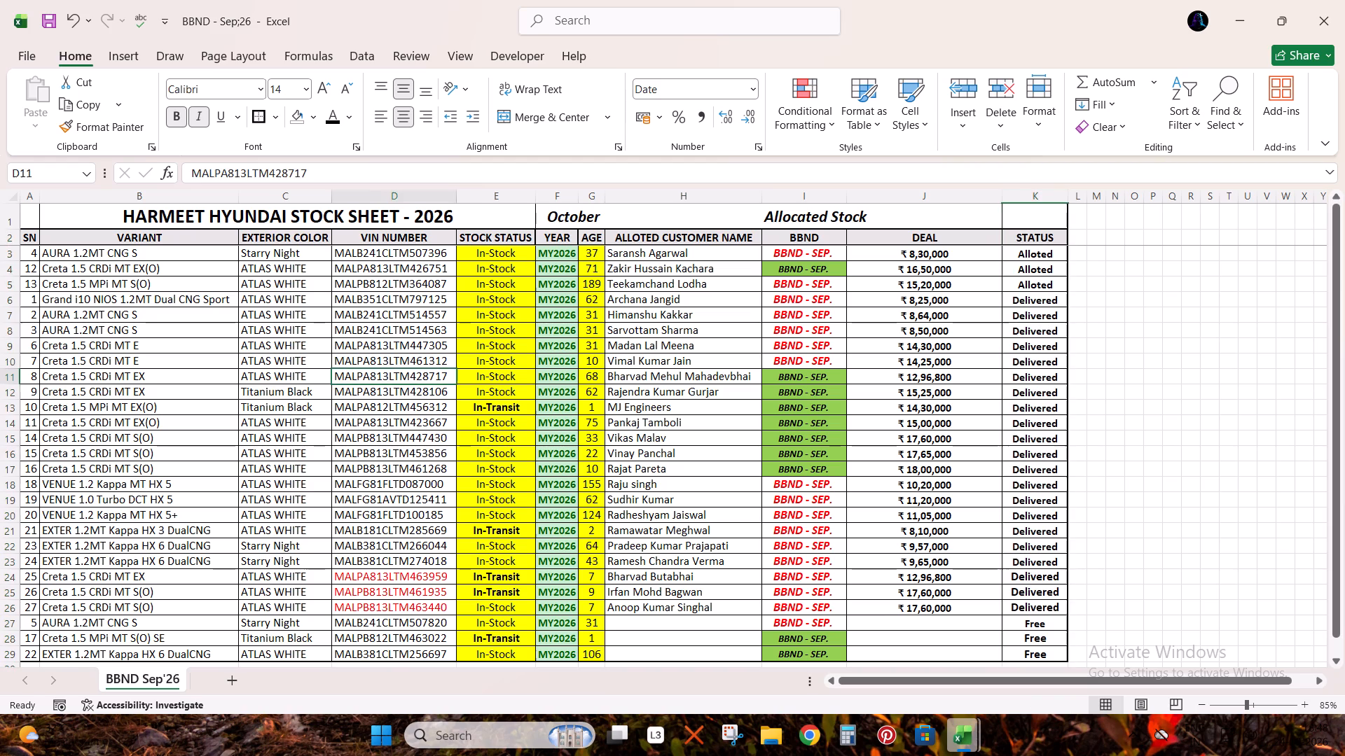
pyautogui.hotkey('ctrl', 'Up')
pyautogui.hotkey('ctrl', 'Left')
pyautogui.press('Down')
pyautogui.press('1')
pyautogui.press('Return')
pyautogui.press('2')
pyautogui.press('Up')
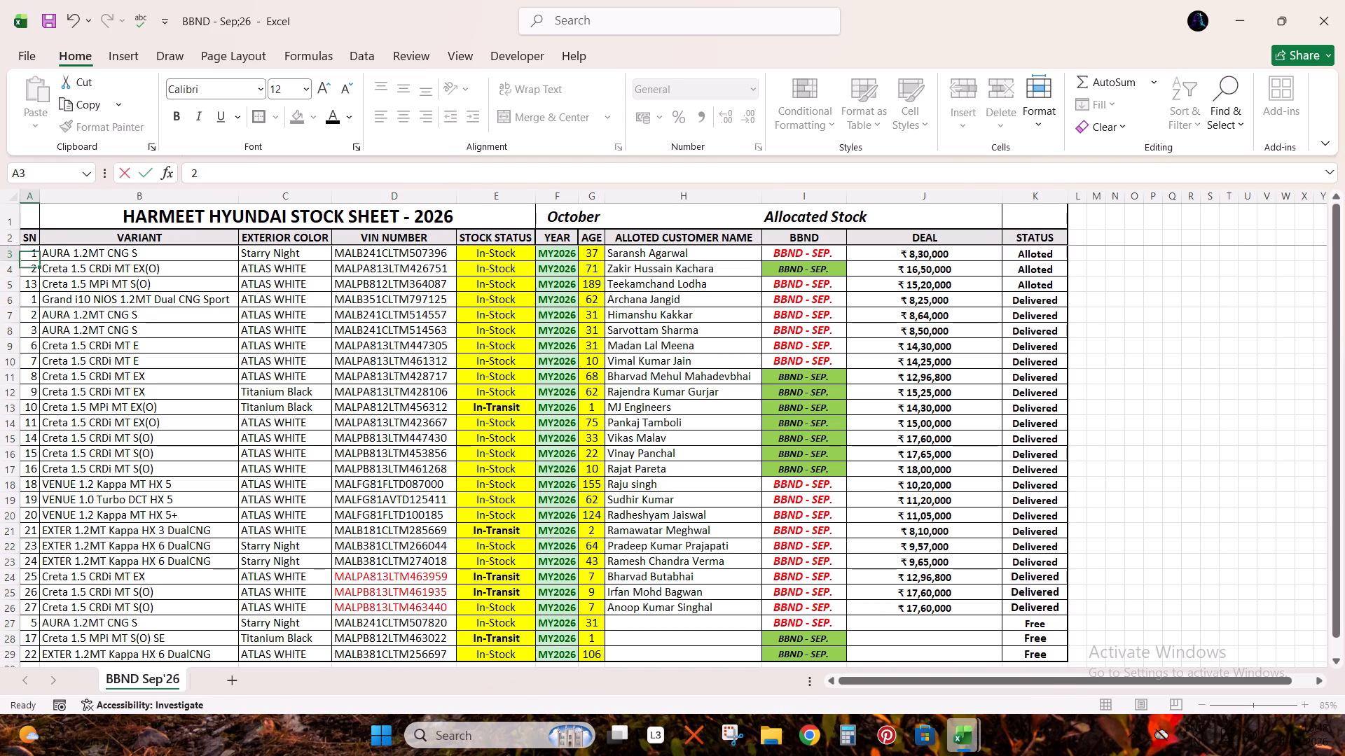
pyautogui.hotkey('shift', 'Down')
pyautogui.doubleClick(39, 276)
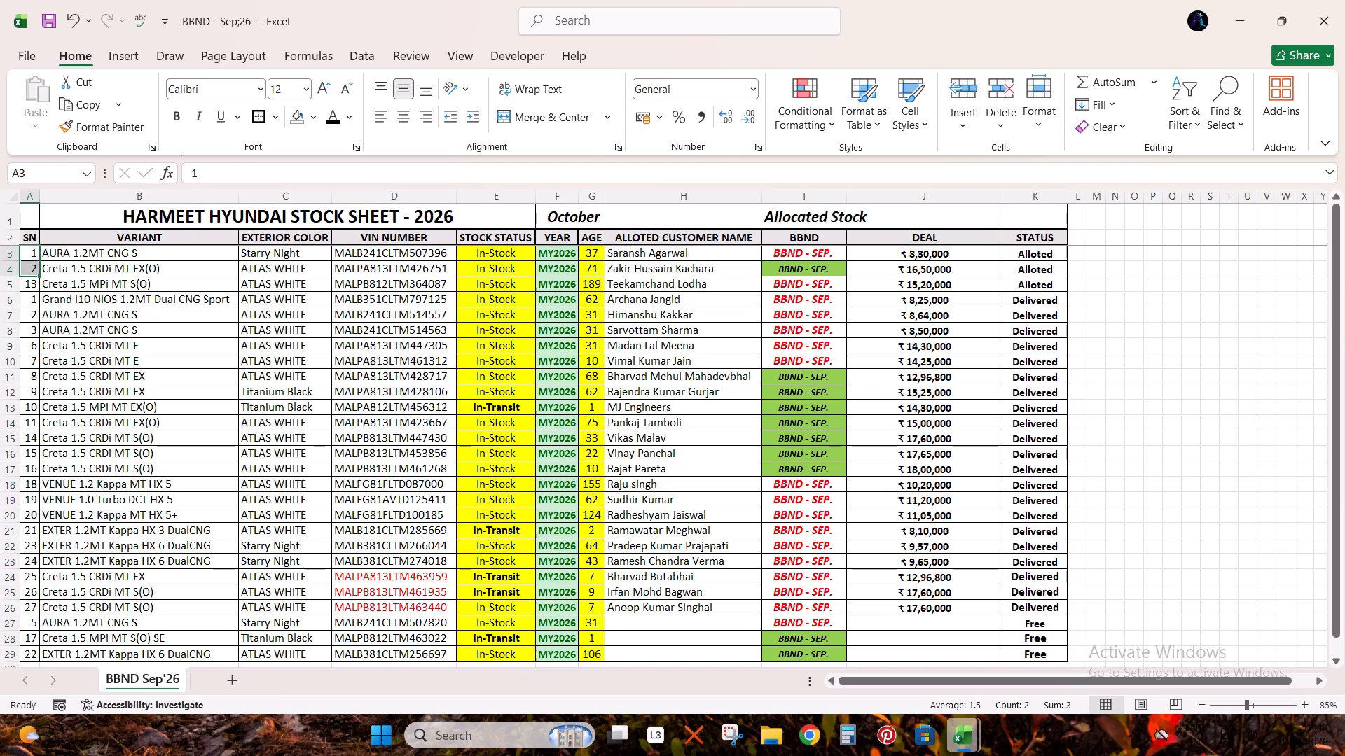
# Reapply the thick outside border around the entire sorted stock table.
pyautogui.click(200, 309)
pyautogui.hotkey('ctrl', 'a')
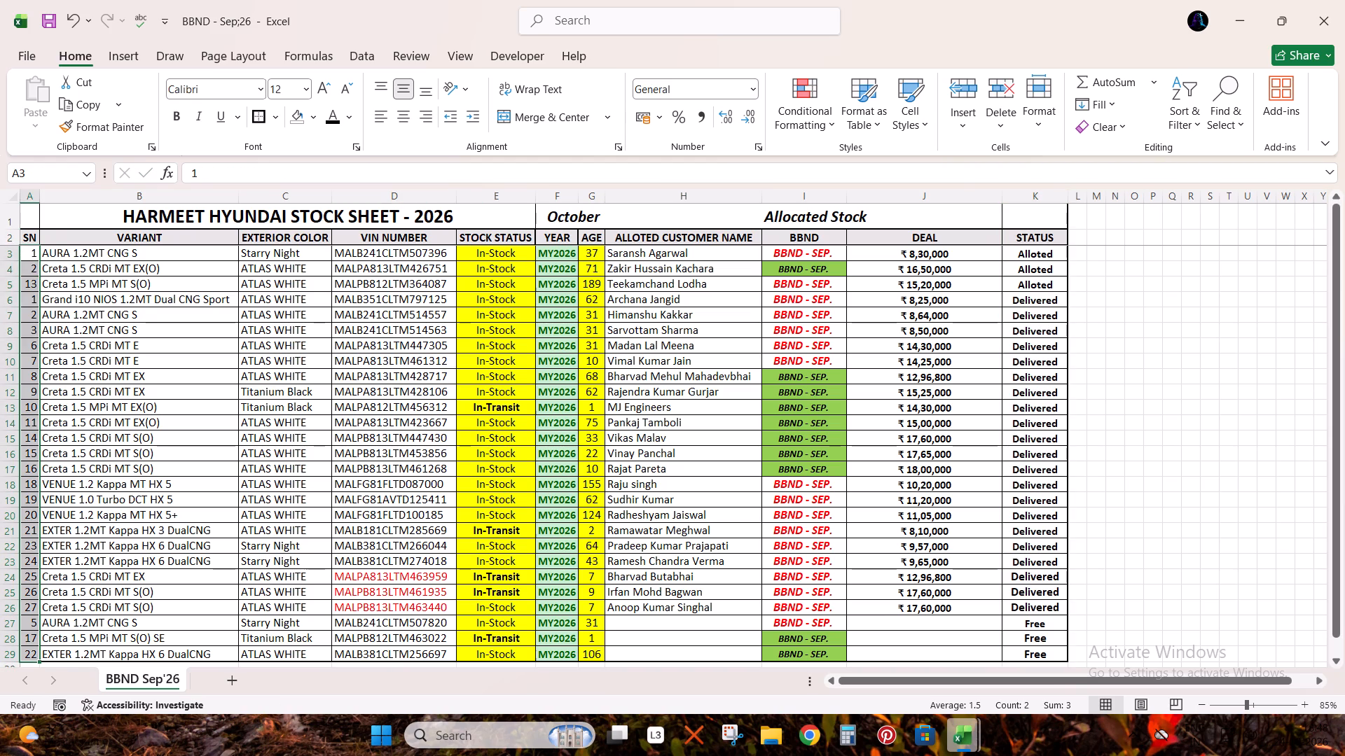
pyautogui.click(261, 113)
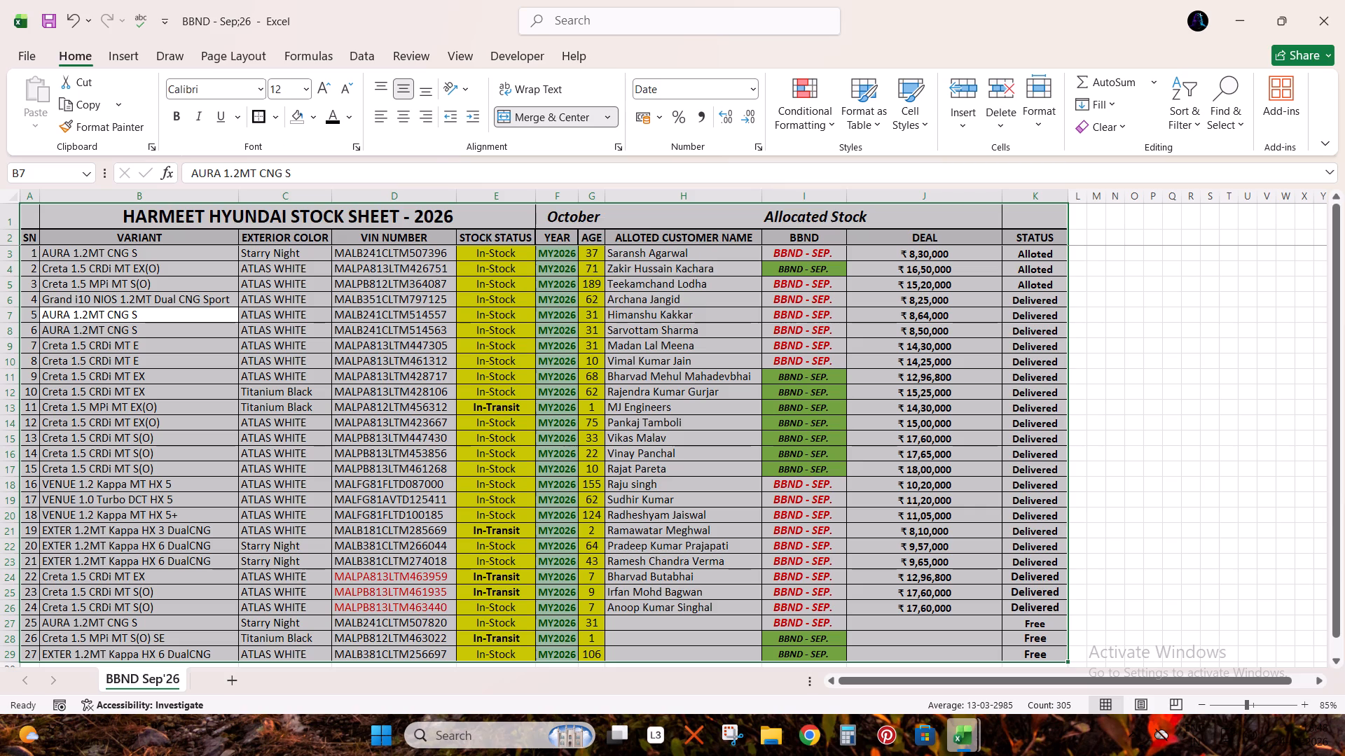
pyautogui.click(256, 119)
pyautogui.click(354, 364)
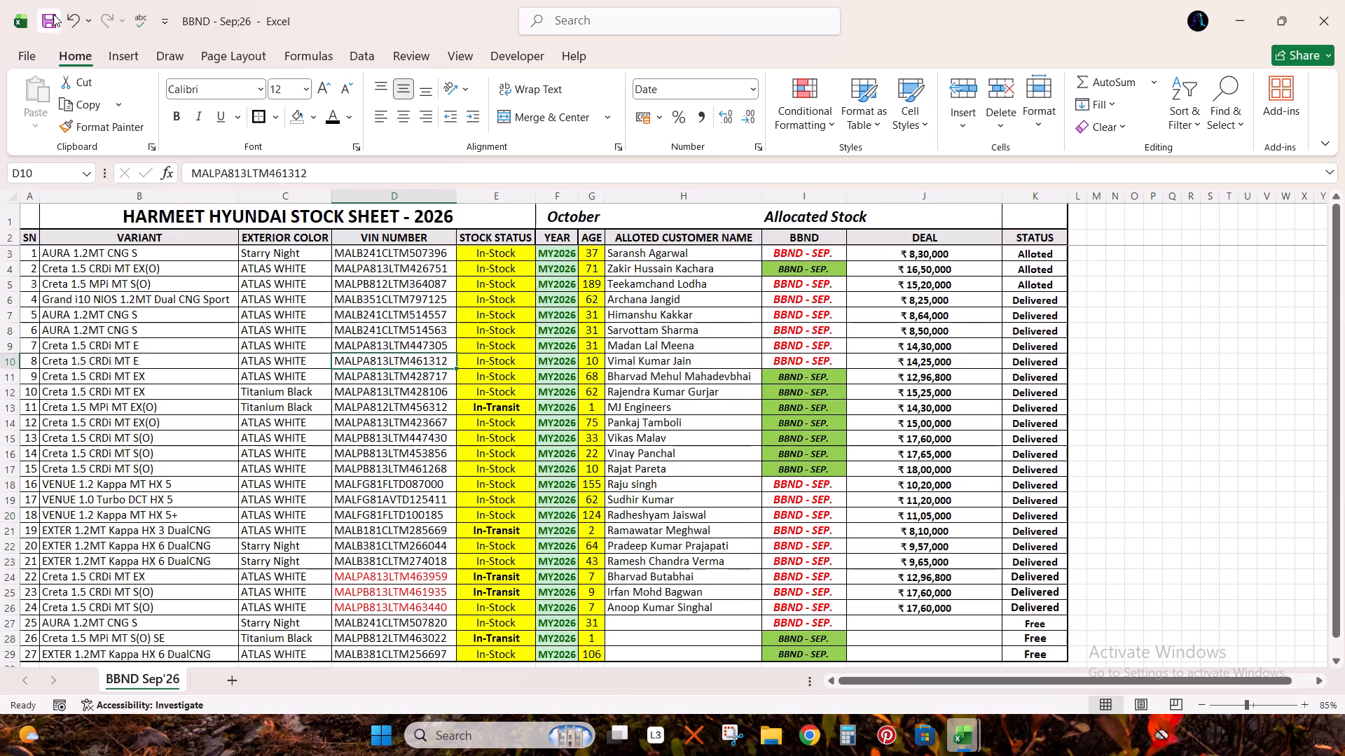
# Save the BBND - Sep;26 workbook and close it.
pyautogui.click(55, 16)
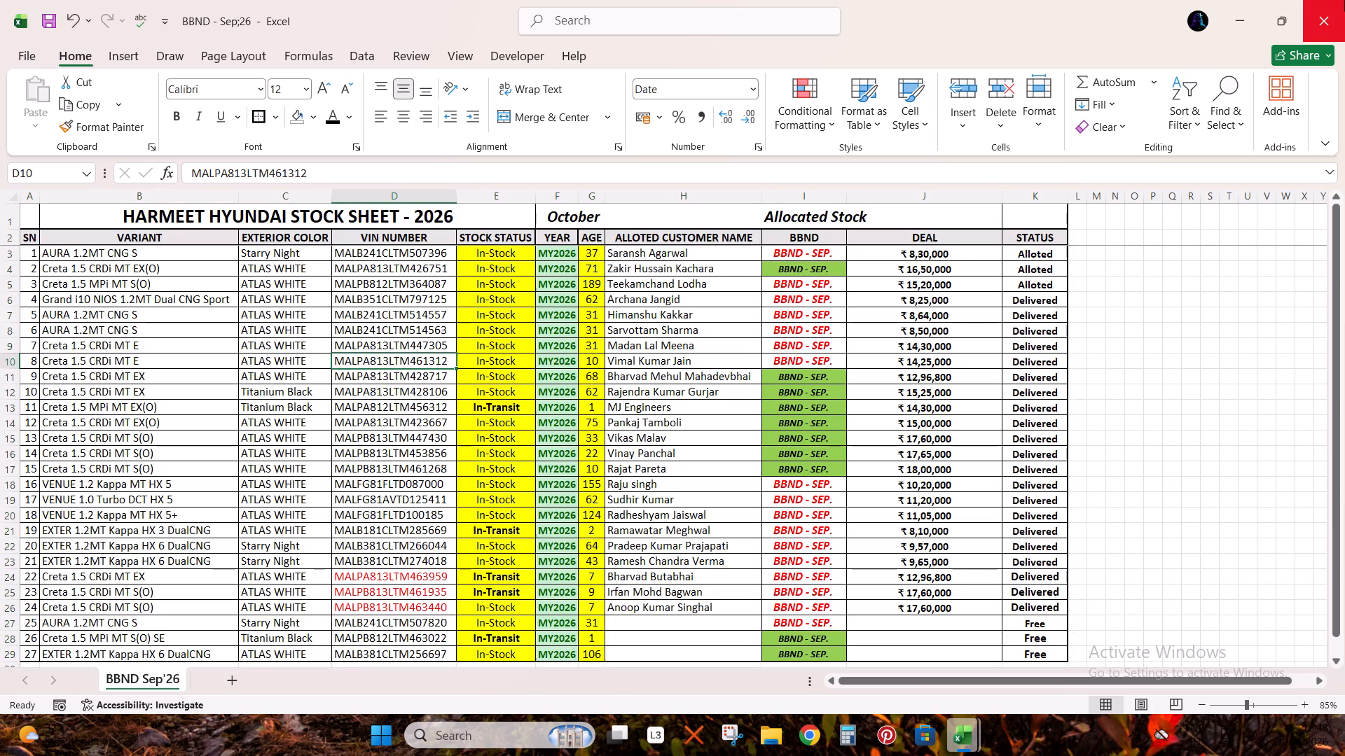
pyautogui.click(1344, 0)
# Switch to Google Chrome.
pyautogui.click(818, 736)
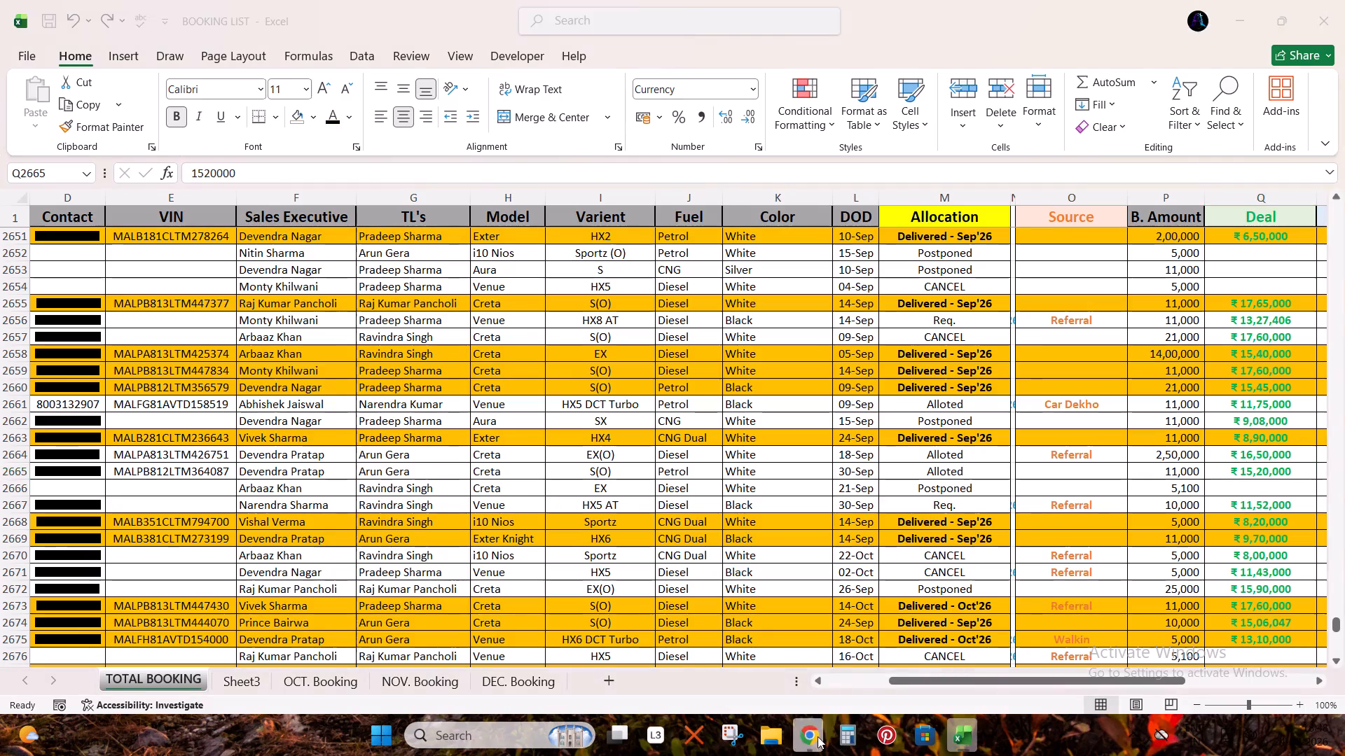
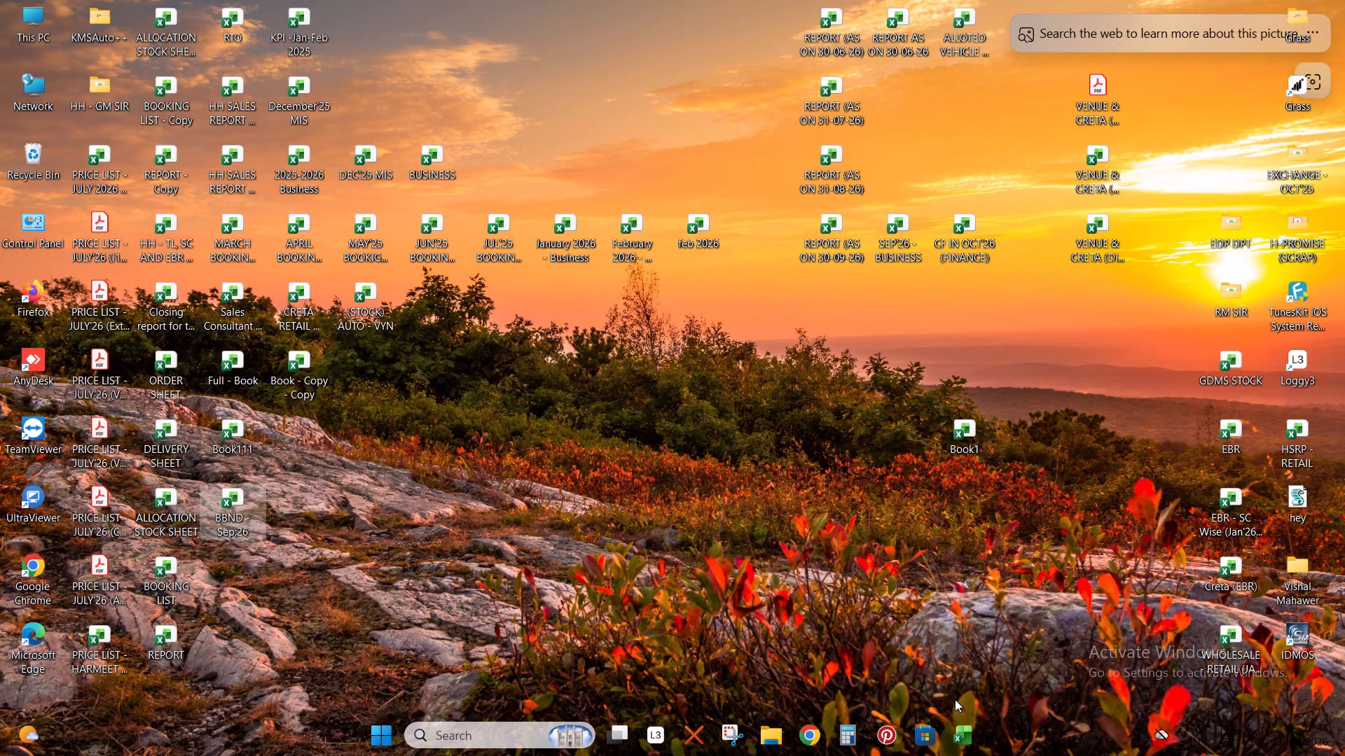
# Close the open DELIVERY SHEET workbook and refresh the desktop.
pyautogui.click(966, 728)
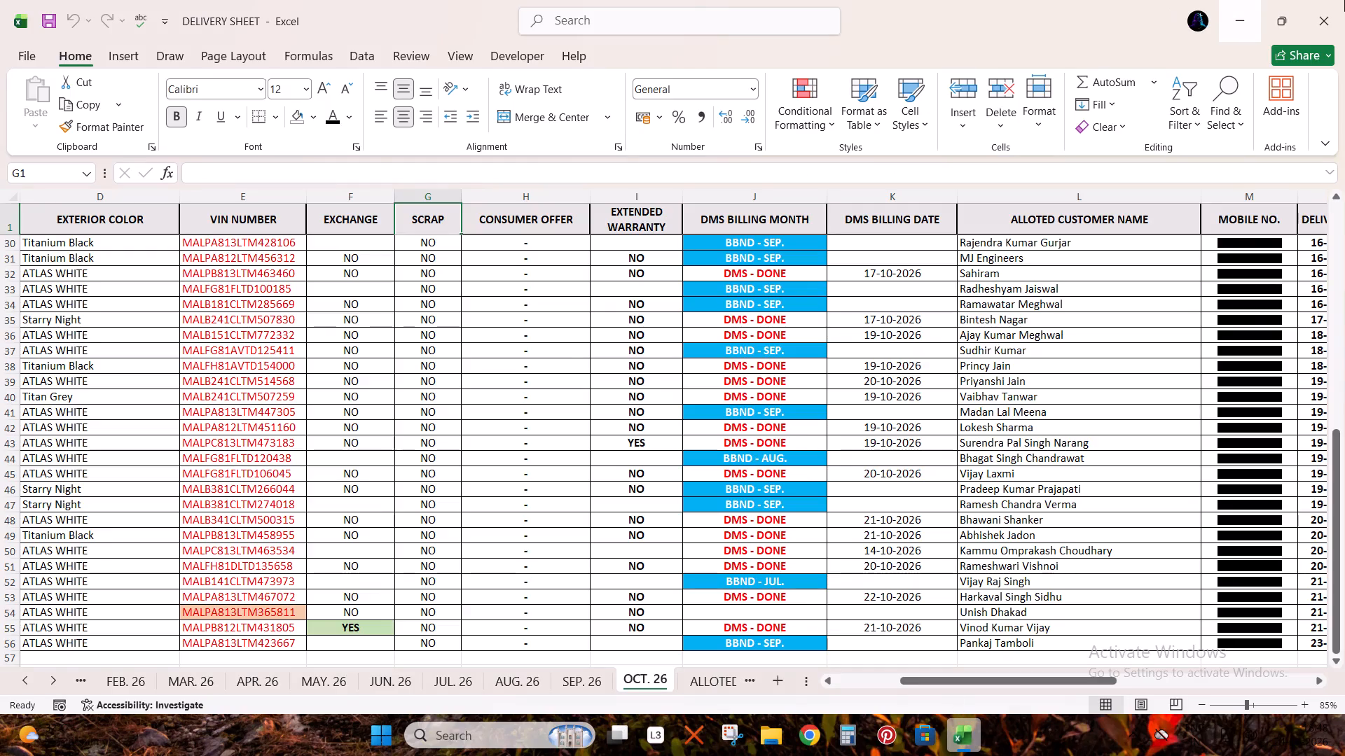
pyautogui.click(1344, 0)
pyautogui.click(710, 395)
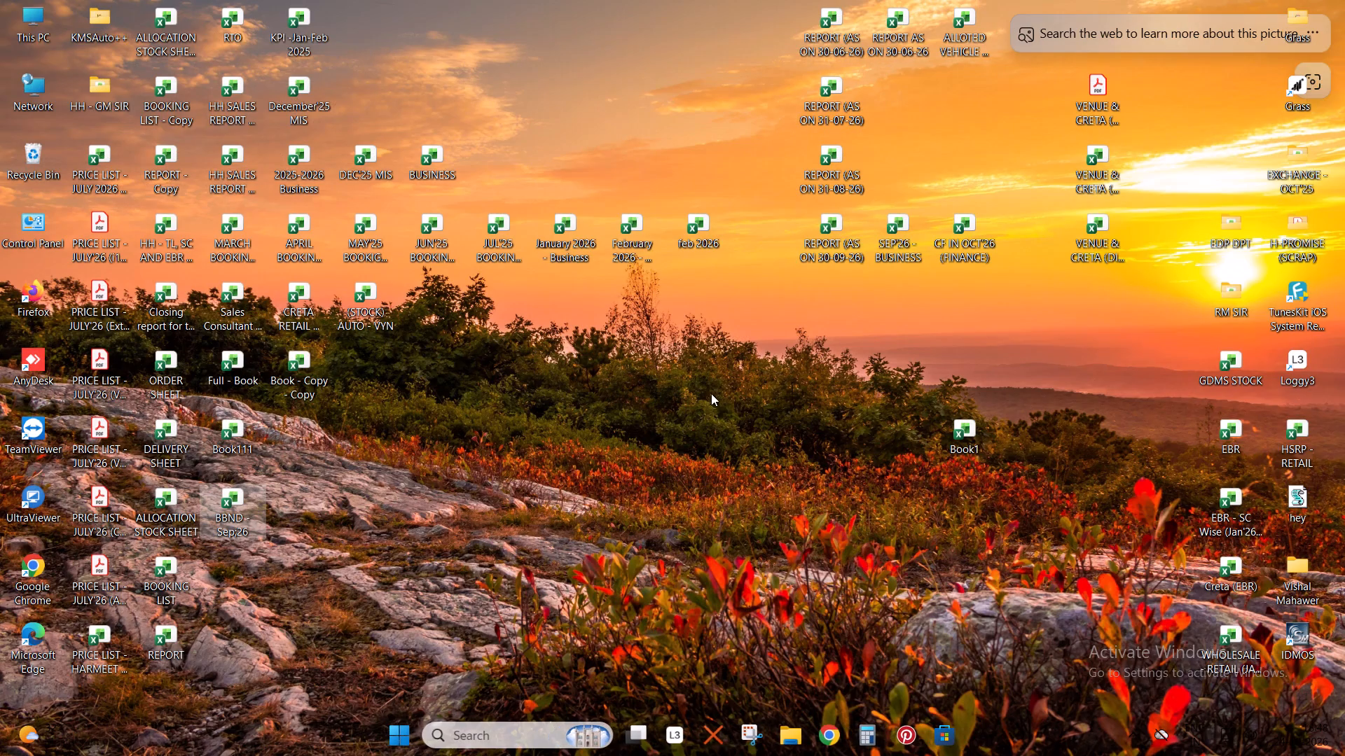
pyautogui.rightClick(692, 324)
pyautogui.click(737, 397)
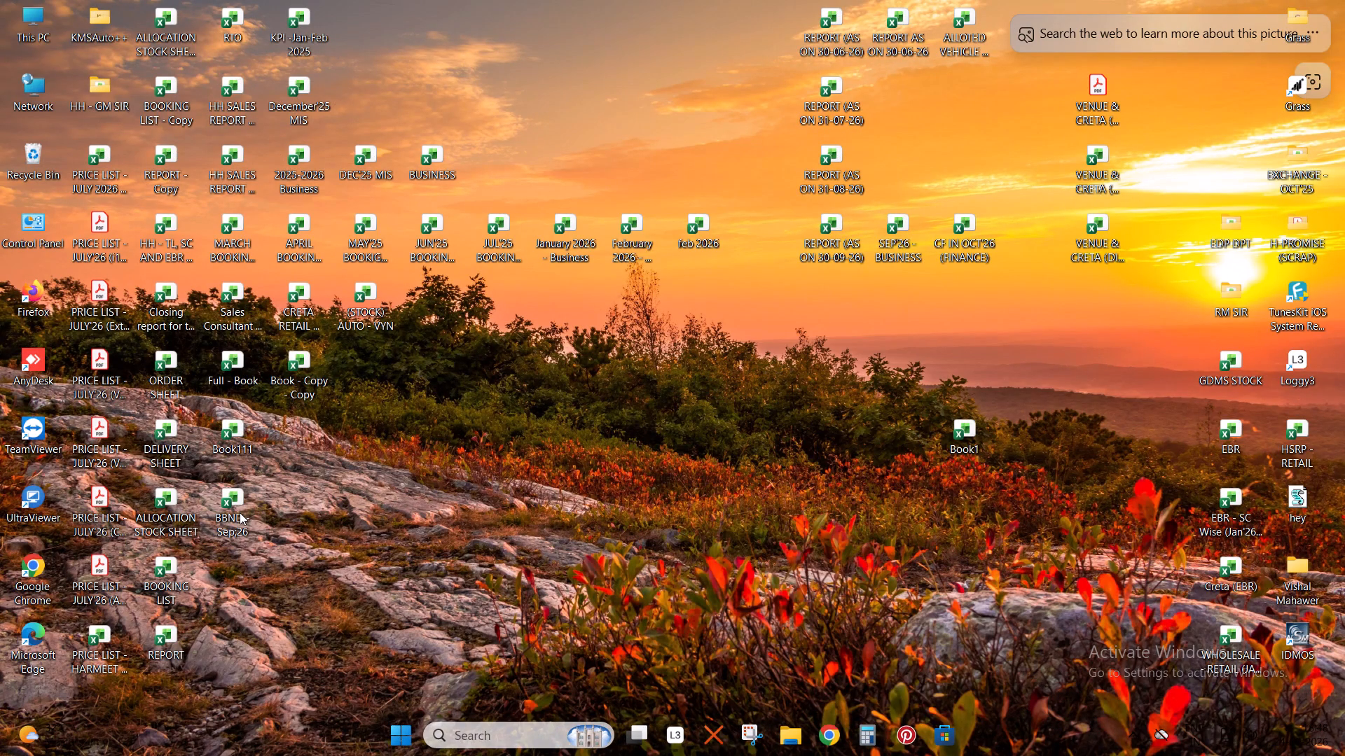
# Rename the BBND - Sep;26 workbook file on the desktop as BBND - Sep'26.
pyautogui.click(239, 512)
pyautogui.press('F2')
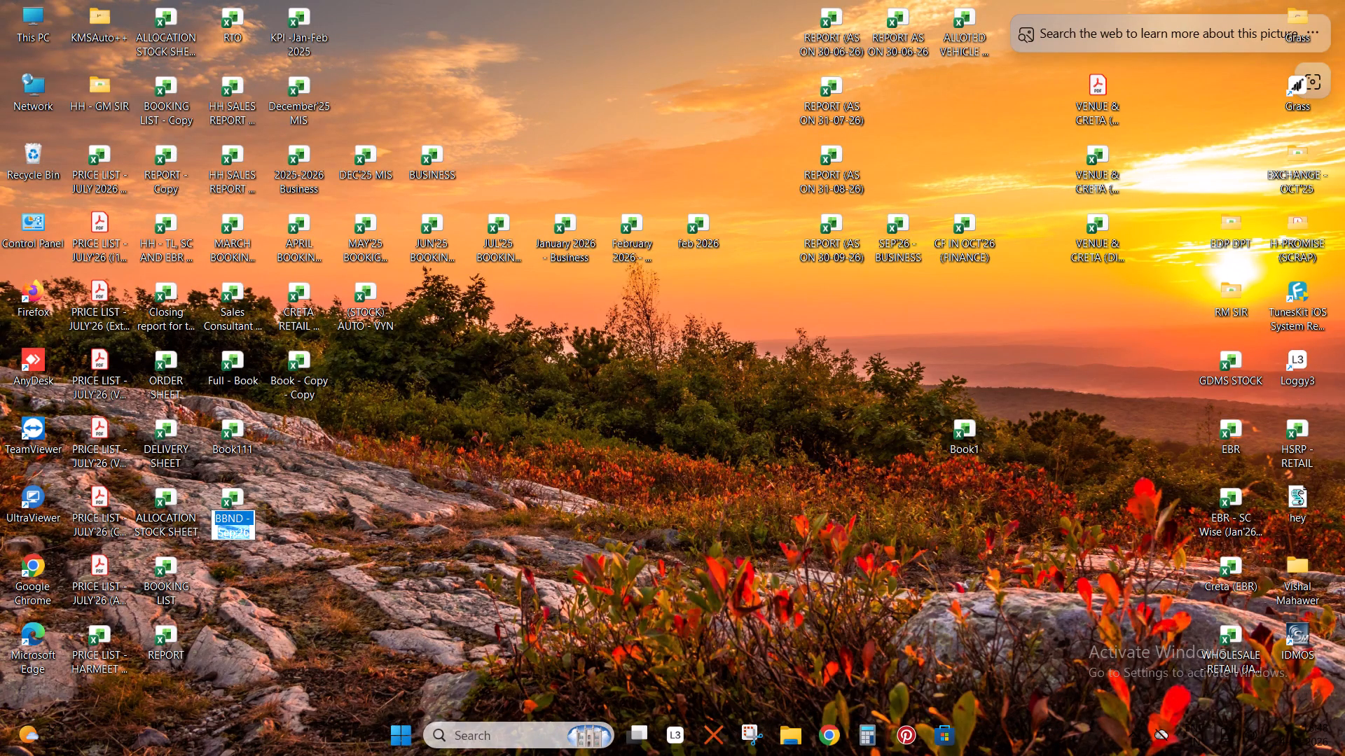
pyautogui.press('Down')
pyautogui.press('Left')
pyautogui.press('Up')
pyautogui.press('Left')
pyautogui.press('Down')
pyautogui.press('Right')
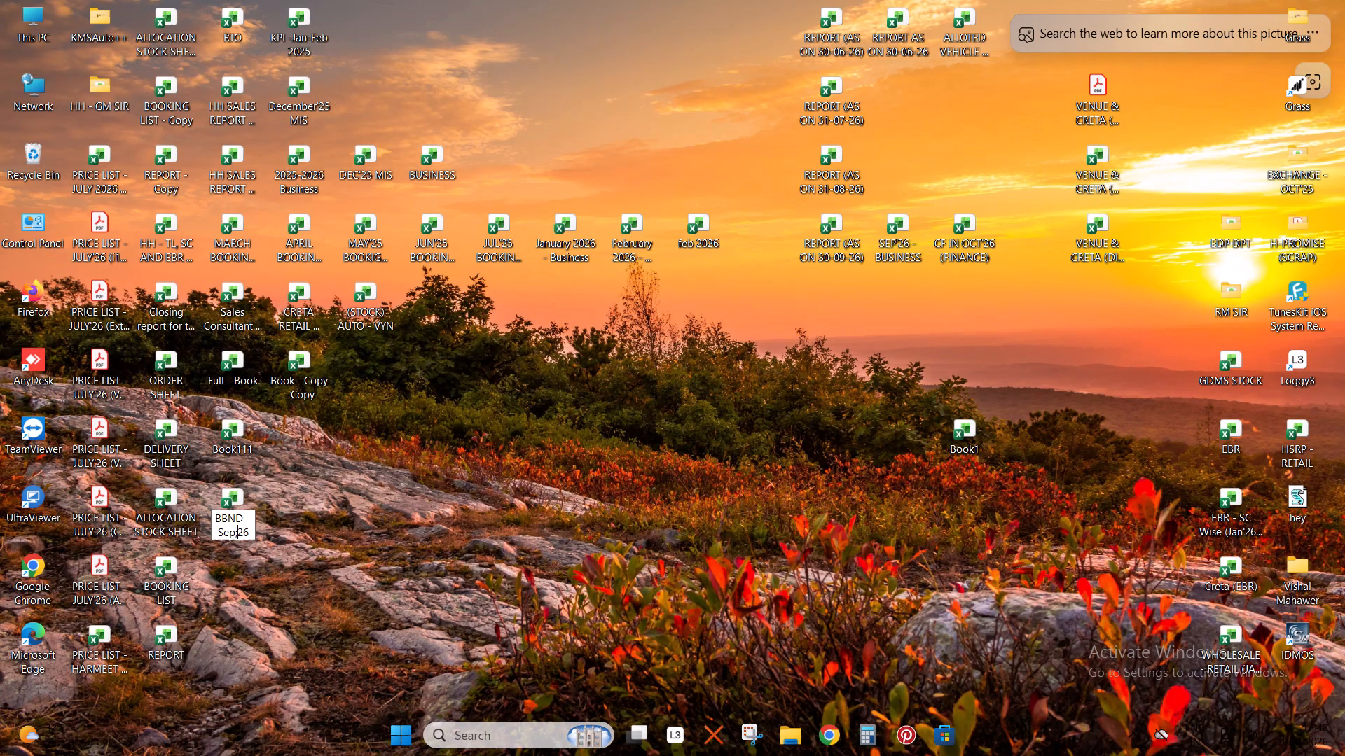
pyautogui.press('BackSpace')
pyautogui.press("'")
pyautogui.press('Return')
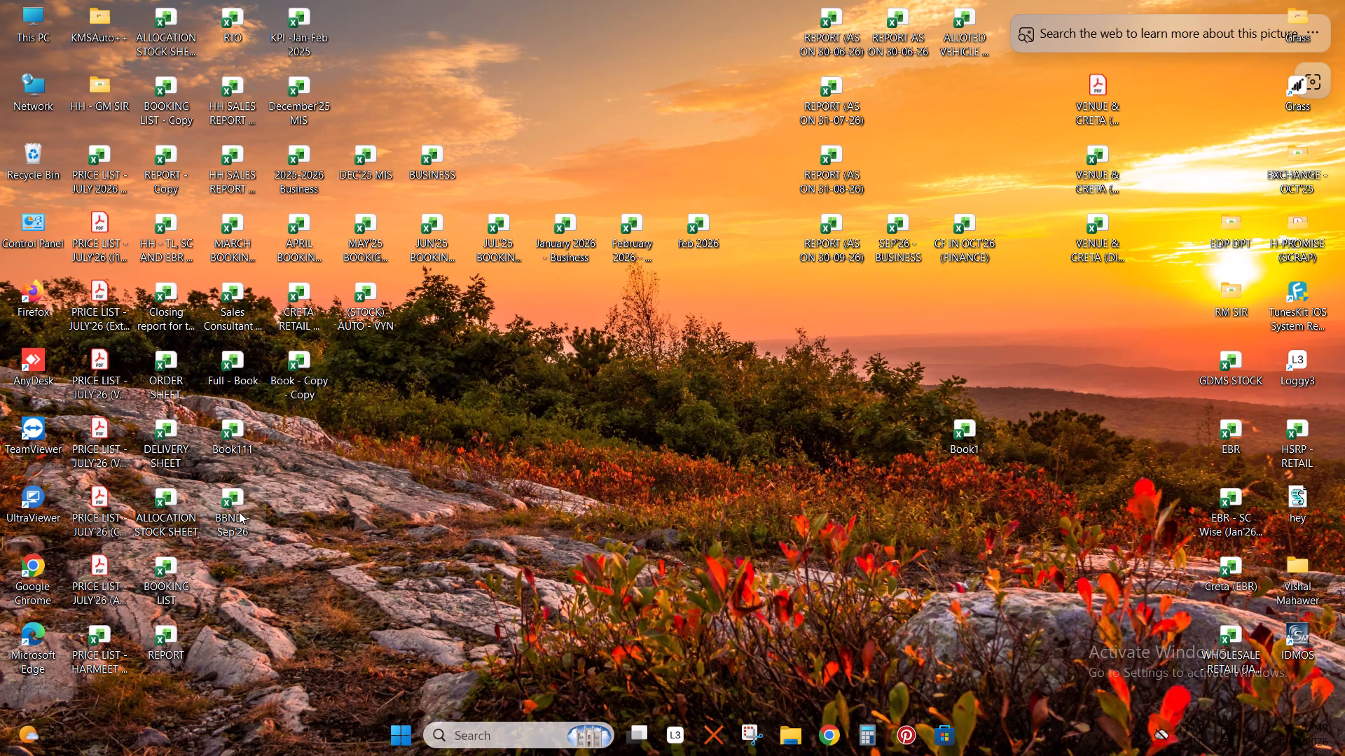
# Open the renamed BBND - Sep'26 workbook from the desktop in Excel.
pyautogui.doubleClick(239, 512)
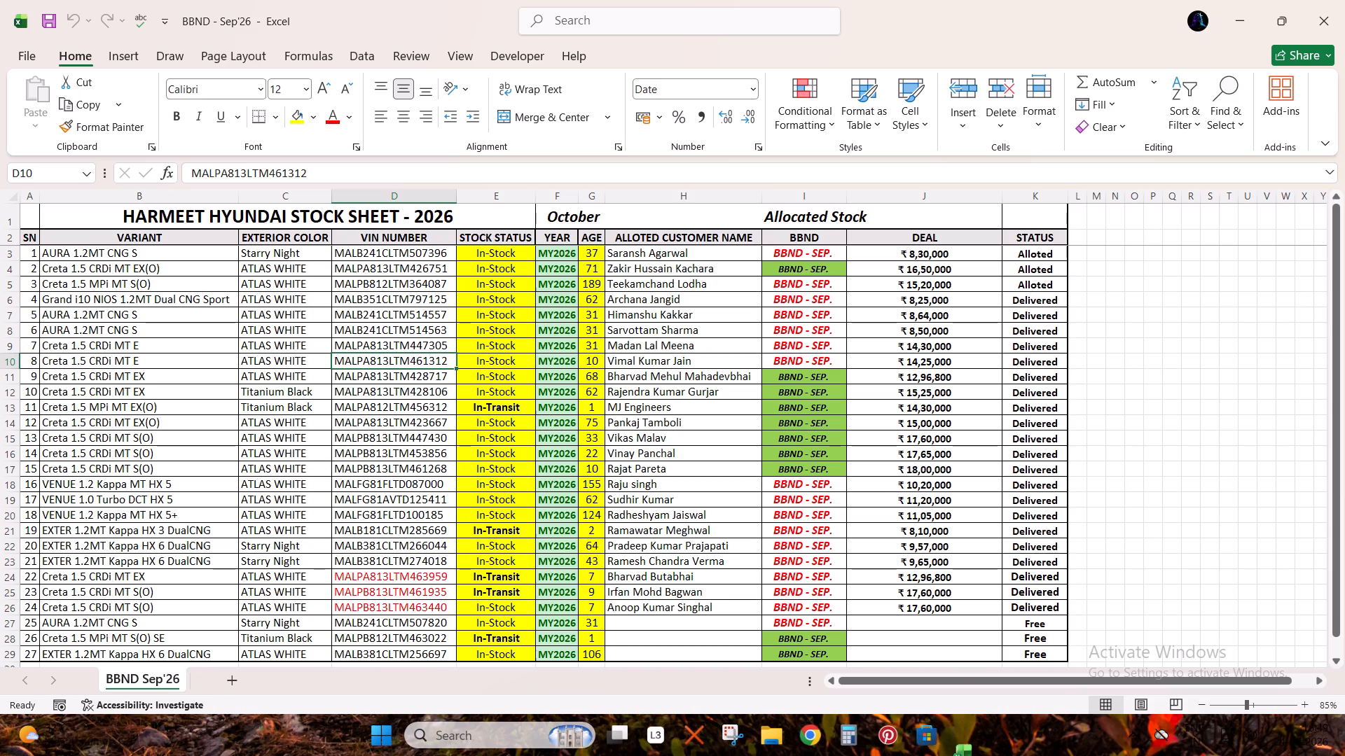
pyautogui.scroll(3, 827, 486)
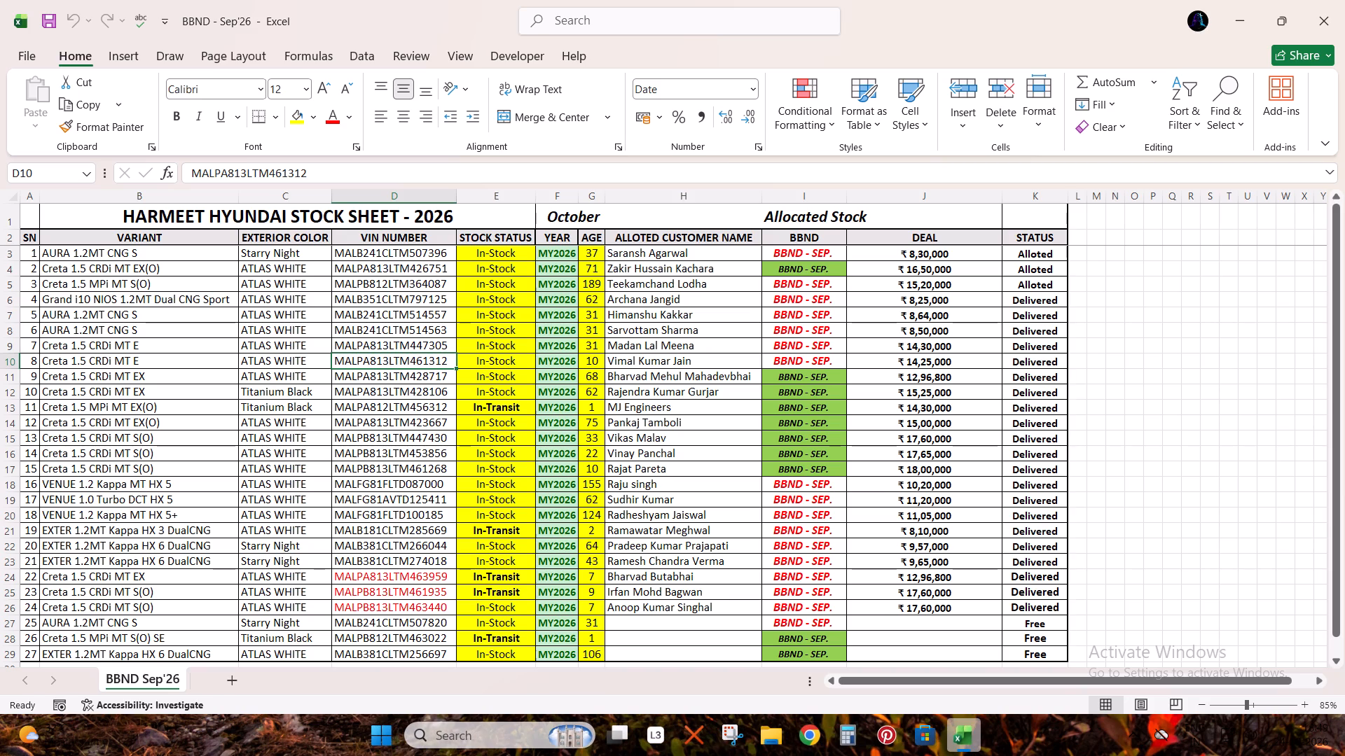
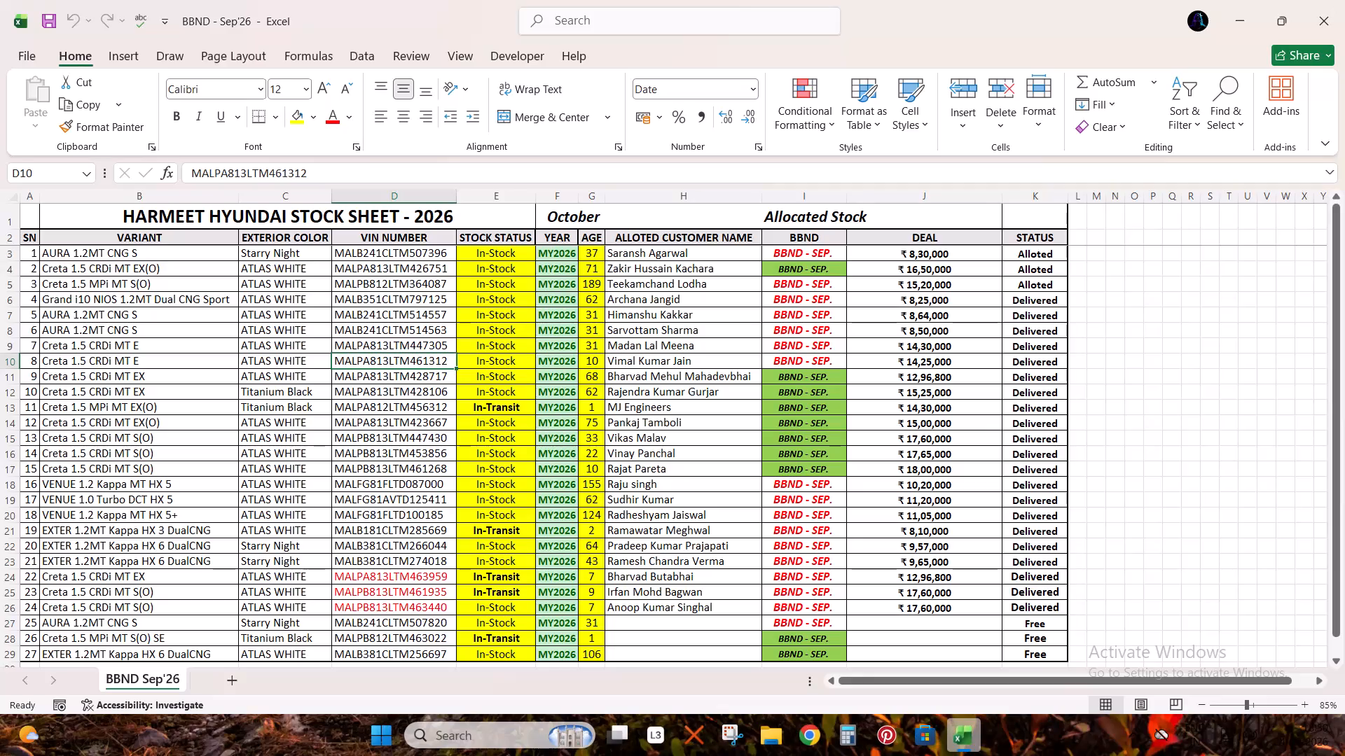
# Add a total of the DEAL column in cell J31 with the formula =SUM(J3:J30).
pyautogui.scroll(5, 722, 484)
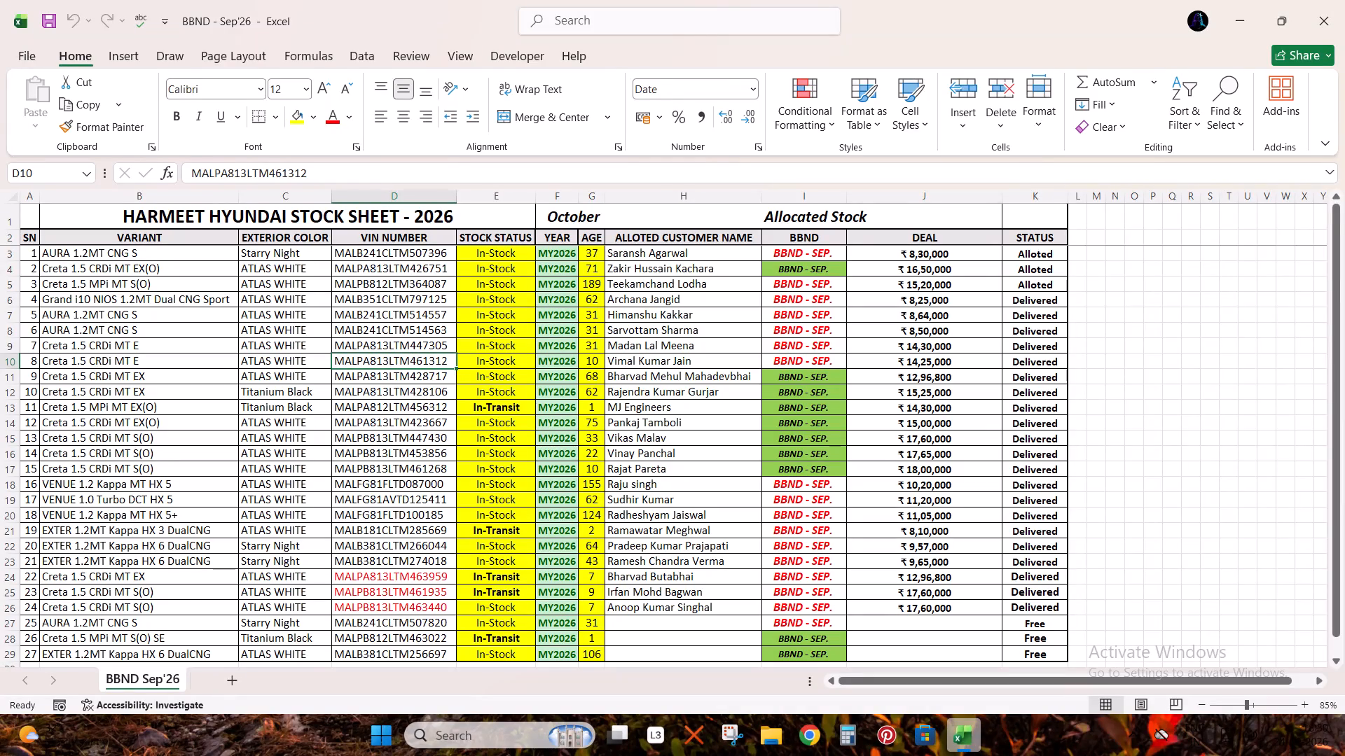
pyautogui.click(850, 456)
pyautogui.hotkey('ctrl', 'Up')
pyautogui.press('Down')
pyautogui.hotkey('ctrl', 'shift', 'Down')
pyautogui.hotkey('ctrl', 'Down')
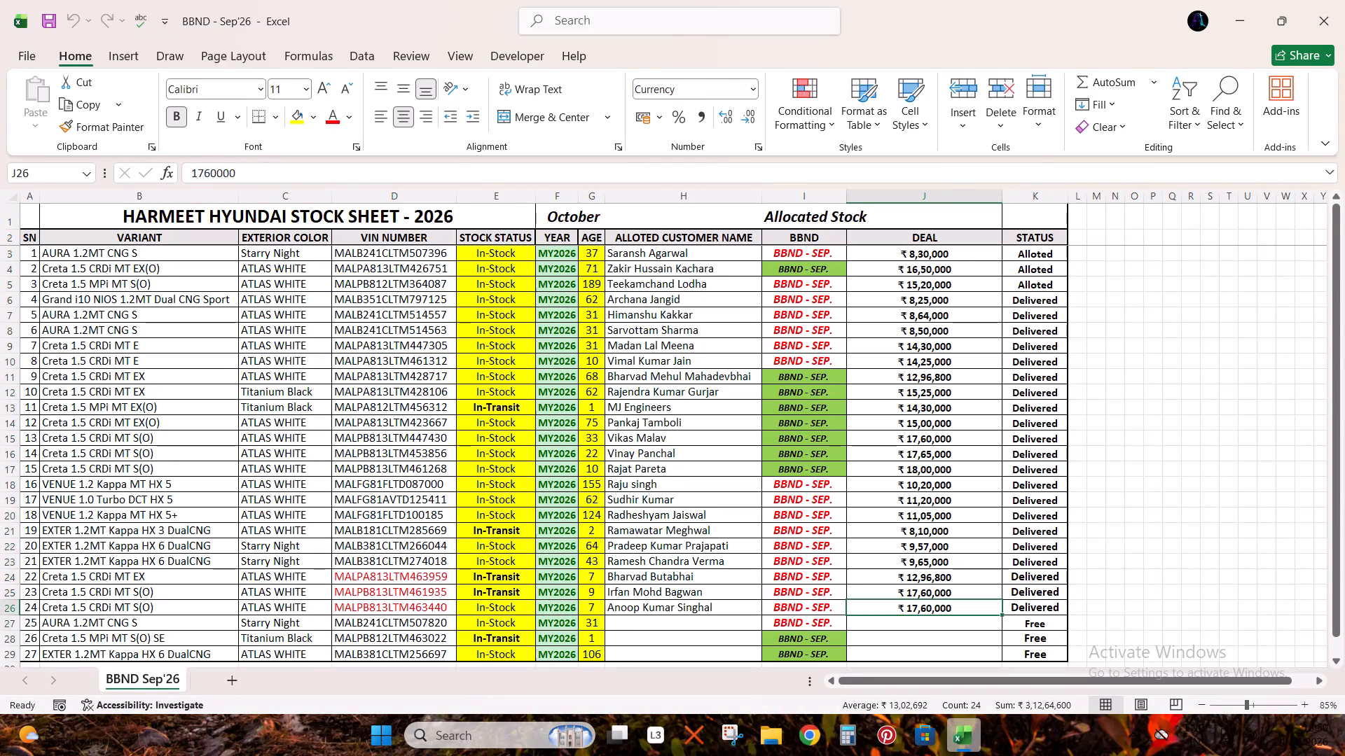
pyautogui.press('Down')
pyautogui.press('Down')
pyautogui.press('Down')
pyautogui.press('Down')
pyautogui.press('Down')
pyautogui.hotkey('alt', '=')
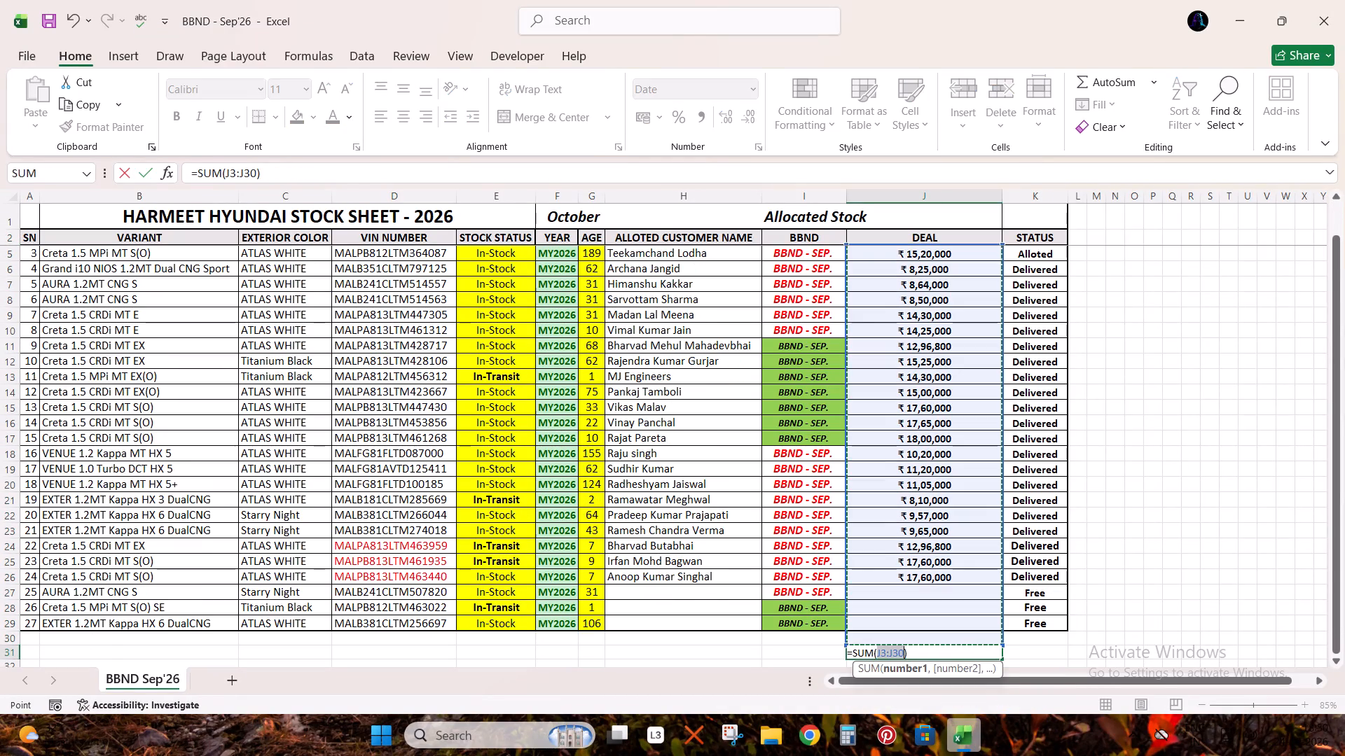
pyautogui.press('Return')
pyautogui.press('Up')
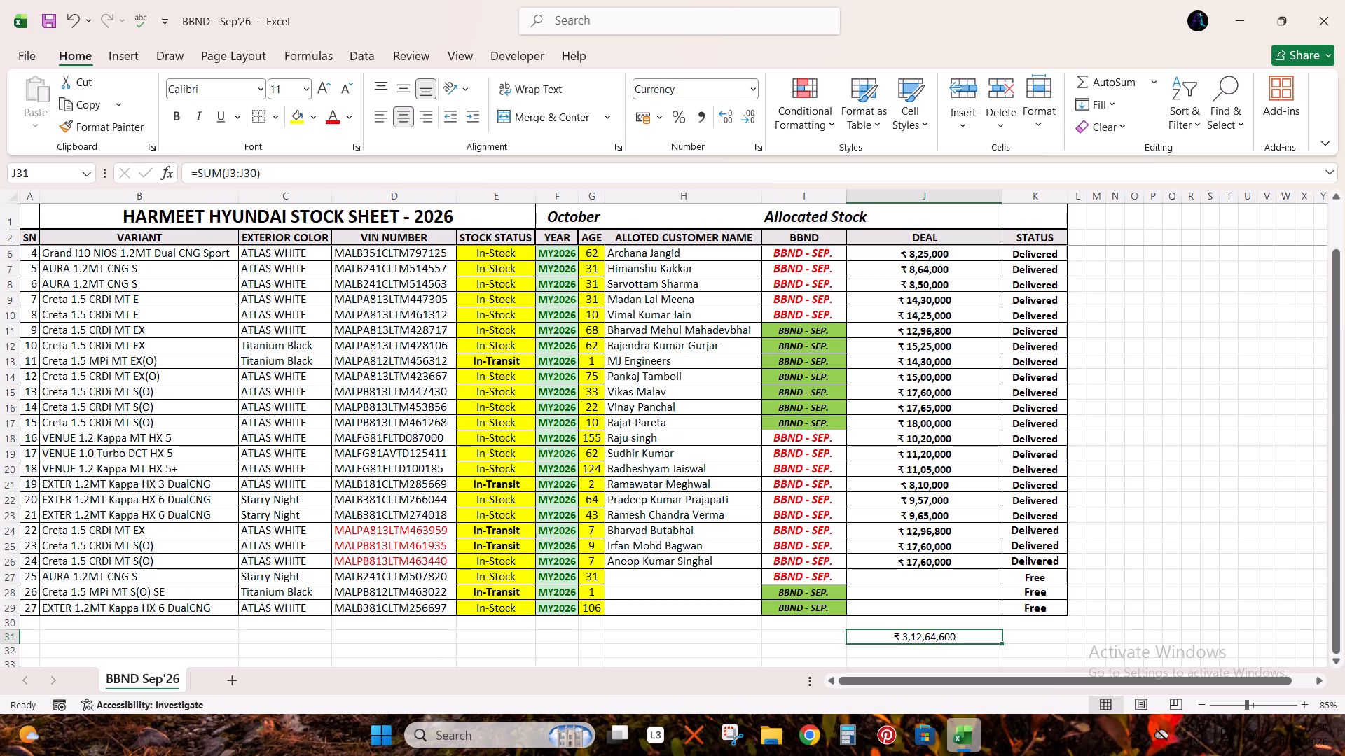
pyautogui.press('Down')
pyautogui.press('Up')
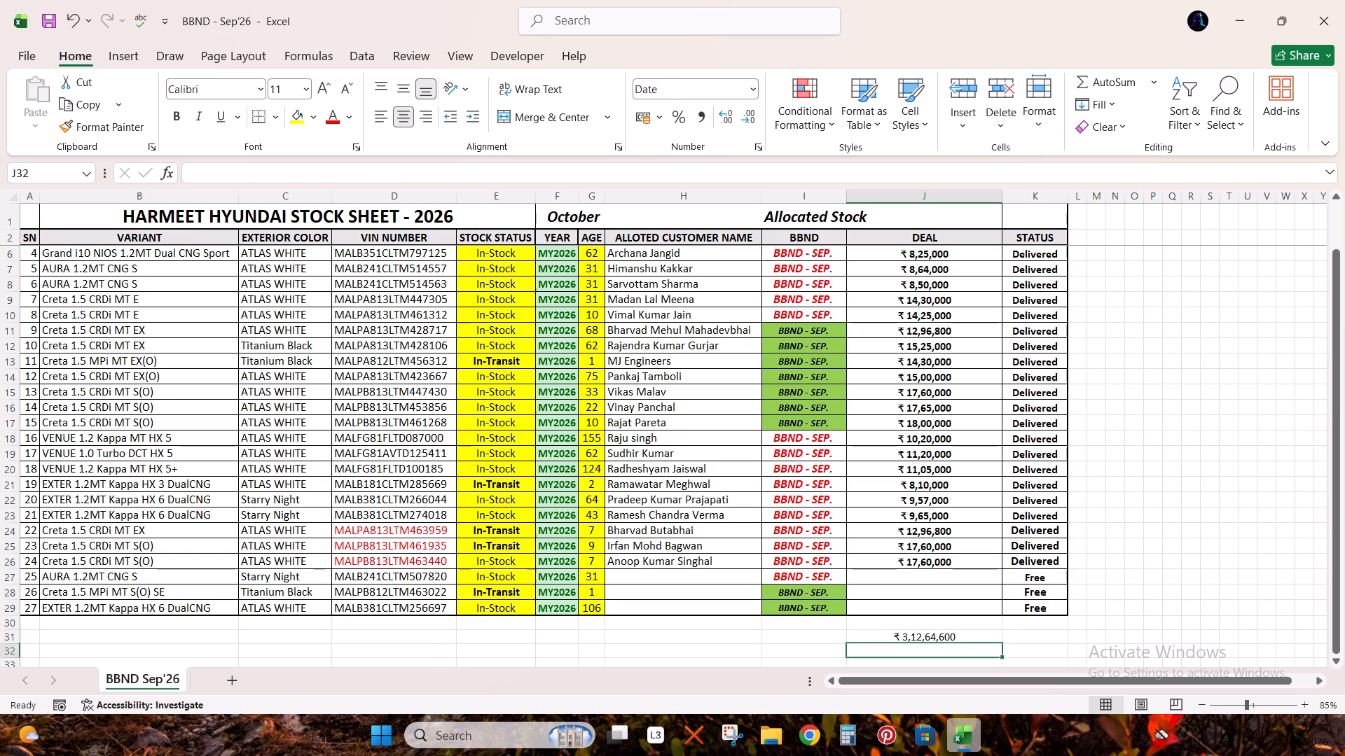